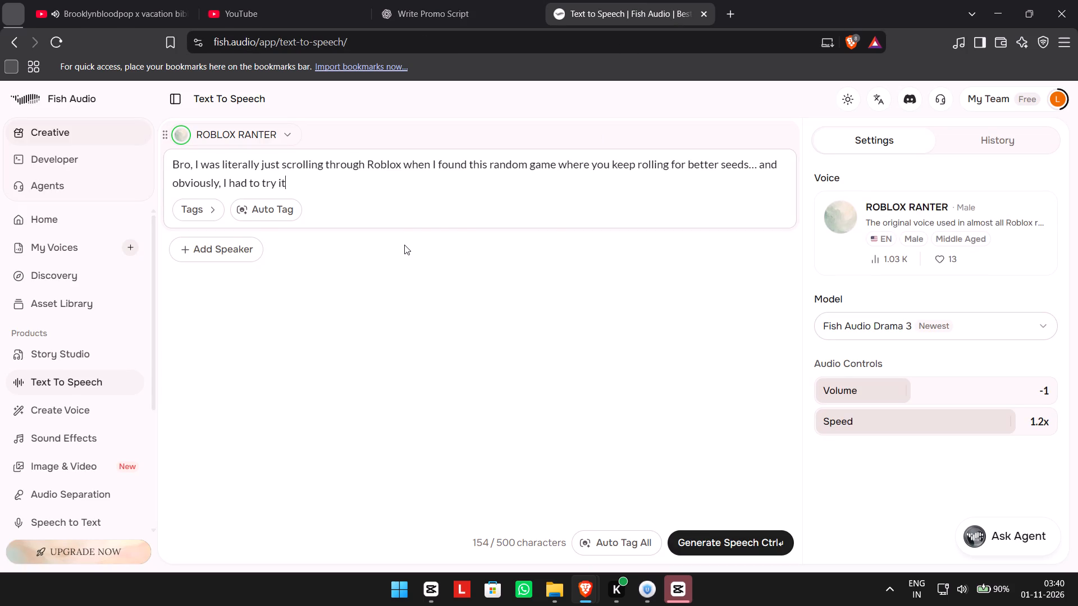
key(ctrl+v)
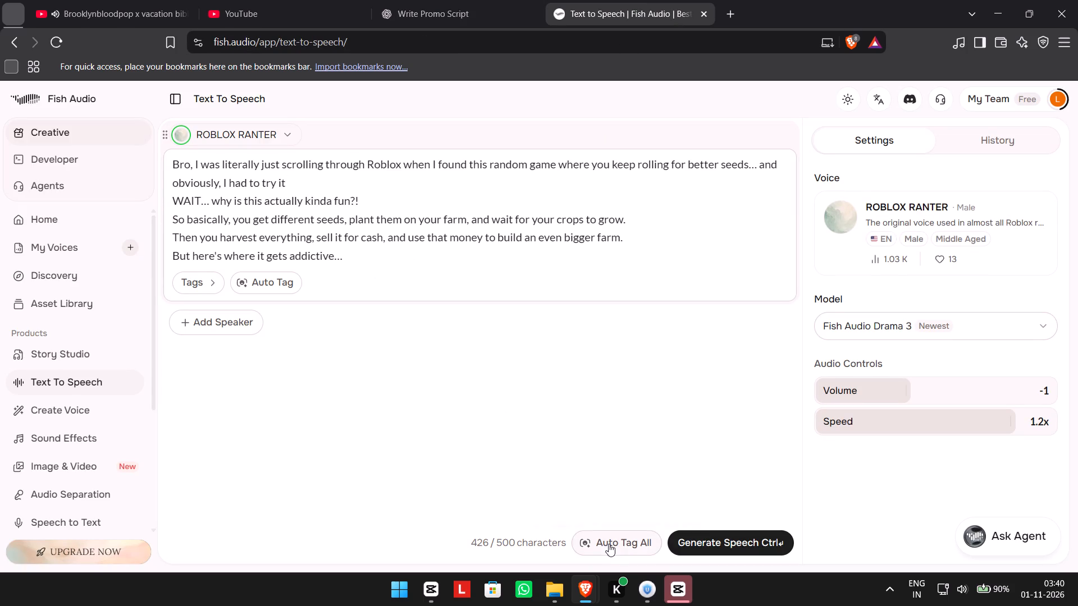
Auto-tag the entire speech text with expressive audio tags.
click(609, 544)
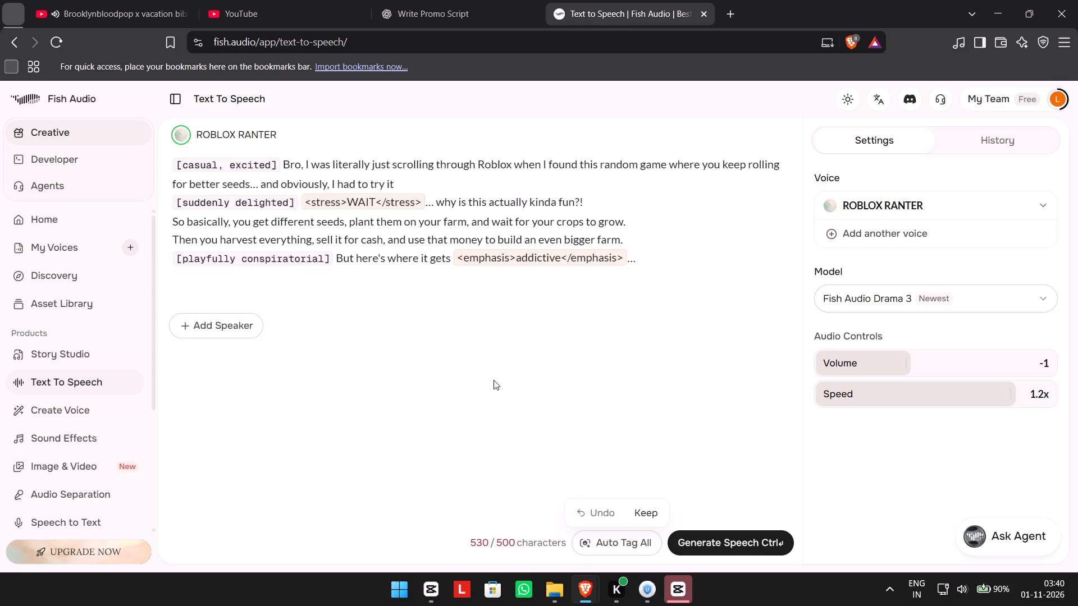
Shorten the speech text by deleting the ellipsis after "seeds", the comma after "Bro" and the ellipsis after the WAIT tag.
click(258, 187)
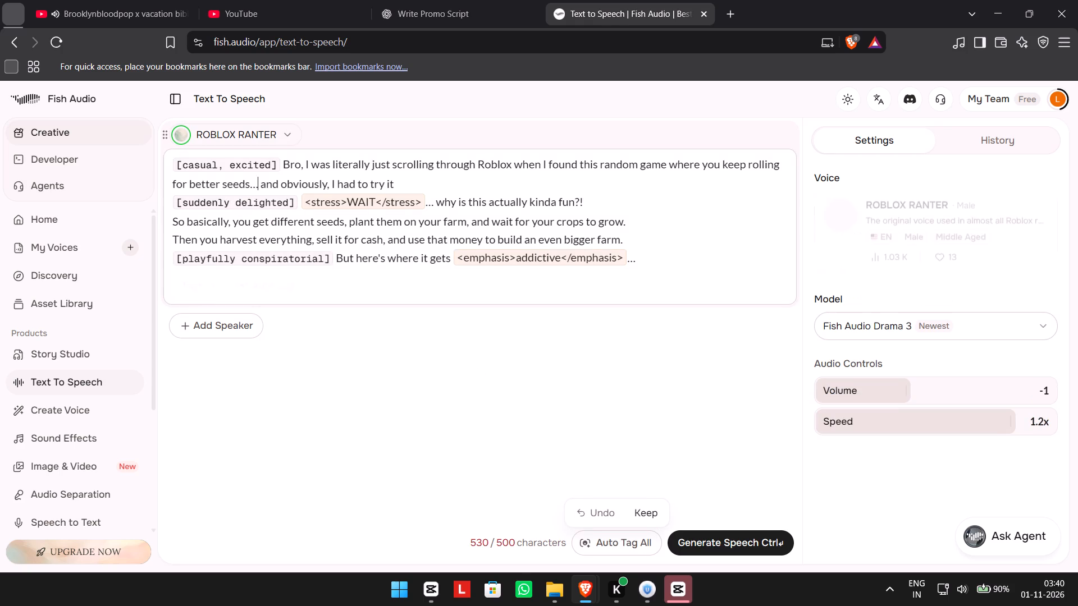
key(BackSpace)
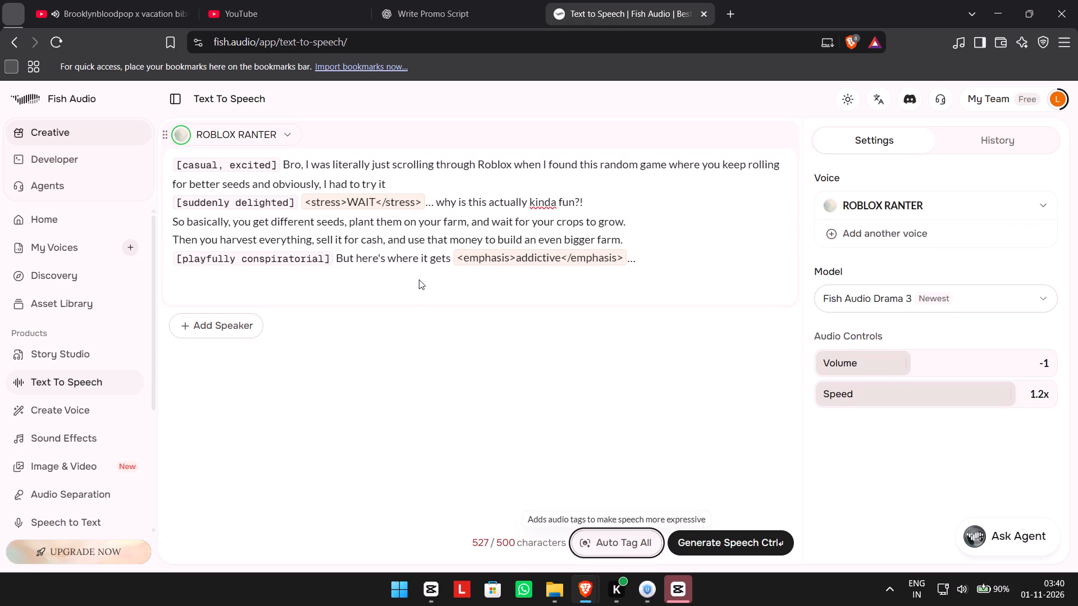
click(304, 169)
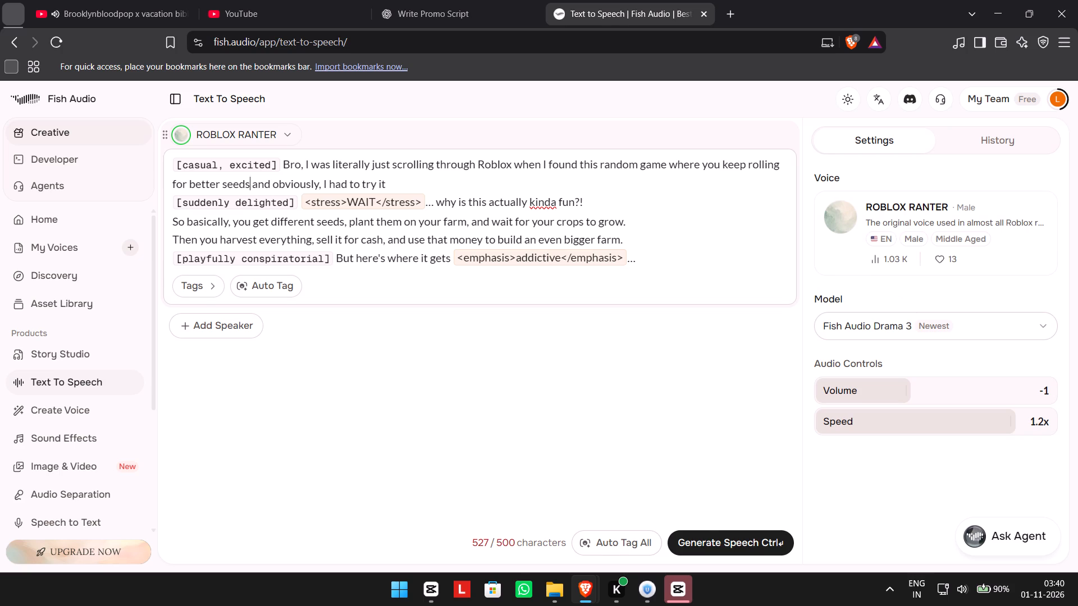
click(308, 161)
click(302, 161)
key(Right)
key(backslash)
key(BackSpace)
key(BackSpace)
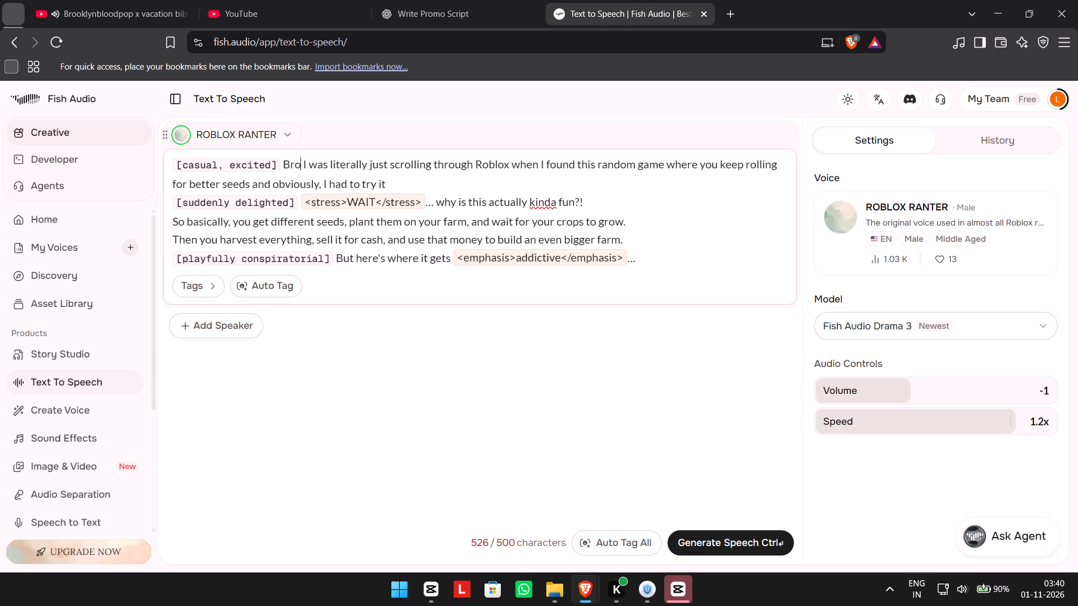
drag(432, 201, 426, 201)
key(BackSpace)
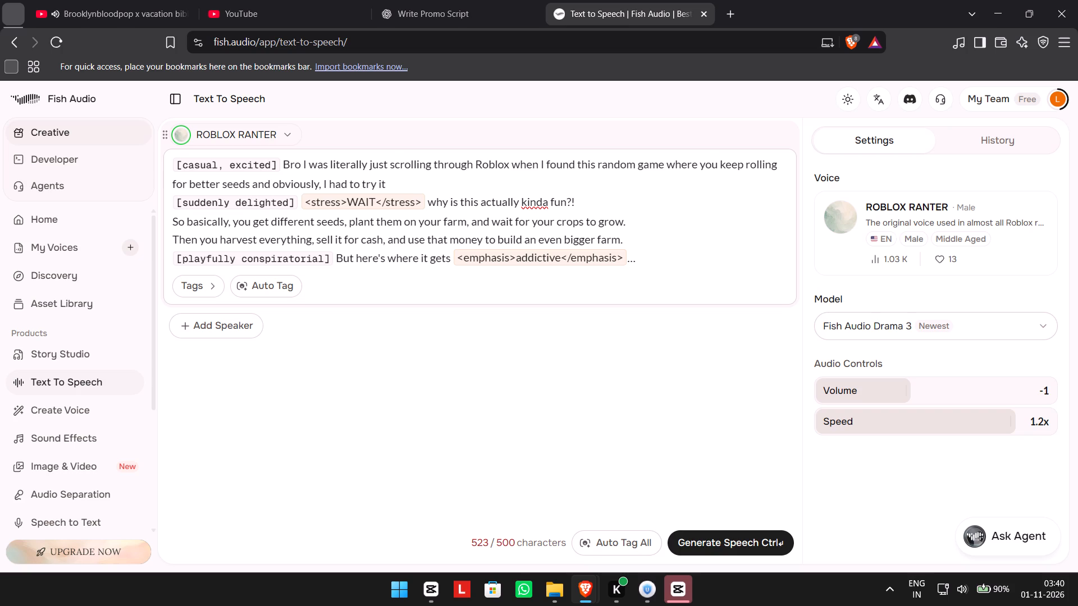
Delete the ellipsis after the "addictive" tag and the commas after "So basically" and "obviously" in the speech text.
drag(642, 255, 625, 259)
key(BackSpace)
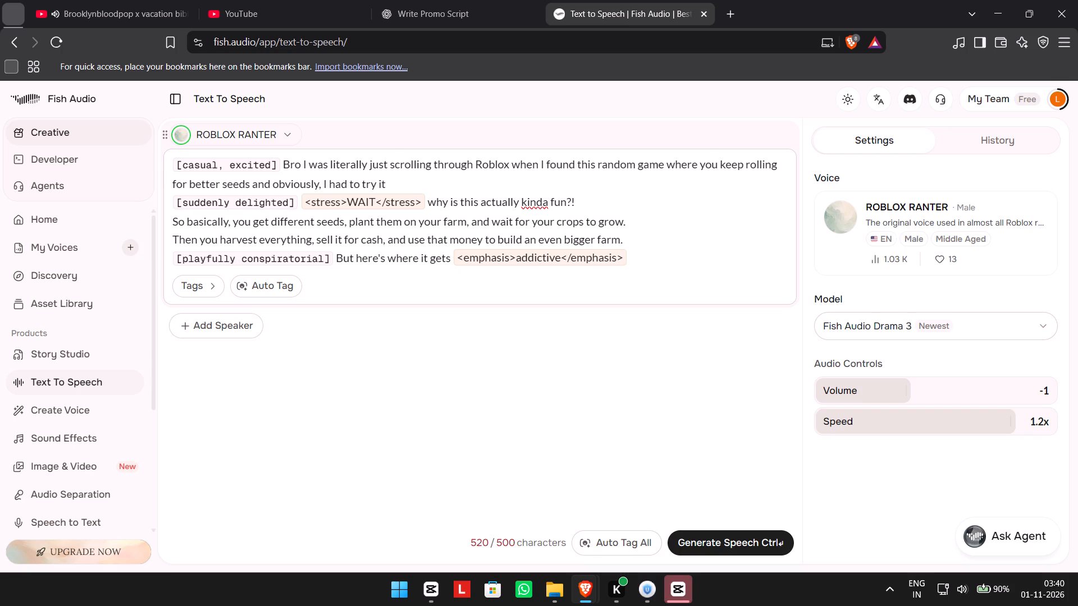
click(229, 231)
click(229, 214)
key(Right)
key(BackSpace)
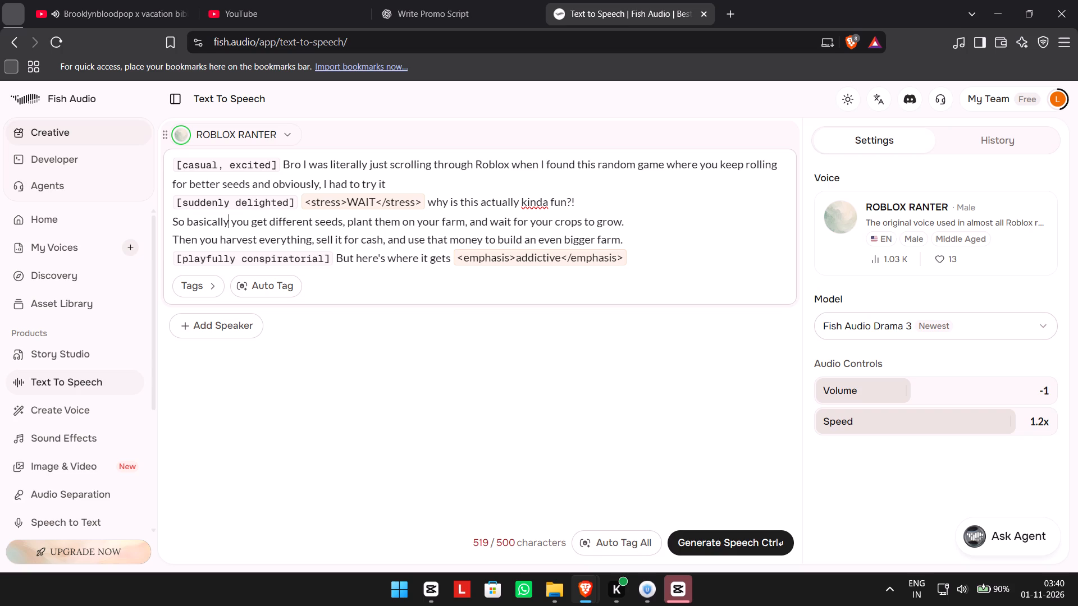
click(322, 186)
key(BackSpace)
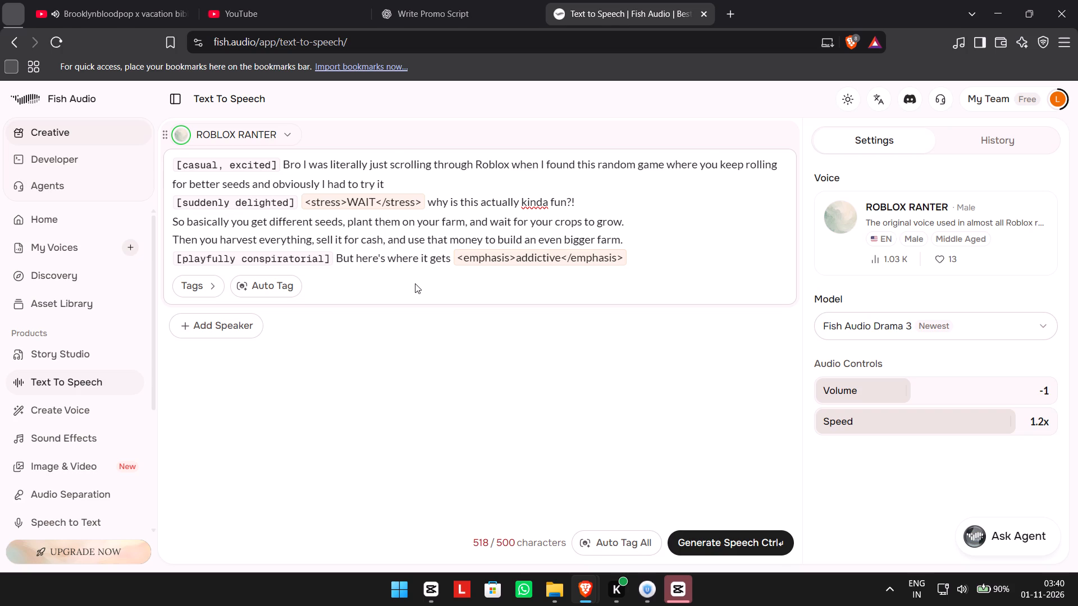
Remove the closing punctuation after "kinda fun", "even bigger farm" and "crops to grow" in the speech text.
click(574, 201)
key(BackSpace)
key(BackSpace)
click(630, 245)
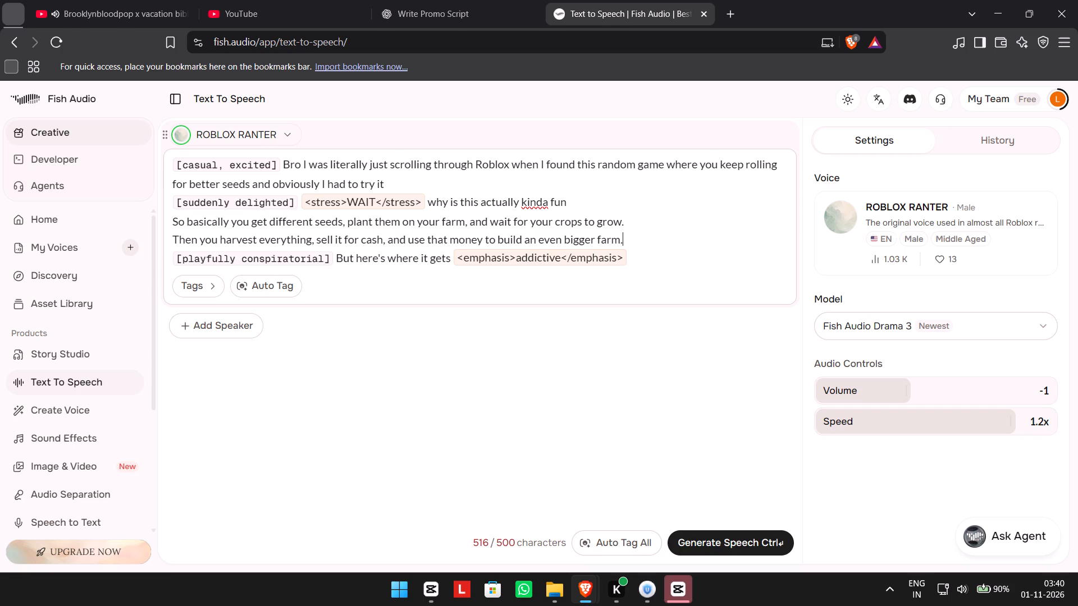
key(BackSpace)
click(623, 212)
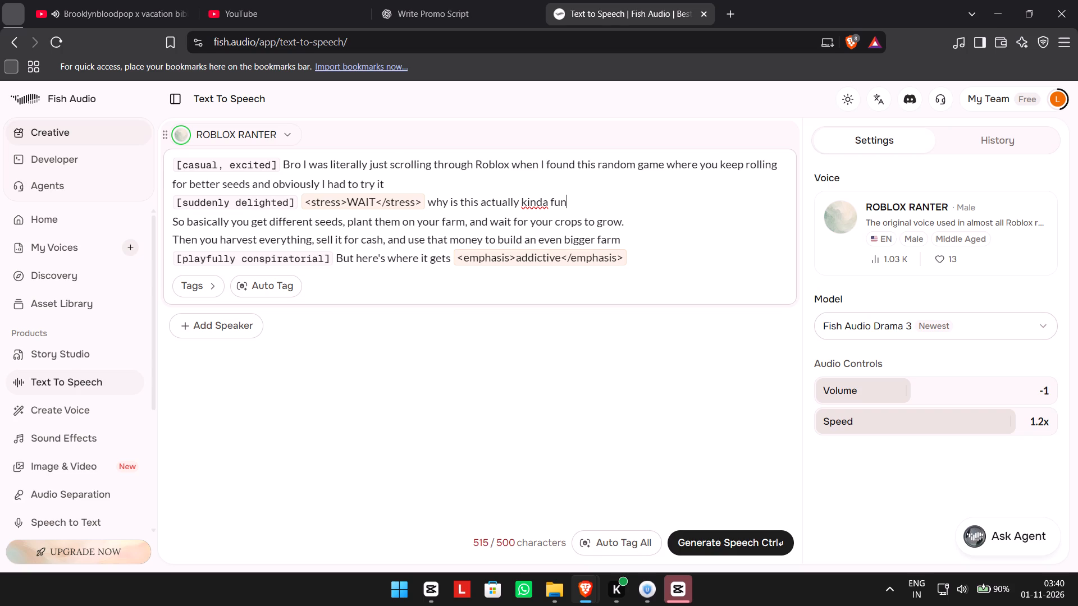
click(633, 227)
key(BackSpace)
Delete the commas after "sell it for cash", "different seeds" and "on your farm" in the speech text.
click(386, 240)
key(BackSpace)
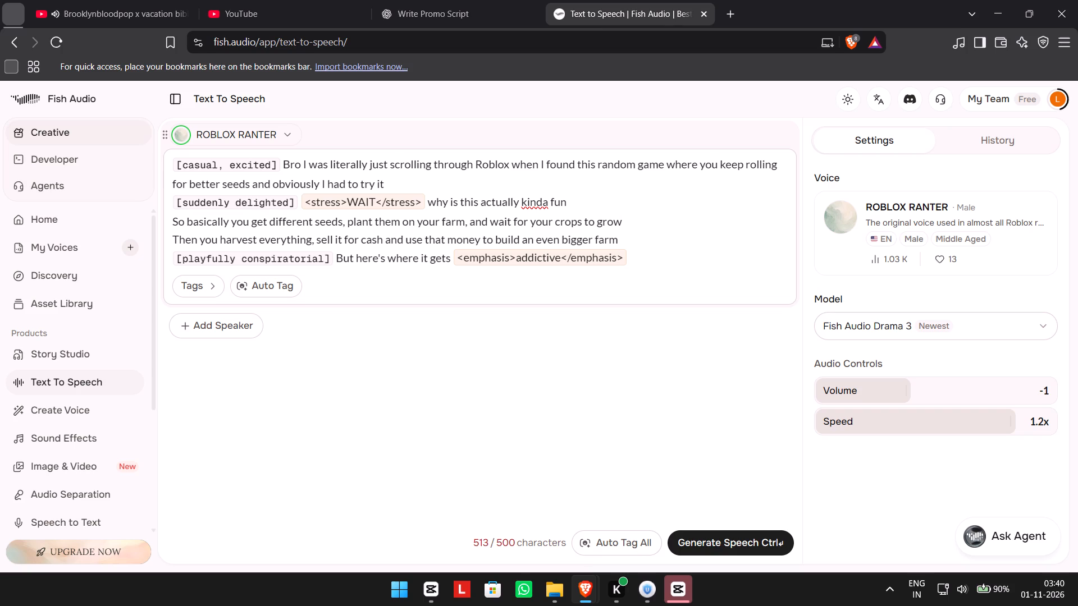
click(345, 223)
key(BackSpace)
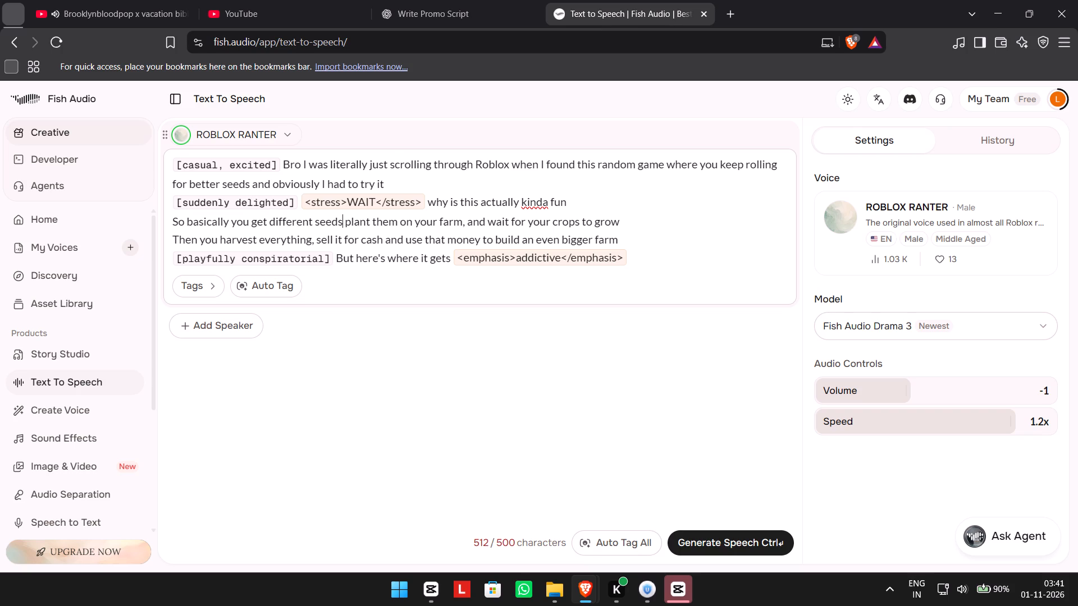
click(465, 226)
key(BackSpace)
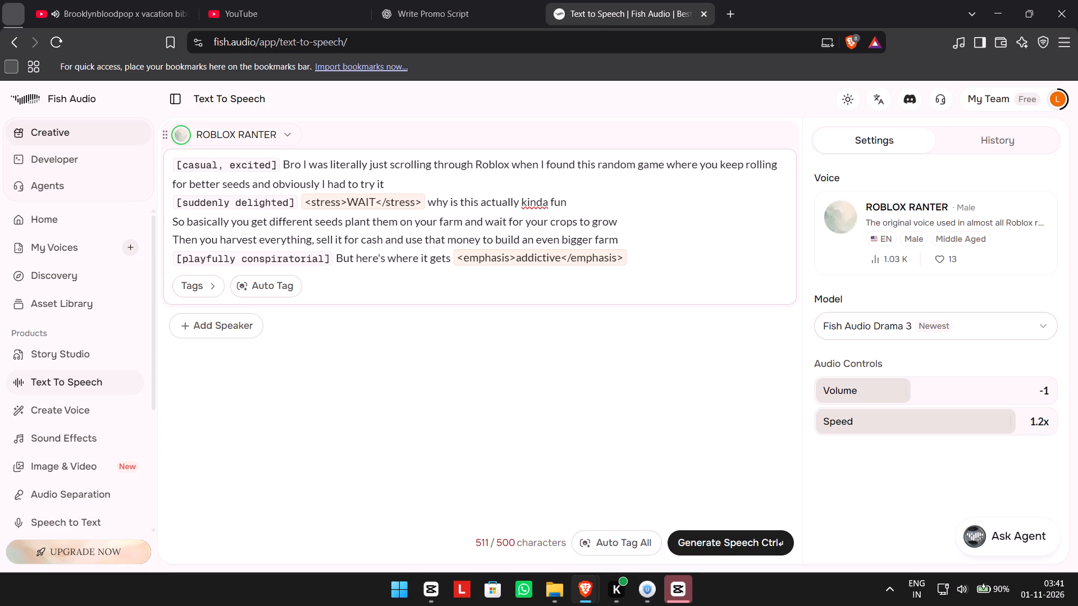
Cut the last two lines, from "Then you harvest everything" through the "addictive" tag, out of the speech text.
drag(630, 255, 140, 240)
right_click(264, 247)
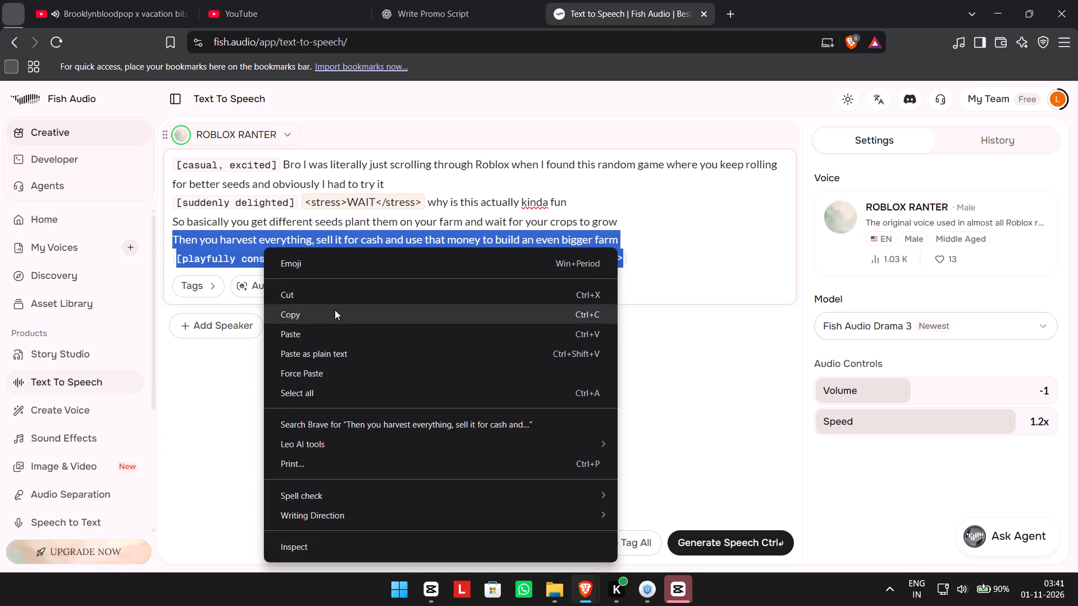
click(297, 300)
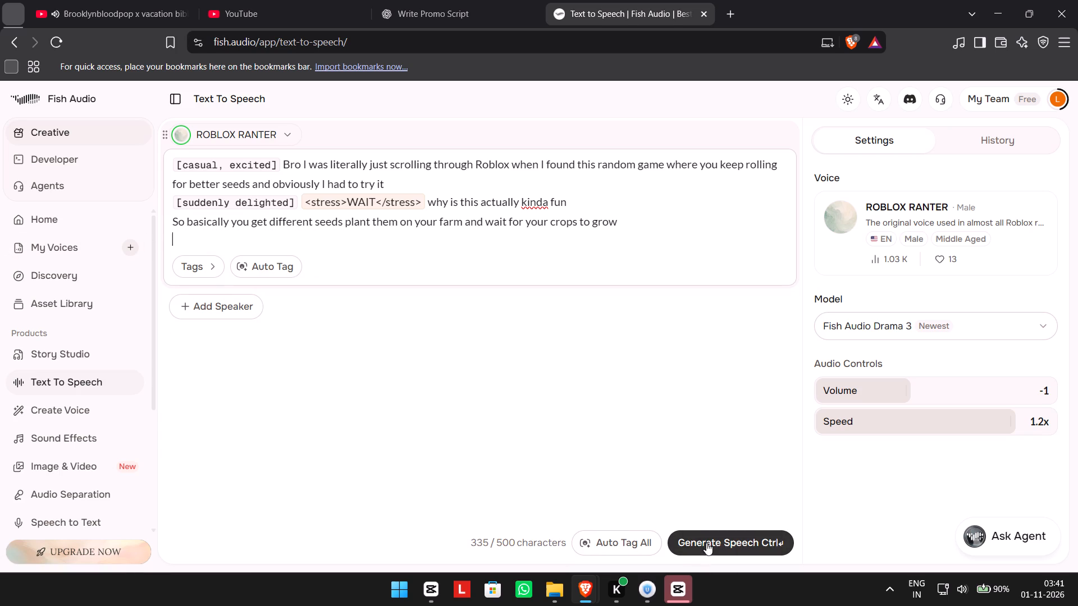
Auto-tag all of the remaining speech text.
click(631, 536)
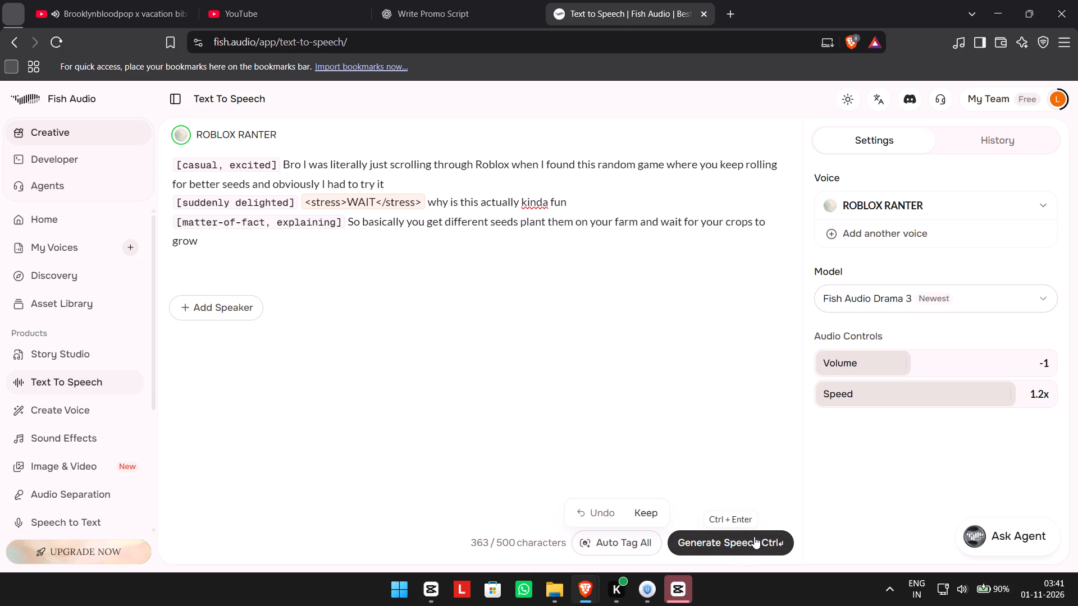
Pause the Brooklynbloodpop video playing in the YouTube tab and return to Fish Audio.
click(86, 0)
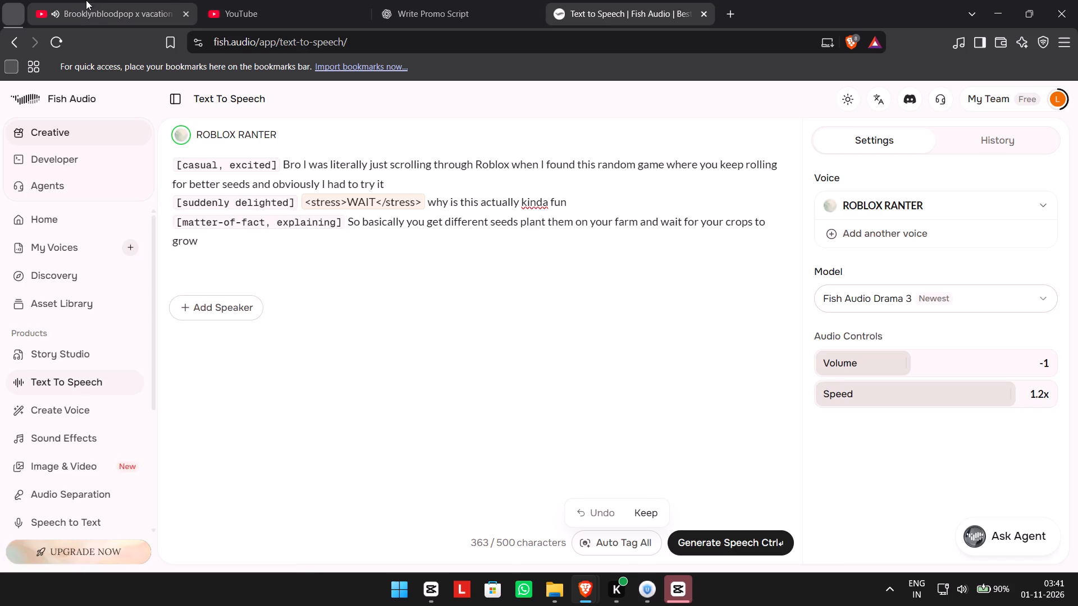
click(422, 346)
click(645, 0)
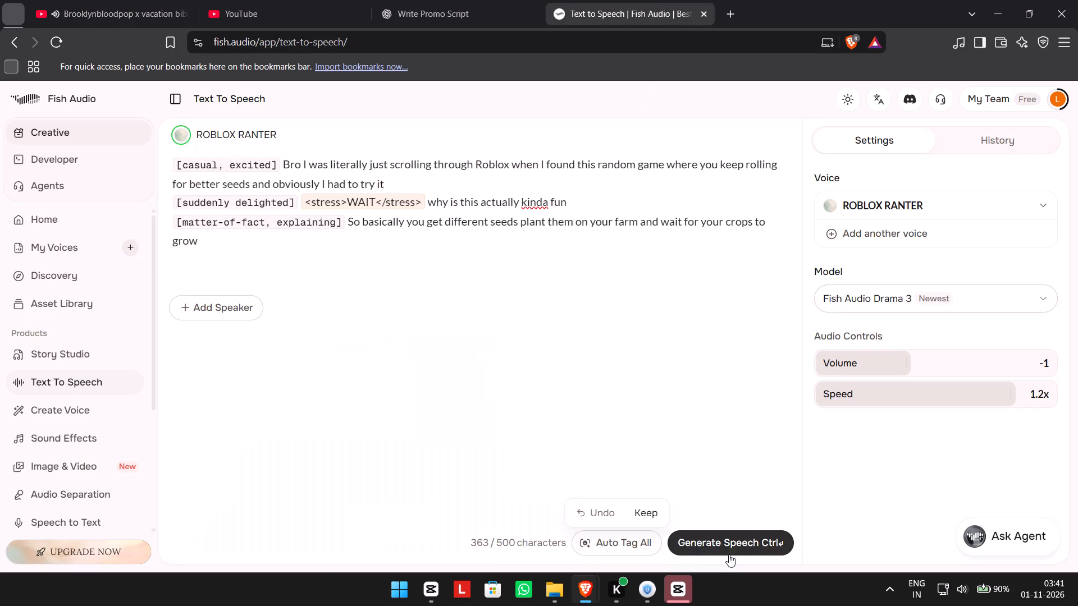
Generate speech from the tagged text with the ROBLOX RANTER voice.
click(729, 554)
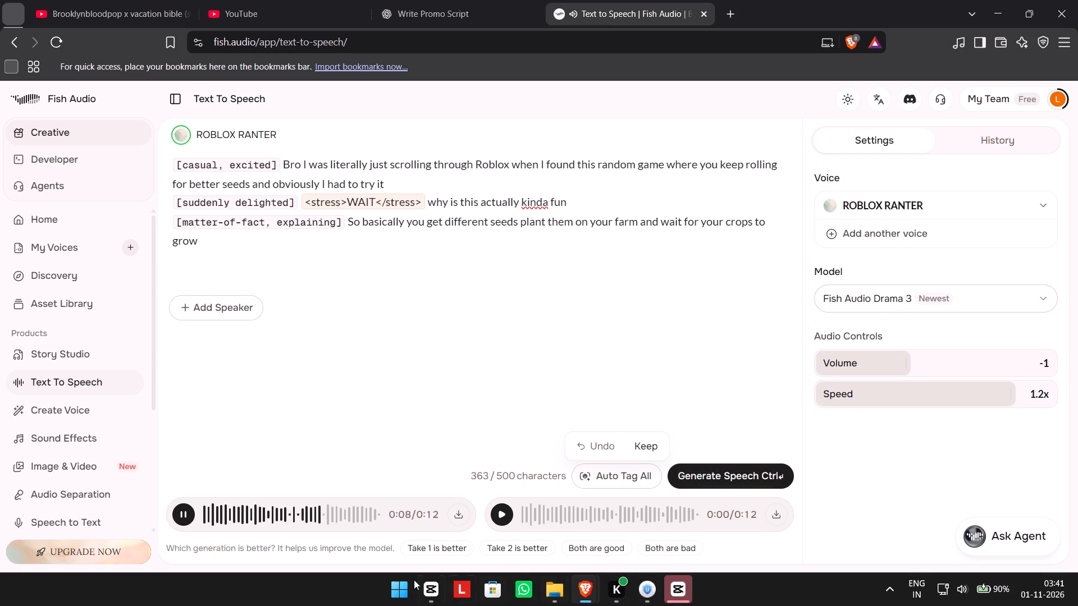
Play the second generated take to listen to it.
click(434, 599)
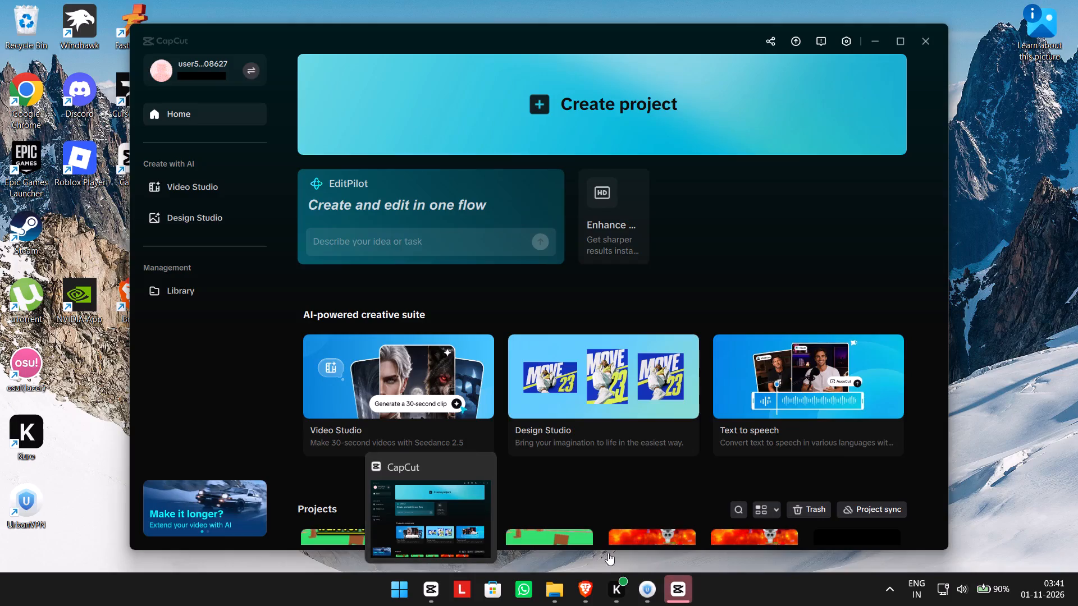
click(509, 512)
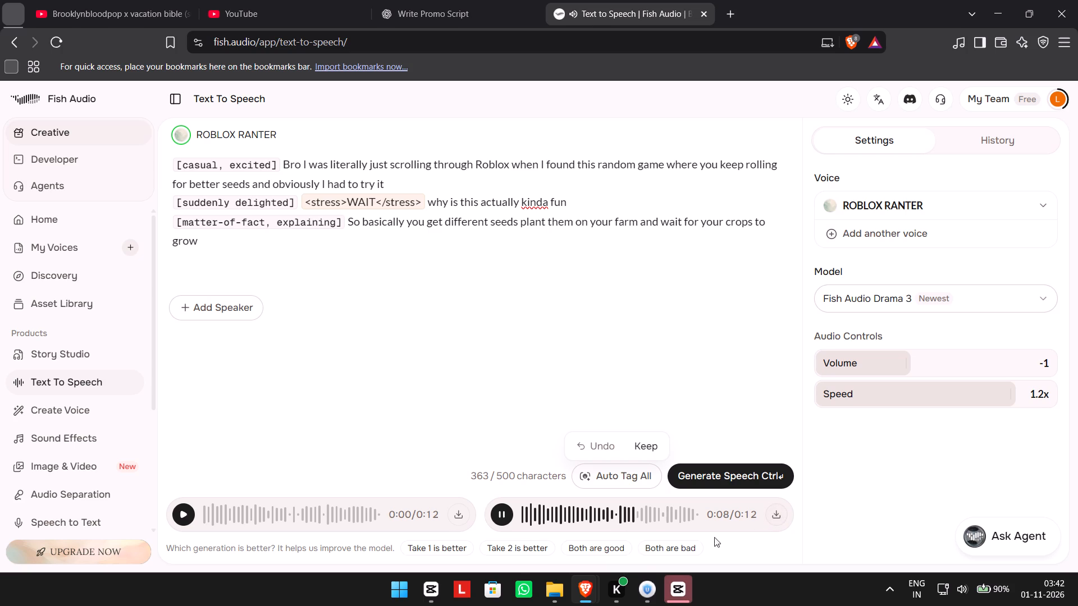
Open the Videos folder in File Explorer and delete the clips 1031 (2) and 1031 (4).
click(553, 587)
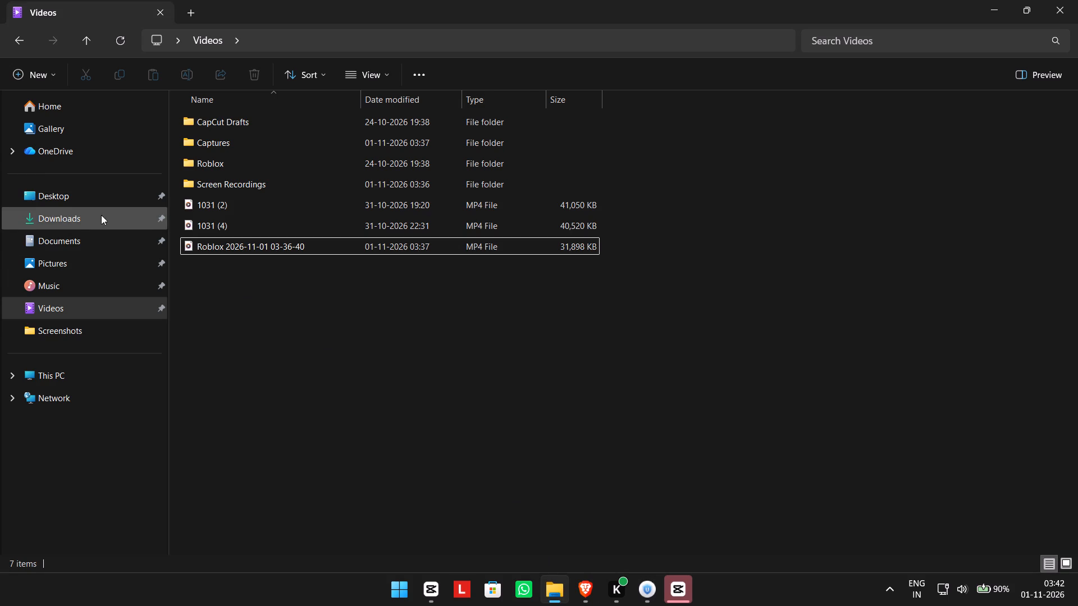
drag(245, 323, 241, 314)
drag(170, 199, 213, 233)
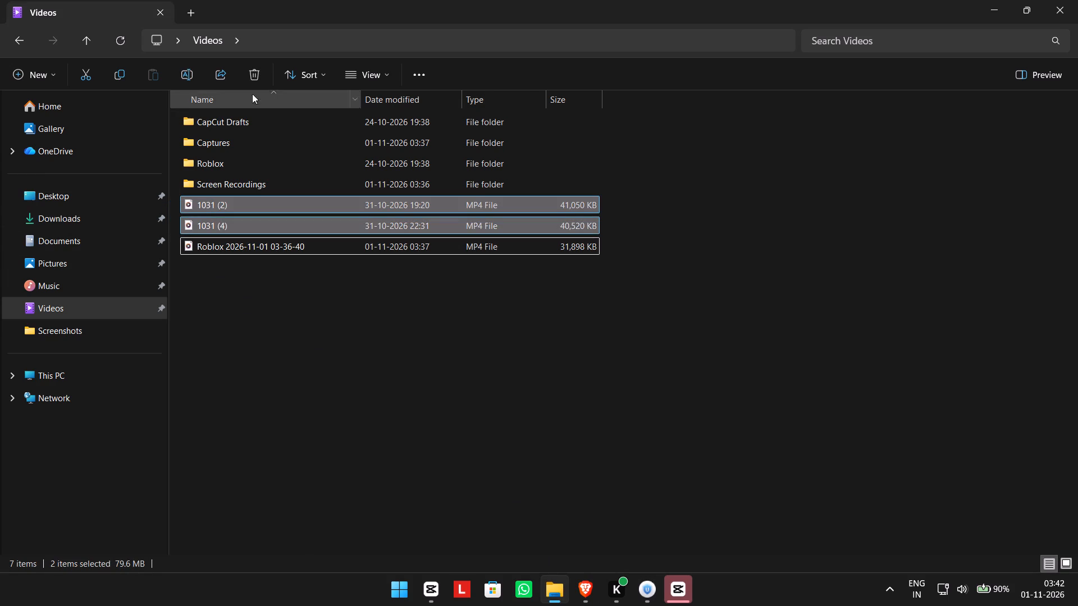
click(245, 72)
click(63, 232)
click(66, 212)
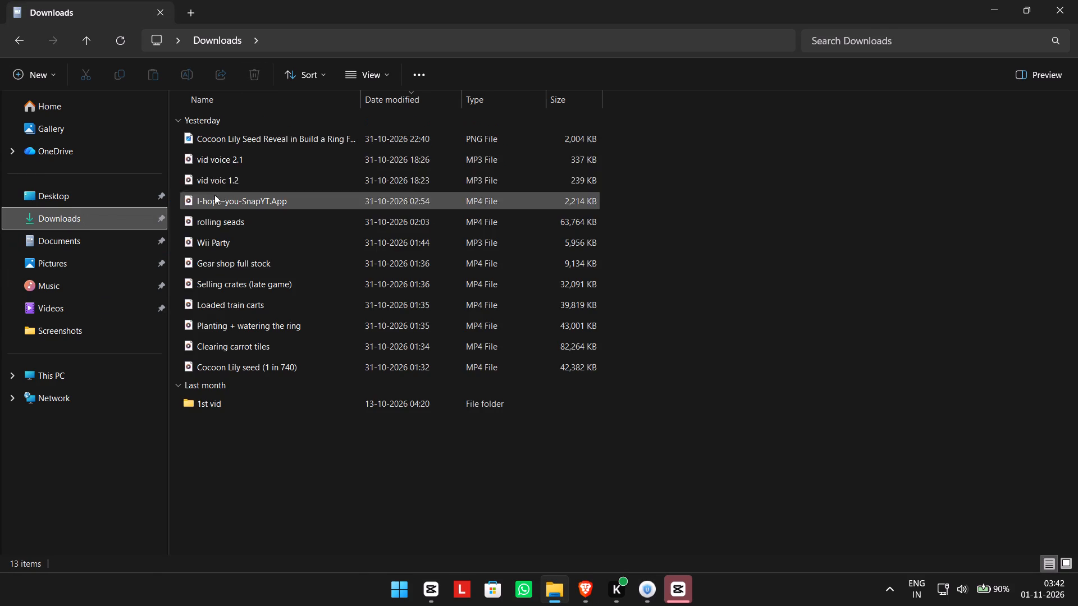
drag(174, 153, 212, 183)
click(251, 71)
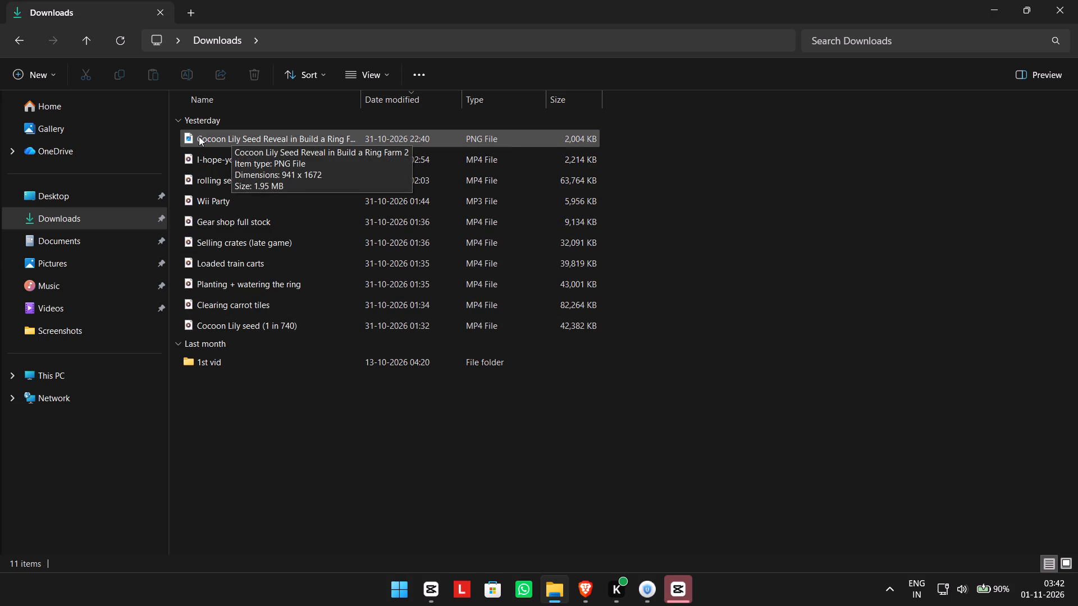
drag(173, 132, 213, 145)
click(250, 74)
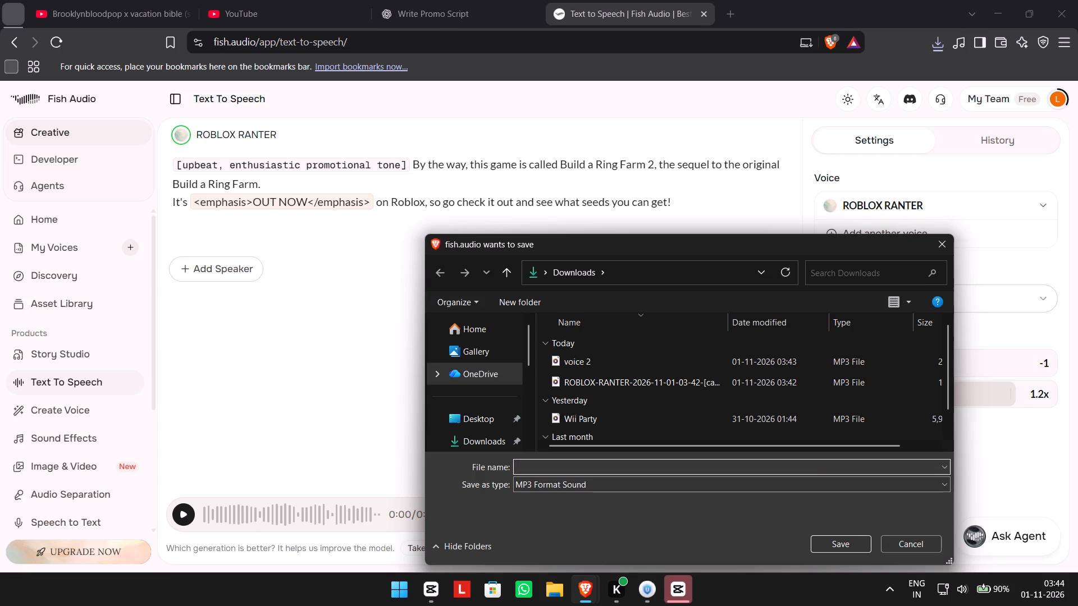
text(voice 3)
click(832, 544)
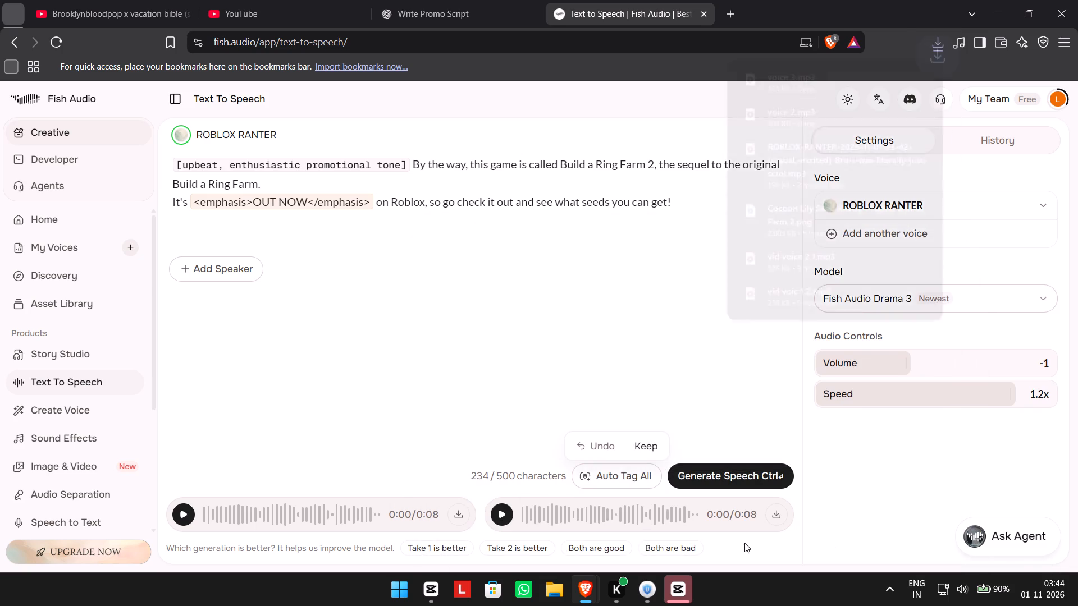
click(582, 402)
Switch to CapCut, dismiss the Pro trial offer and create a new project.
click(680, 591)
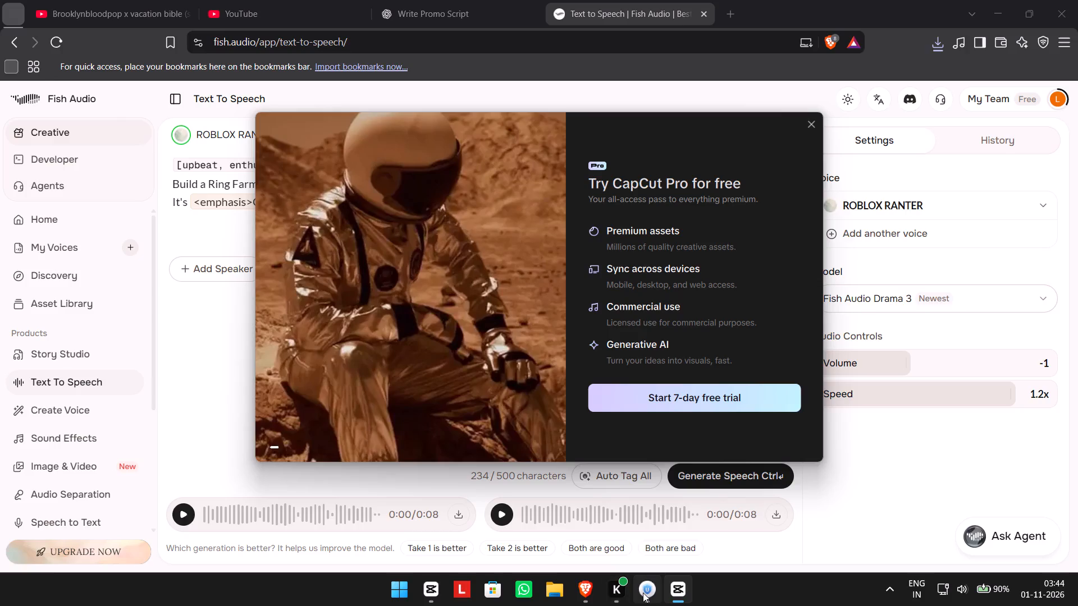
click(422, 590)
click(805, 117)
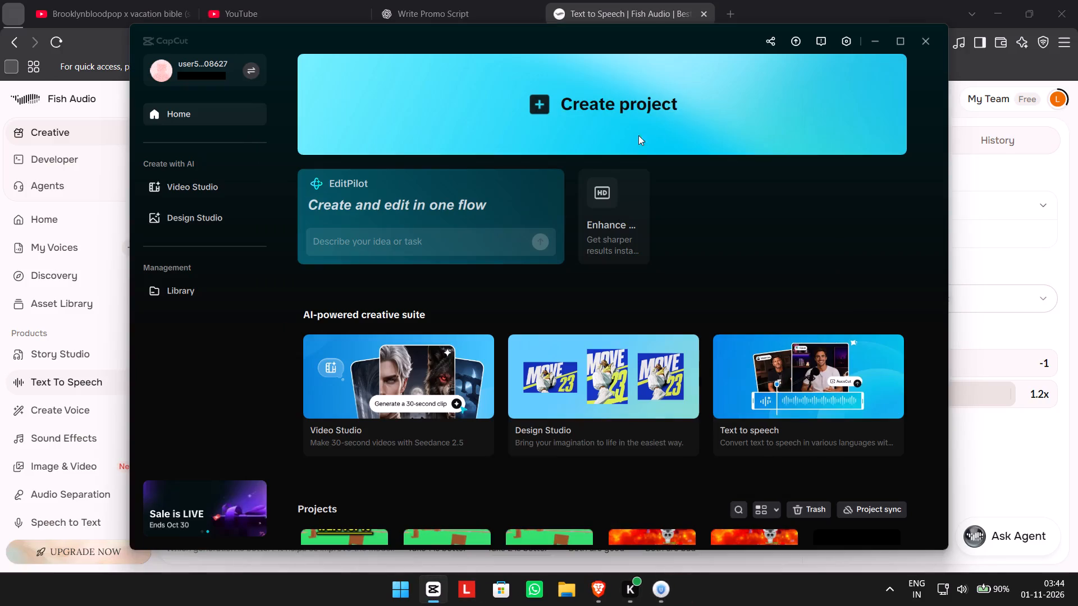
click(531, 88)
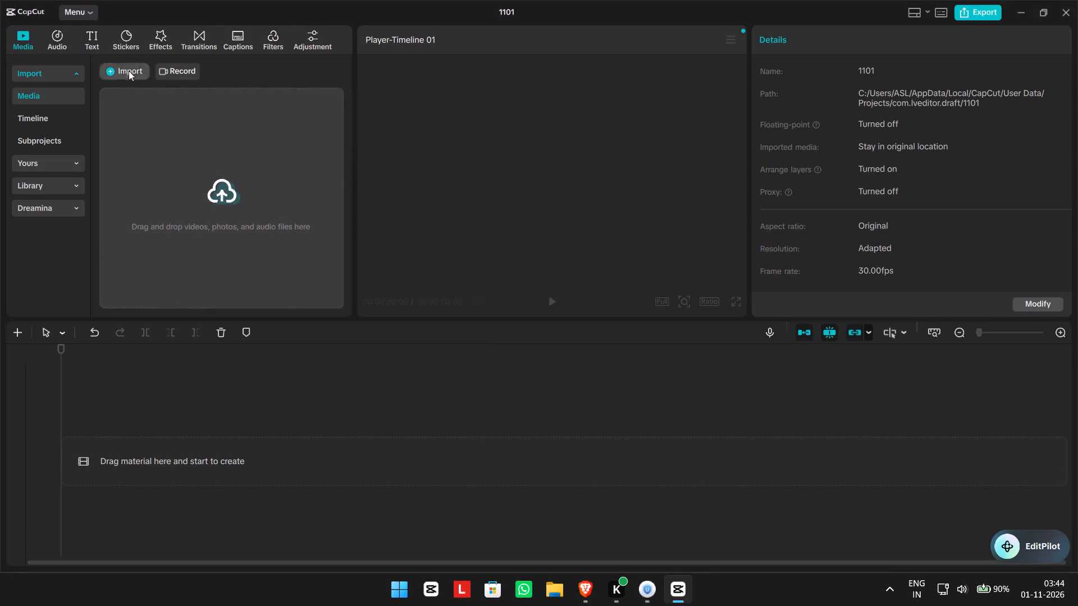
click(129, 69)
click(147, 101)
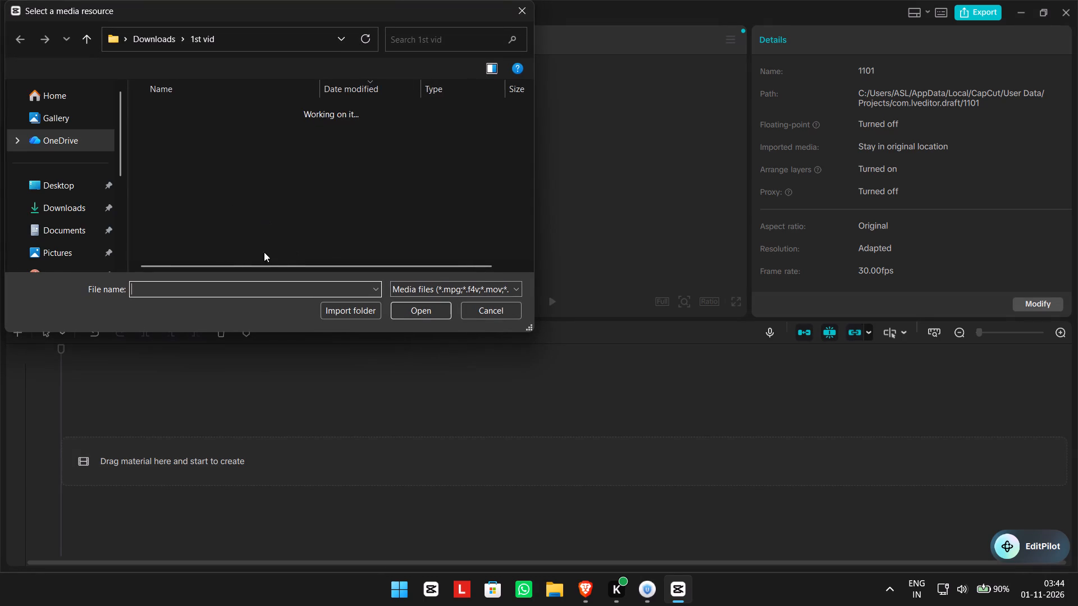
scroll(71, 234, down, 1)
click(67, 229)
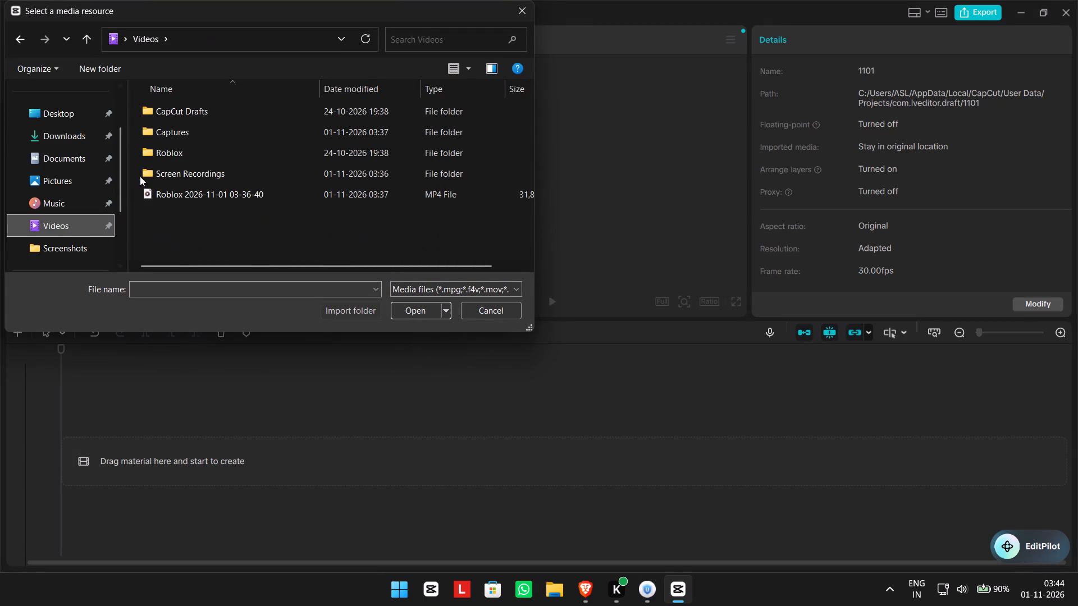
click(173, 198)
click(421, 307)
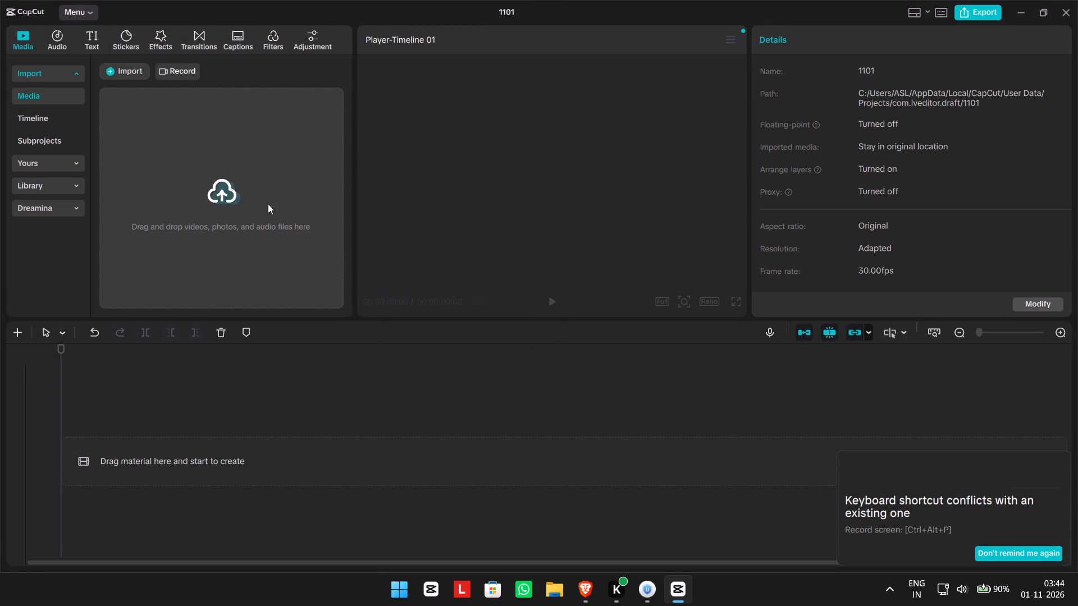
drag(113, 134, 129, 462)
Set the project's aspect ratio to 9:16 and scale the clip to about 344% so it fills the vertical frame.
click(711, 303)
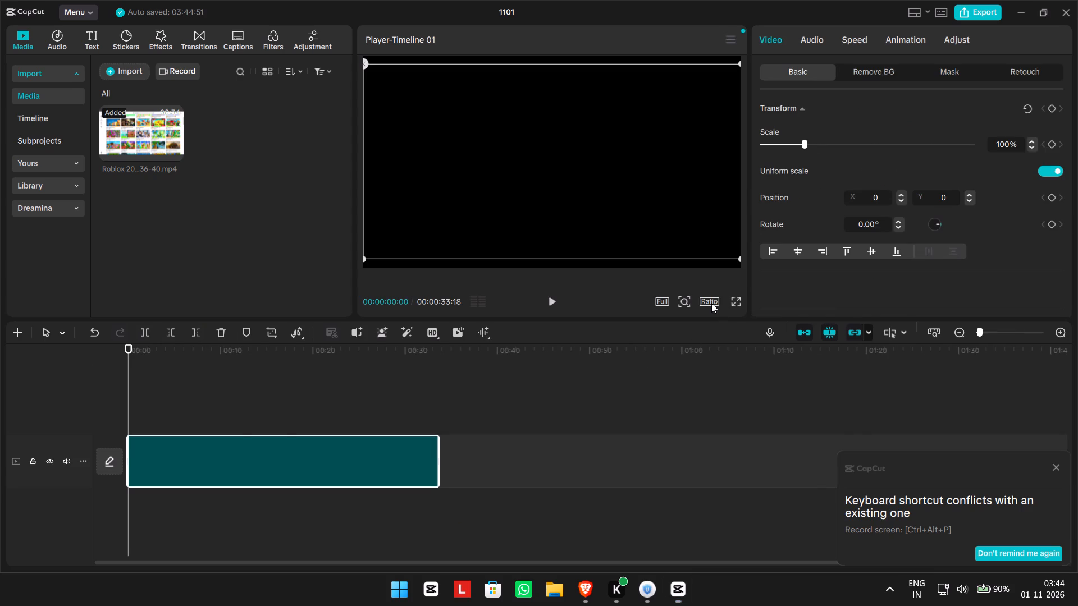
click(770, 461)
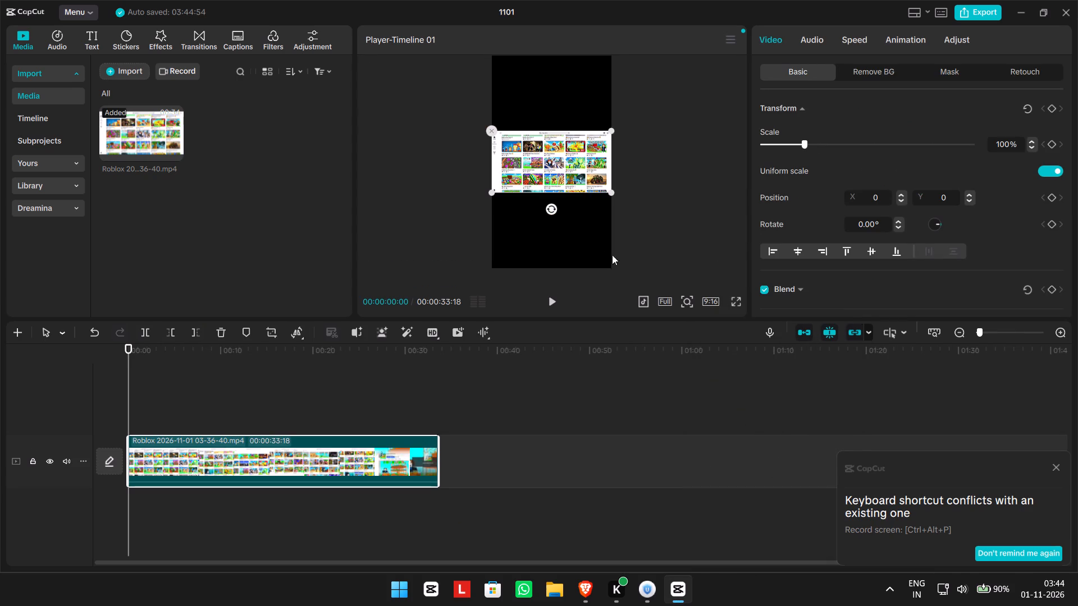
drag(614, 193, 793, 405)
click(605, 292)
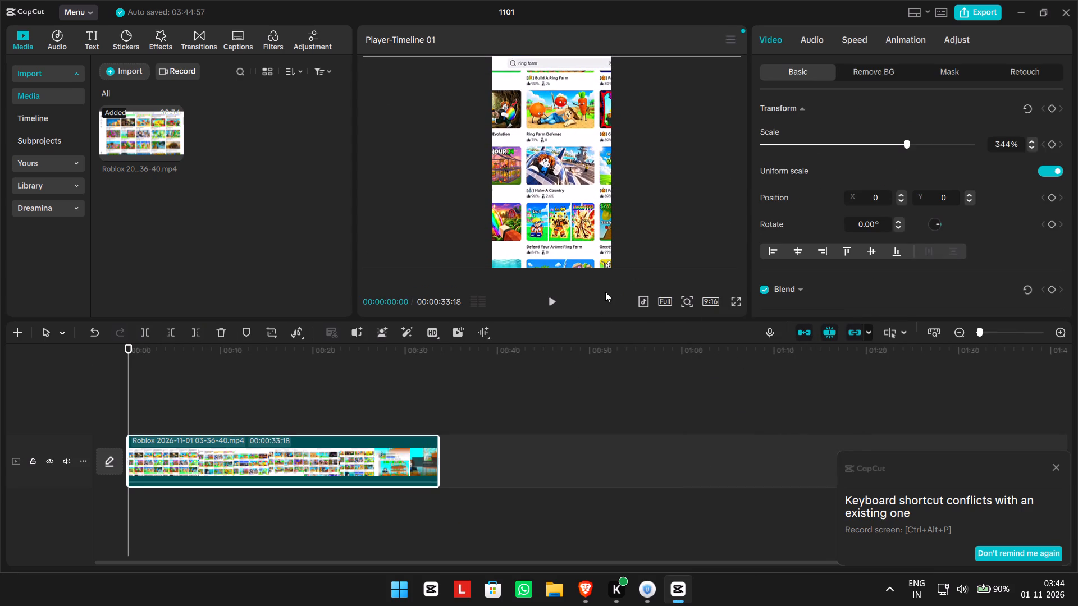
click(275, 279)
Apply Enhance quality to the clip with Stabilize turned off, trying the AI HD level but keeping HD.
click(430, 337)
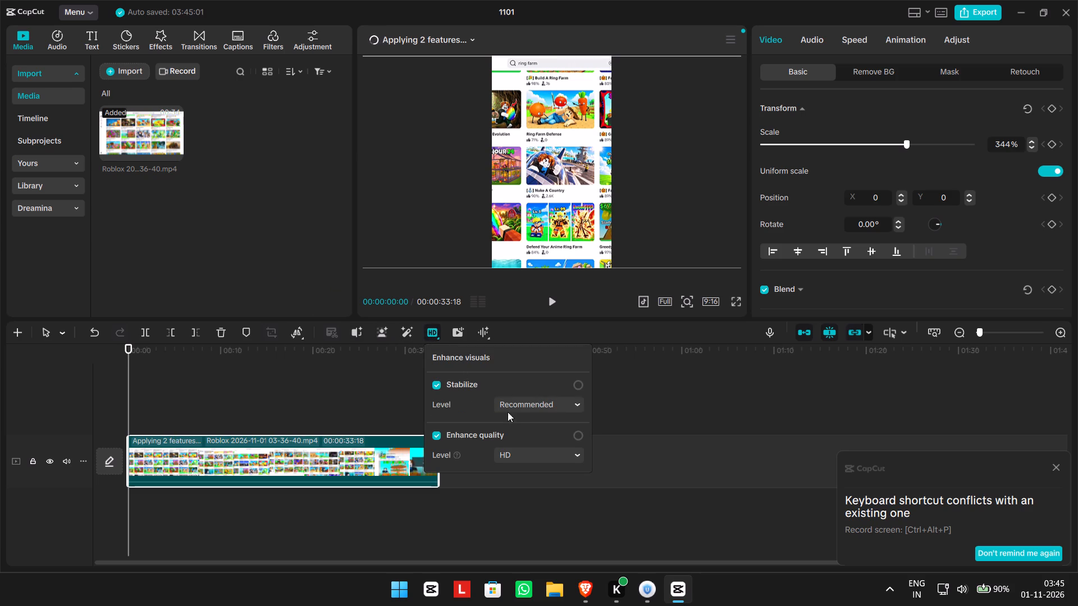
click(440, 388)
click(528, 433)
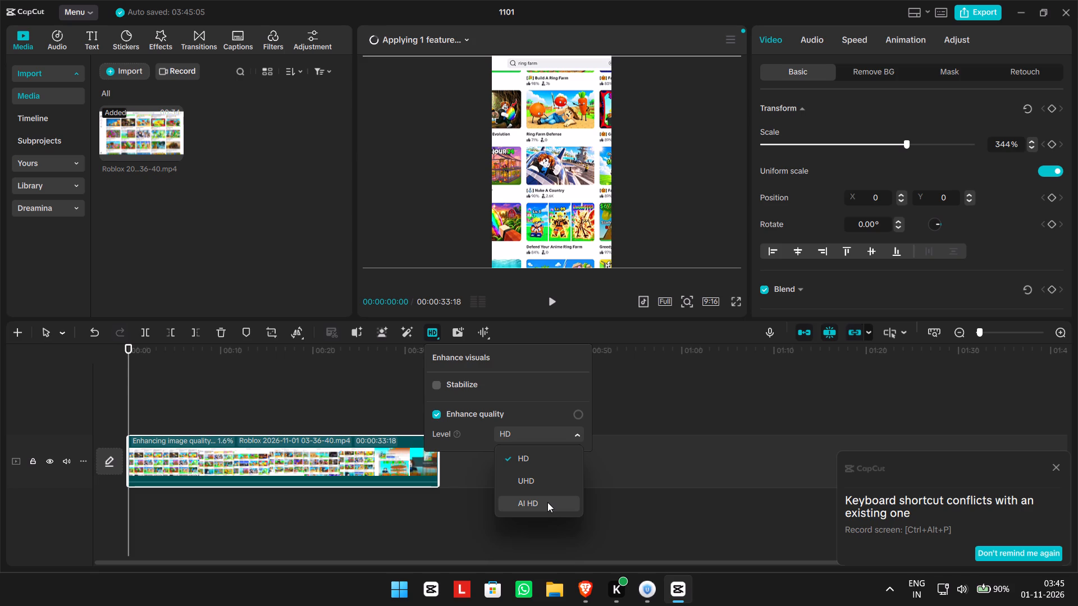
click(547, 502)
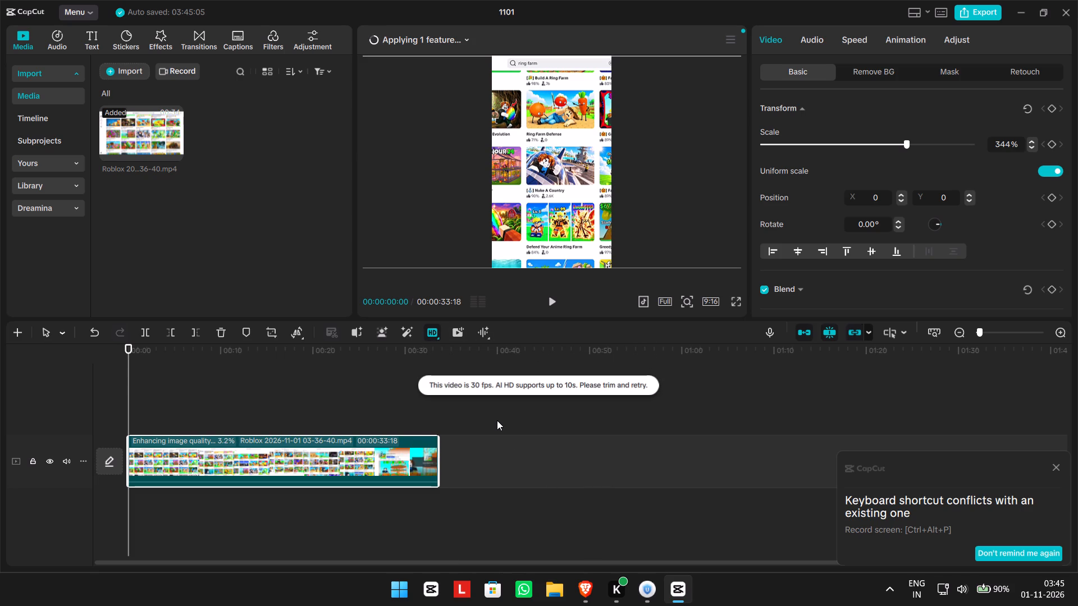
click(424, 330)
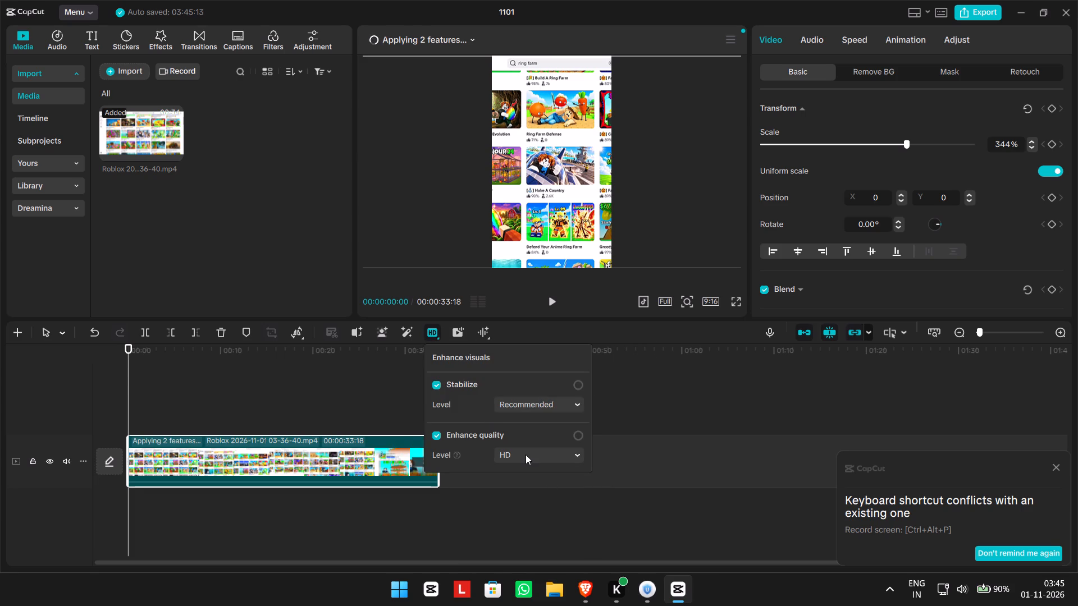
click(433, 379)
click(435, 389)
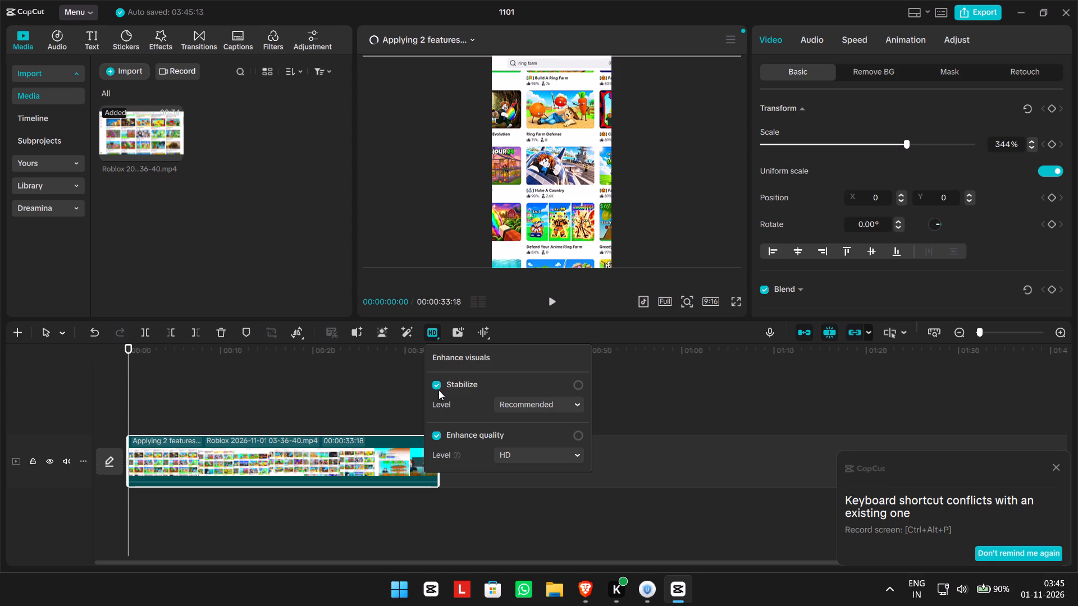
click(432, 384)
click(583, 415)
click(578, 415)
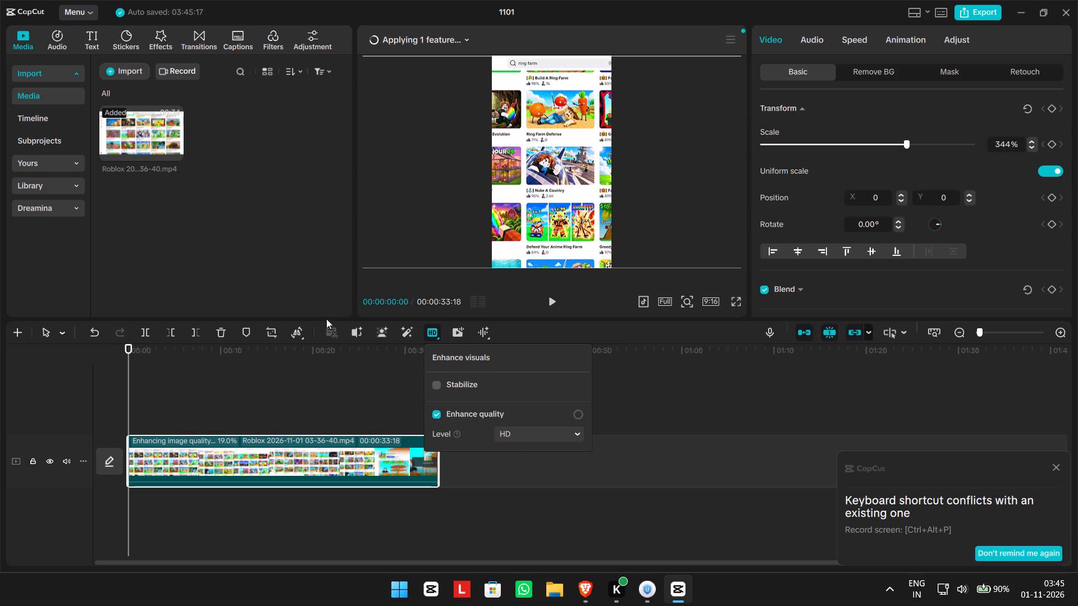
Close the enhancement settings and play back the opening seconds of the clip to check its framing.
click(263, 245)
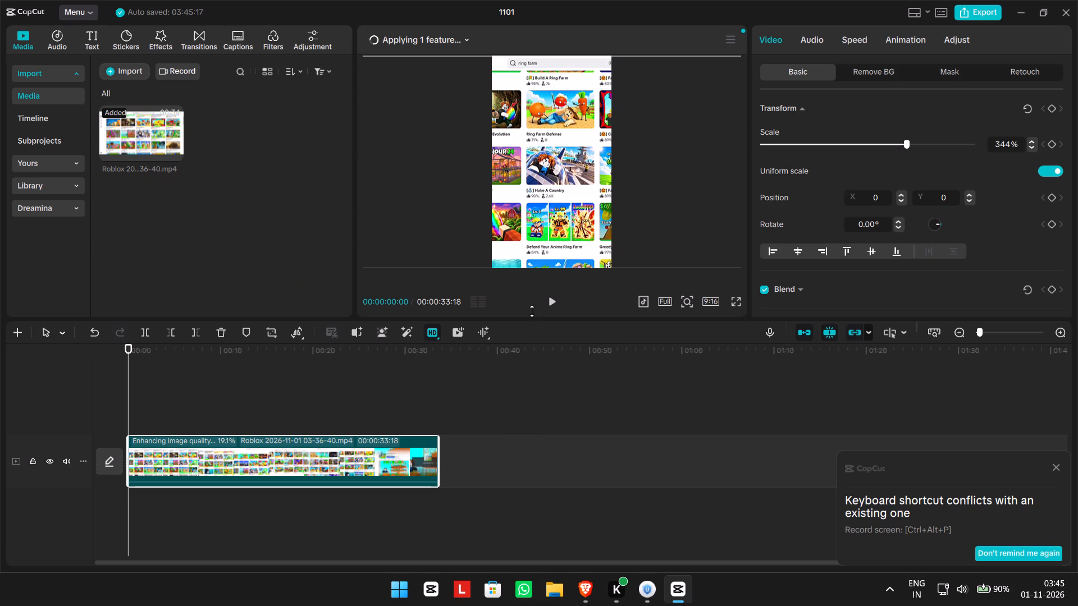
click(557, 302)
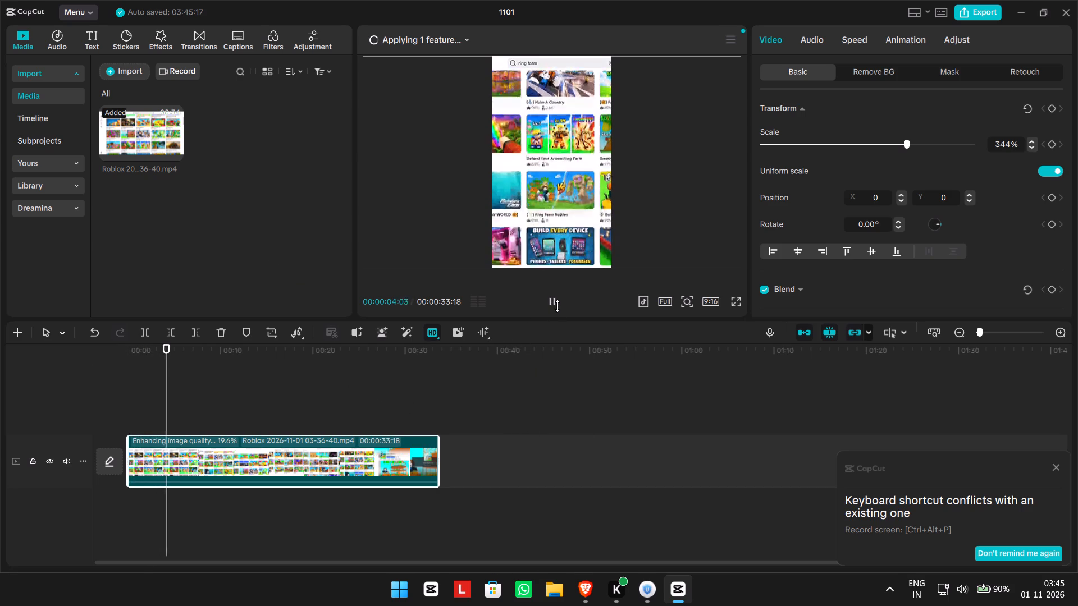
click(557, 306)
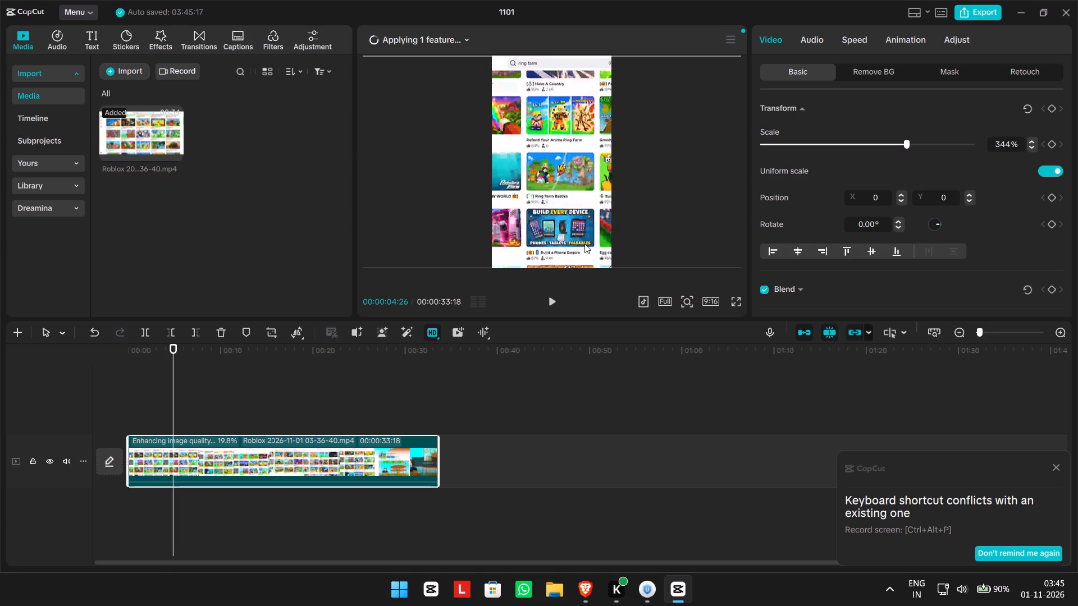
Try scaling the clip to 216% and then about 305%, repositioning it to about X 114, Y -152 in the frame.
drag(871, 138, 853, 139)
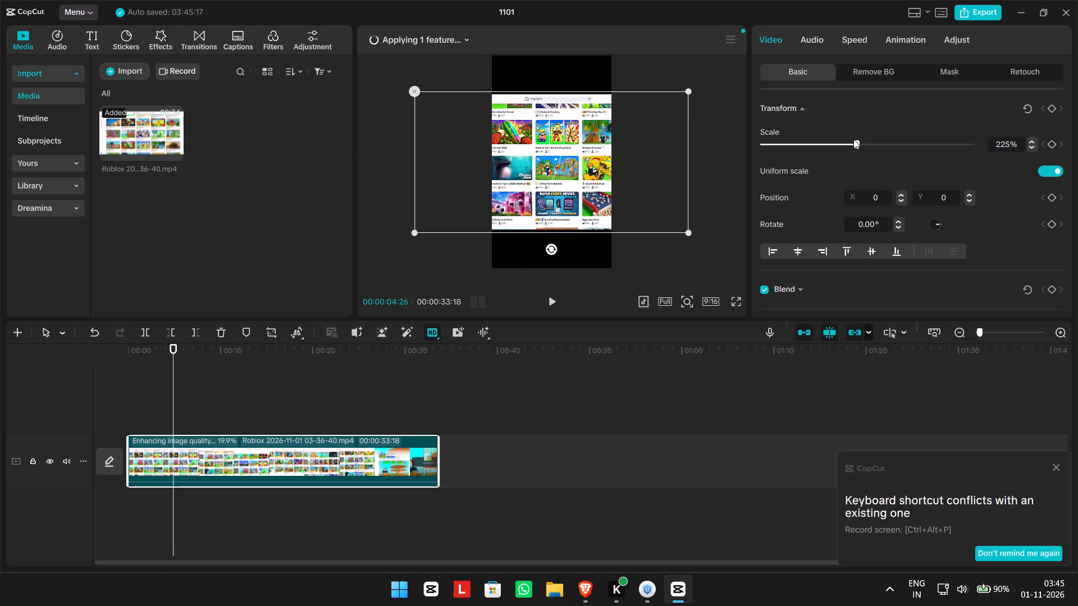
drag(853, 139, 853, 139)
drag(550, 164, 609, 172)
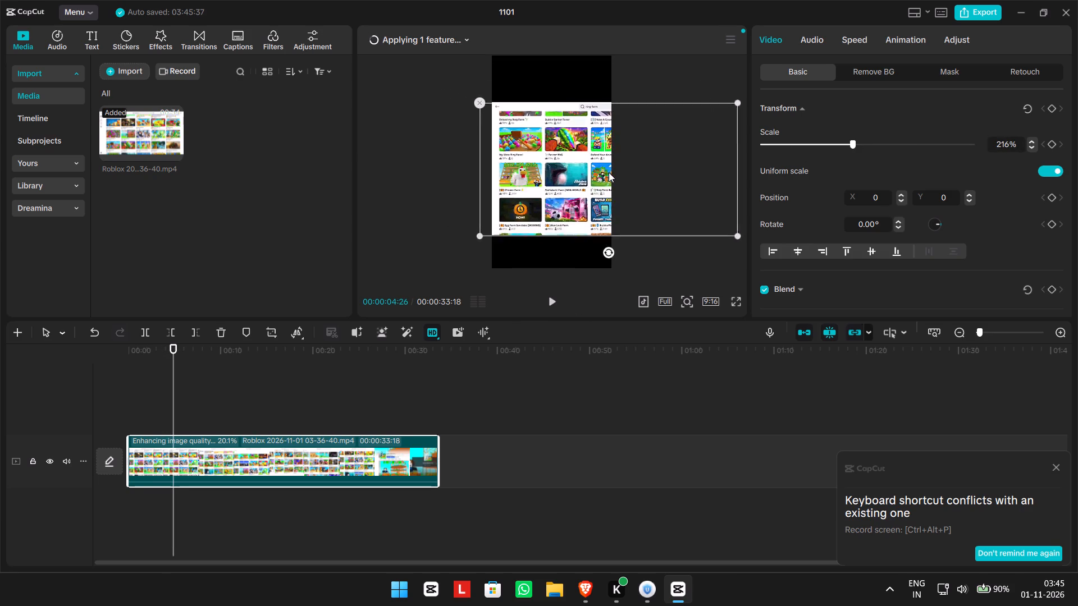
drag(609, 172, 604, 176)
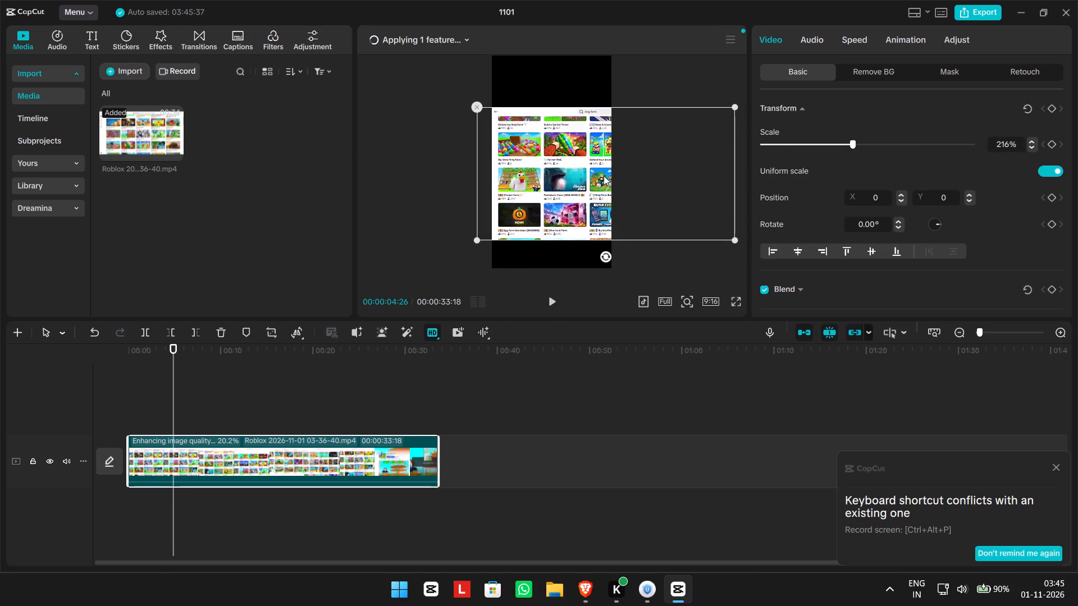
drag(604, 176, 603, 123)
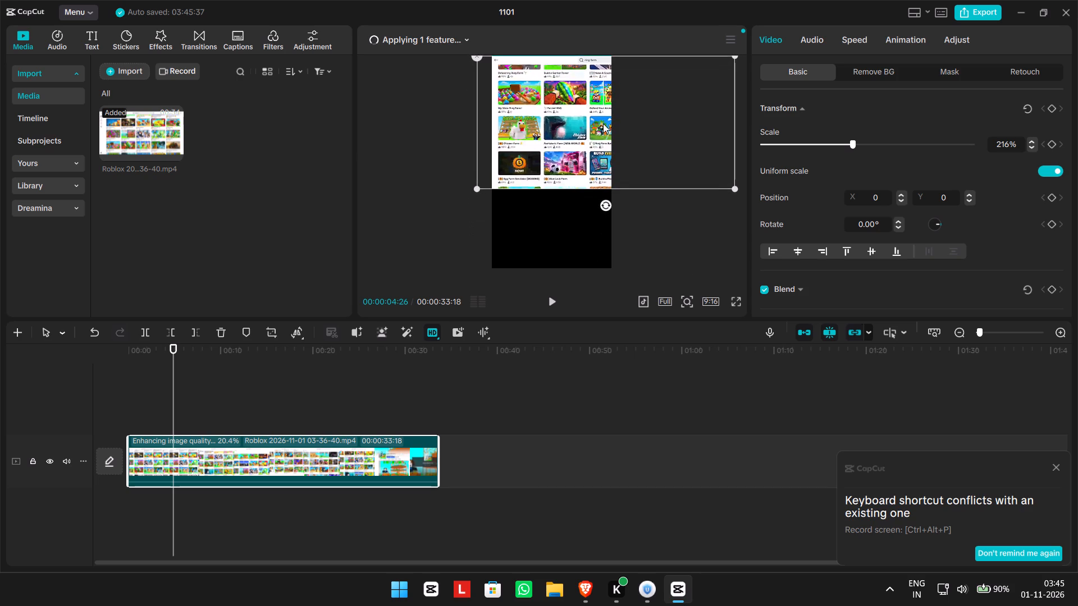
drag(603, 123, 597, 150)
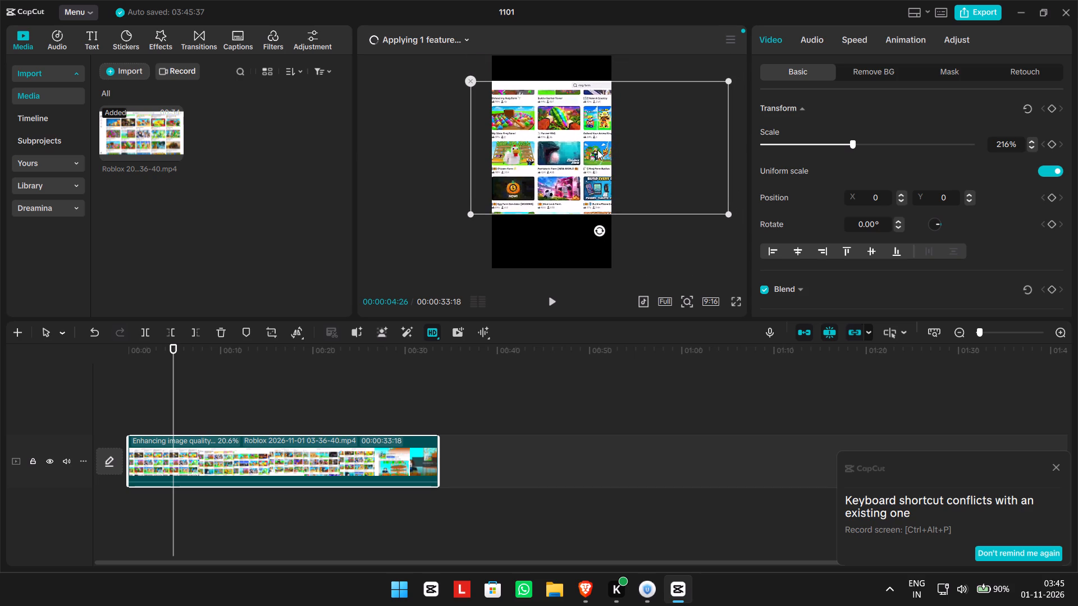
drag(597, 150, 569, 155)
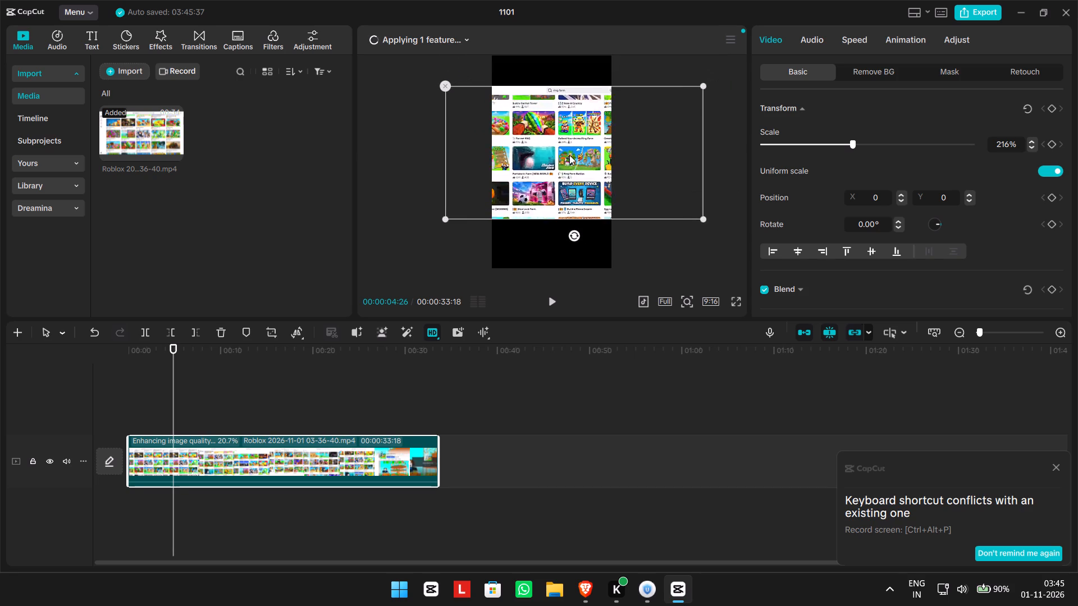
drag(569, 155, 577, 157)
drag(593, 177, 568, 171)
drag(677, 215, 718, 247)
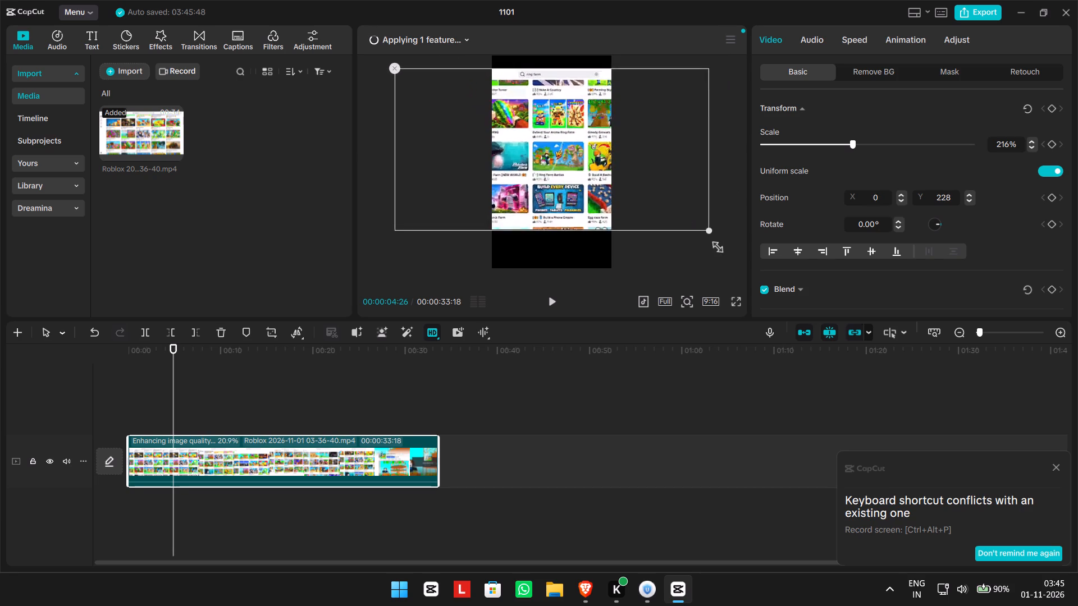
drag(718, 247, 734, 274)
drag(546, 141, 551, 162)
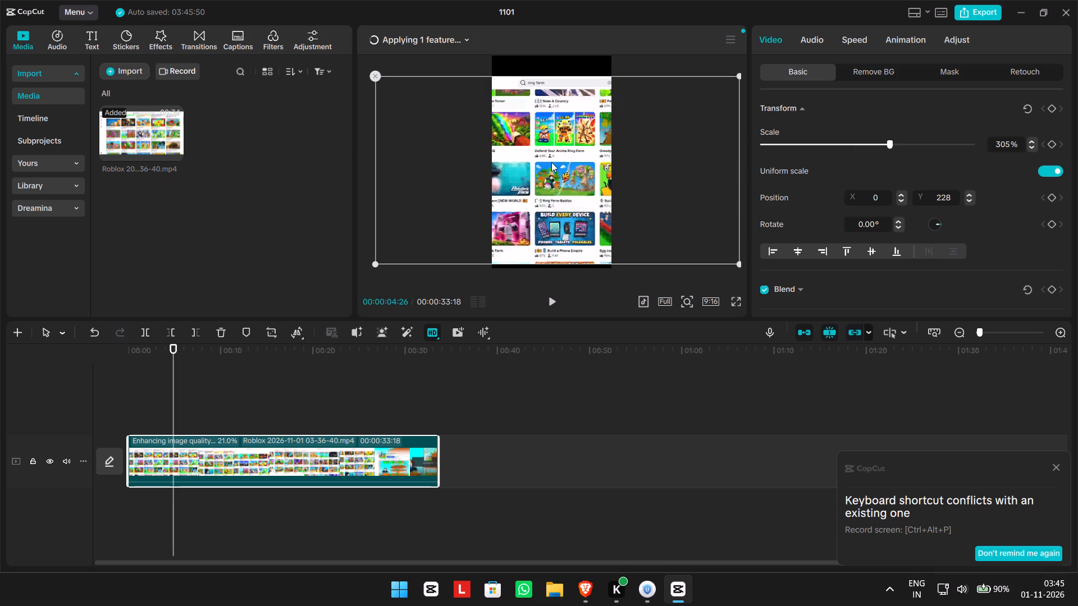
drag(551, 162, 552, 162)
Remove the clip from the timeline and place the imported Roblox video at its start again.
click(371, 77)
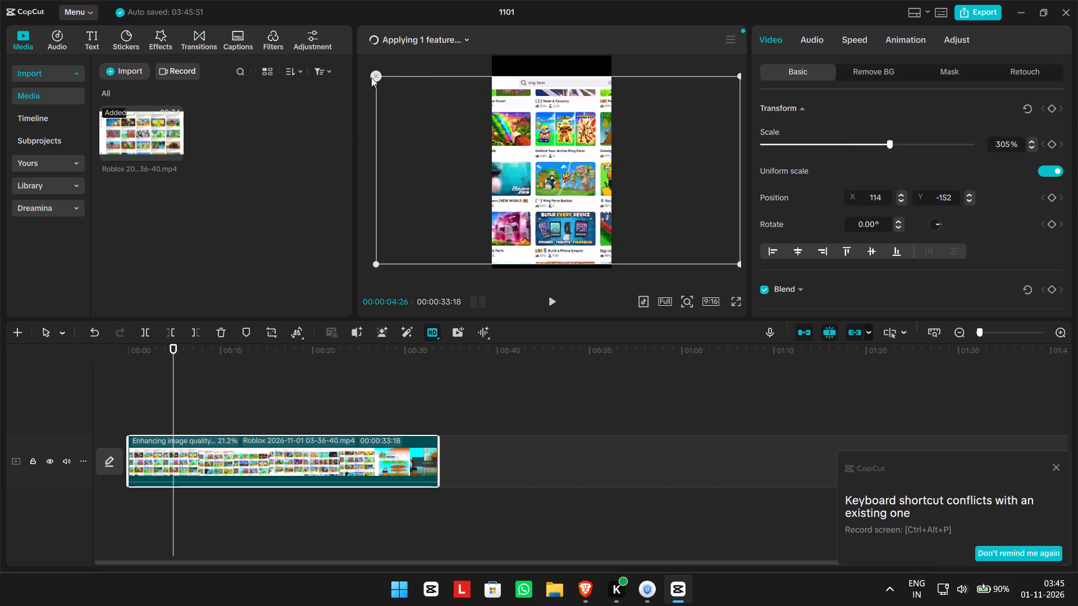
drag(148, 121, 139, 449)
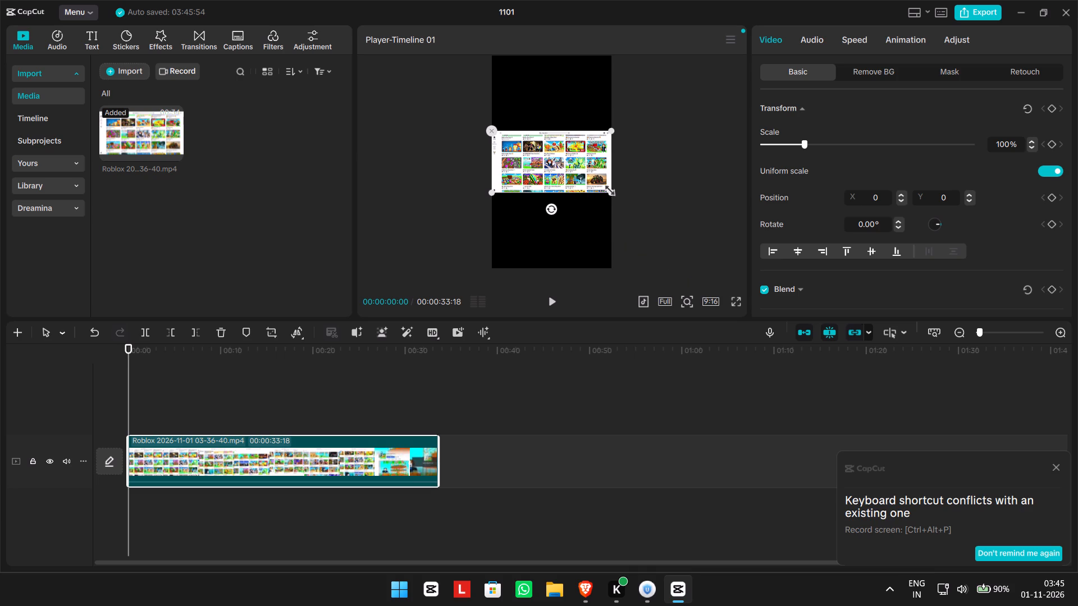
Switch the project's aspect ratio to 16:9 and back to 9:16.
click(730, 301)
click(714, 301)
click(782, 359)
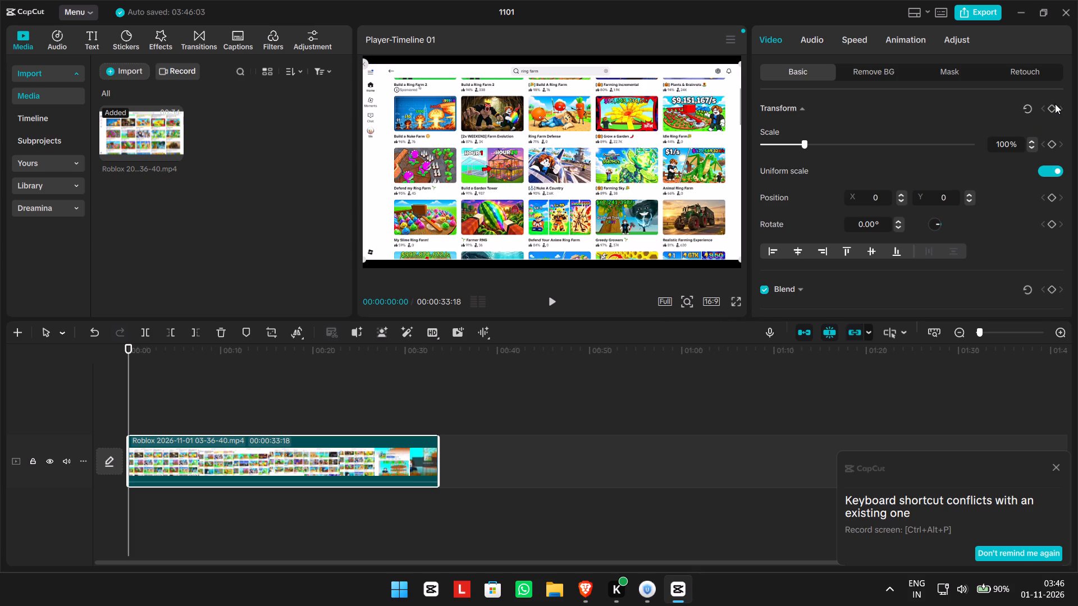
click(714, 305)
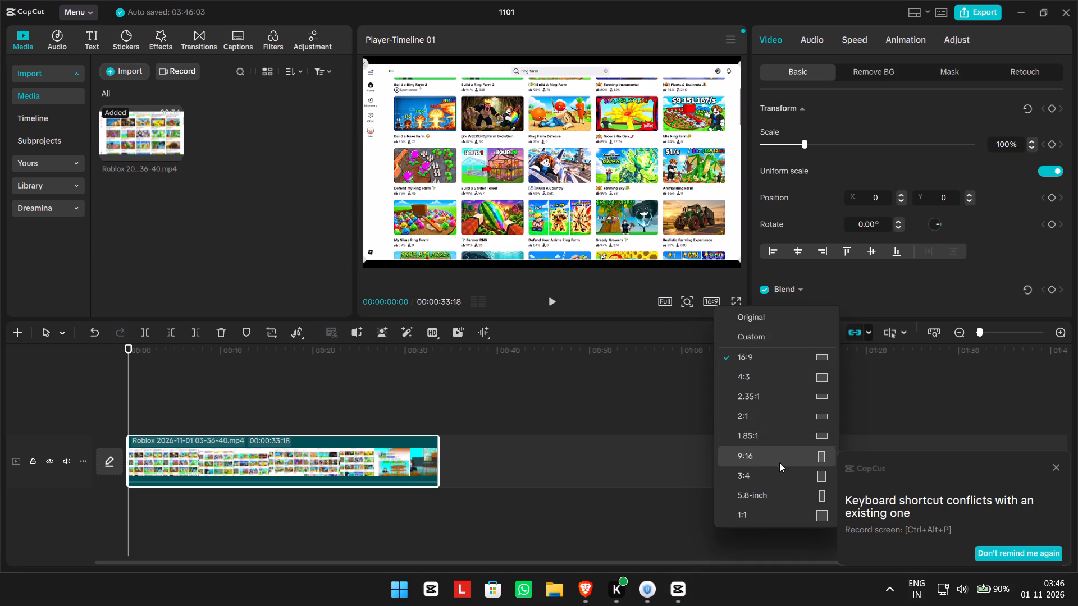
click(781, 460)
Scale the re-added clip to about 344% so it fills the vertical frame.
drag(611, 195, 634, 221)
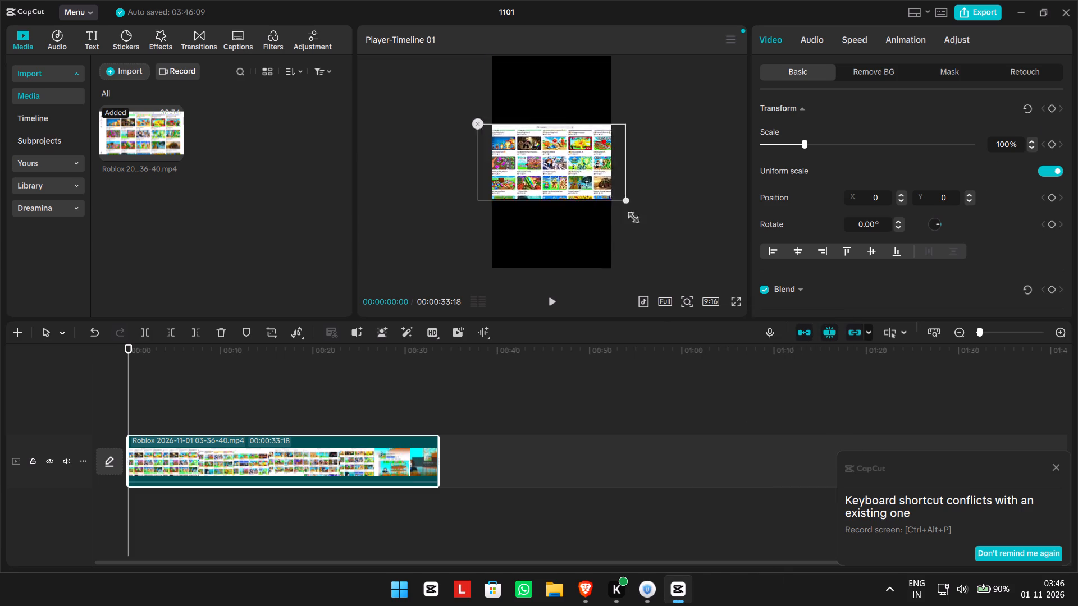
drag(634, 221, 809, 361)
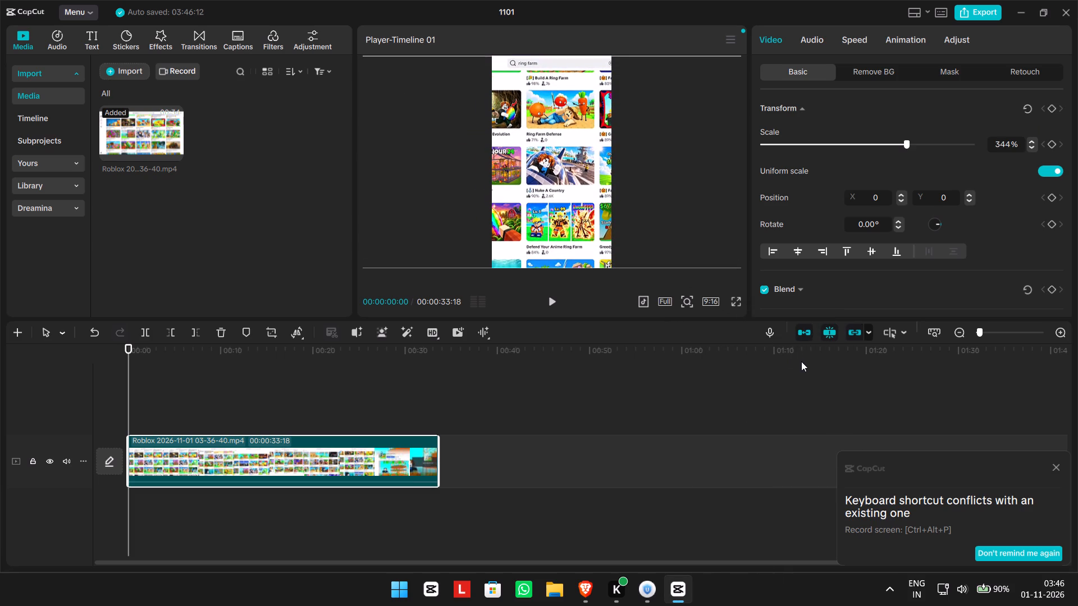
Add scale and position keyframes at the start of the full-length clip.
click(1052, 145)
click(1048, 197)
Split the clip at 00:00:17:07 and delete the part before the split.
drag(127, 389, 161, 392)
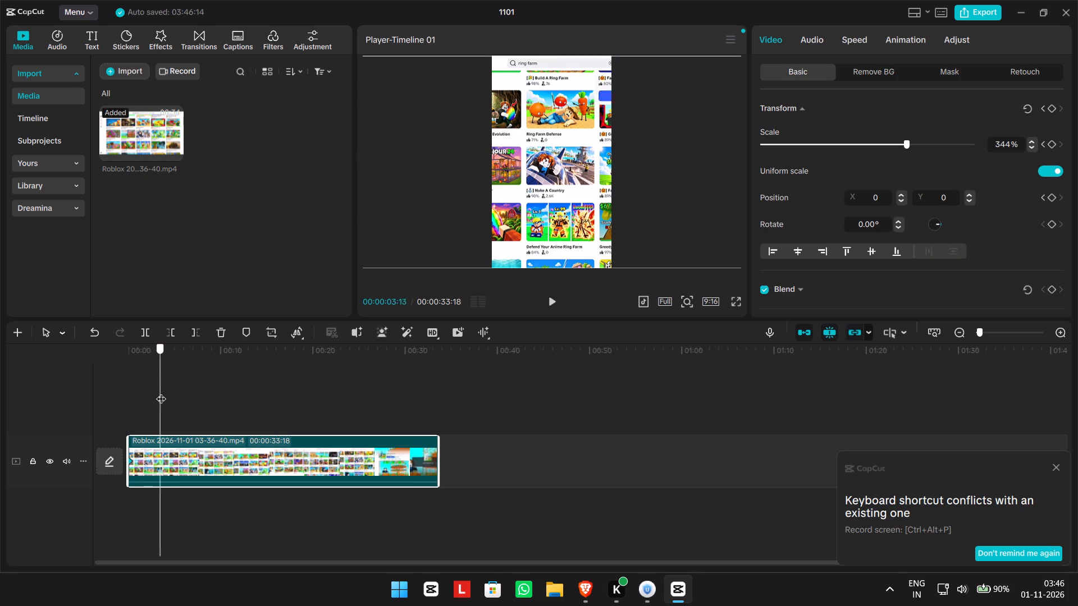
drag(161, 392, 236, 395)
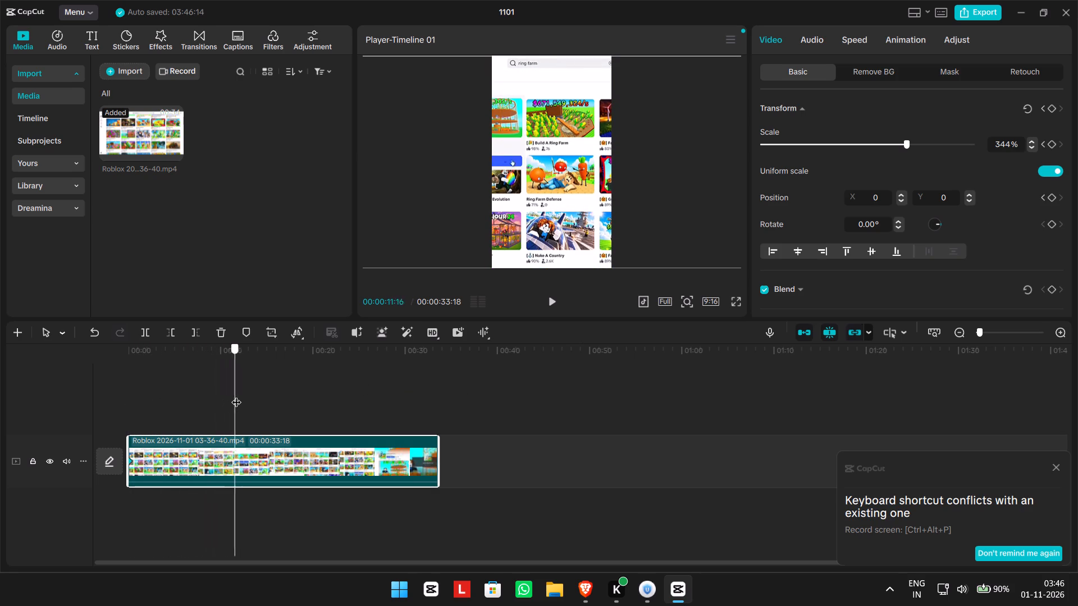
drag(236, 395, 269, 400)
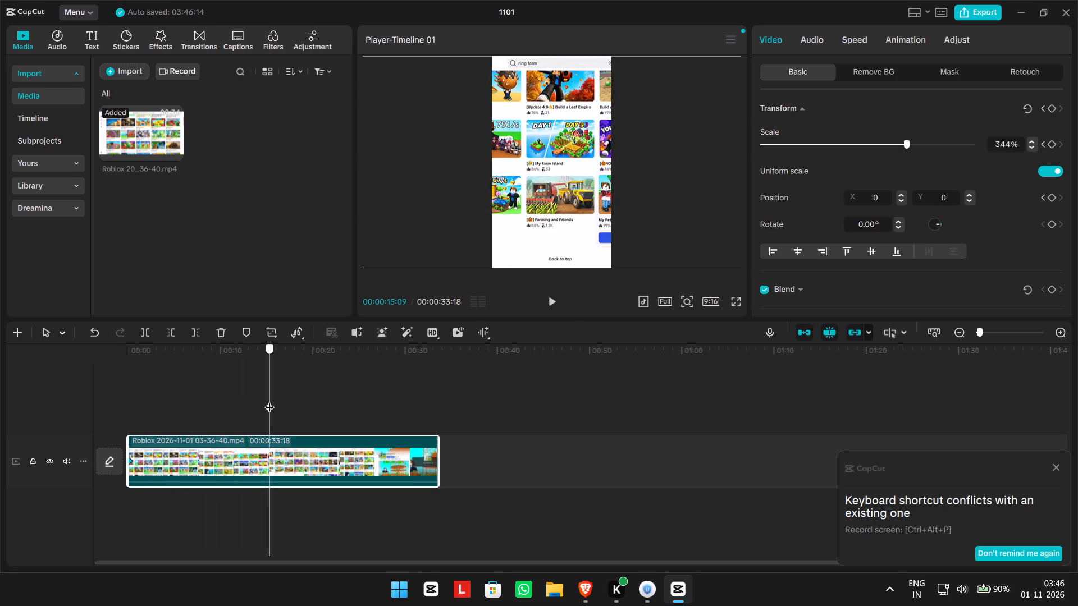
drag(269, 400, 287, 401)
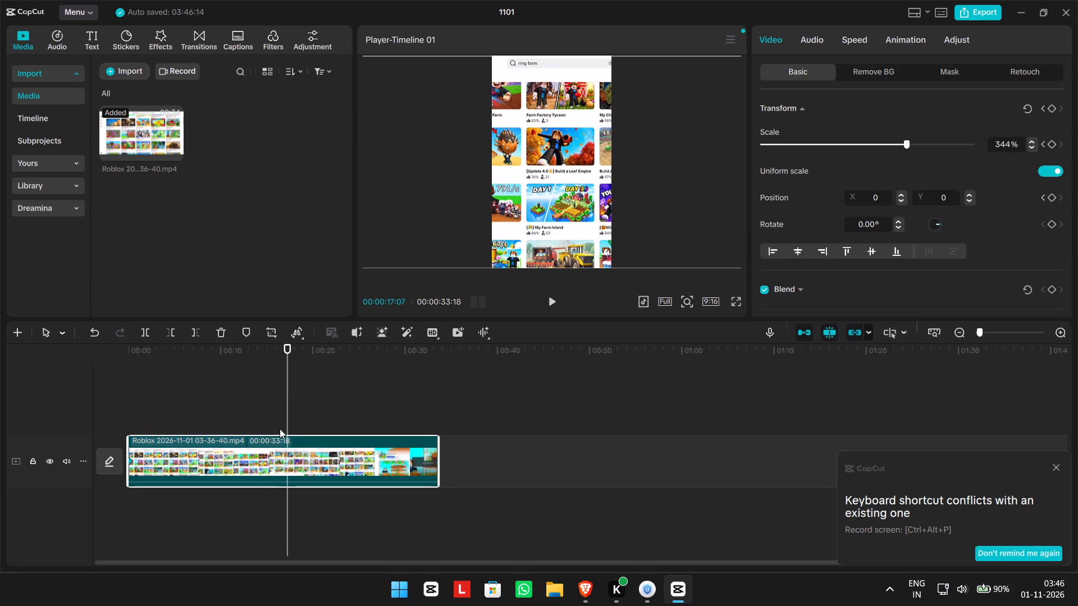
click(310, 460)
click(150, 330)
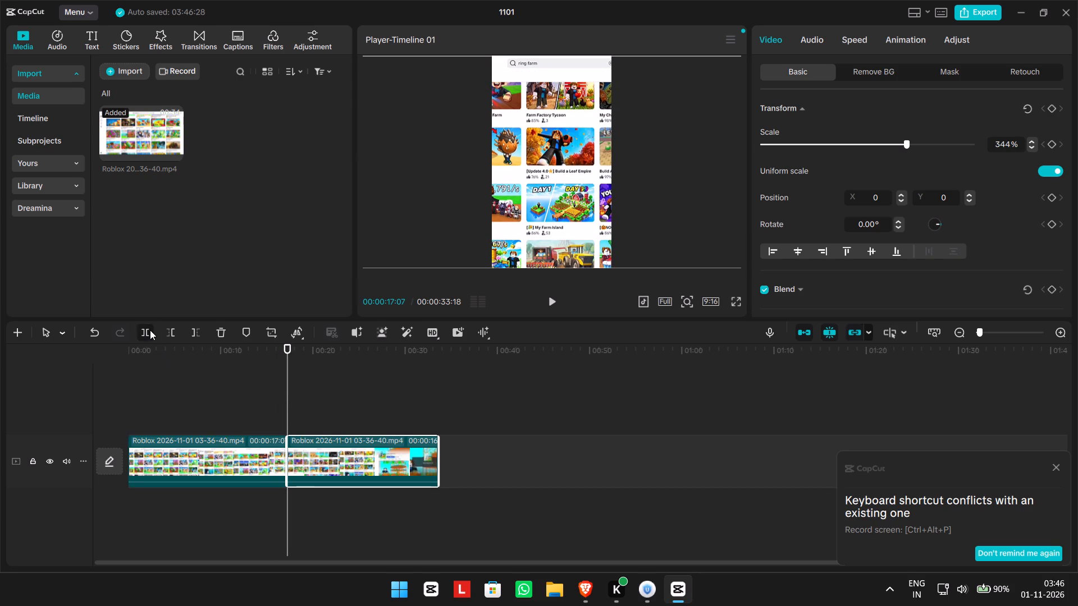
click(245, 454)
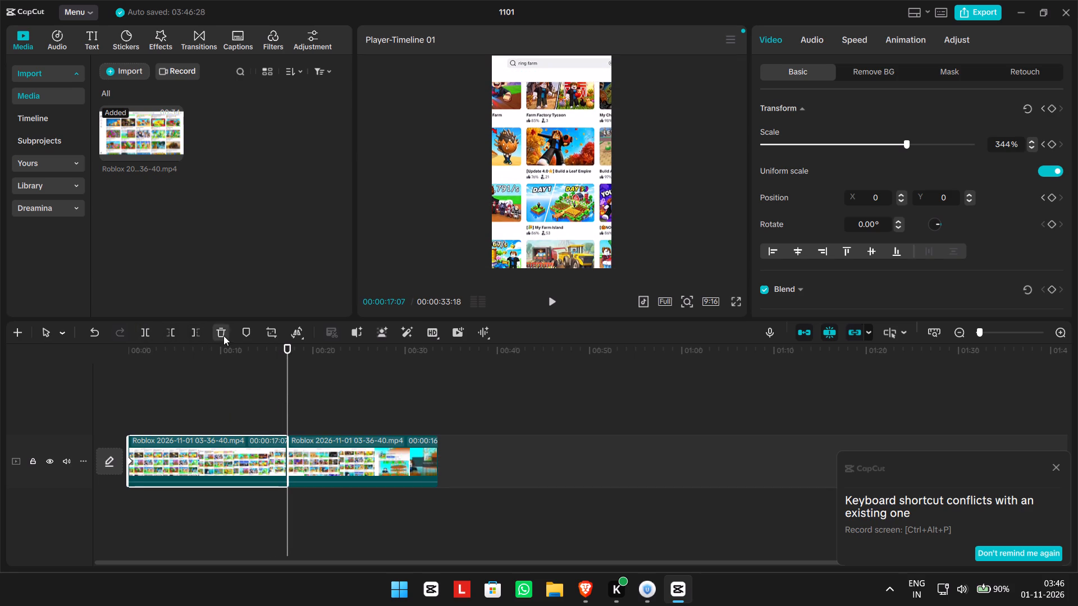
click(223, 336)
Add scale and position keyframes at the start of the remaining clip.
drag(280, 391, 85, 378)
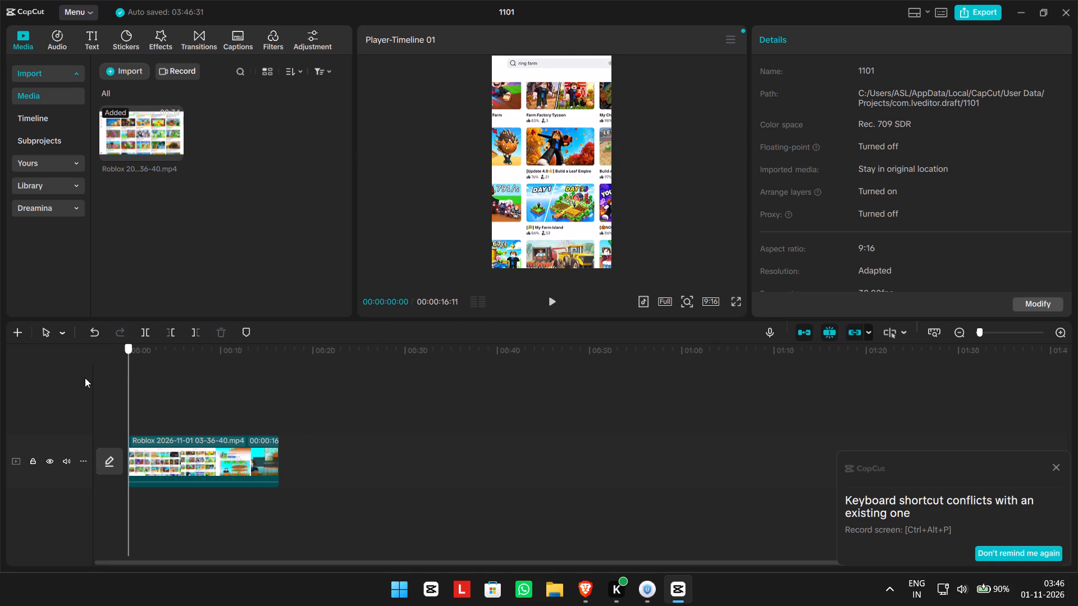
click(188, 458)
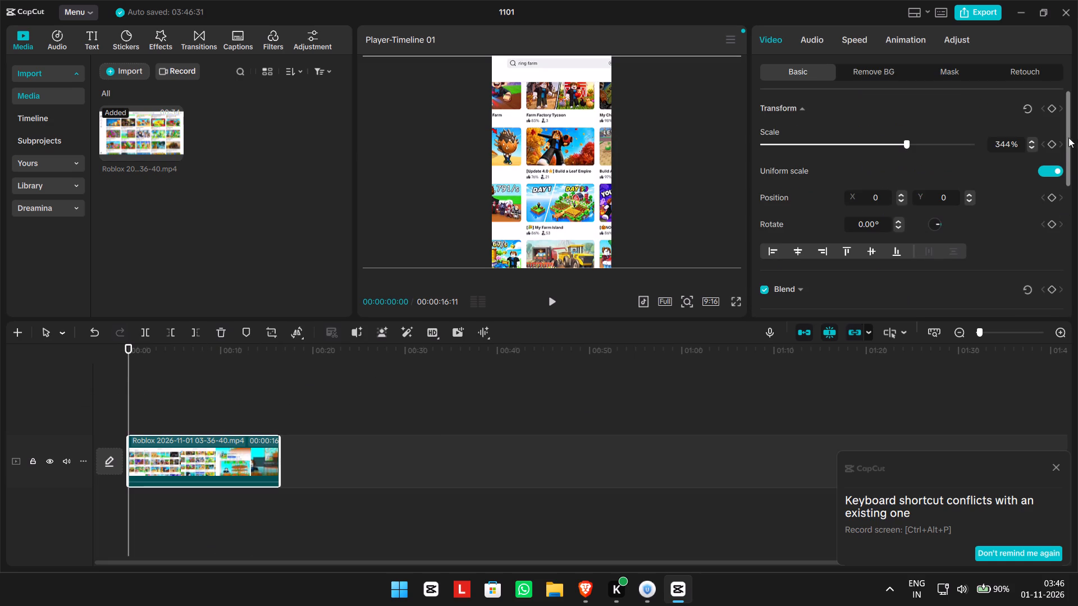
click(1052, 144)
click(1056, 194)
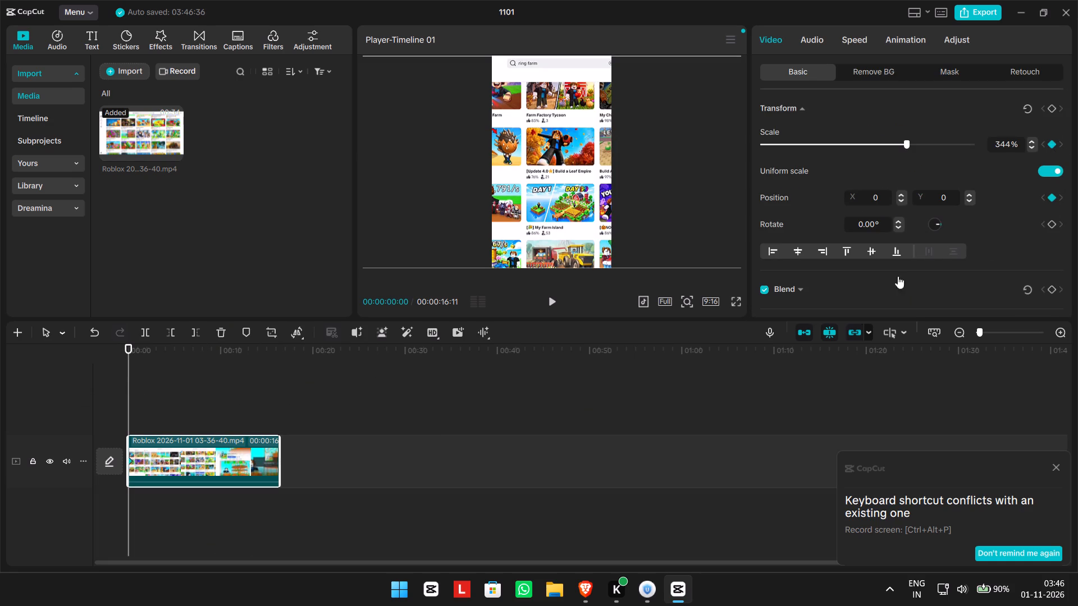
At the clip's opening keyframe, shift the picture to about X 2136, Y 0 to frame the footage's left-hand games.
click(125, 387)
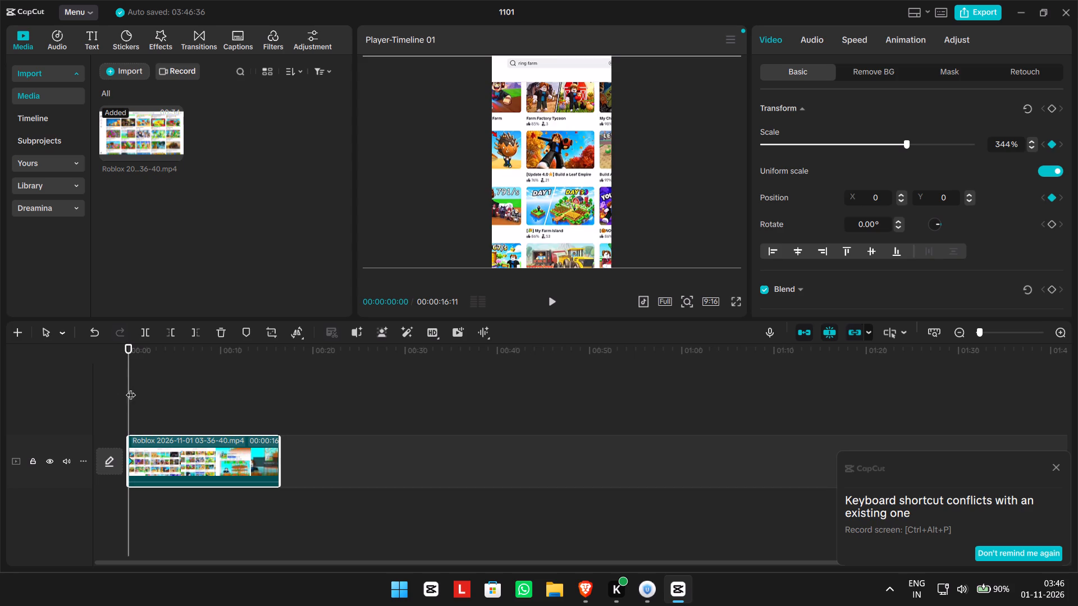
drag(557, 188, 611, 180)
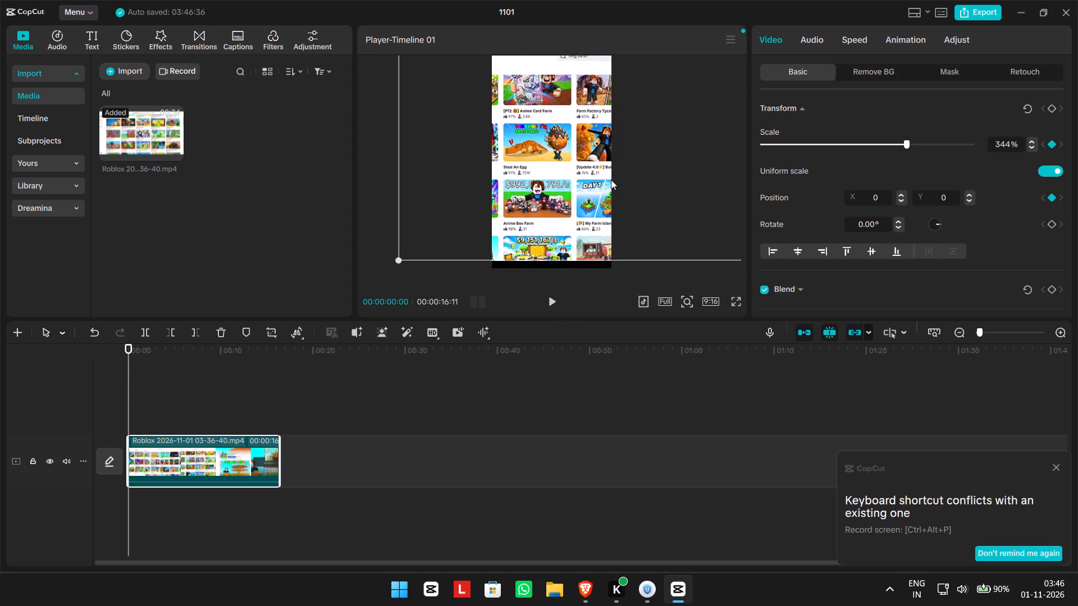
drag(611, 180, 642, 185)
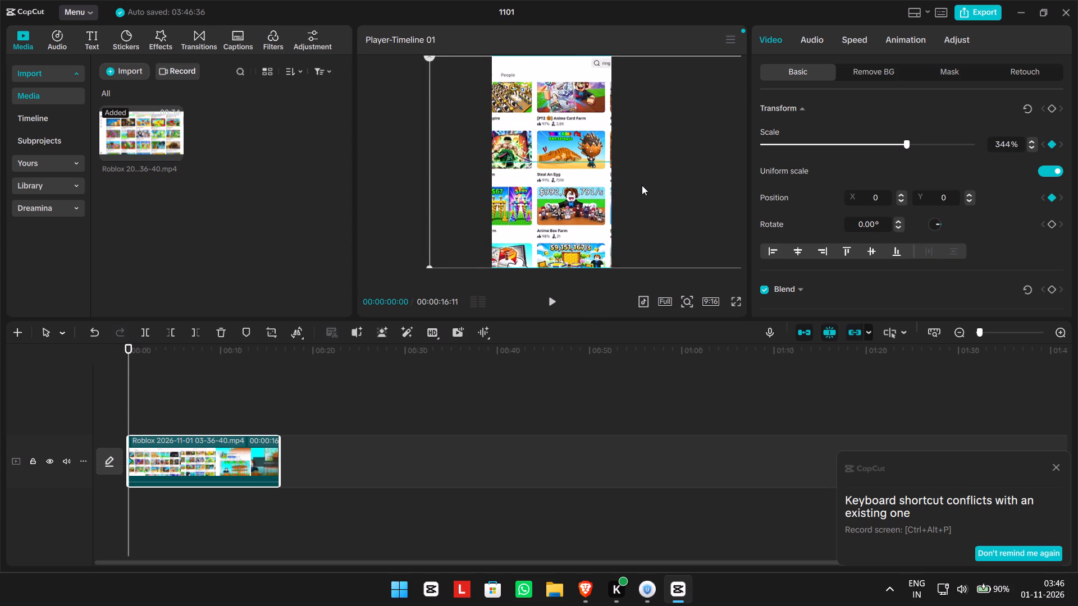
drag(642, 185, 642, 179)
drag(570, 183, 600, 184)
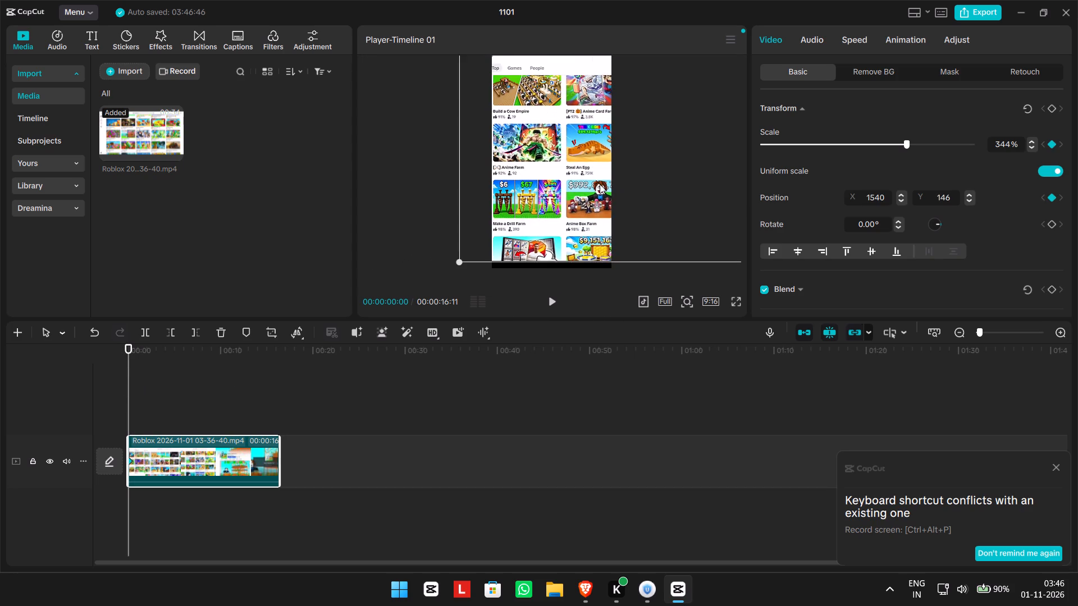
drag(600, 184, 604, 171)
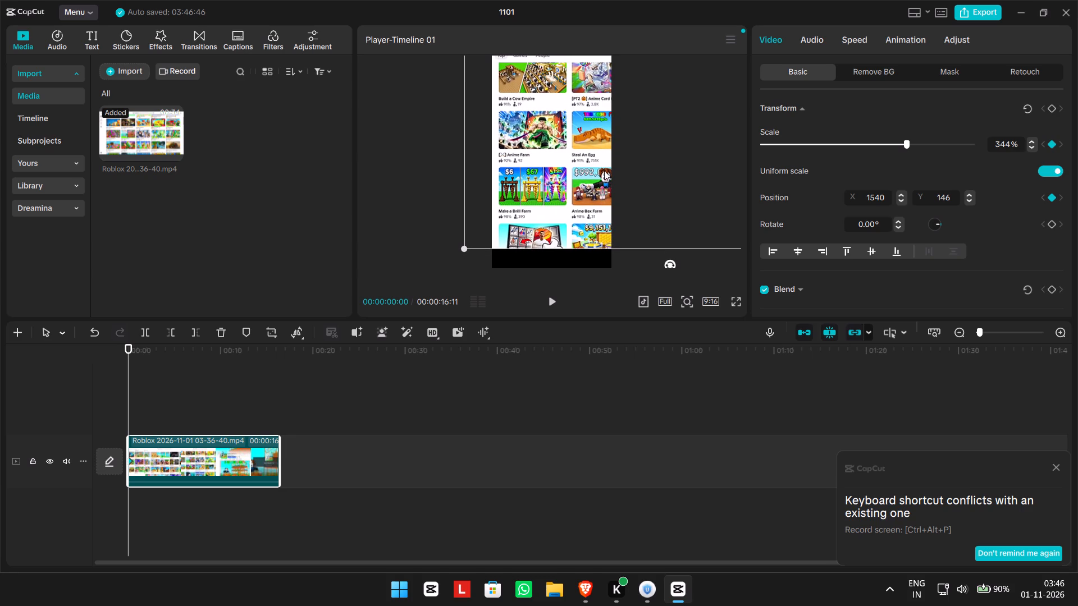
drag(604, 171, 604, 171)
drag(550, 208, 551, 217)
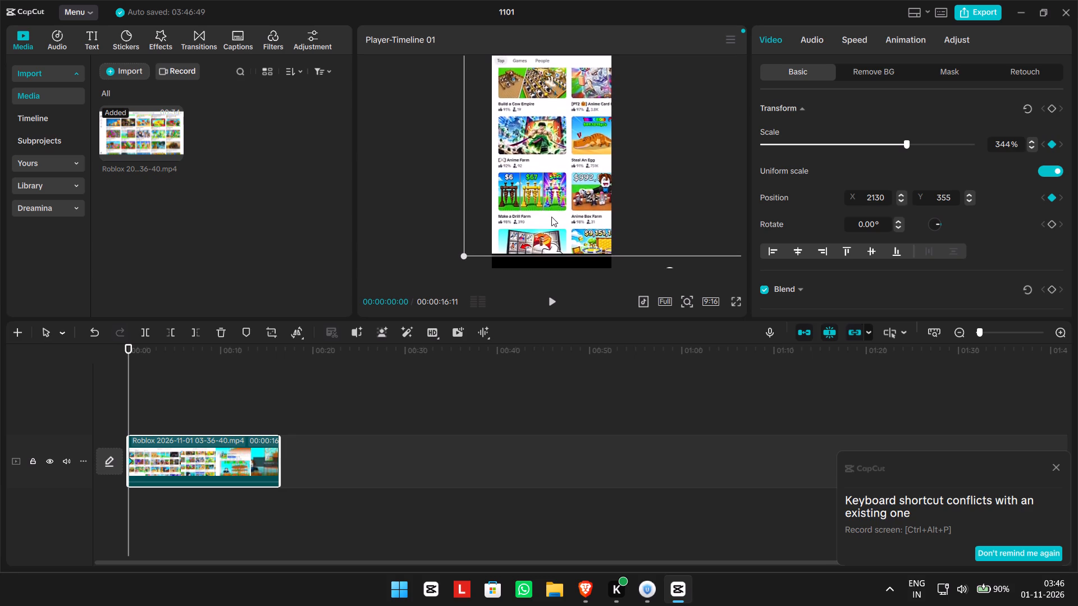
drag(551, 217, 551, 227)
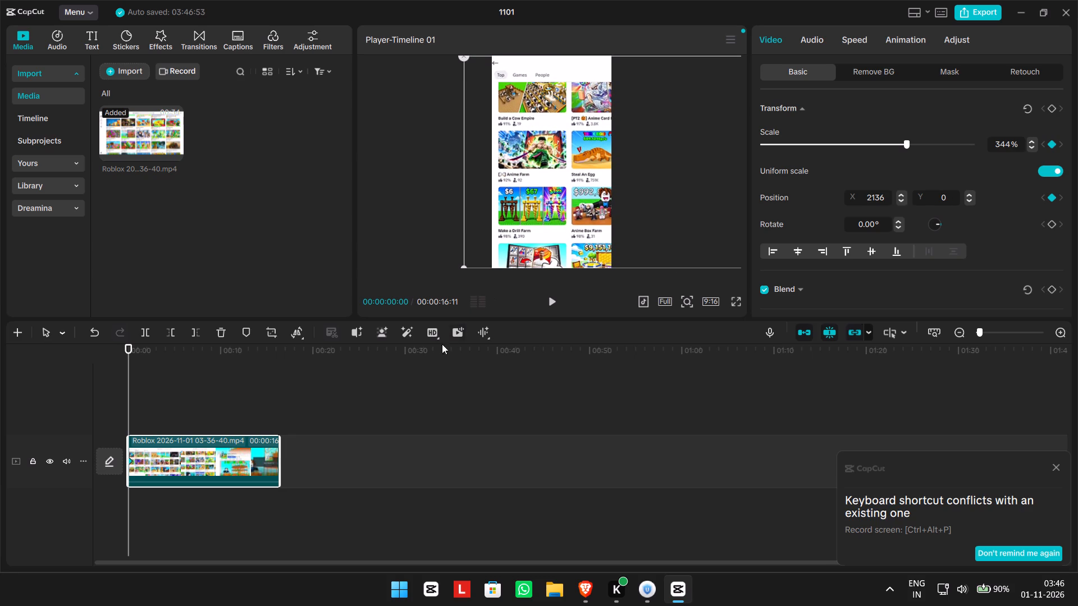
Scrub through the first six seconds of the clip to check how the footage is framed, returning to the start.
click(307, 259)
drag(129, 370, 134, 368)
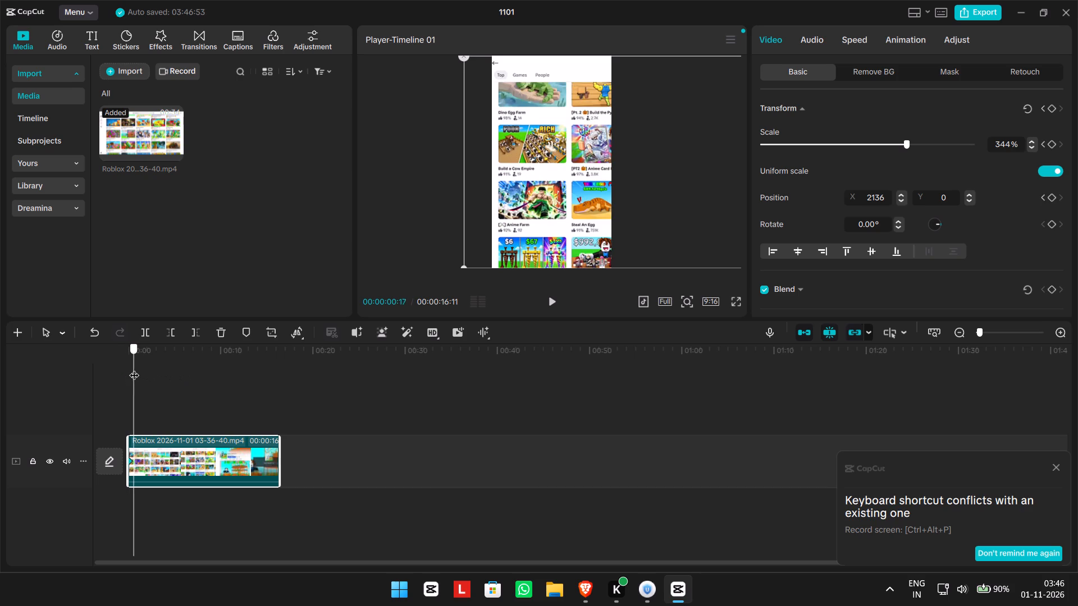
drag(134, 368, 151, 365)
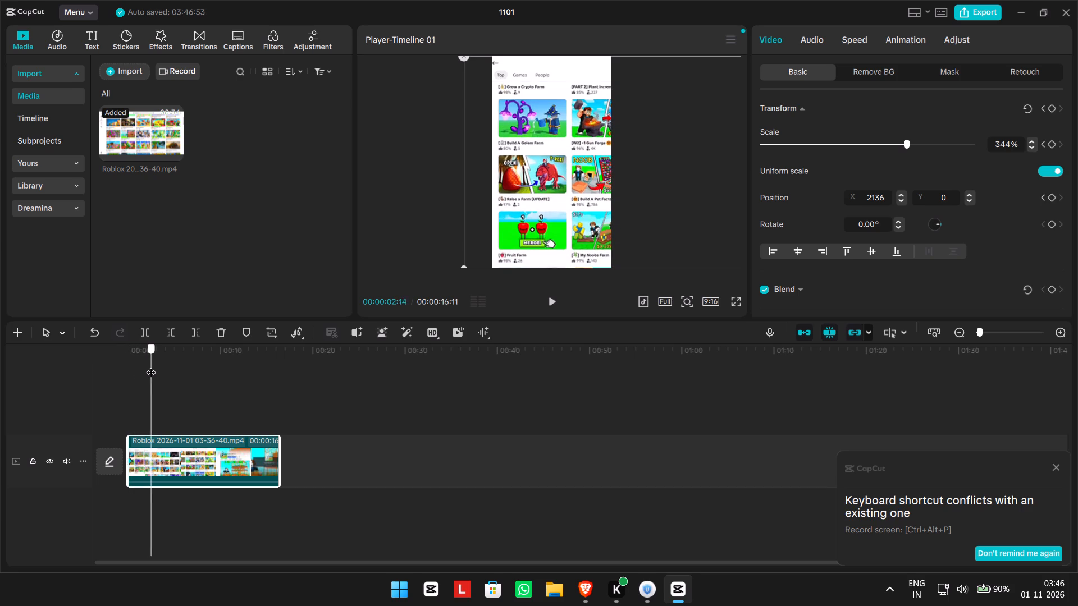
drag(151, 365, 157, 365)
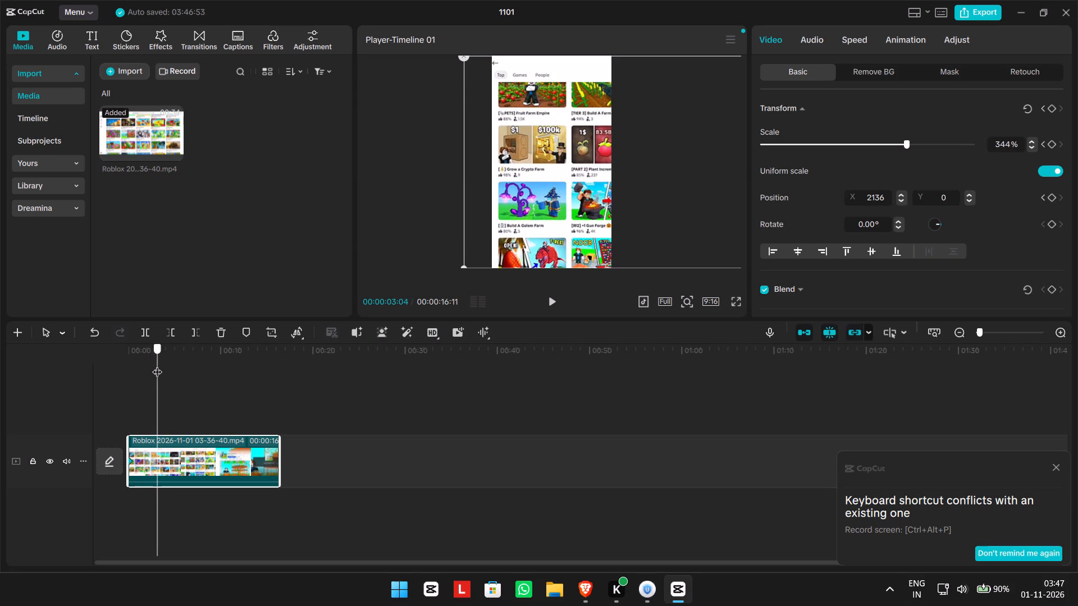
drag(157, 365, 162, 364)
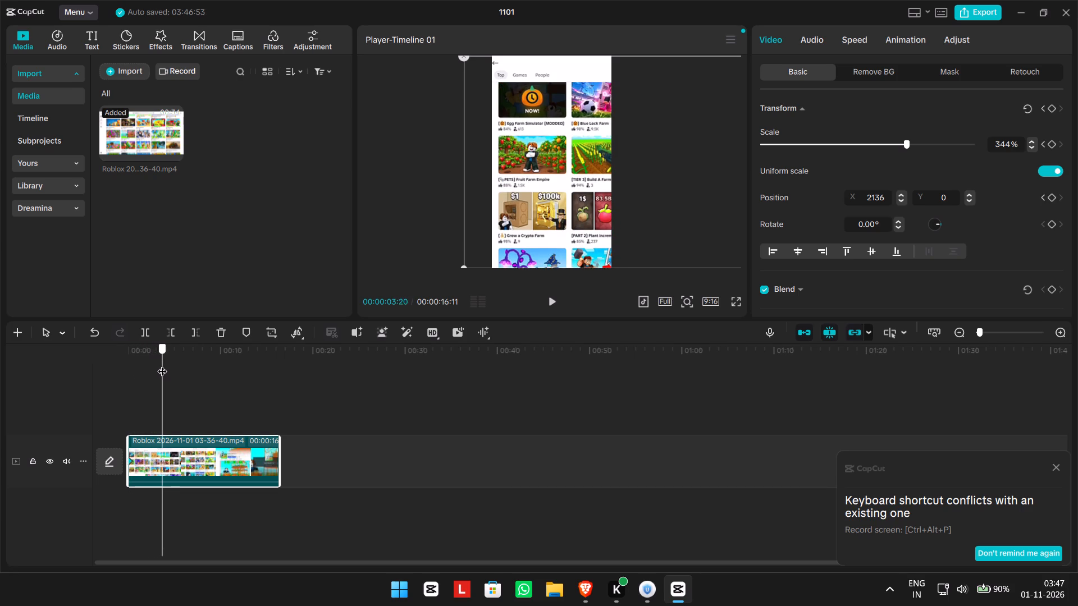
drag(162, 364, 180, 364)
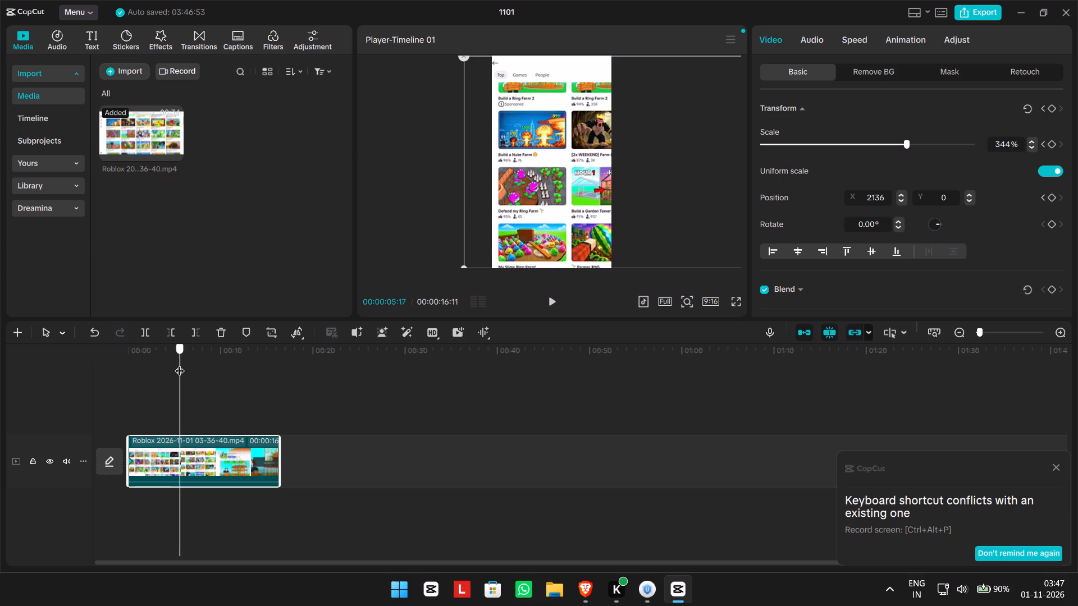
drag(180, 364, 185, 364)
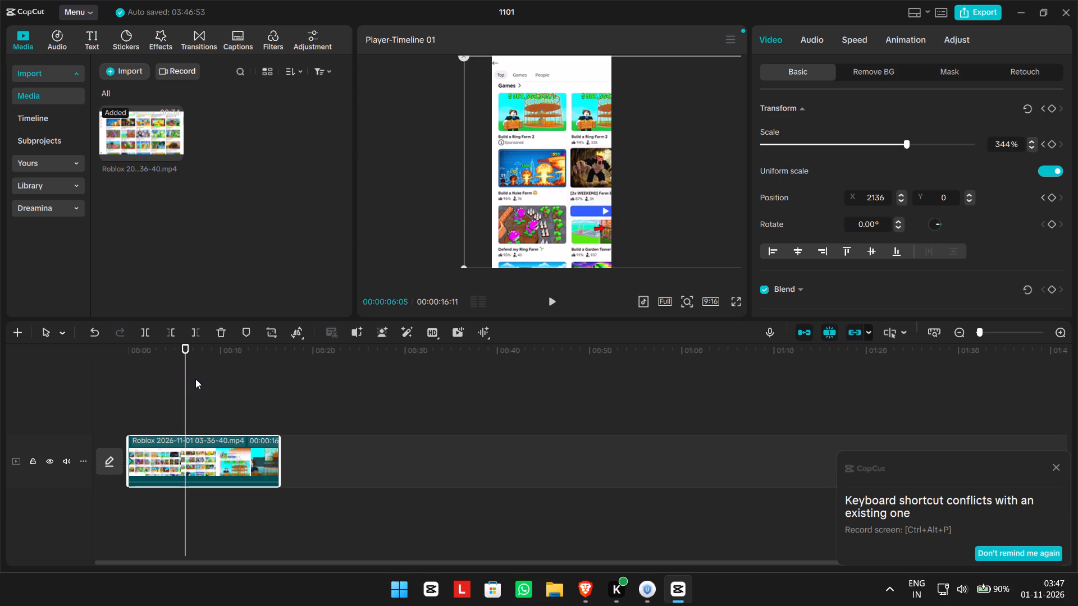
drag(188, 380, 149, 382)
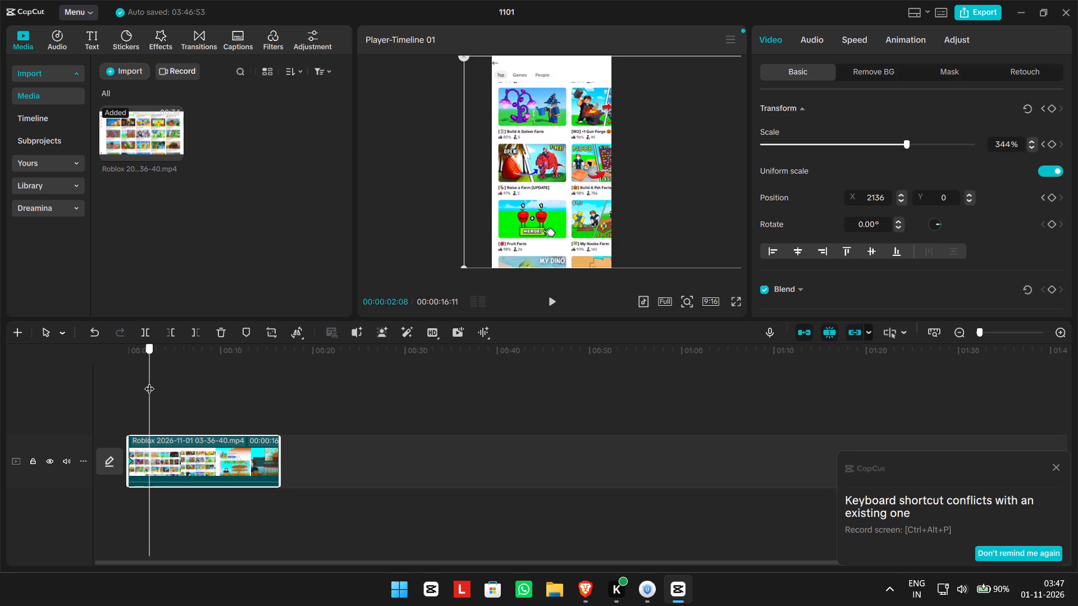
drag(149, 382, 151, 381)
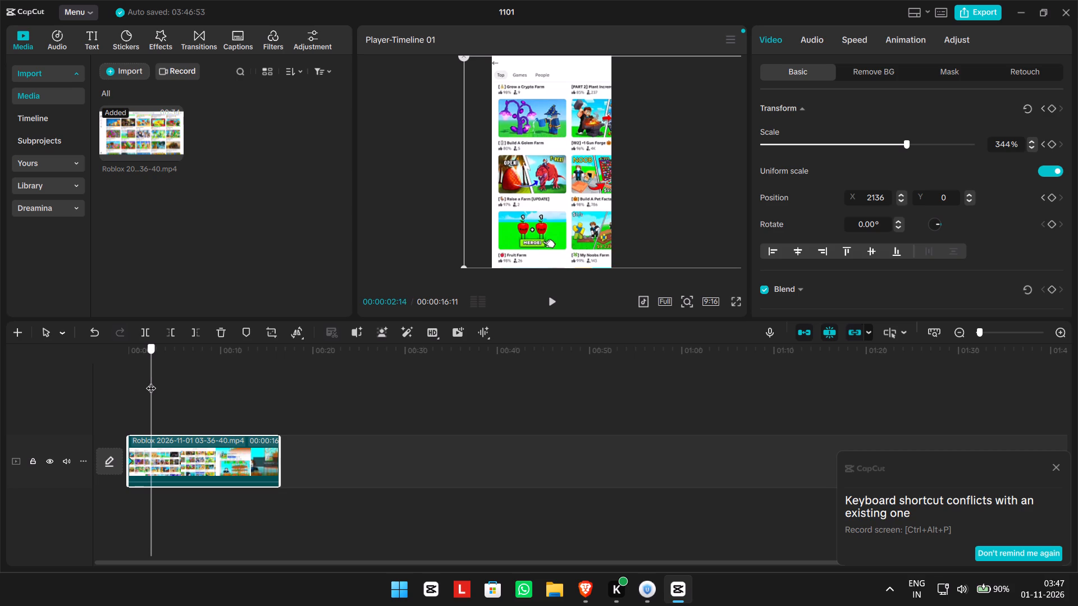
drag(151, 381, 130, 381)
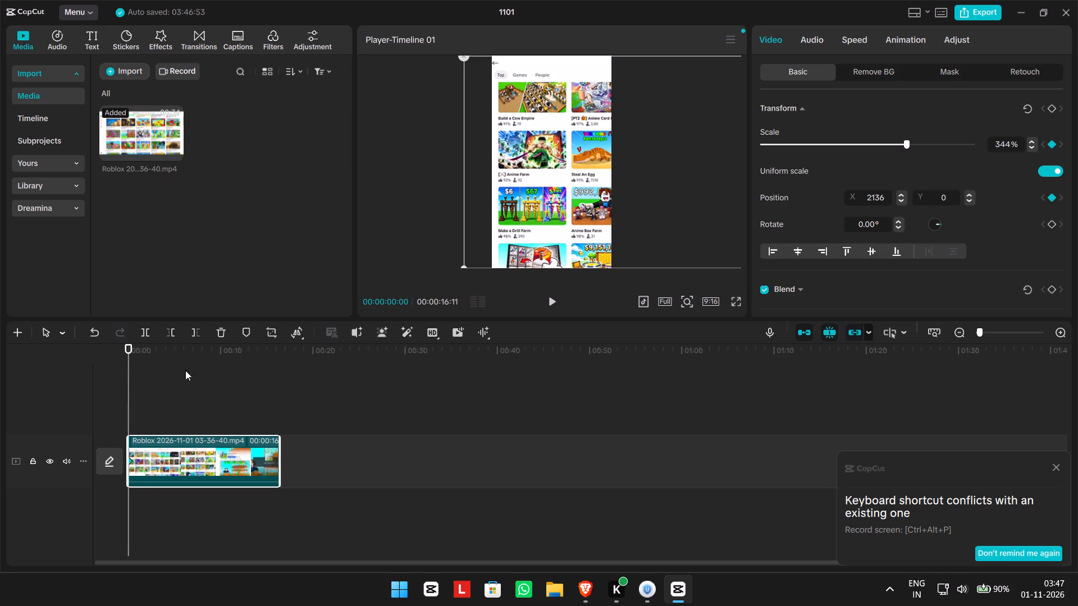
At the clip's opening keyframe, shift the picture to about X 1876, Y 0 so both columns of games are in frame.
drag(559, 190, 531, 192)
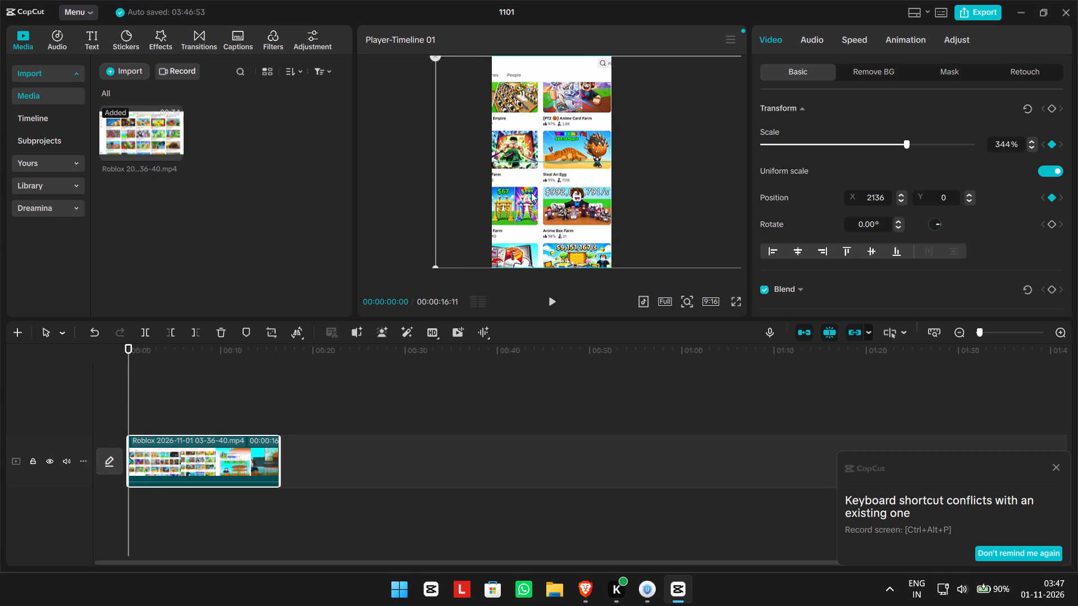
drag(531, 192, 542, 185)
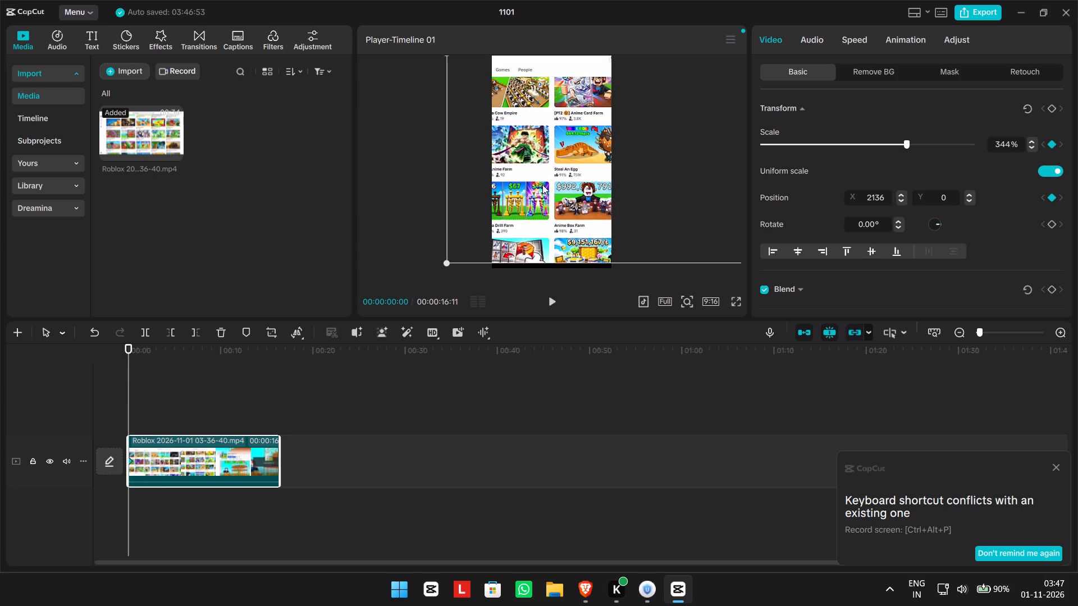
drag(542, 185, 545, 194)
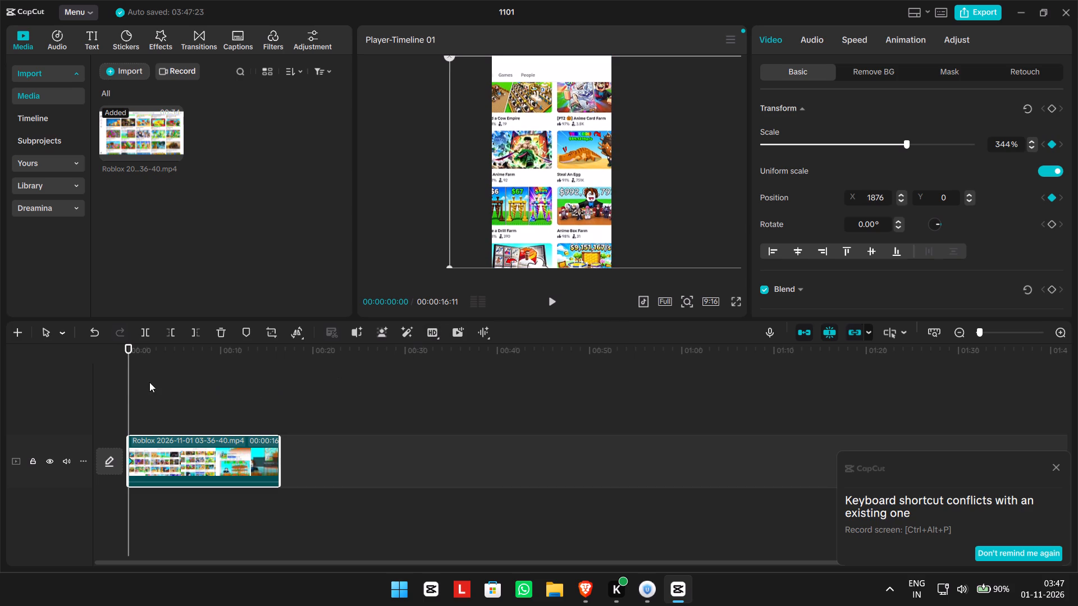
Add scale and position keyframes to the clip at 00:00:06:09.
drag(129, 381, 157, 380)
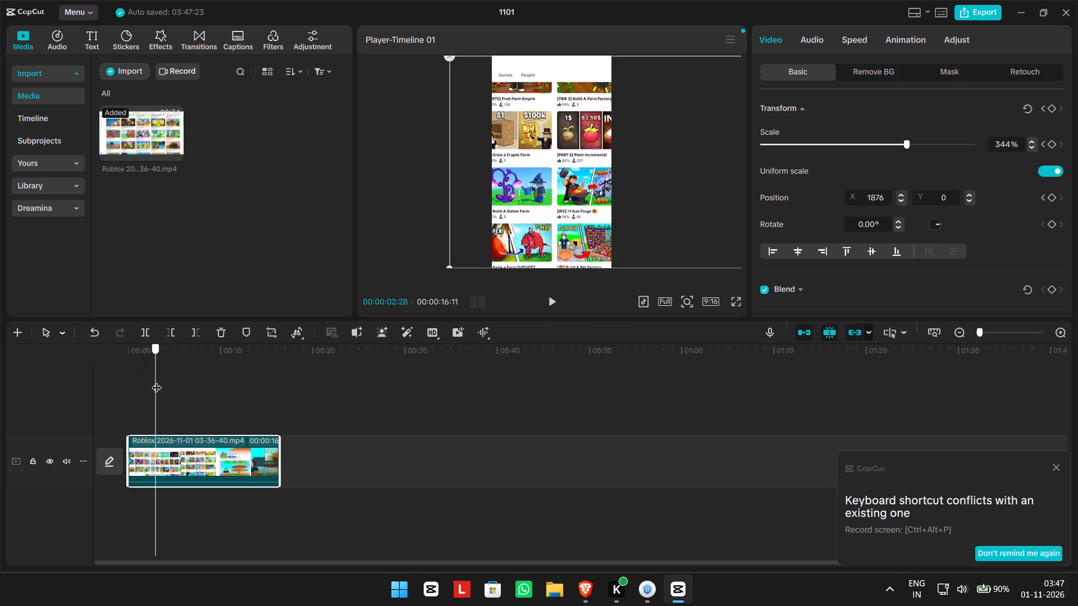
drag(157, 380, 191, 381)
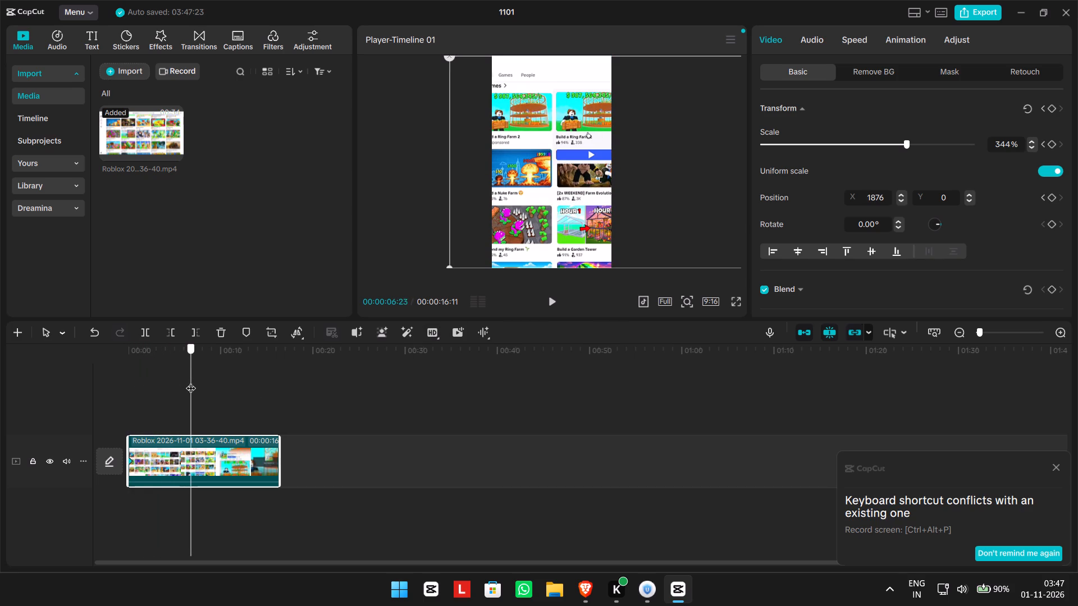
drag(191, 381, 186, 382)
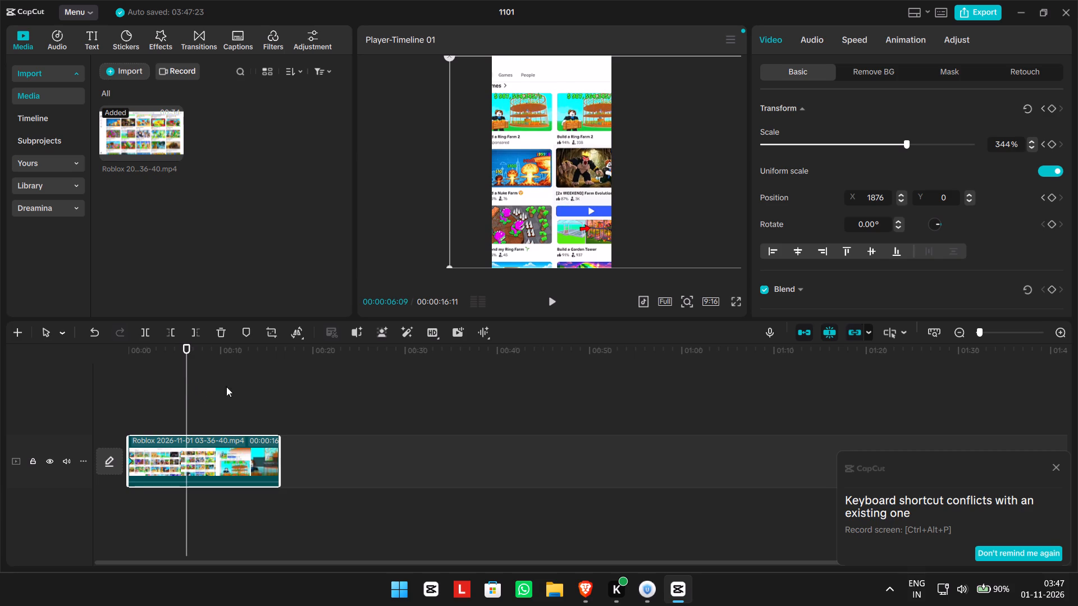
click(1048, 142)
click(1054, 145)
click(1054, 192)
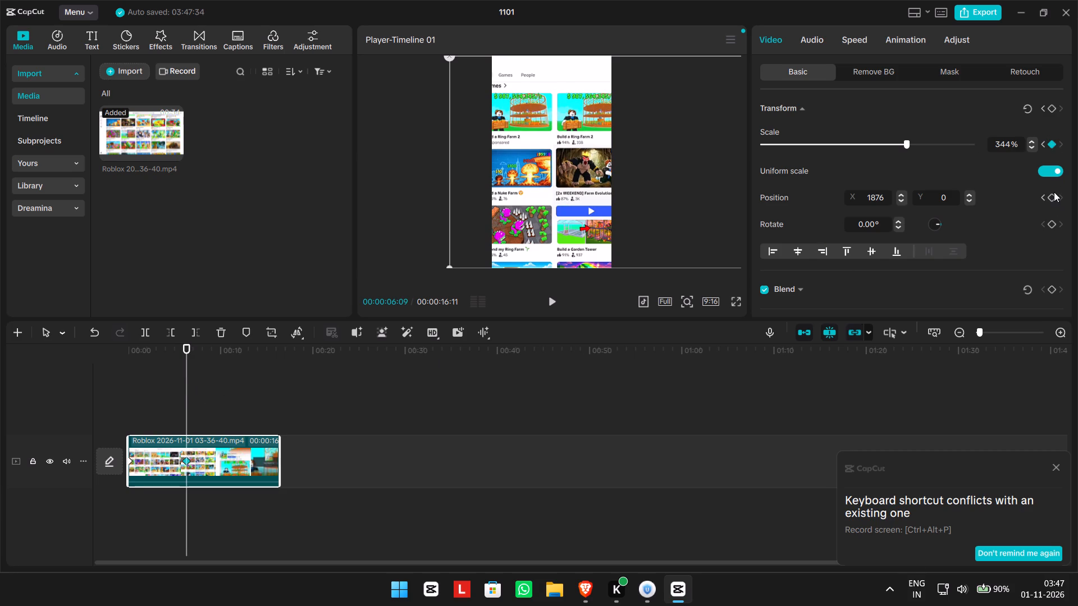
click(1054, 194)
click(1054, 197)
At the 00:00:06:09 keyframe, scale the picture to 500% and shift it to about X 1787, Y -608, framing Build a Ring Farm 2.
drag(919, 147, 969, 143)
drag(560, 148, 555, 182)
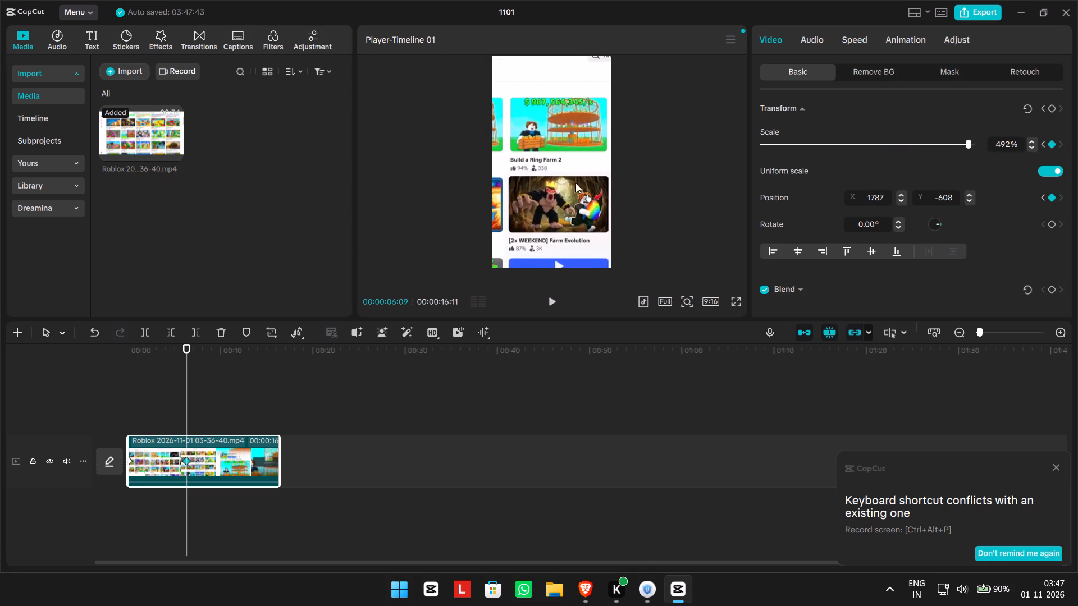
drag(975, 143, 993, 141)
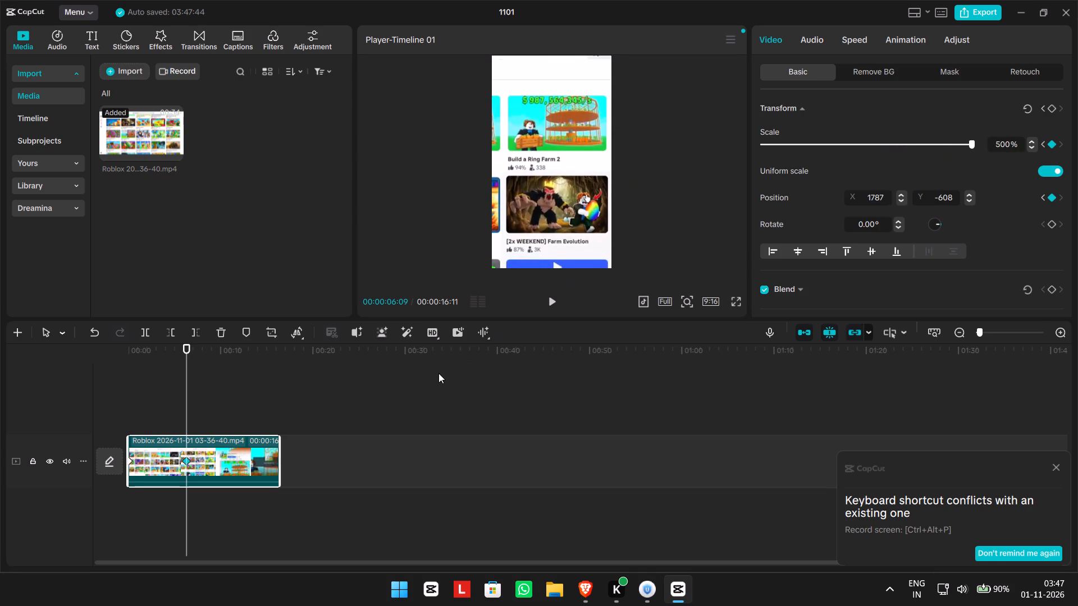
Add scale and position keyframes to the clip at 00:00:07:26.
drag(186, 407, 195, 407)
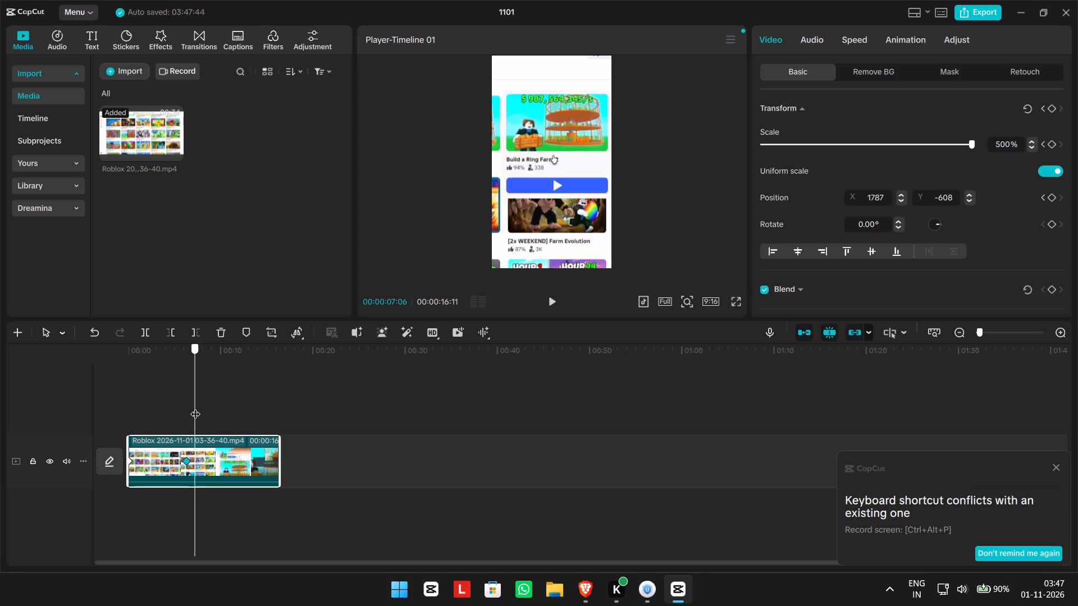
drag(195, 407, 201, 408)
click(1052, 141)
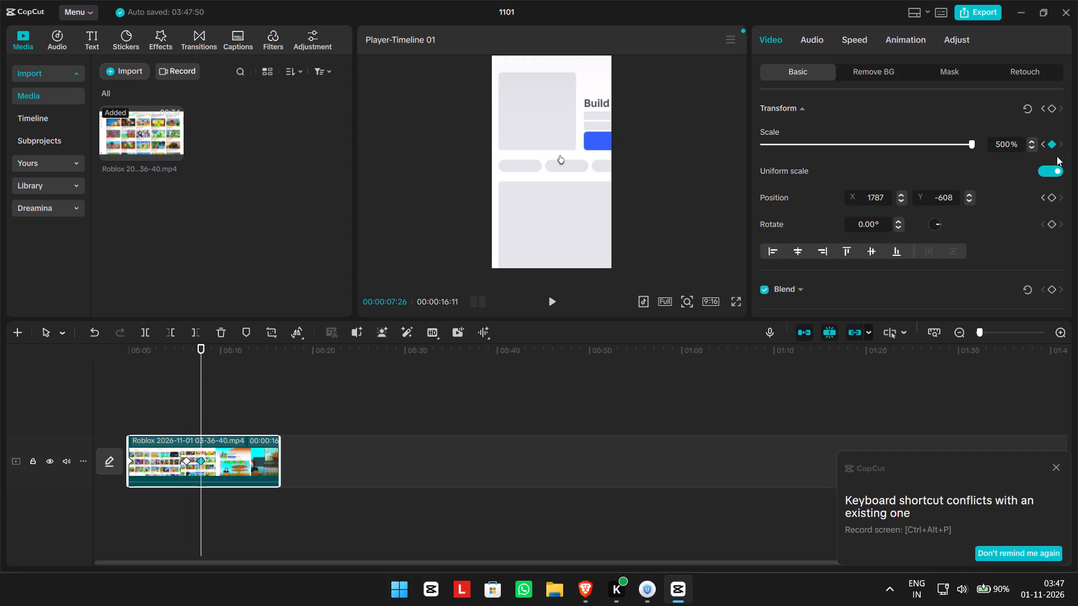
click(1055, 195)
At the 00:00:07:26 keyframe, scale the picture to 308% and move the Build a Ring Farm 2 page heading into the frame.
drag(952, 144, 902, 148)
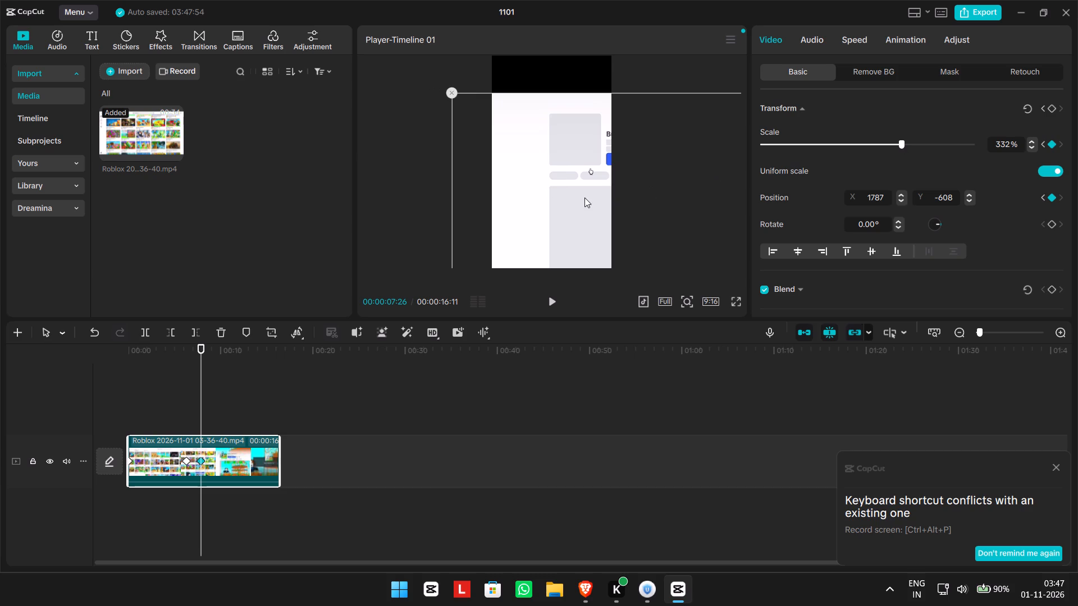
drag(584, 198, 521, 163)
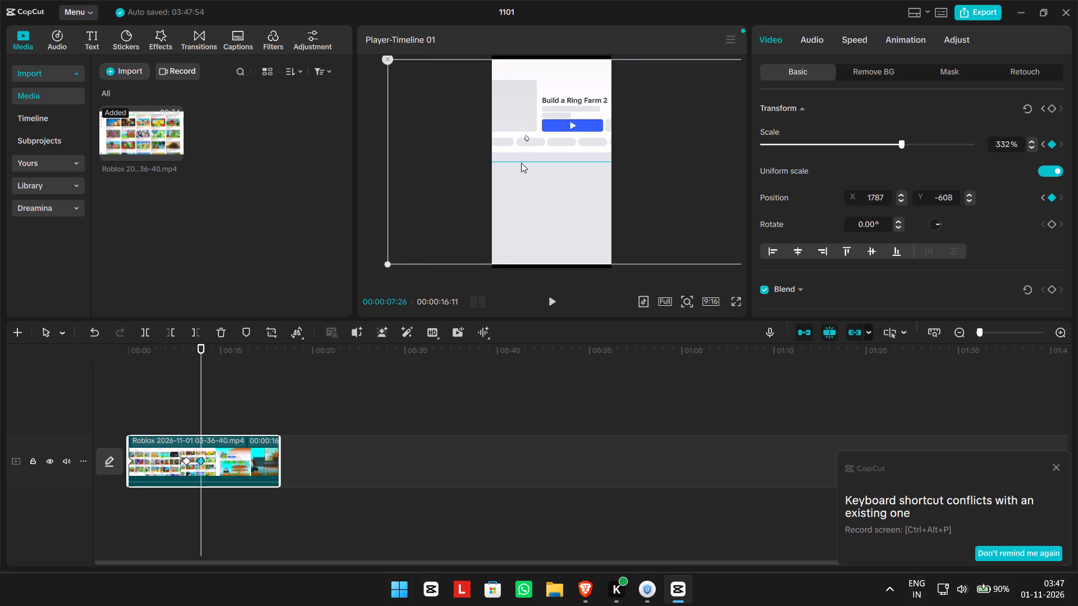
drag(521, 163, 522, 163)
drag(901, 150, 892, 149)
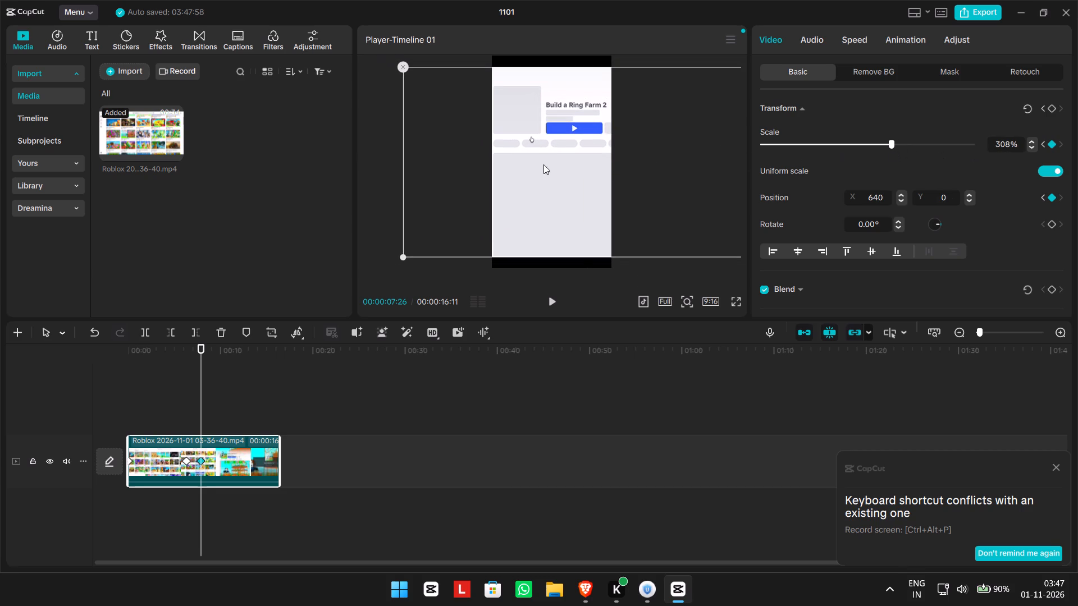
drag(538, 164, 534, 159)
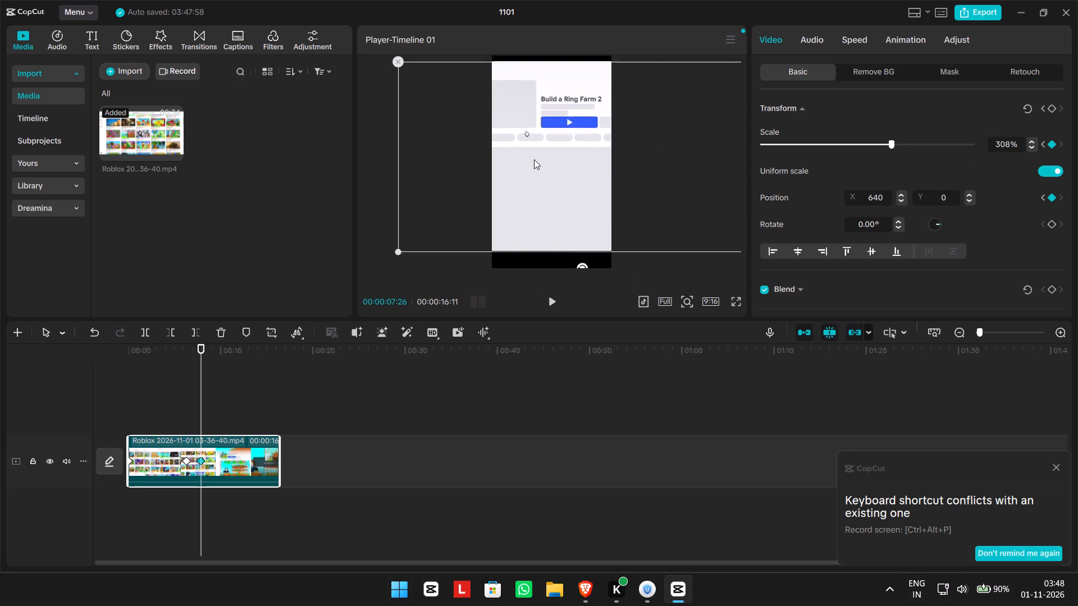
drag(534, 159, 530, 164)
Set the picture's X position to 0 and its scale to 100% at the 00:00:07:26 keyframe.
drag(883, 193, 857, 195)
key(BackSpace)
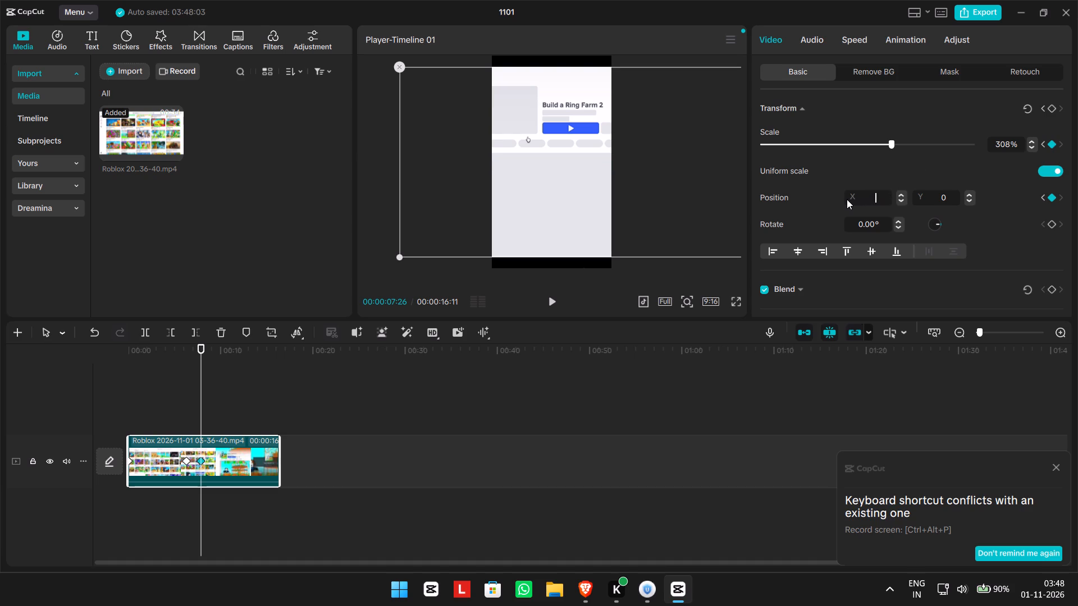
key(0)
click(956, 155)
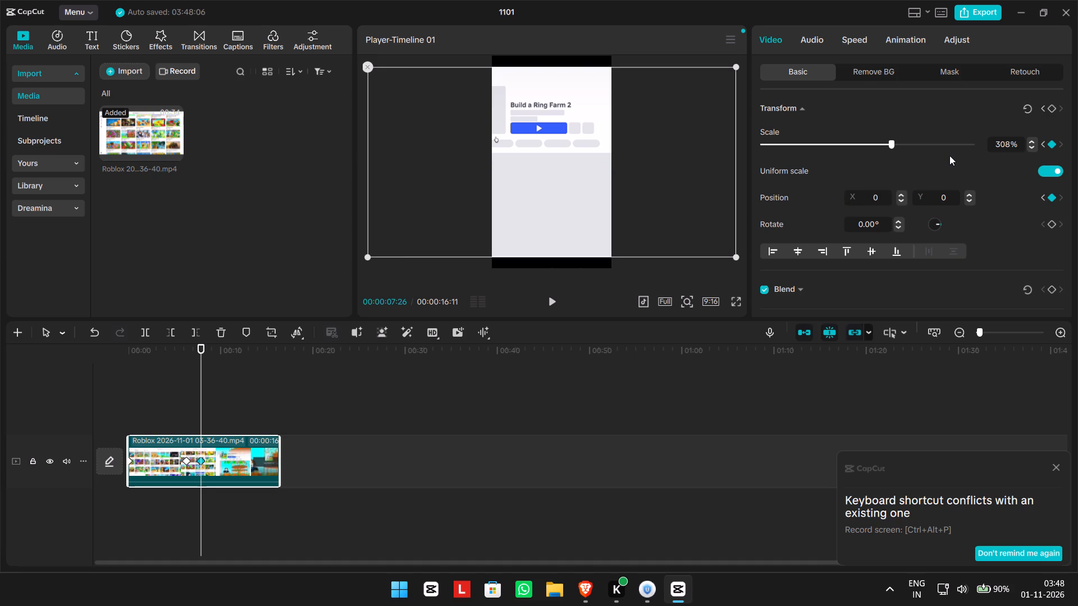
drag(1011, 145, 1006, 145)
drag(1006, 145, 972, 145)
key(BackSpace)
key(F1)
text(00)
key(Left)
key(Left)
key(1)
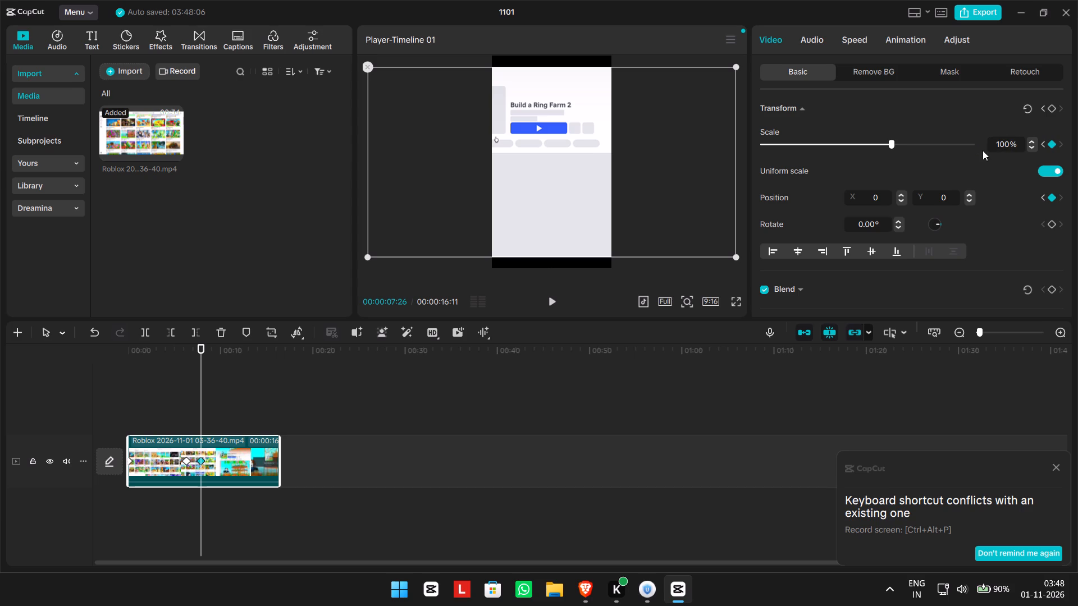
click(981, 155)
Enlarge the picture to 344% and shift it to about X 298, Y 0, framing the Build a Ring Farm 2 page heading.
drag(611, 194, 684, 279)
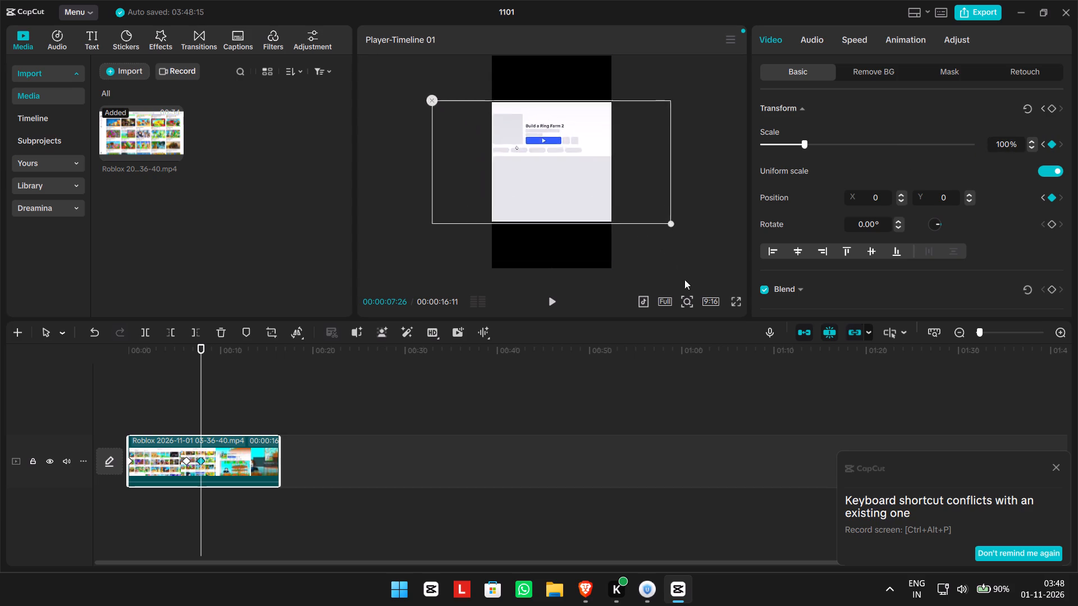
drag(684, 279, 814, 357)
drag(561, 193, 579, 196)
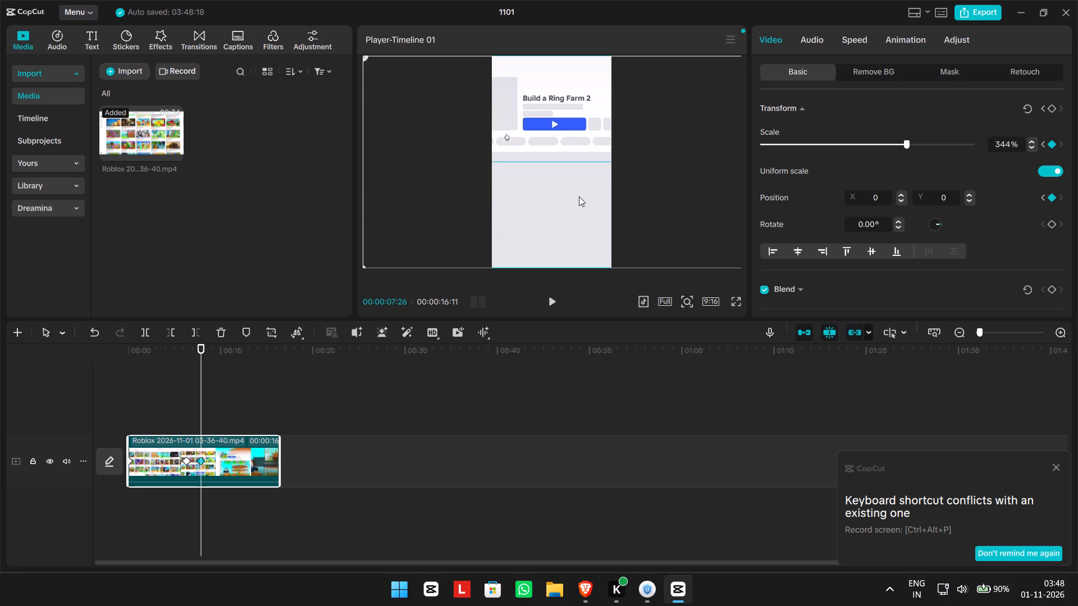
drag(579, 196, 578, 190)
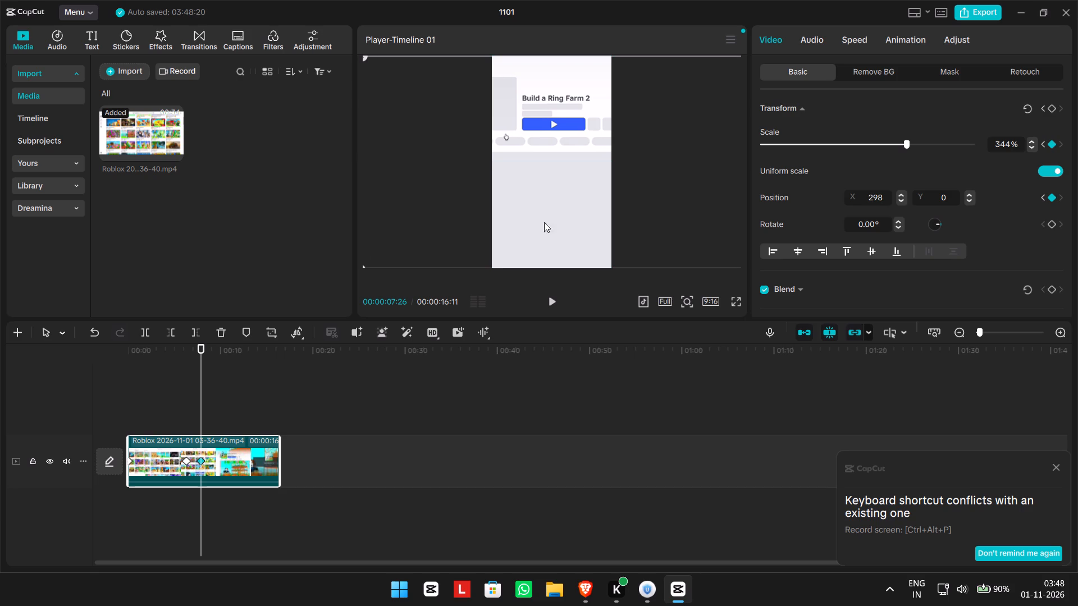
Add scale and position keyframes to the gameplay clip at 00:00:10:11.
drag(199, 373, 204, 372)
drag(204, 372, 223, 371)
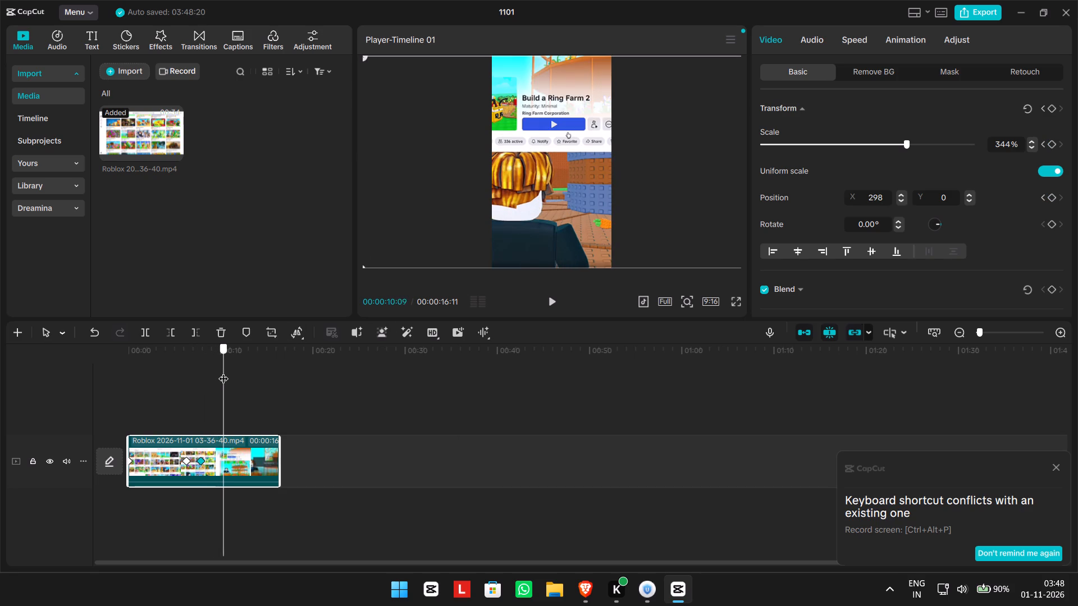
drag(223, 371, 224, 371)
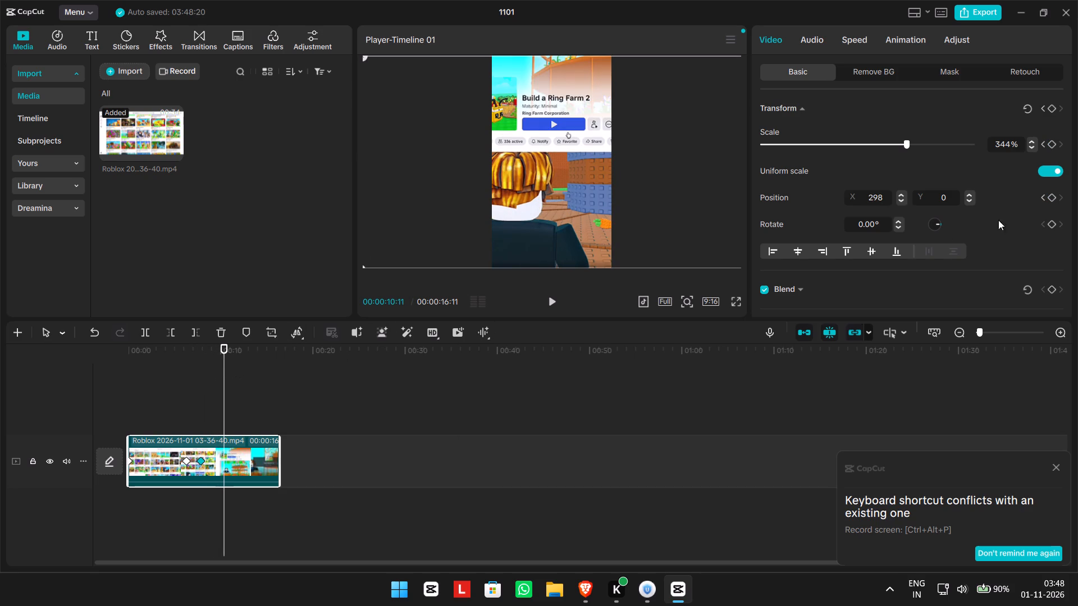
click(1048, 145)
click(1053, 196)
At the 00:00:10:11 keyframe, set the picture's scale to 419% and move it to about X 951, Y -589.
scroll(532, 122, up, 3)
drag(927, 141, 957, 144)
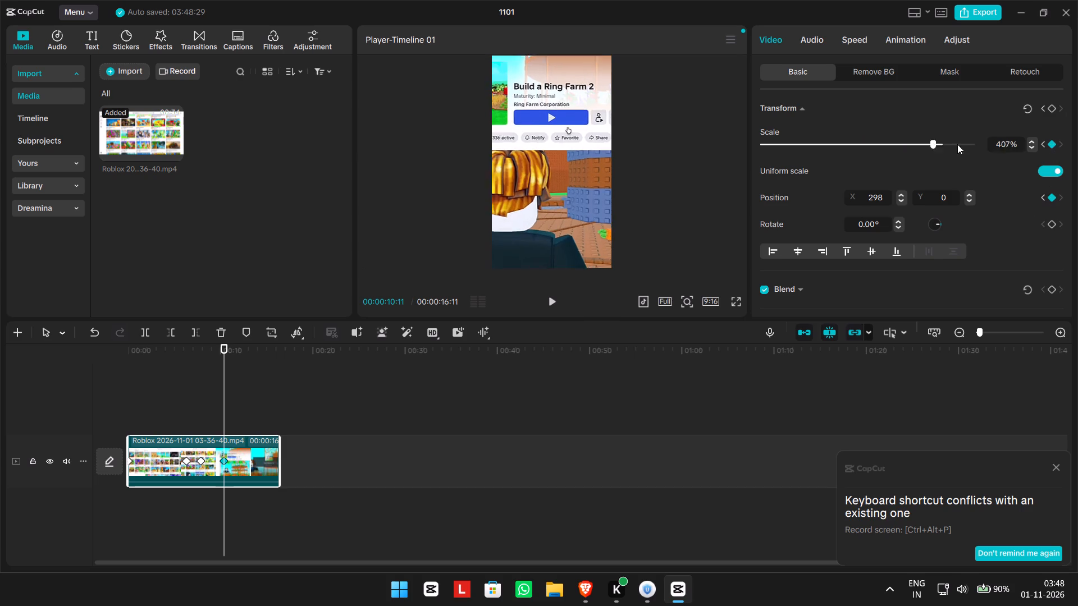
drag(957, 144, 1004, 140)
drag(500, 137, 537, 172)
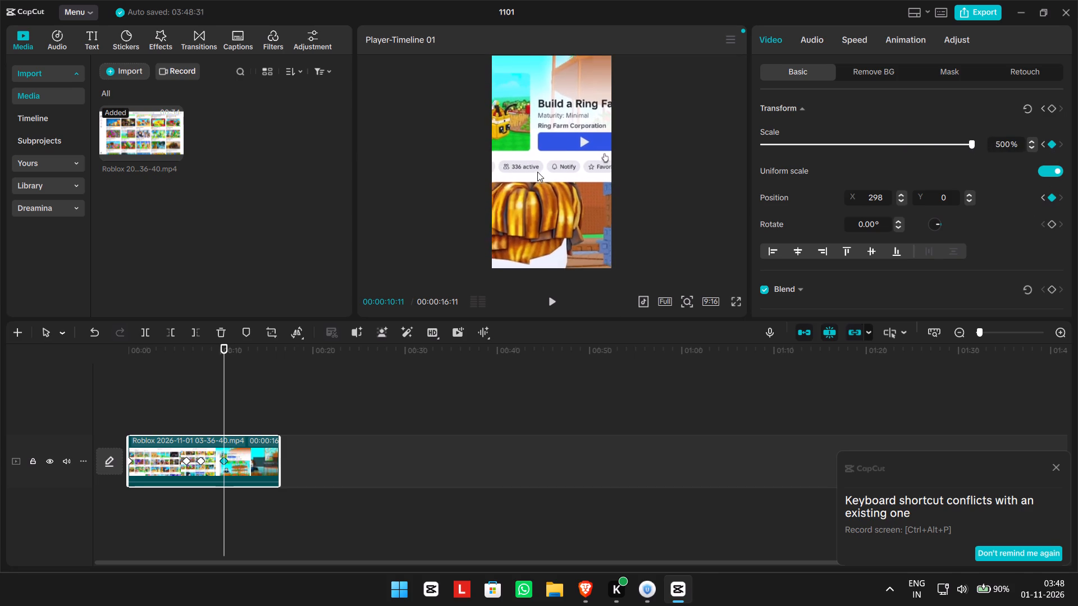
drag(537, 172, 538, 180)
drag(957, 145, 946, 145)
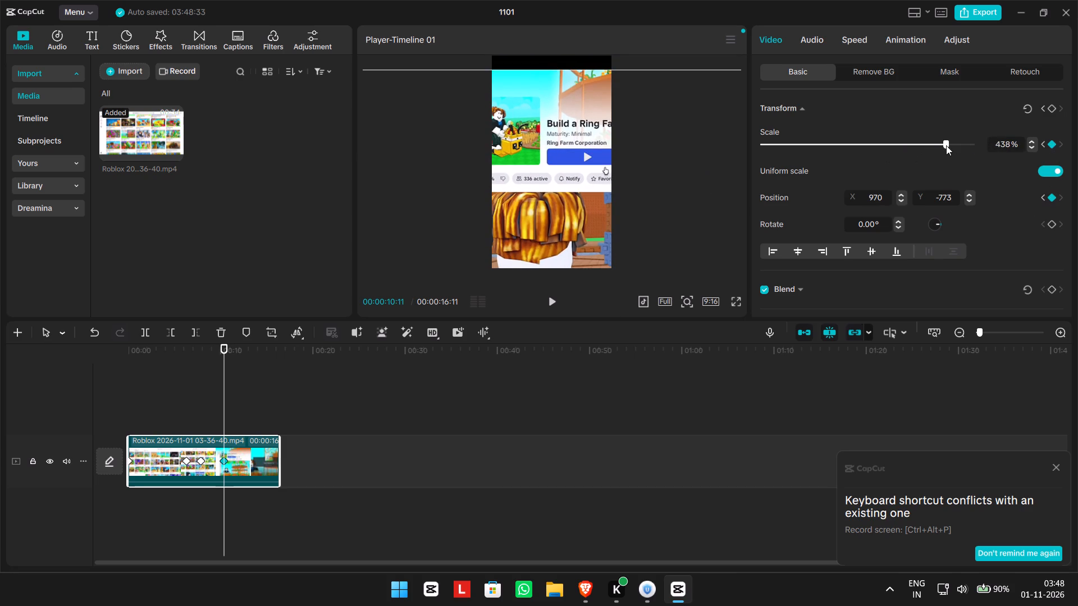
drag(946, 145, 938, 144)
drag(549, 184, 548, 173)
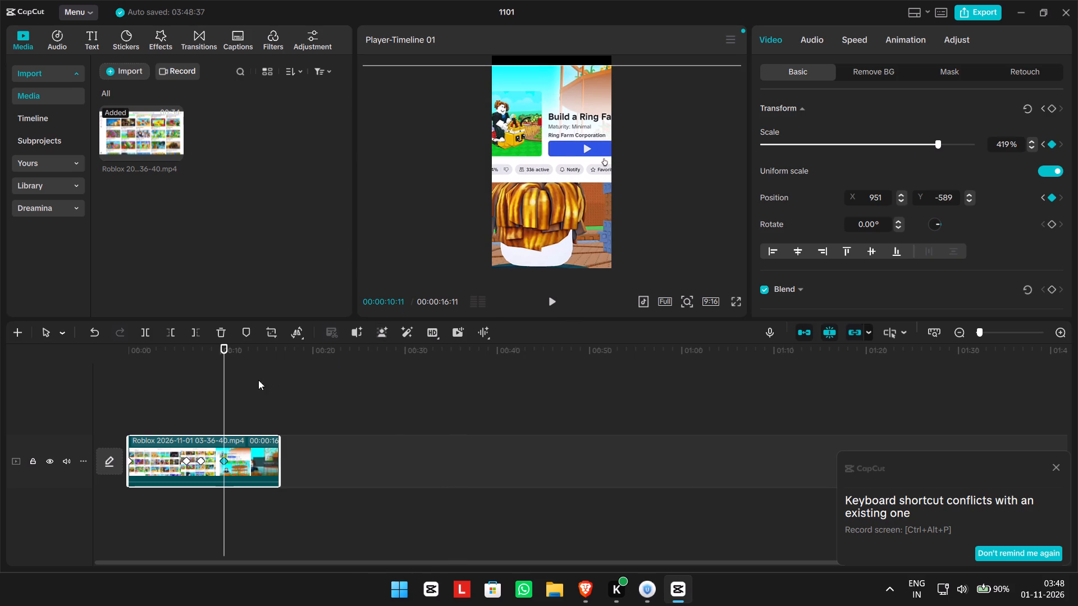
Trim off the end of the gameplay clip after 00:00:11:17, where the game's loading screen shows.
drag(221, 385, 239, 385)
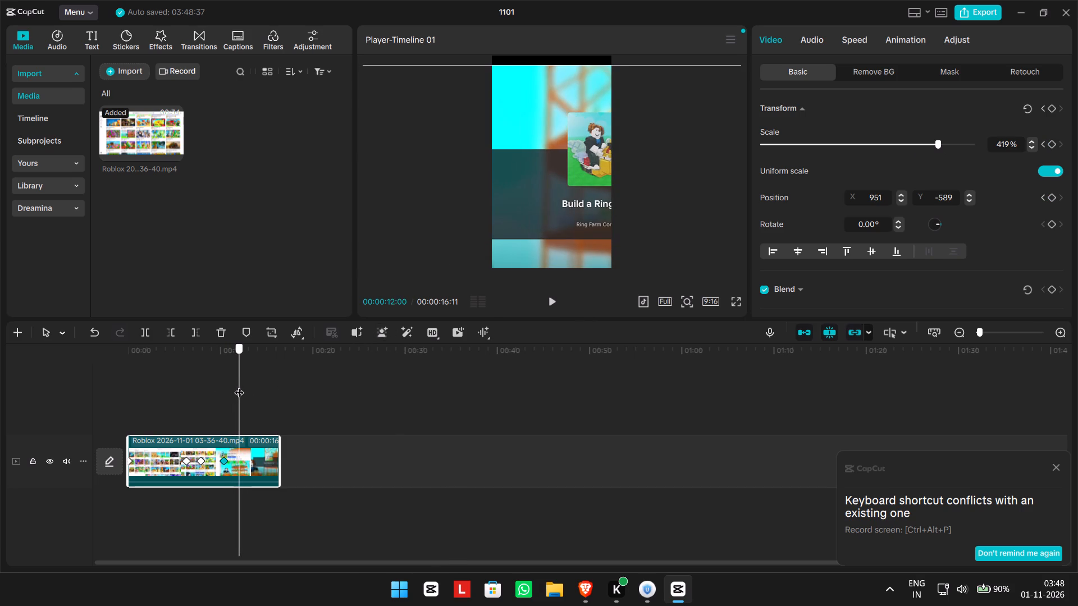
drag(239, 385, 235, 386)
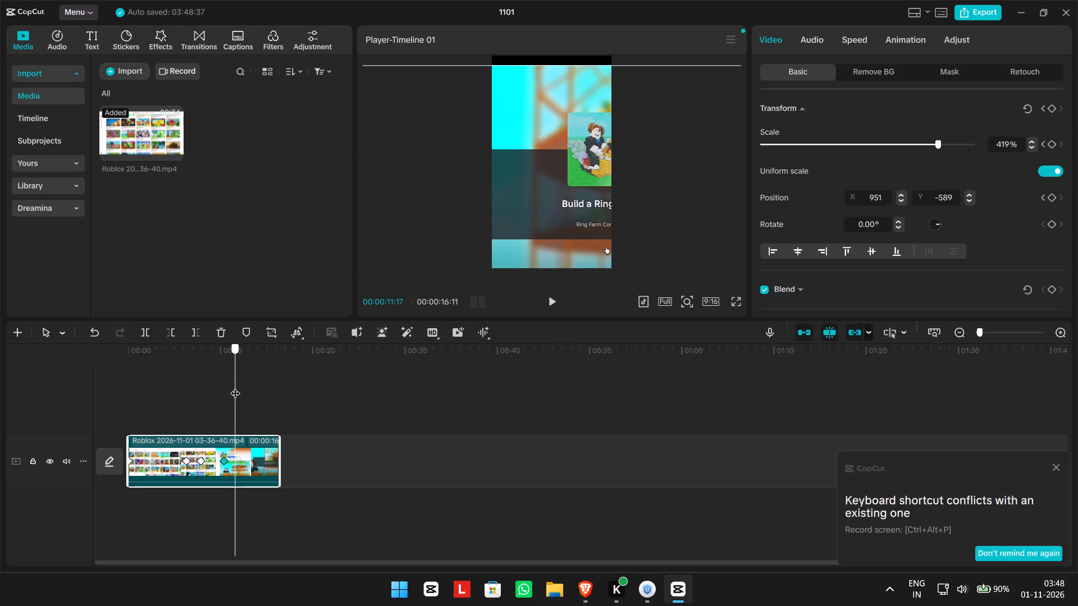
drag(235, 386, 235, 387)
click(193, 330)
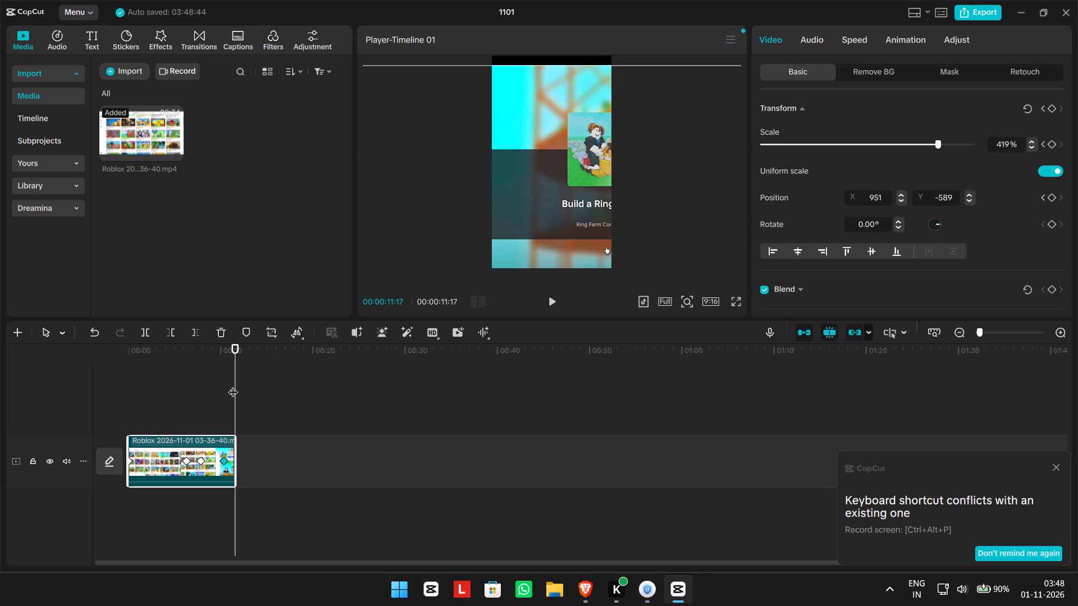
Import voice 3, voice 2 and the ROBLOX-RANTER MP3 file from the Downloads folder.
drag(237, 384, 92, 361)
click(133, 77)
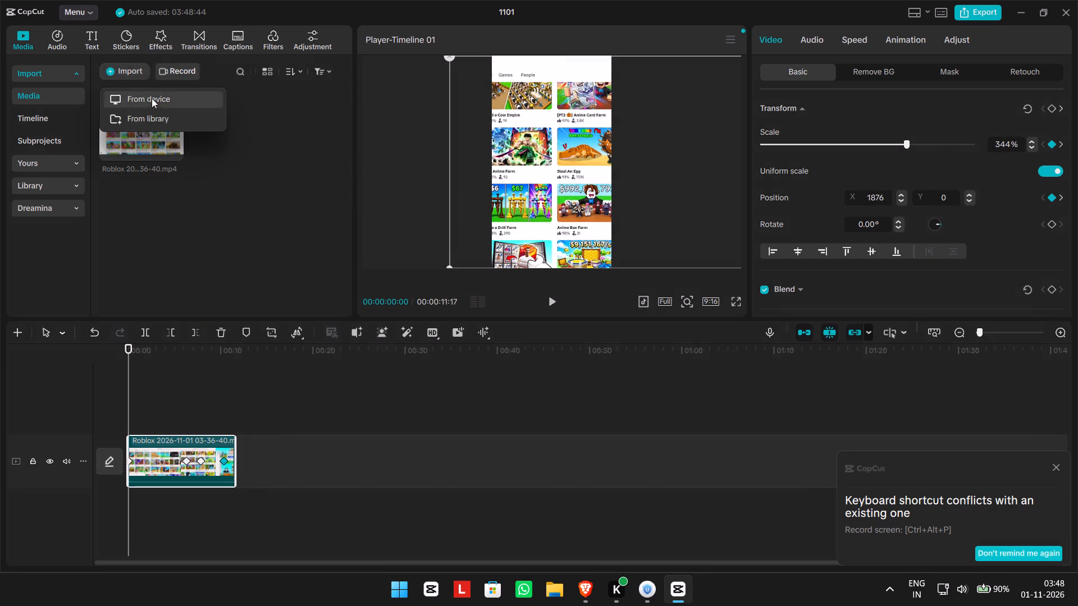
click(152, 99)
click(34, 209)
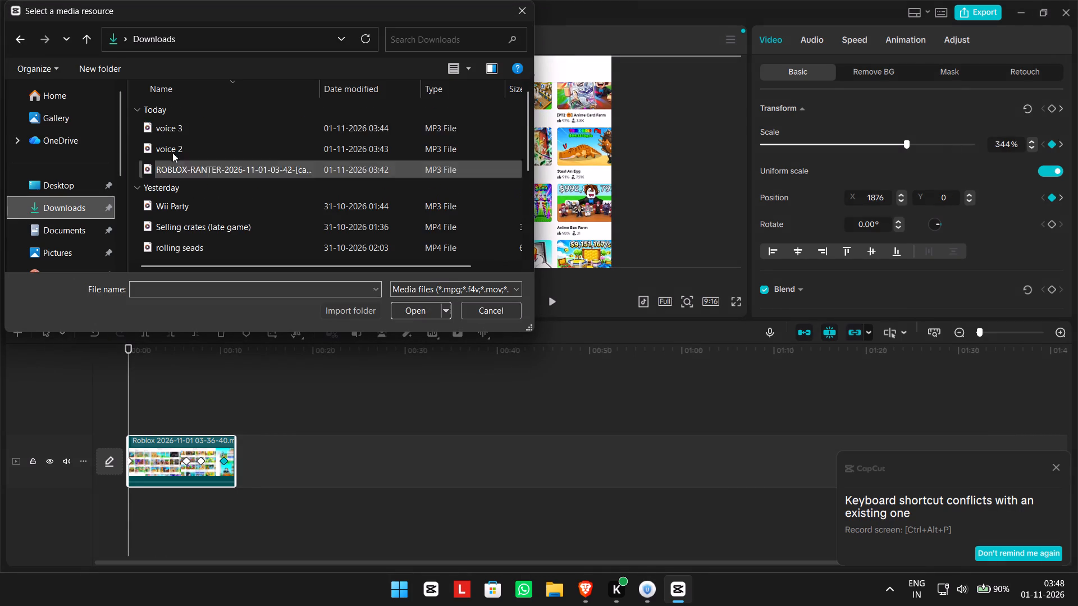
drag(133, 126, 190, 192)
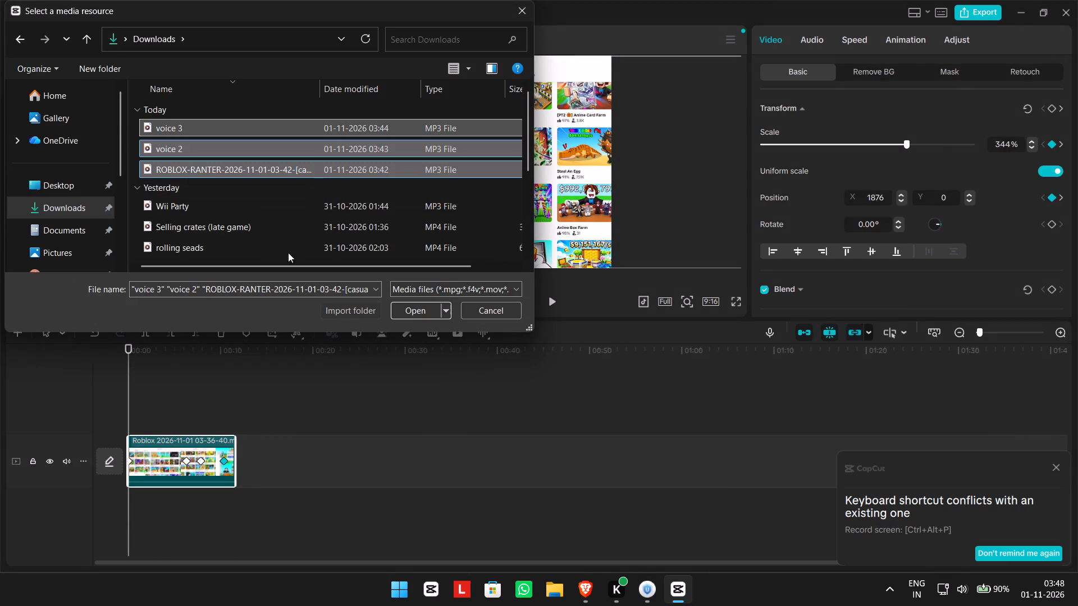
click(422, 318)
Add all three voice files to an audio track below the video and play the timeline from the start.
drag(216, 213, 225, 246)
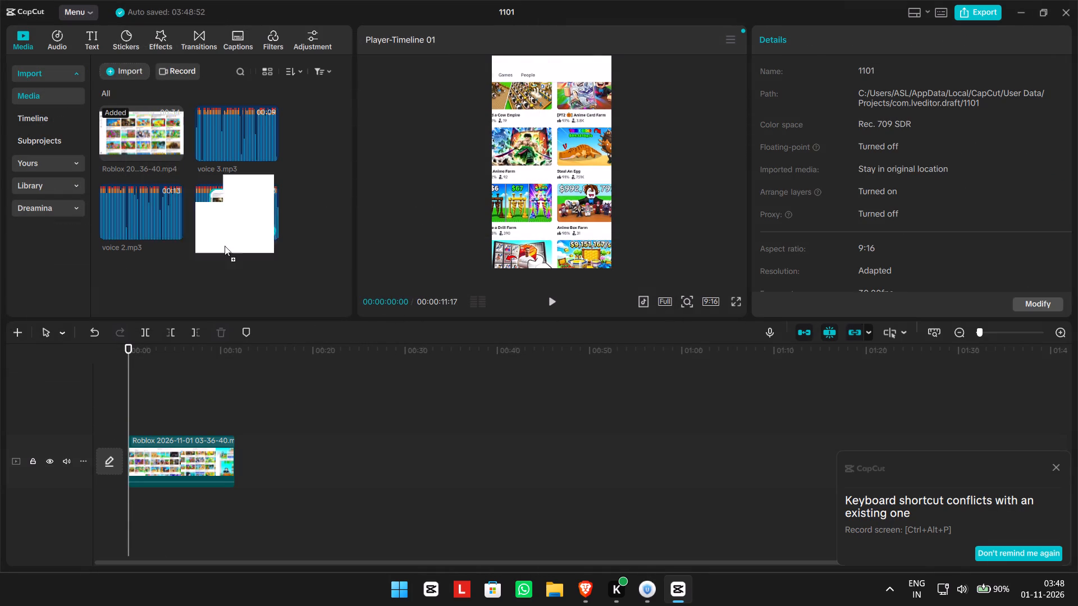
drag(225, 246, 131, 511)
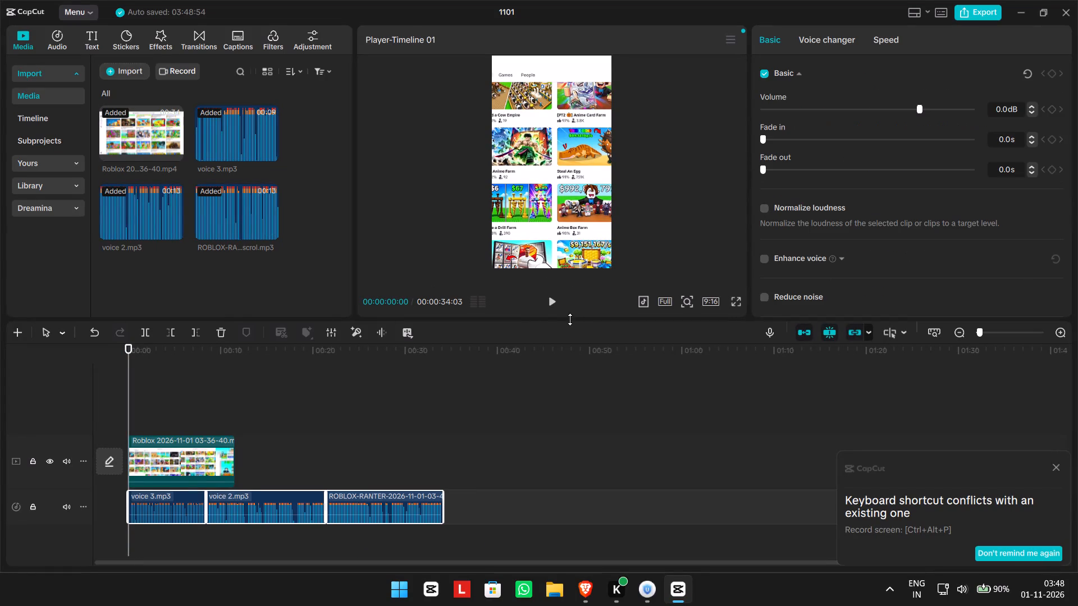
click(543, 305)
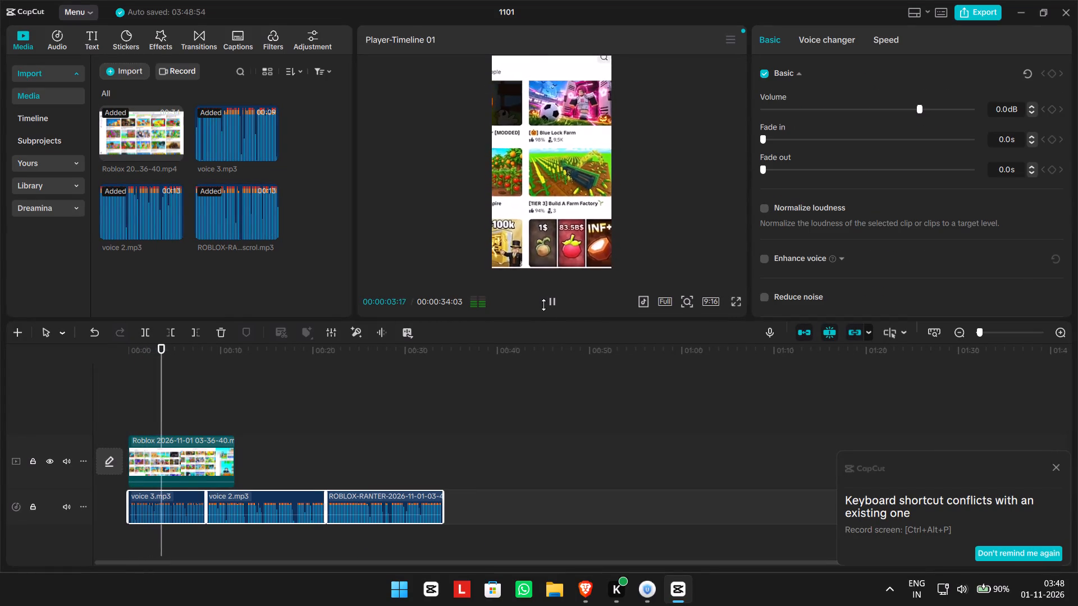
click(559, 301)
Turn off the timeline's main track magnet, auto snapping and linkage.
drag(815, 330, 810, 330)
click(807, 330)
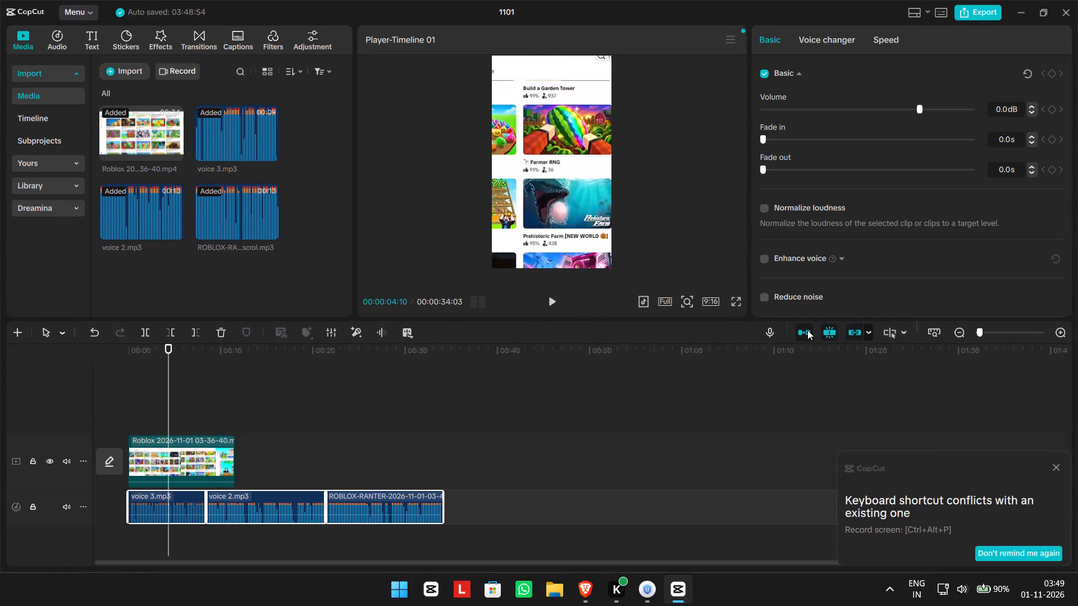
click(833, 332)
click(861, 335)
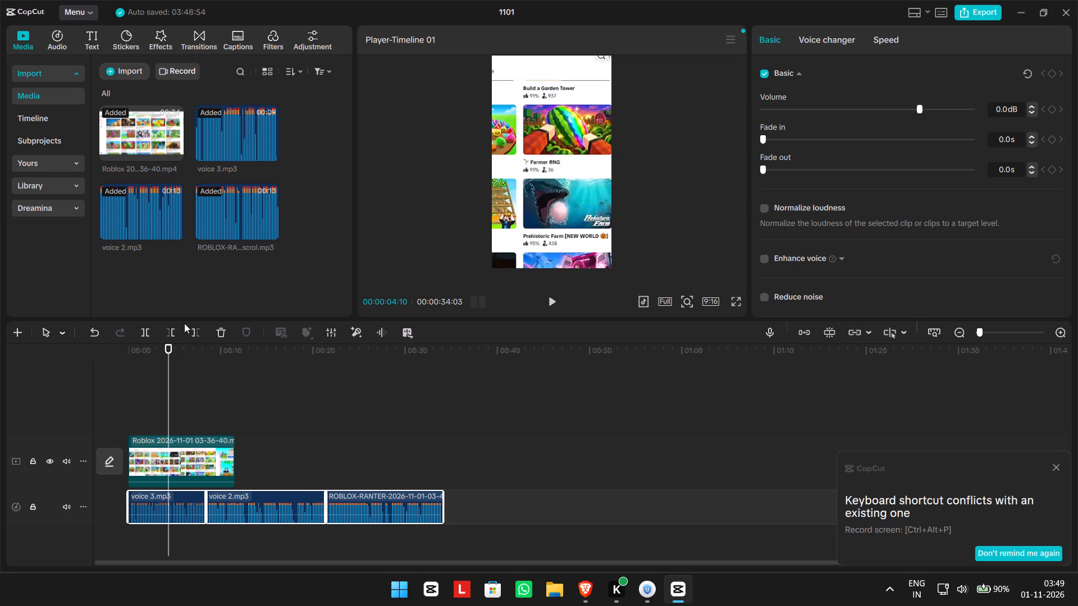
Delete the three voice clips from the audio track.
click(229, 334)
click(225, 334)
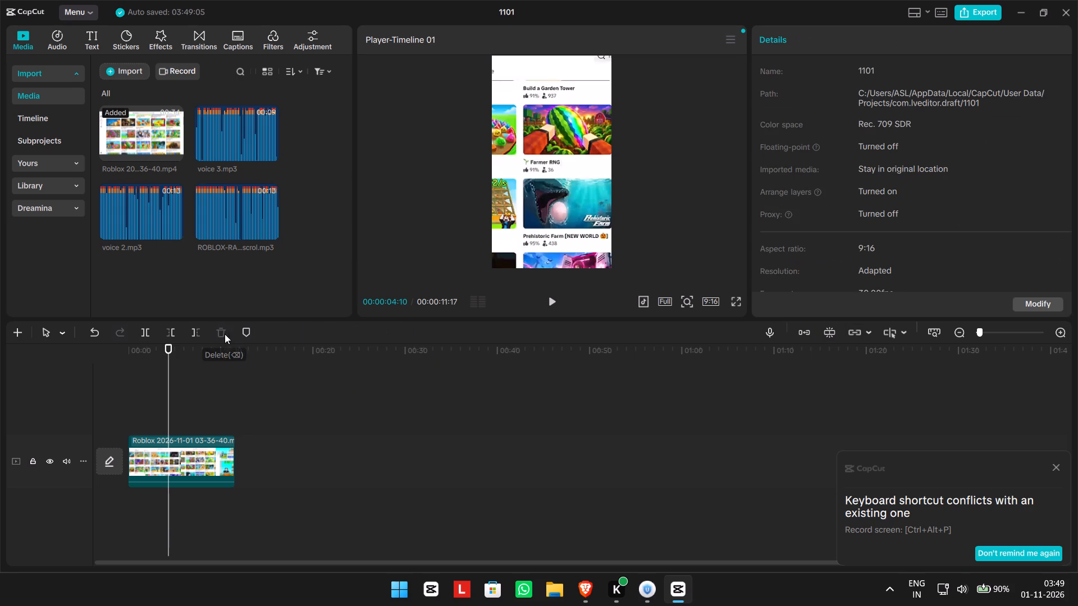
Place only the ROBLOX-RANTER voiceover at the start of the audio track and play it with the video.
drag(230, 218, 138, 504)
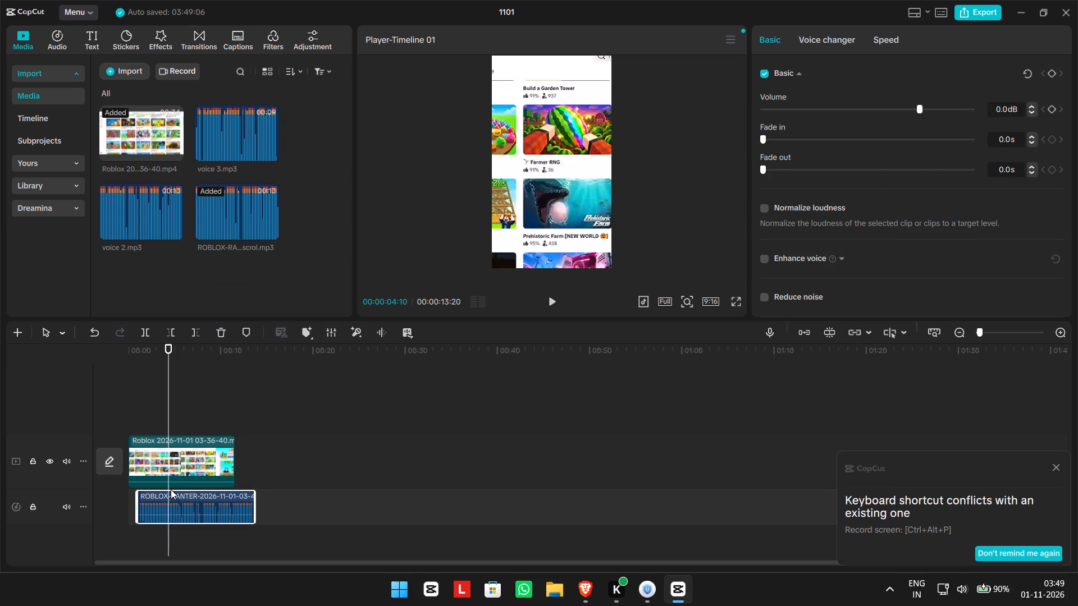
drag(170, 504, 157, 508)
drag(182, 398, 171, 397)
drag(167, 396, 86, 398)
click(556, 303)
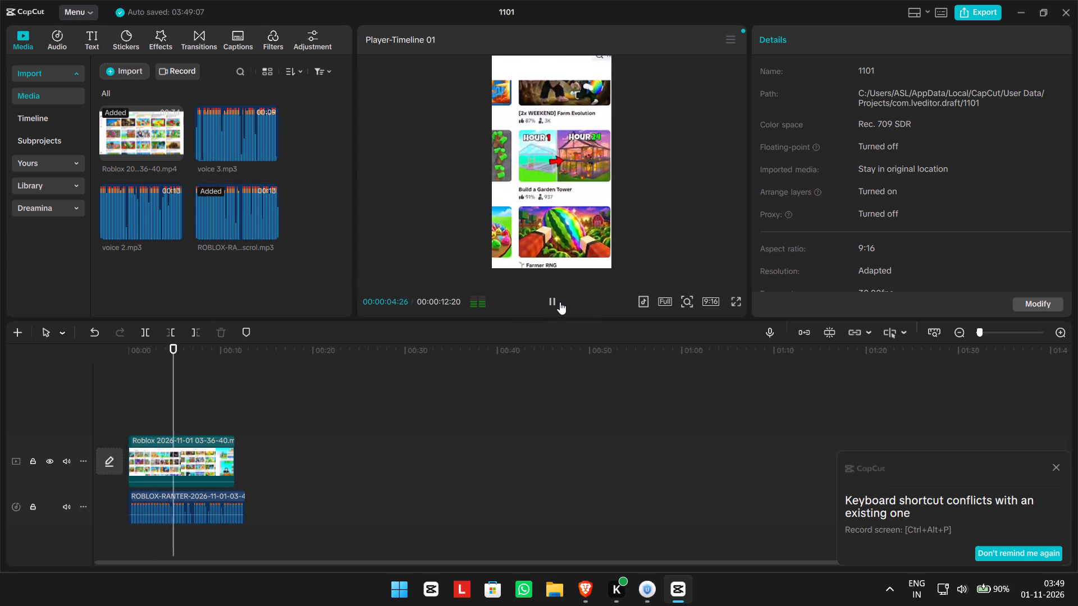
click(560, 302)
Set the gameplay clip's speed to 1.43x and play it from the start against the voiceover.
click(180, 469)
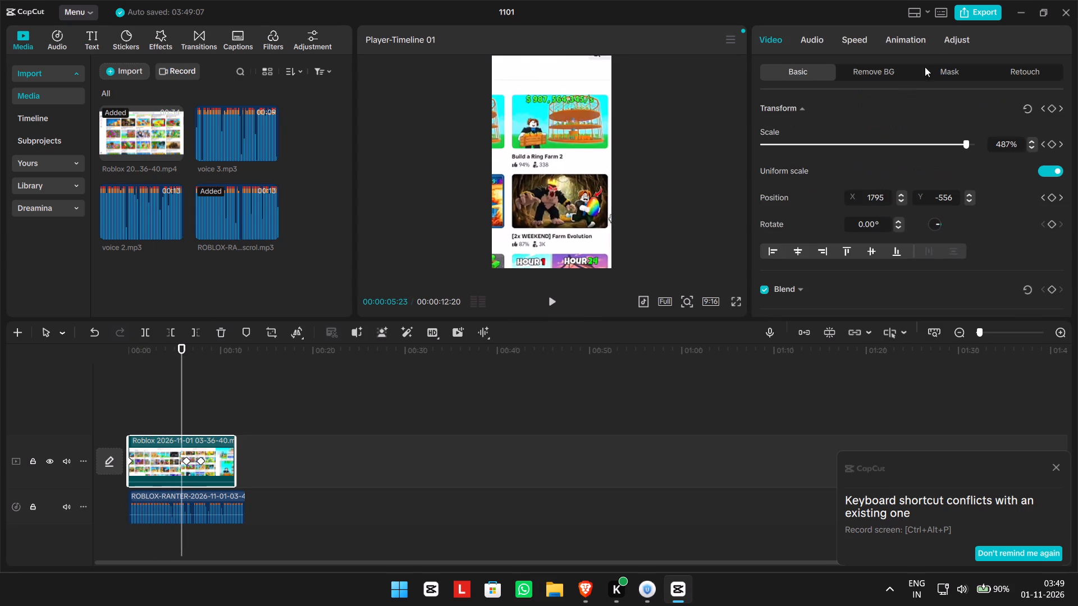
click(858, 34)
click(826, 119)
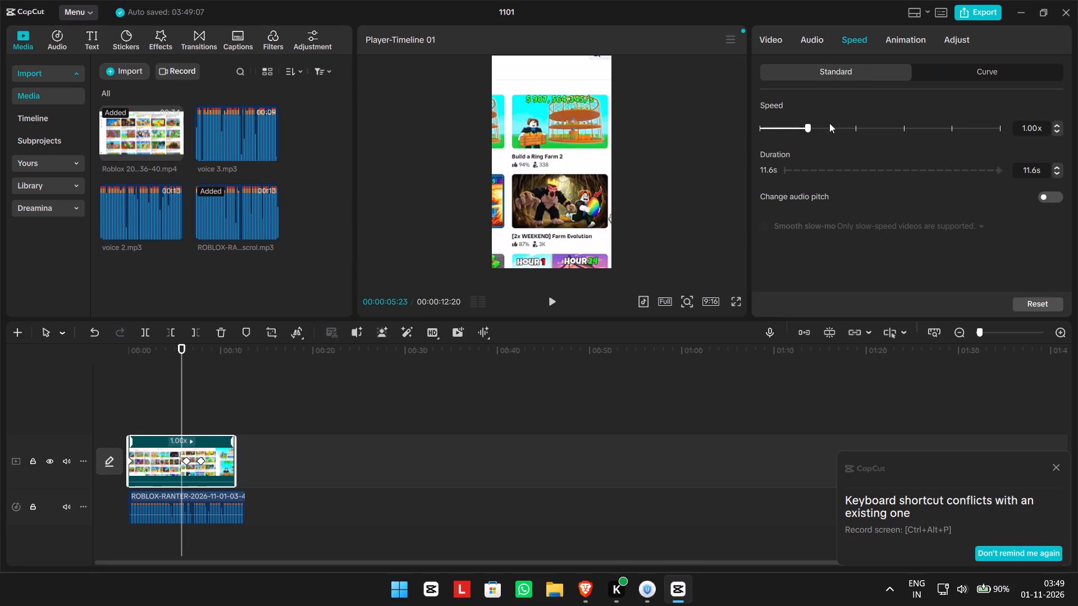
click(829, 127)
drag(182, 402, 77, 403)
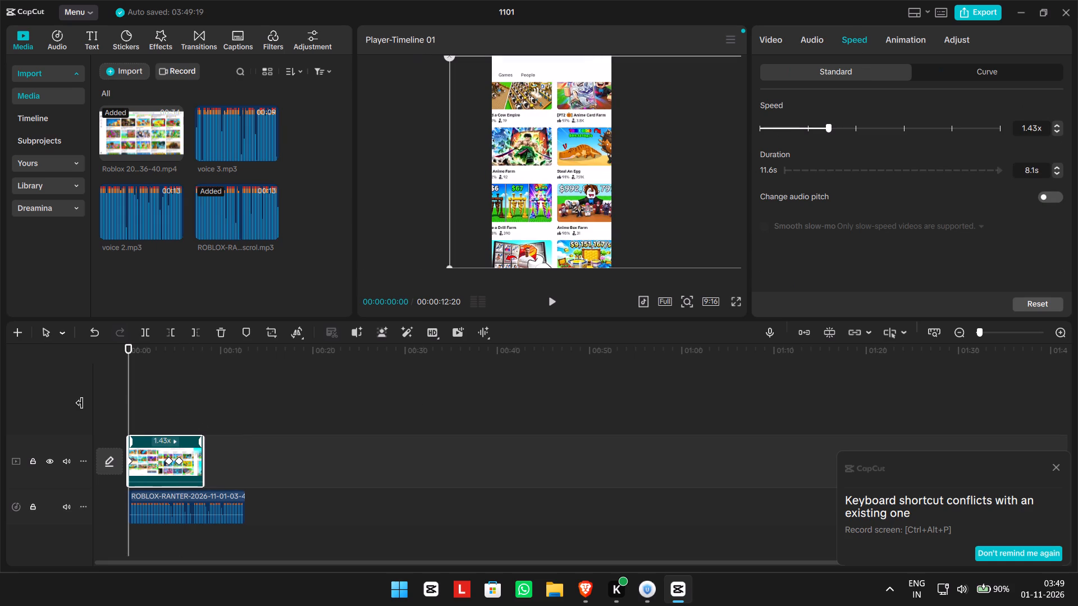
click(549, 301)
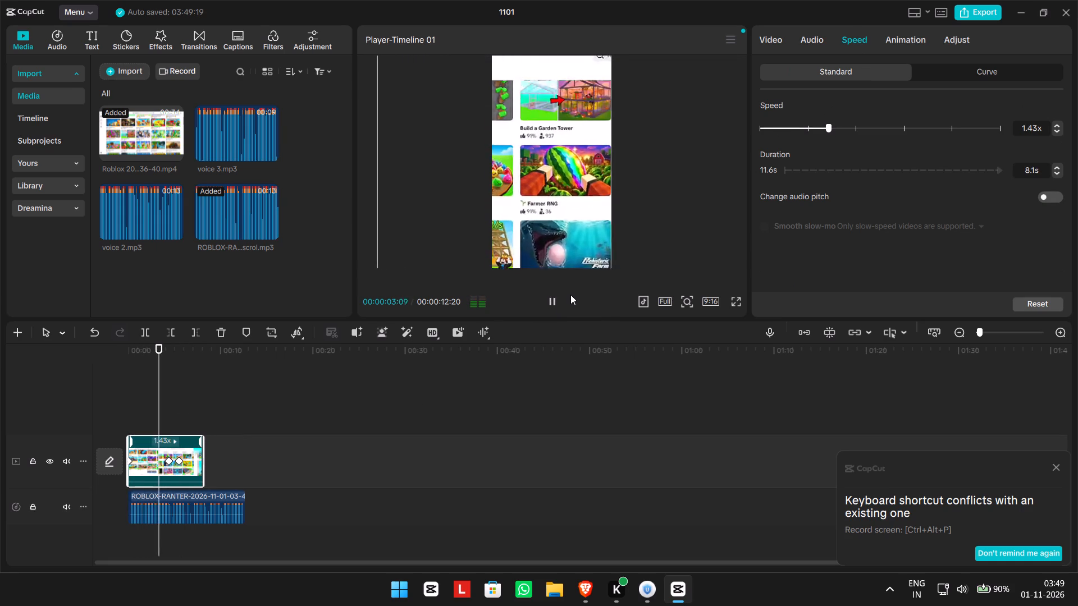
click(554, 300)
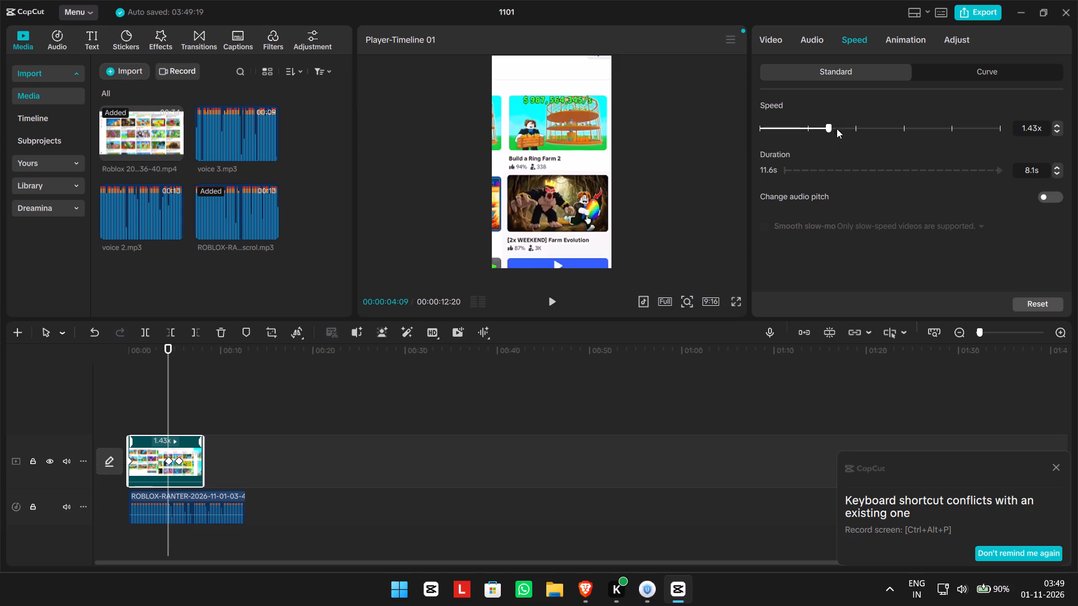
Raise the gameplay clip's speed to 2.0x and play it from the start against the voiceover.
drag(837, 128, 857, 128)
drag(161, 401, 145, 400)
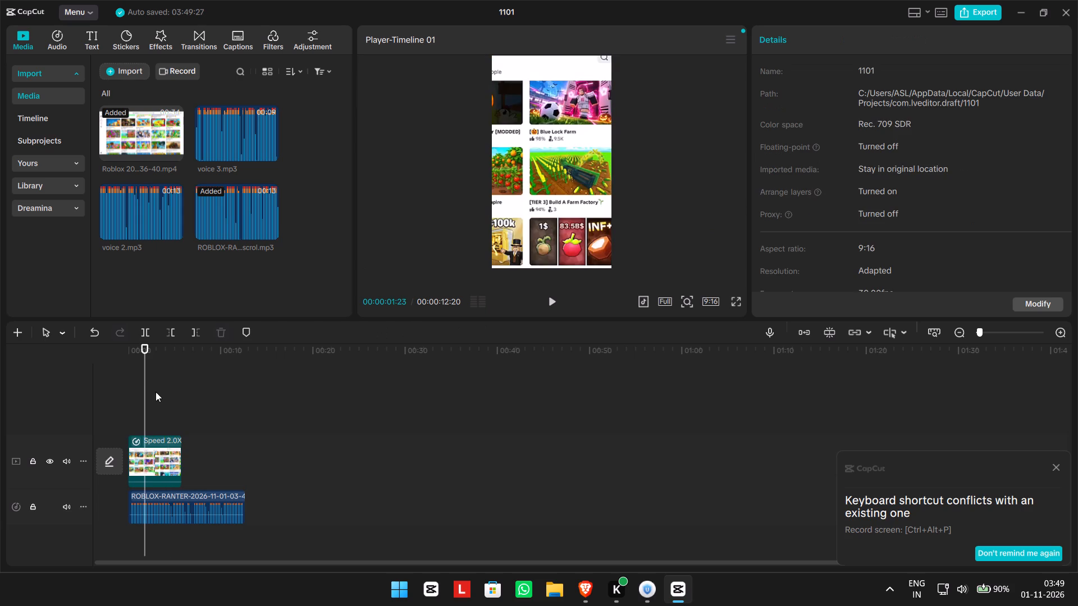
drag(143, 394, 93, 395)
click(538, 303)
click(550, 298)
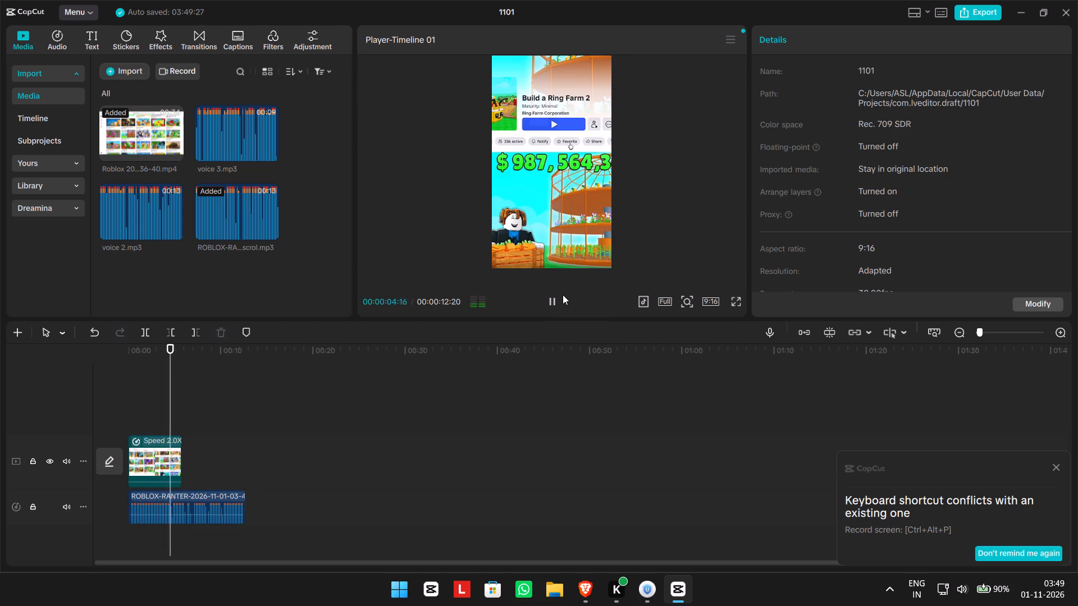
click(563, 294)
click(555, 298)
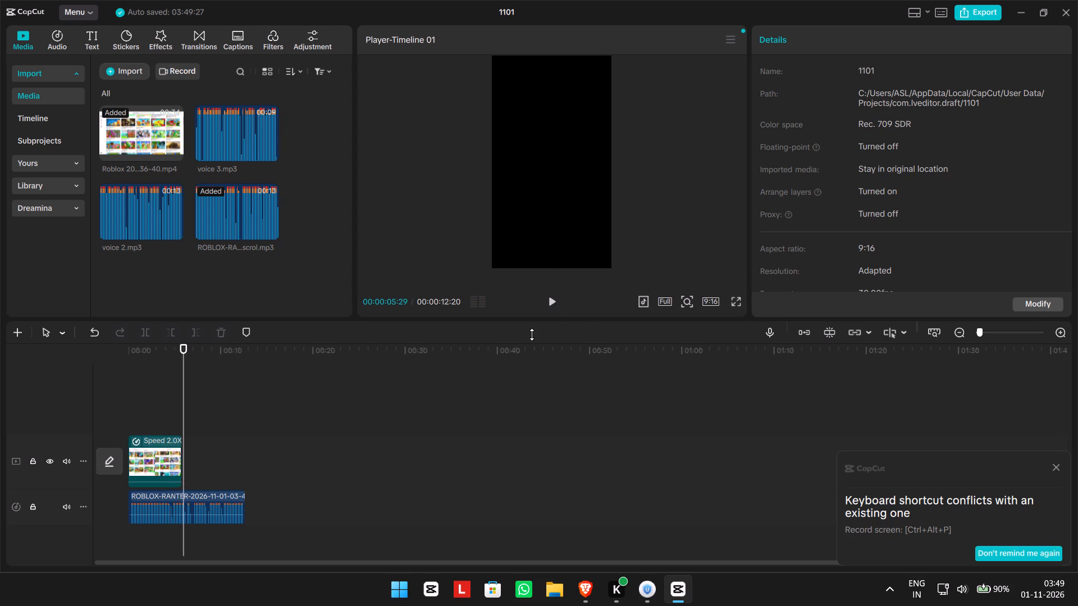
Set the gameplay clip's speed to 4.68x and play it from the start against the voiceover.
click(148, 454)
click(844, 44)
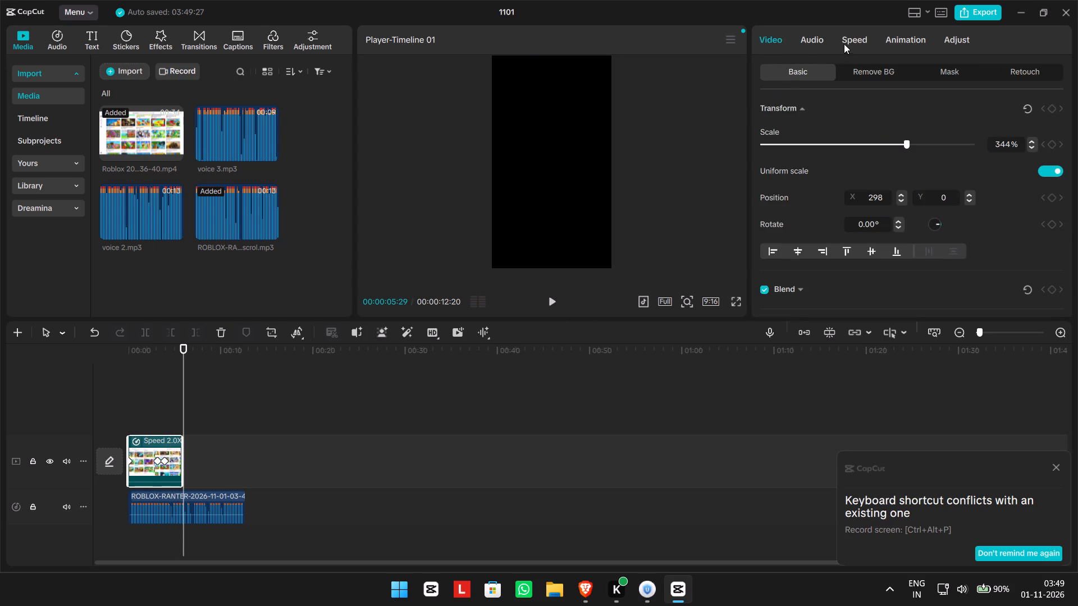
drag(851, 129, 899, 126)
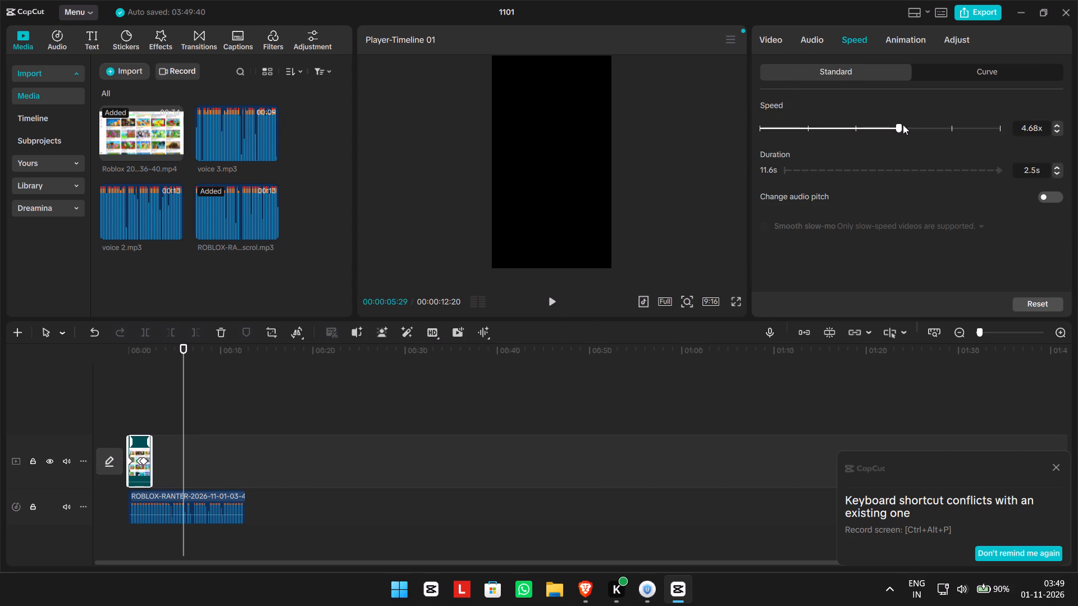
drag(188, 397, 48, 392)
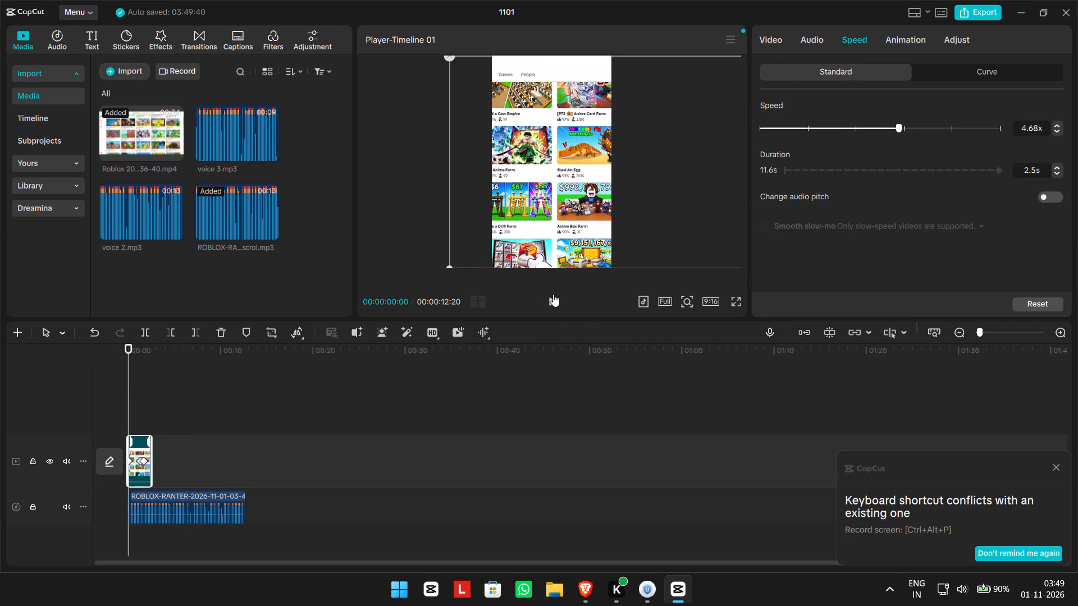
click(553, 294)
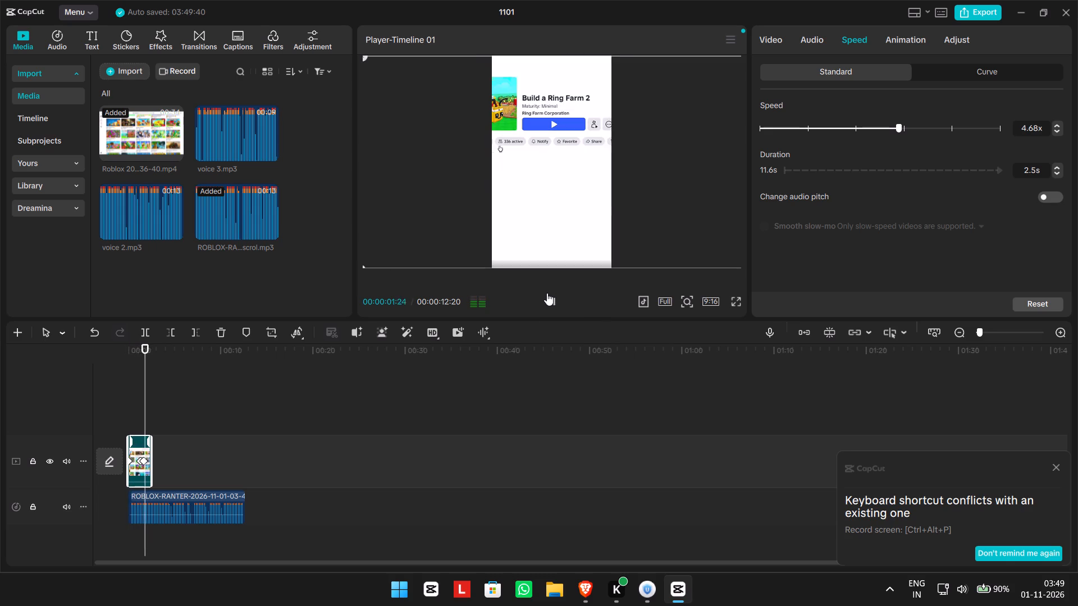
click(548, 299)
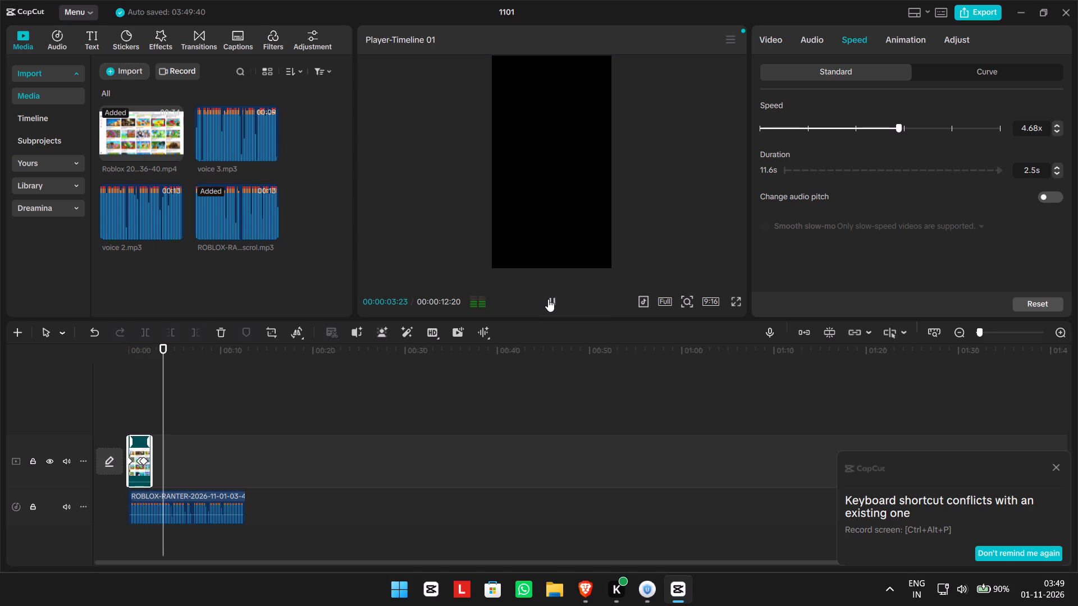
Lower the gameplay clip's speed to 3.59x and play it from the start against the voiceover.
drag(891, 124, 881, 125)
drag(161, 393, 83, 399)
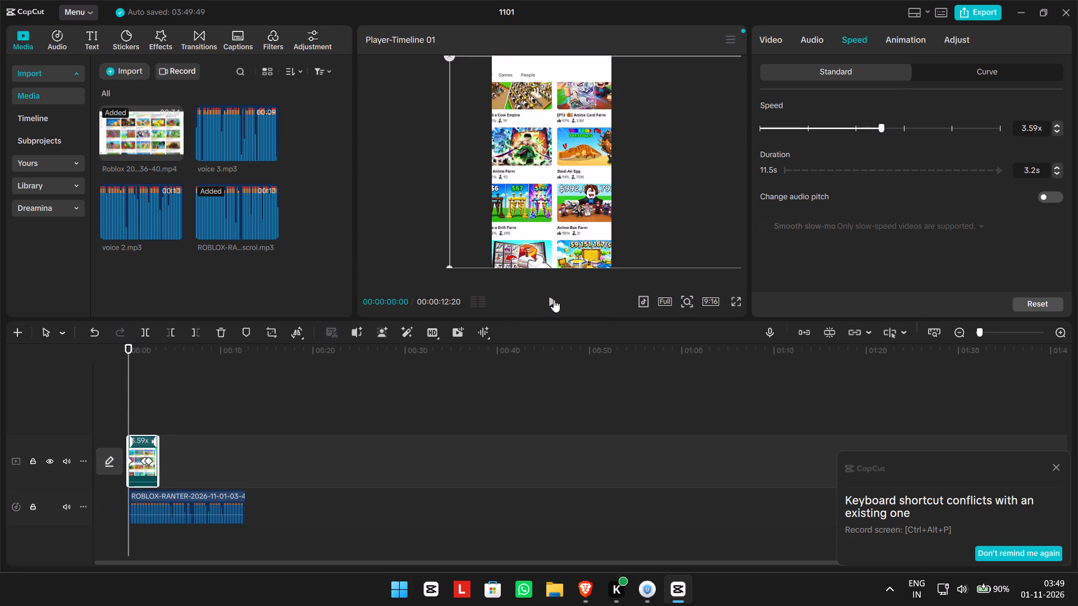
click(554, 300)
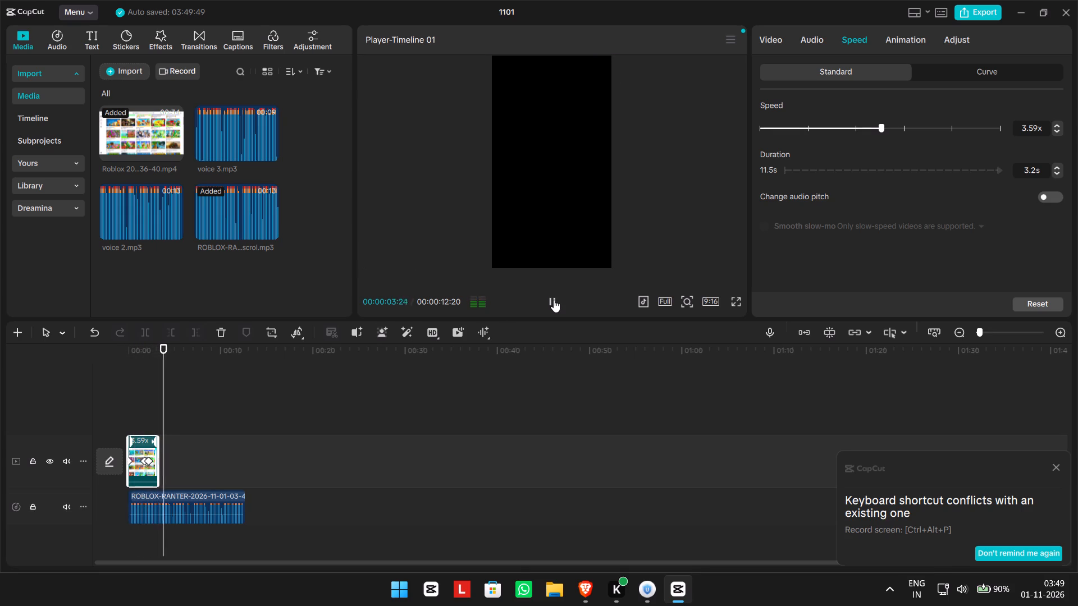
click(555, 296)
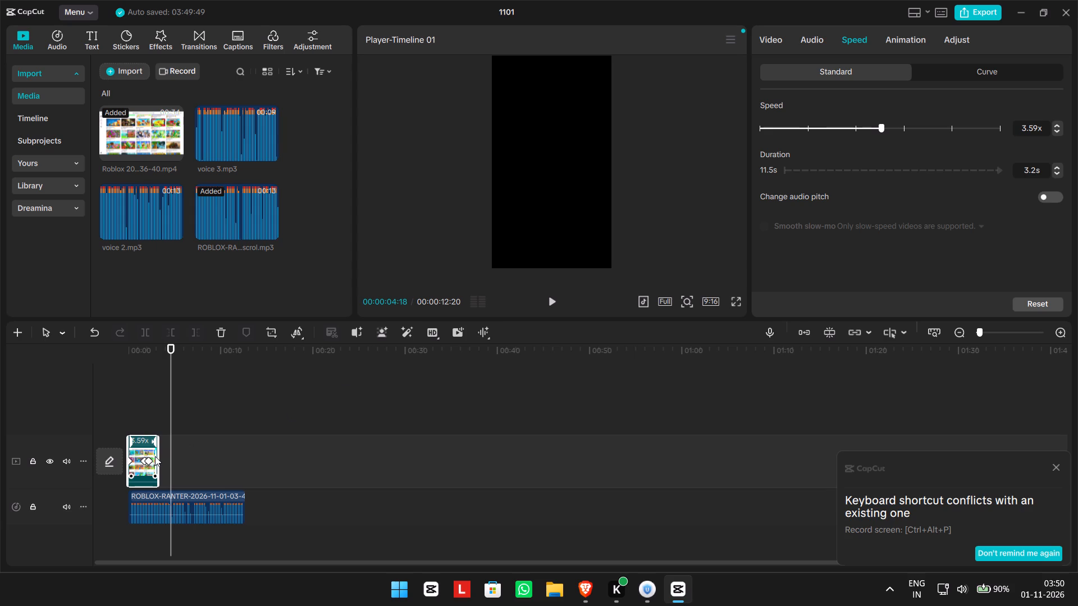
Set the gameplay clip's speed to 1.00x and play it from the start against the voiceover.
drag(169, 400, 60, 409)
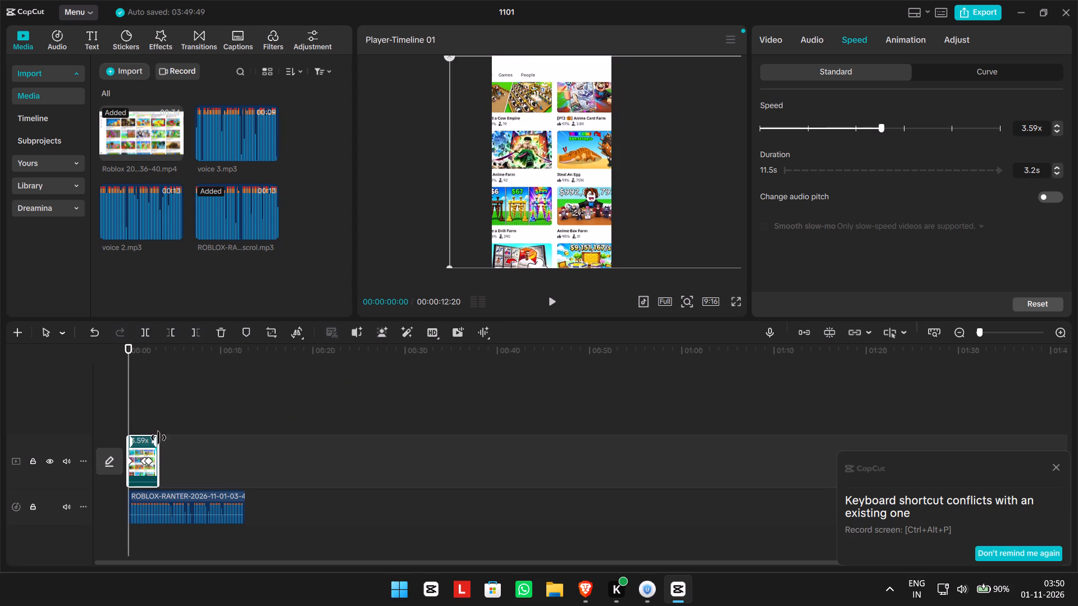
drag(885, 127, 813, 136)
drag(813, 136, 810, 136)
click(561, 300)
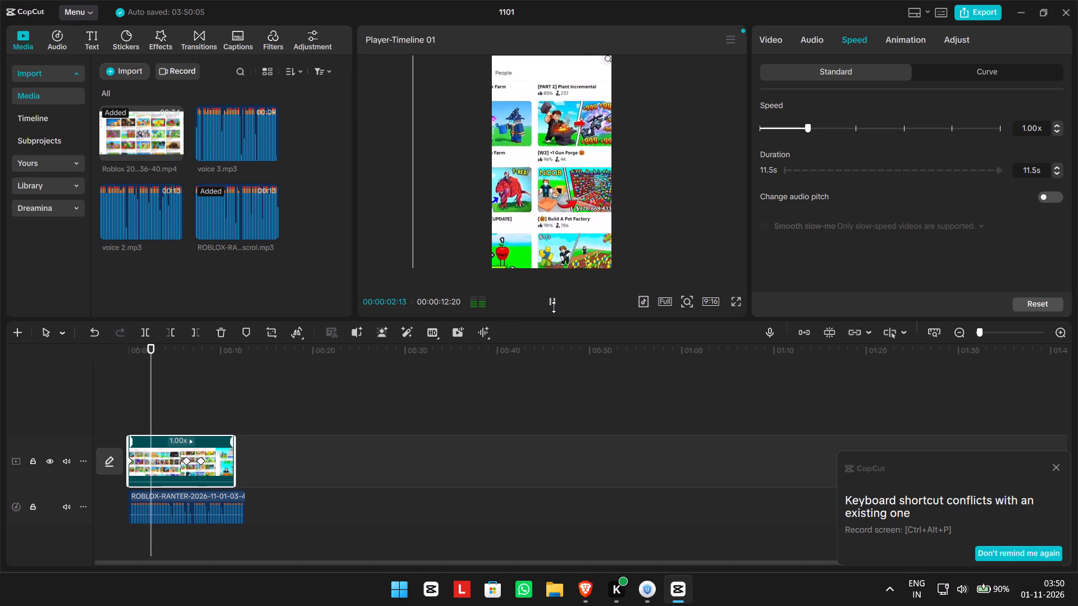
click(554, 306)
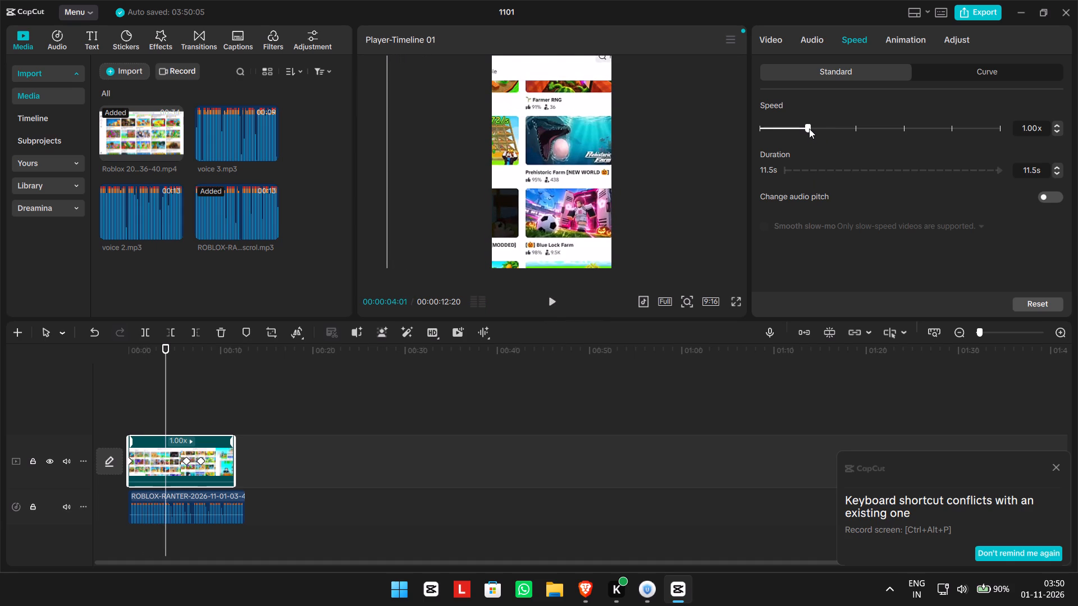
Set the gameplay clip's speed to 1.29x and play it from the start against the voiceover, stopping within the scrolling part.
drag(809, 128, 822, 127)
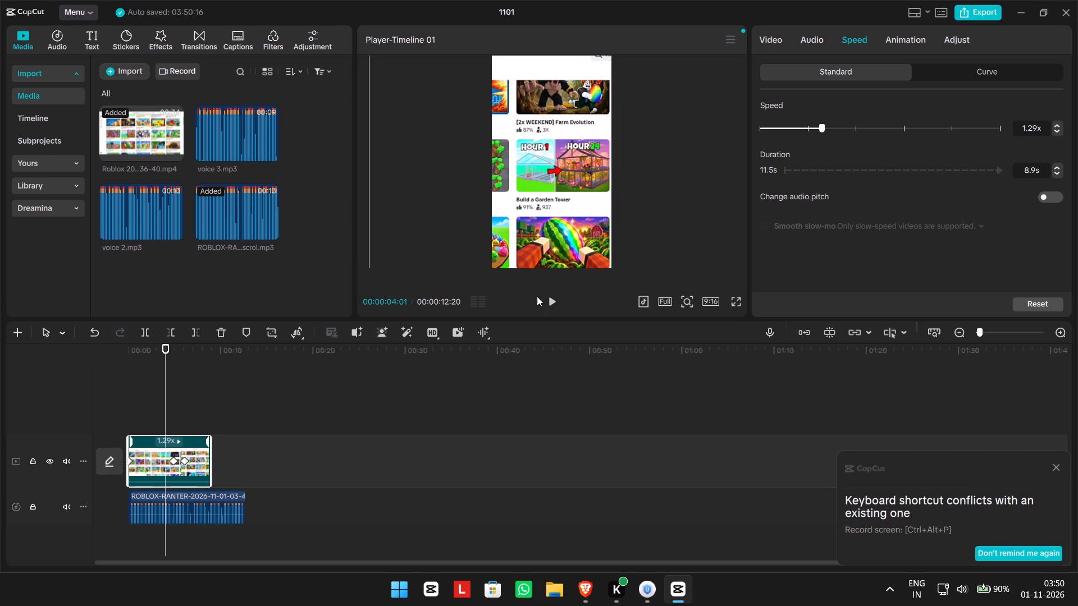
drag(167, 378, 133, 377)
click(546, 303)
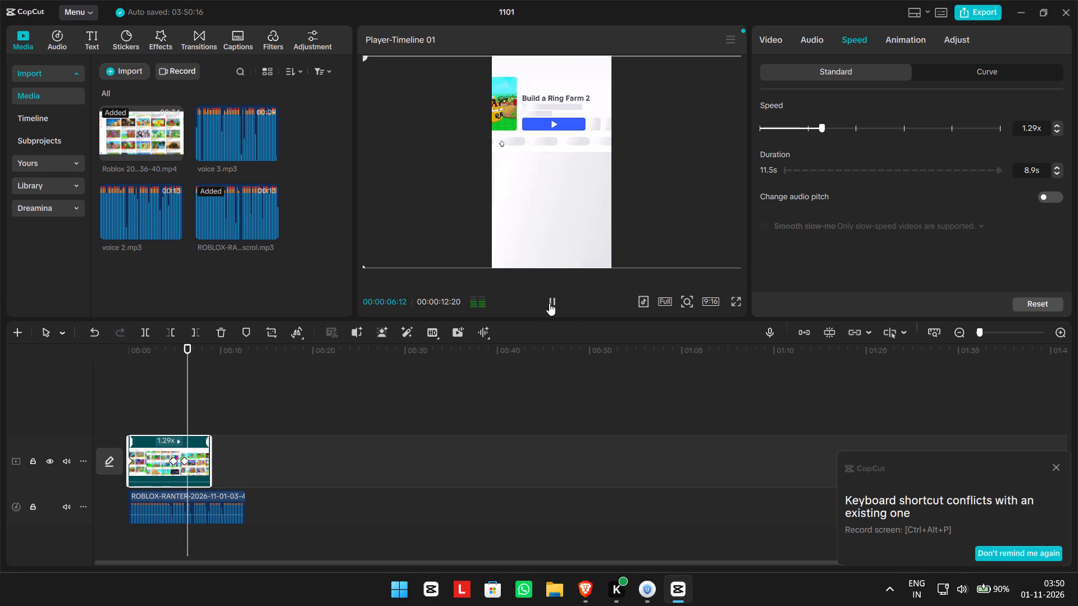
click(549, 303)
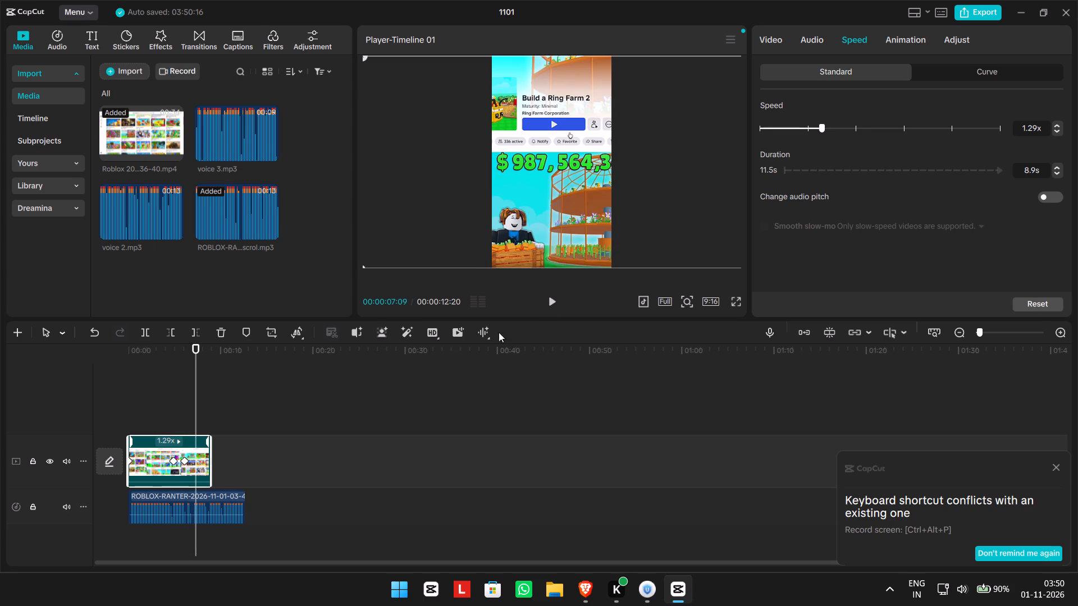
drag(197, 389, 124, 392)
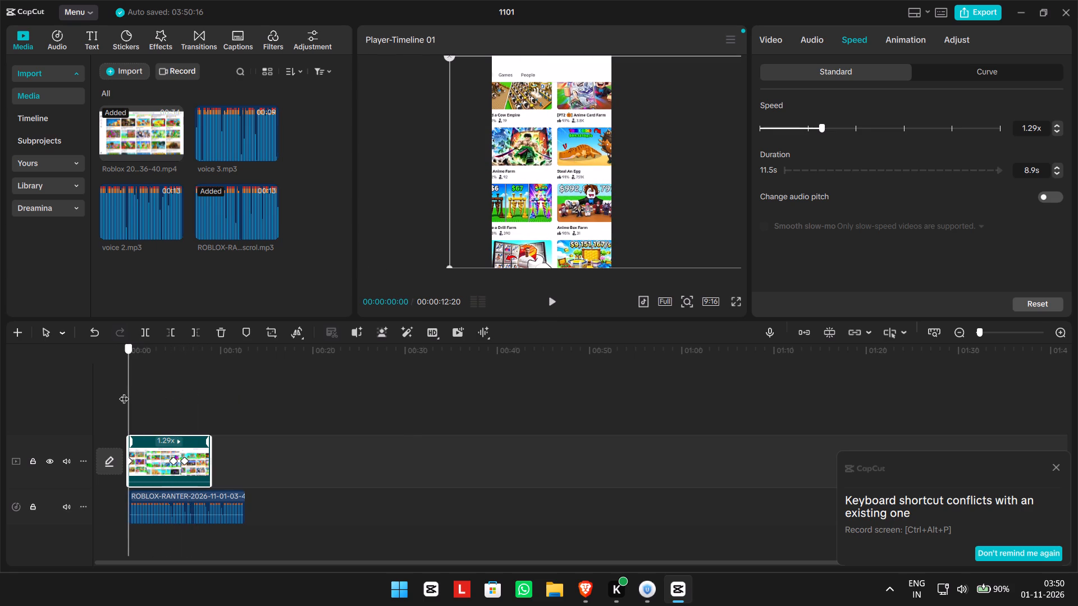
drag(124, 392, 122, 392)
drag(122, 392, 117, 391)
click(556, 303)
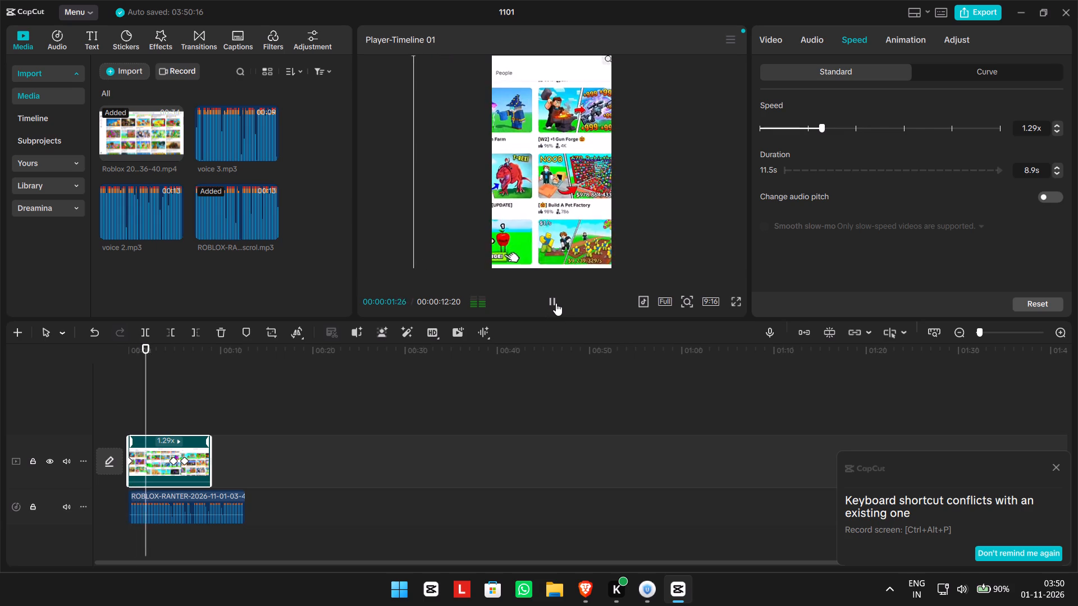
click(554, 303)
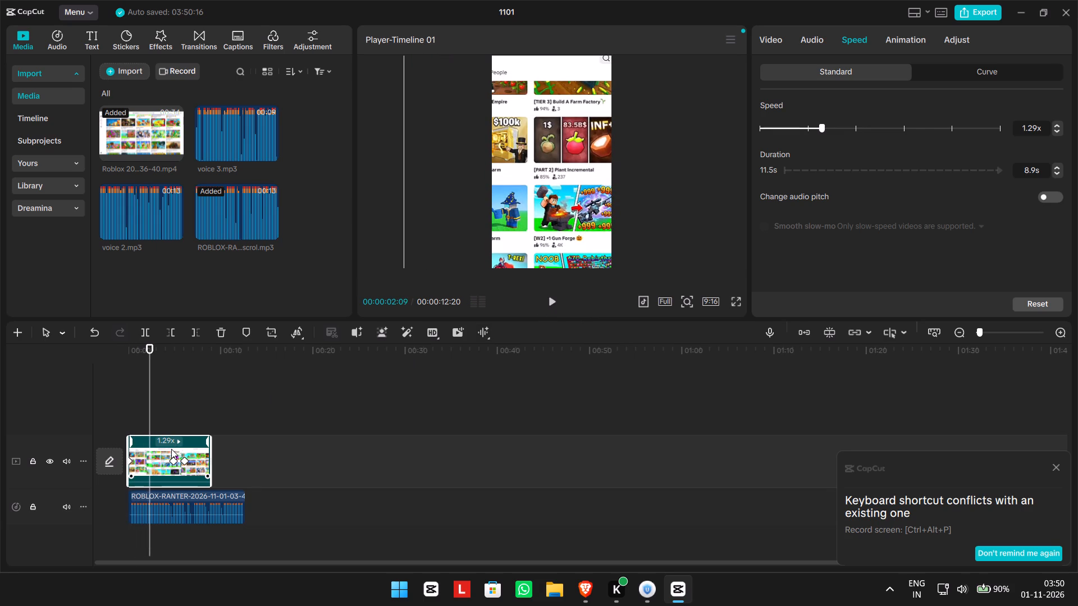
Split the gameplay clip at 00:00:02:19.
click(166, 445)
click(153, 435)
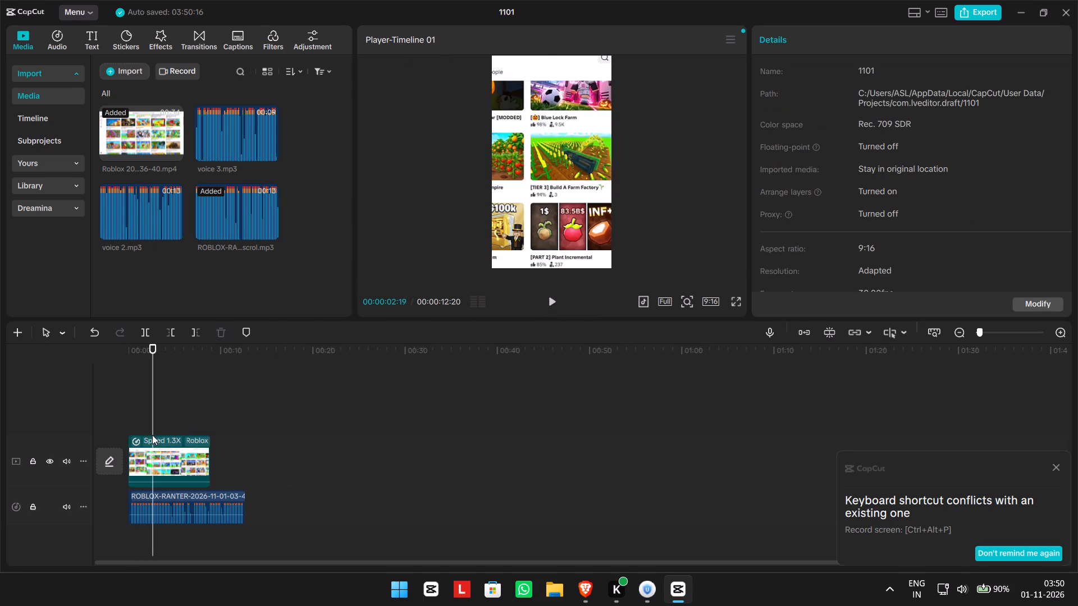
click(150, 436)
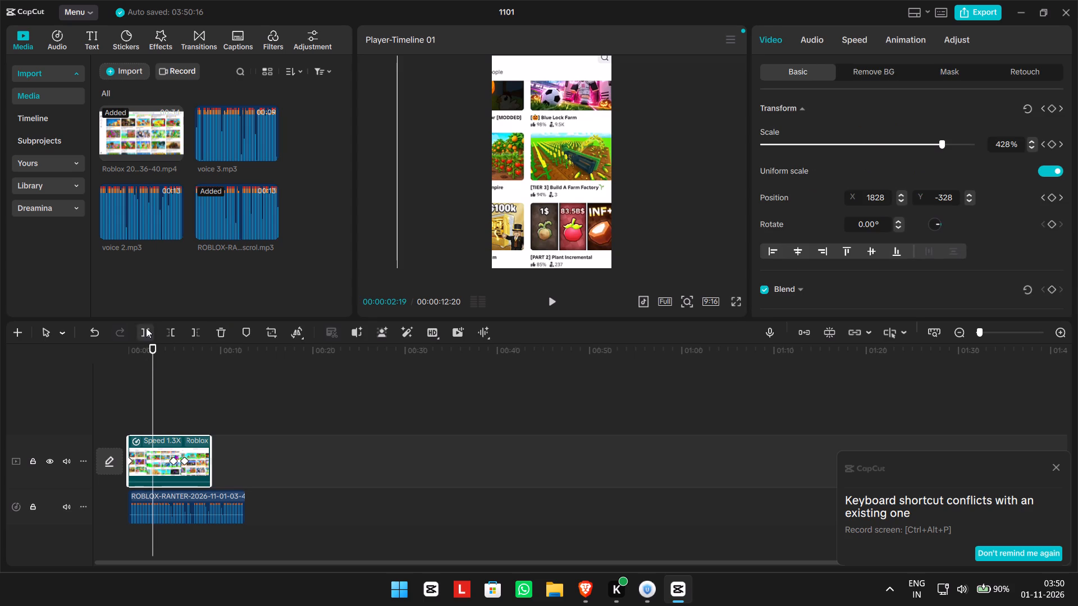
click(144, 334)
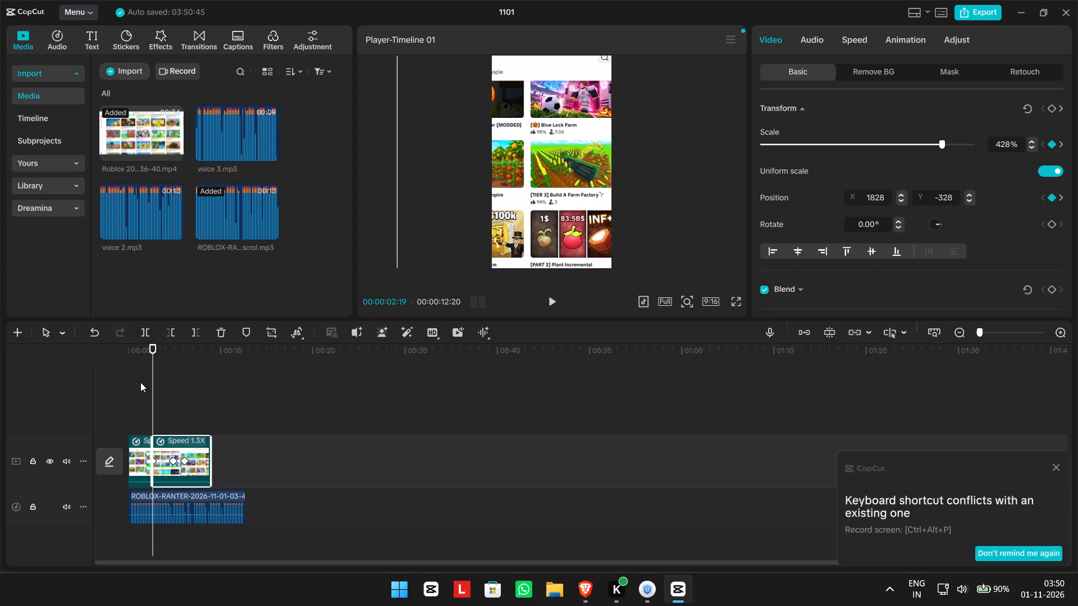
Play the split gameplay clip from the start, then delete its first segment so the remaining part begins the video track.
drag(153, 376, 122, 375)
click(131, 454)
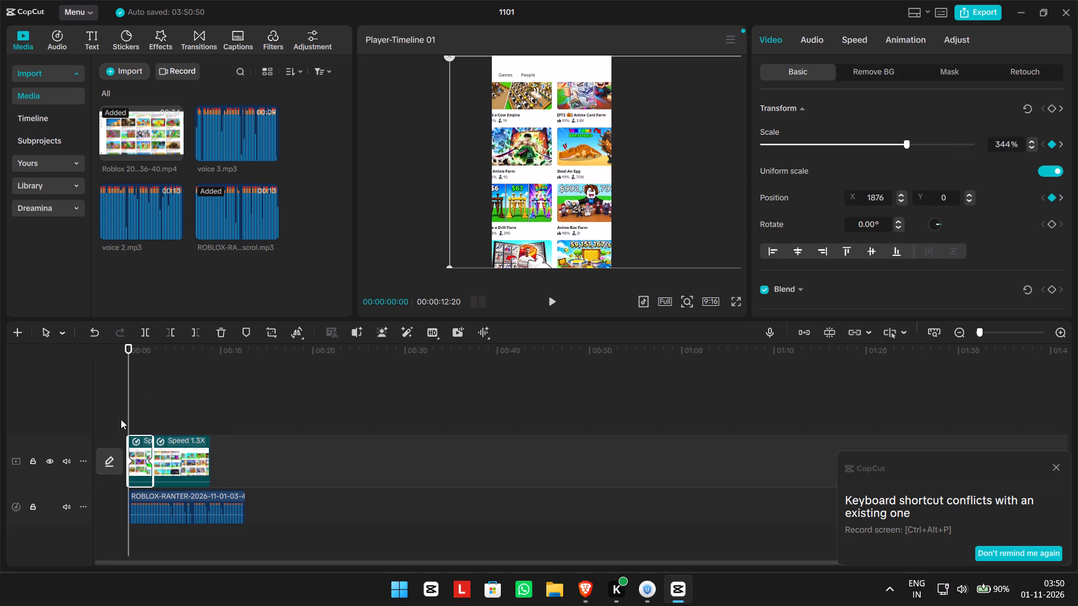
drag(127, 415, 72, 405)
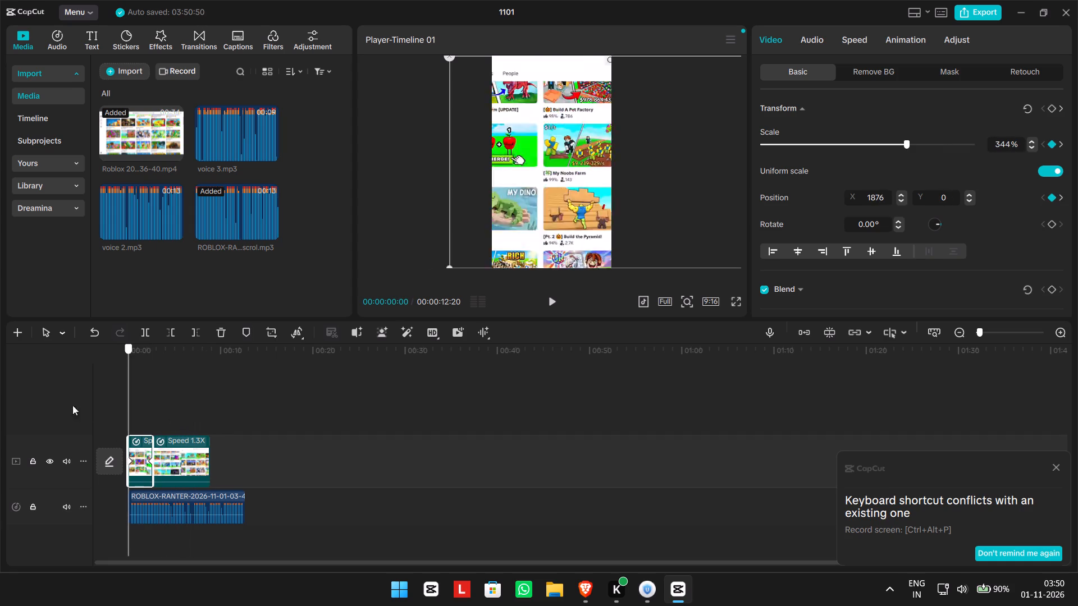
drag(72, 405, 66, 405)
click(555, 303)
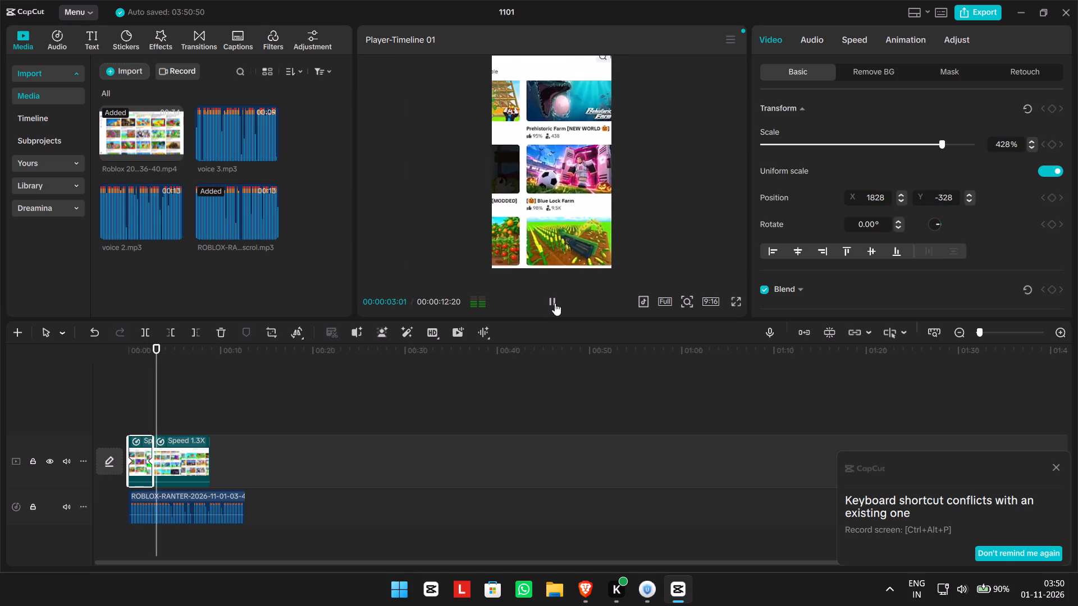
click(554, 303)
click(134, 438)
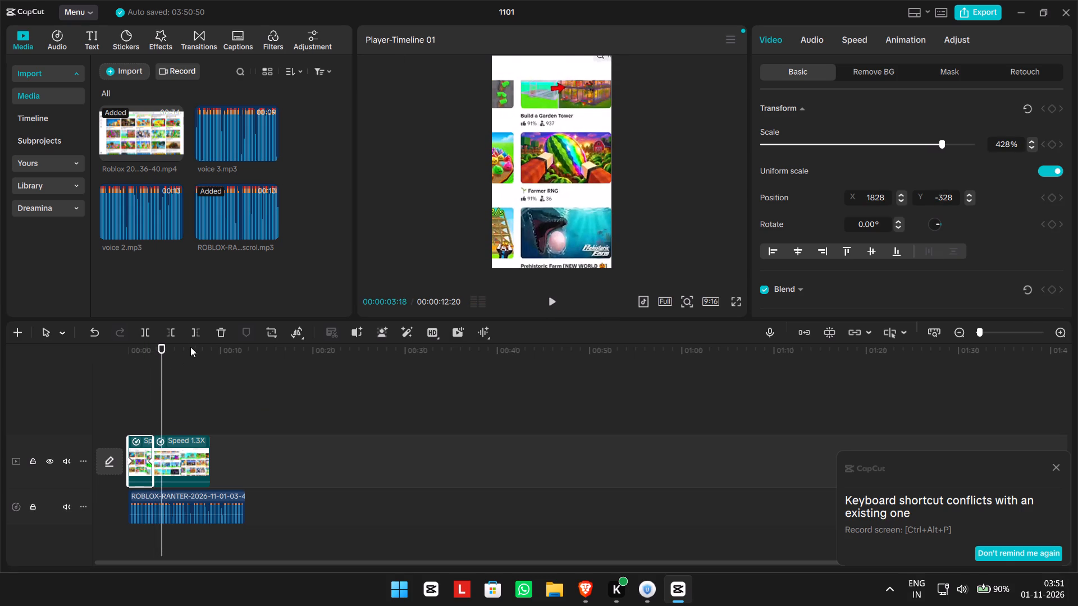
click(220, 328)
drag(186, 445, 148, 447)
click(155, 407)
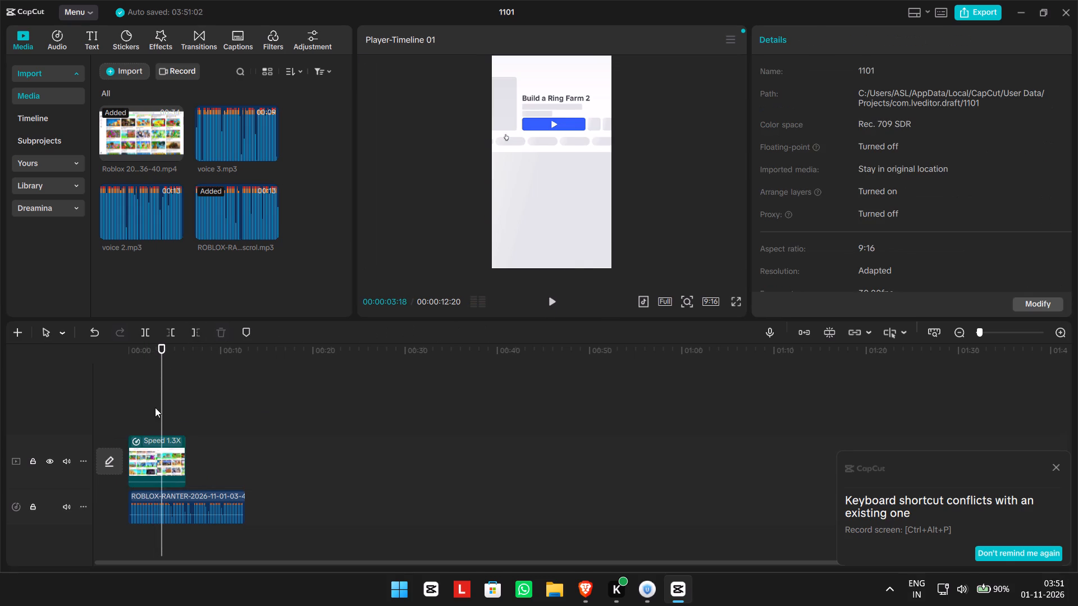
Play the shortened gameplay clip from the start against the voiceover, continuing past the clip's end, and dismiss the shortcut notification.
drag(163, 400, 102, 397)
drag(154, 385, 122, 384)
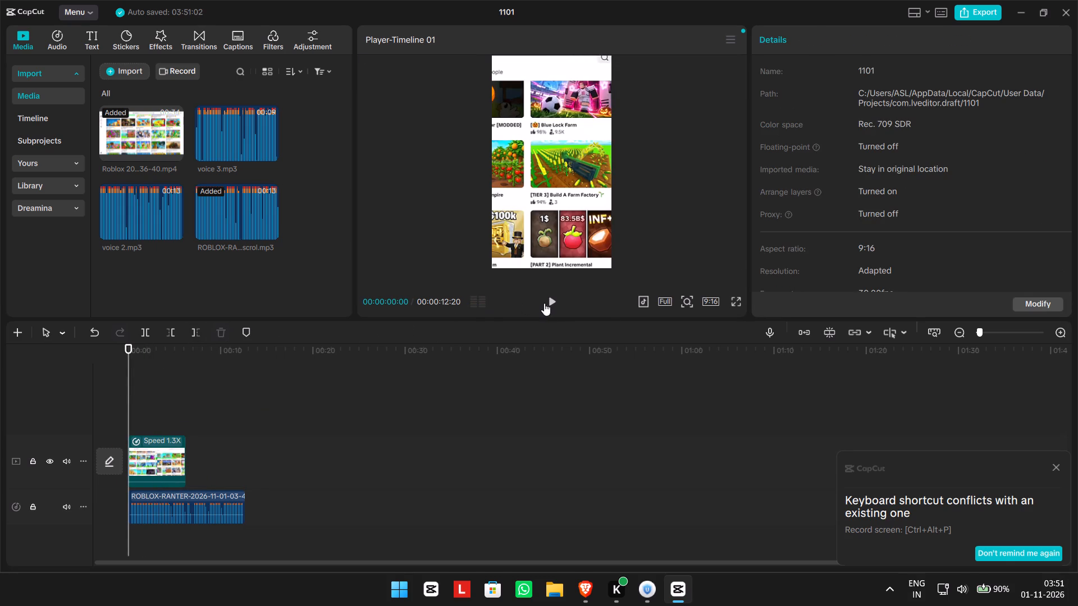
click(558, 302)
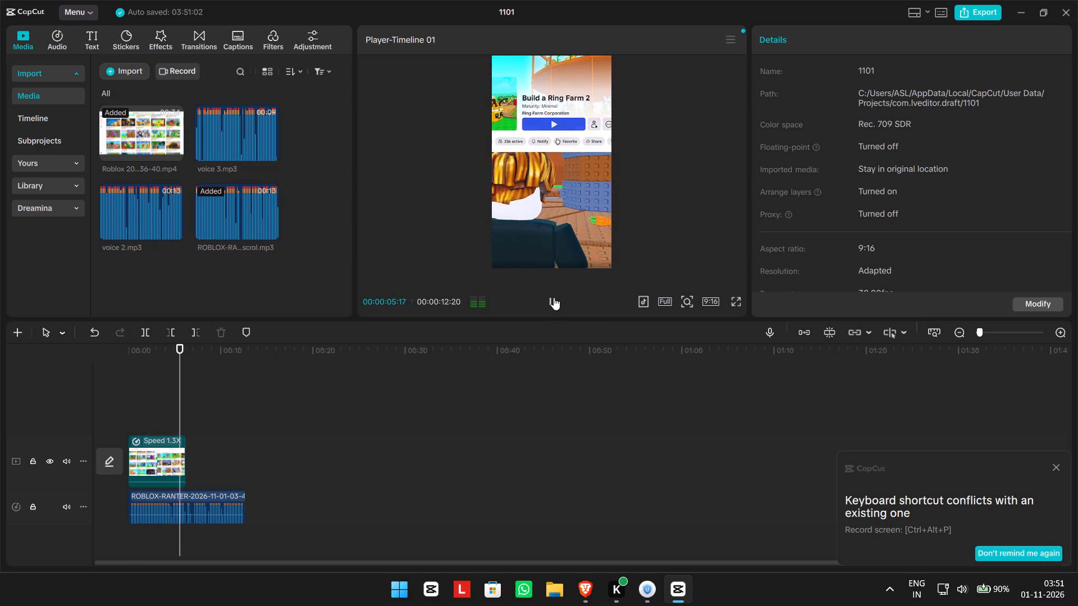
click(552, 304)
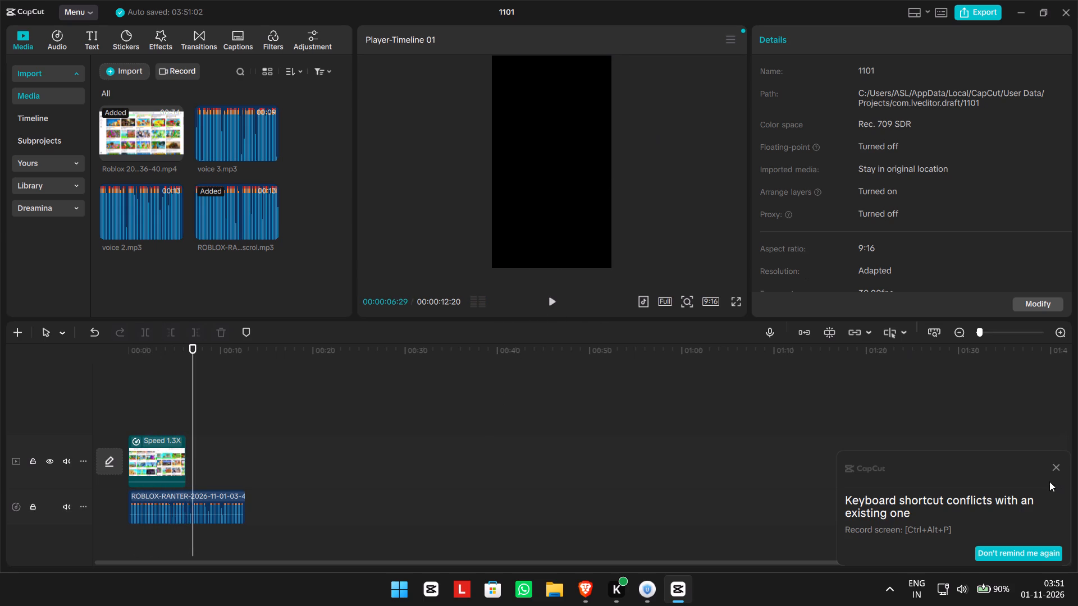
click(1054, 465)
click(555, 296)
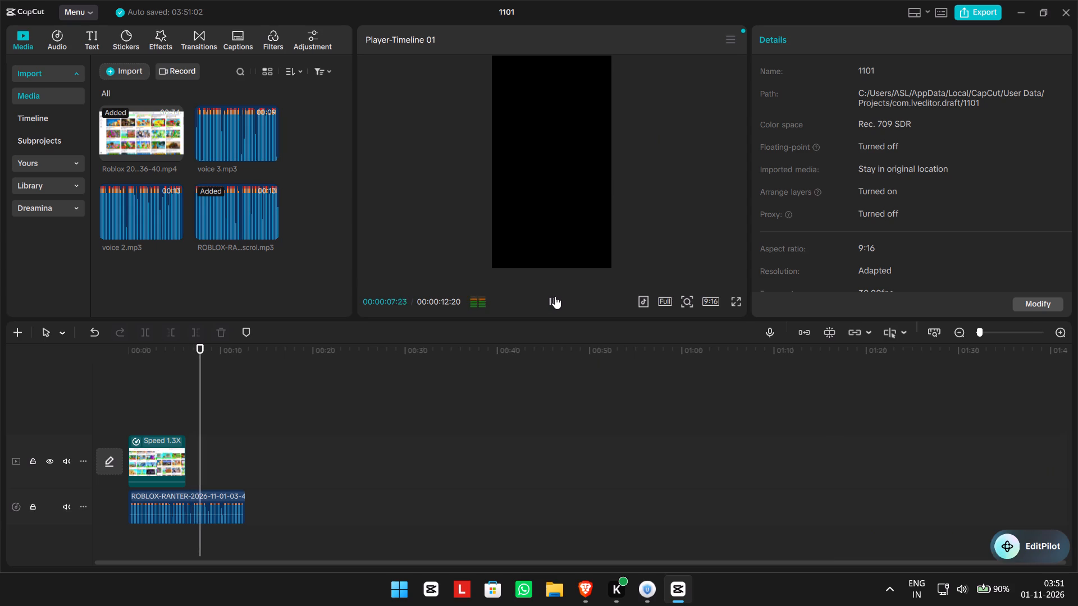
click(555, 296)
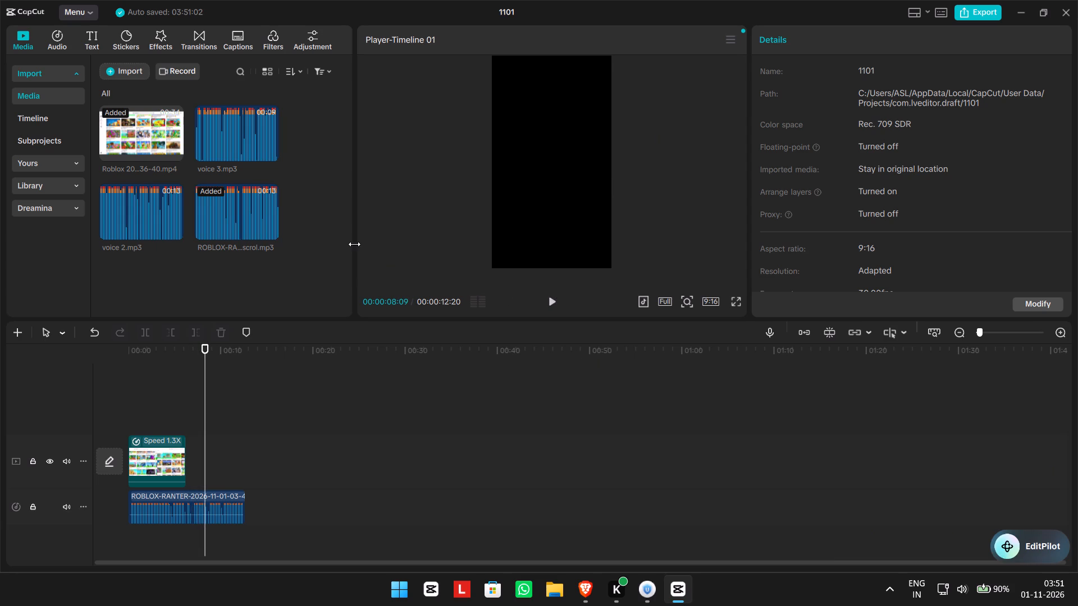
Import all of yesterday's media files from the Downloads folder, from Wii Party through Clearing carrot tiles.
click(121, 72)
click(160, 99)
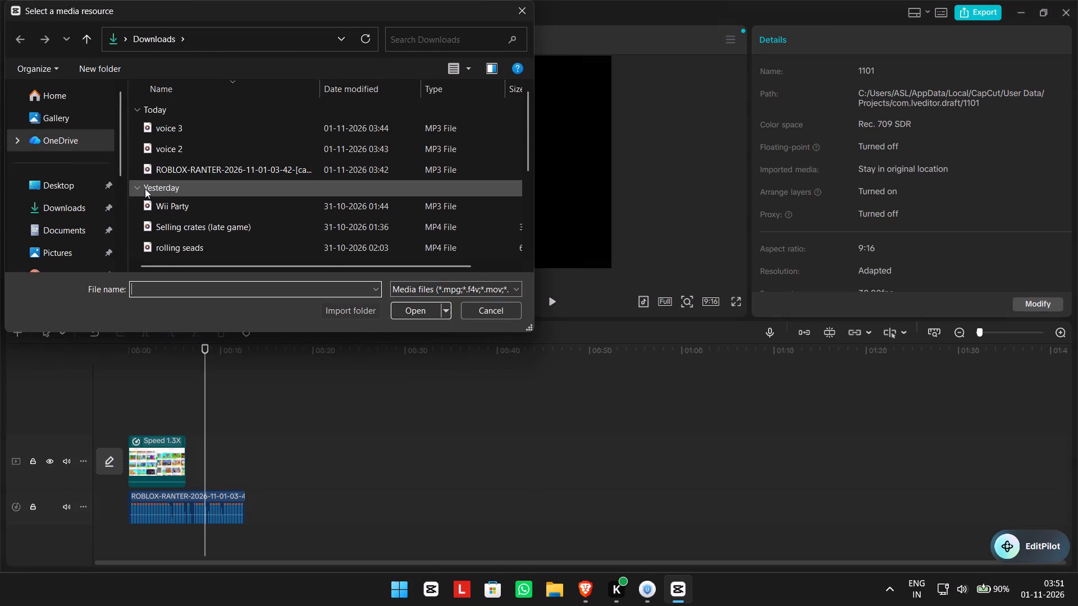
drag(131, 206, 180, 227)
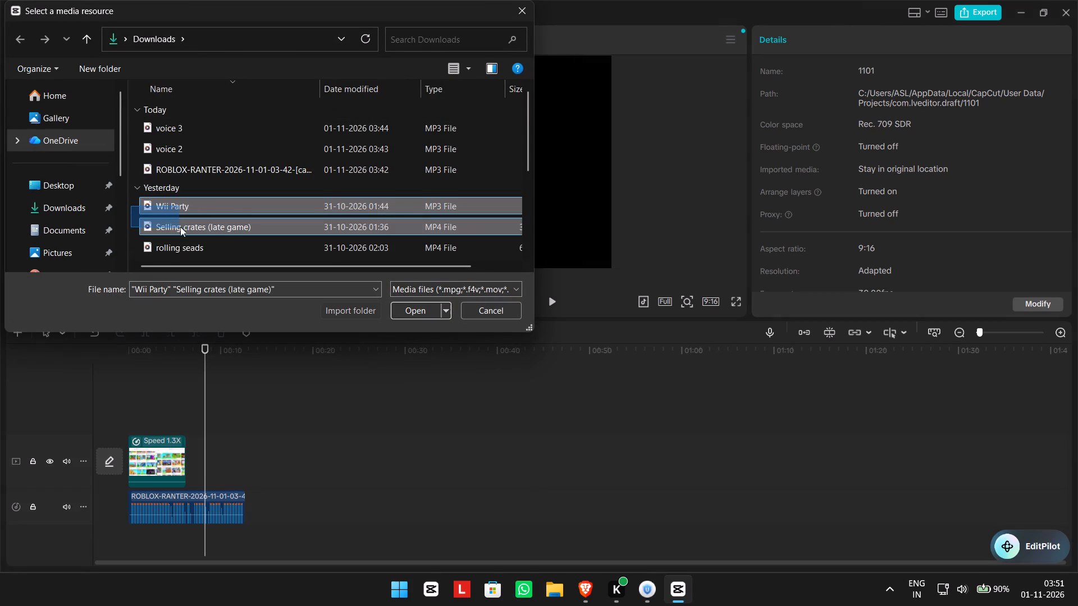
drag(180, 227, 242, 217)
scroll(205, 237, down, 4)
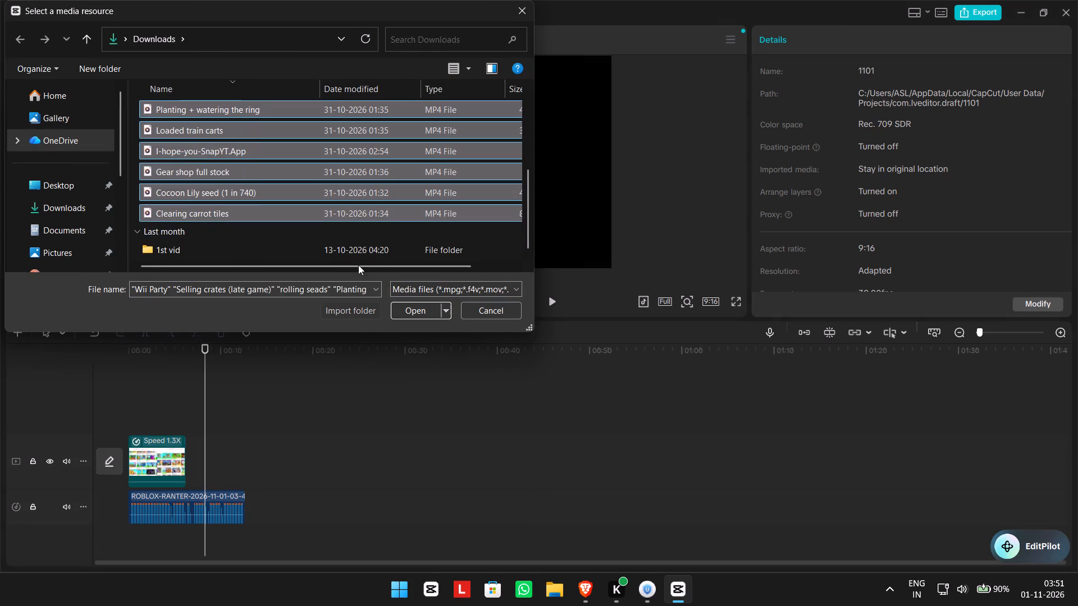
click(414, 311)
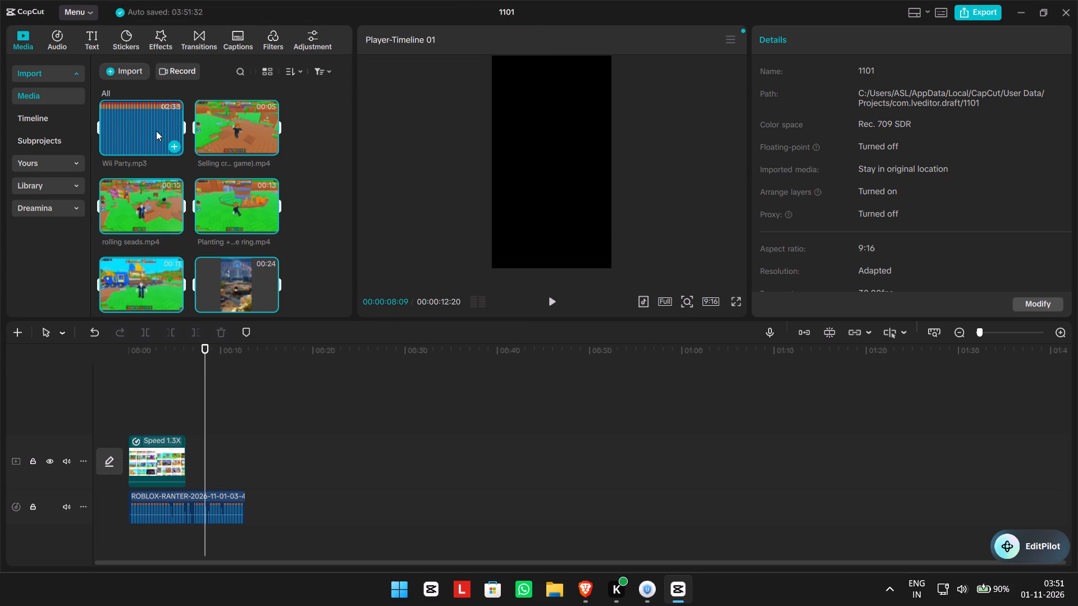
Preview the imported selling, planting and rolling gameplay clips, and place rolling seads.mp4 directly after the game-browsing clip on the video track.
click(225, 126)
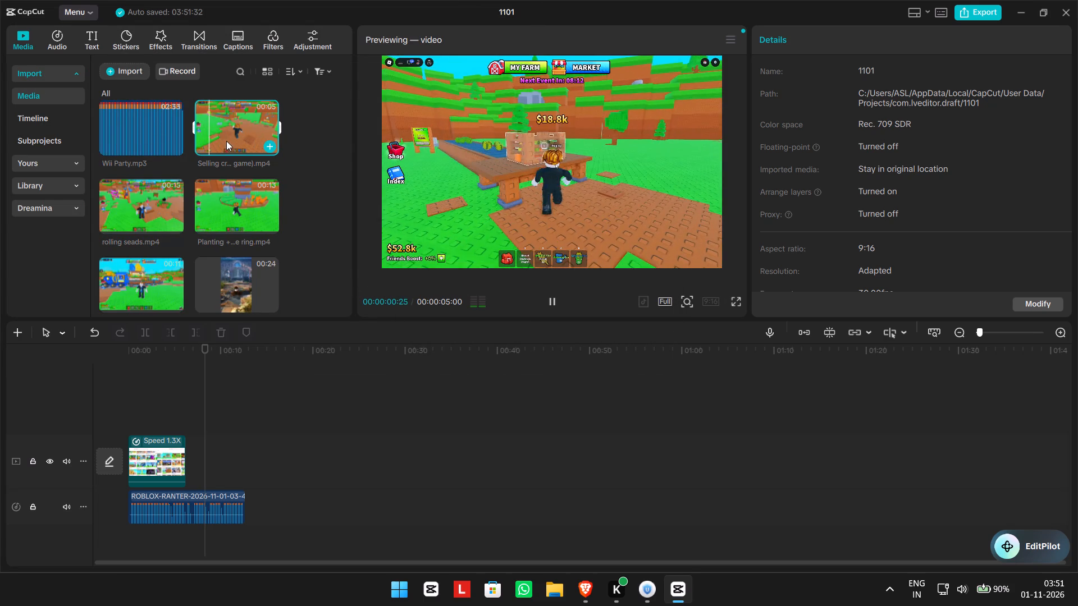
click(223, 205)
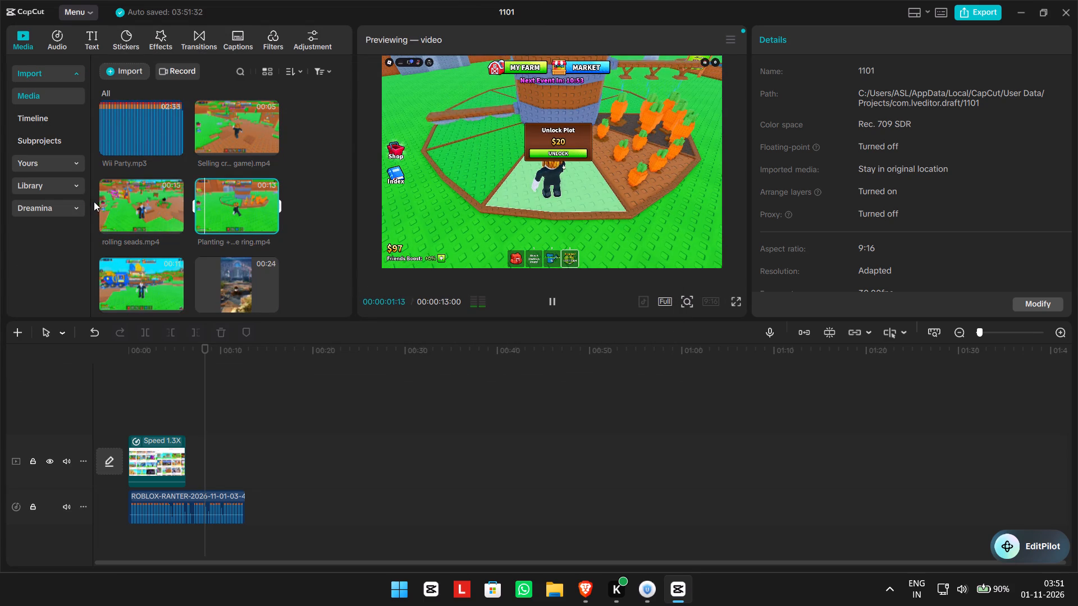
click(94, 201)
click(138, 209)
drag(129, 200, 169, 217)
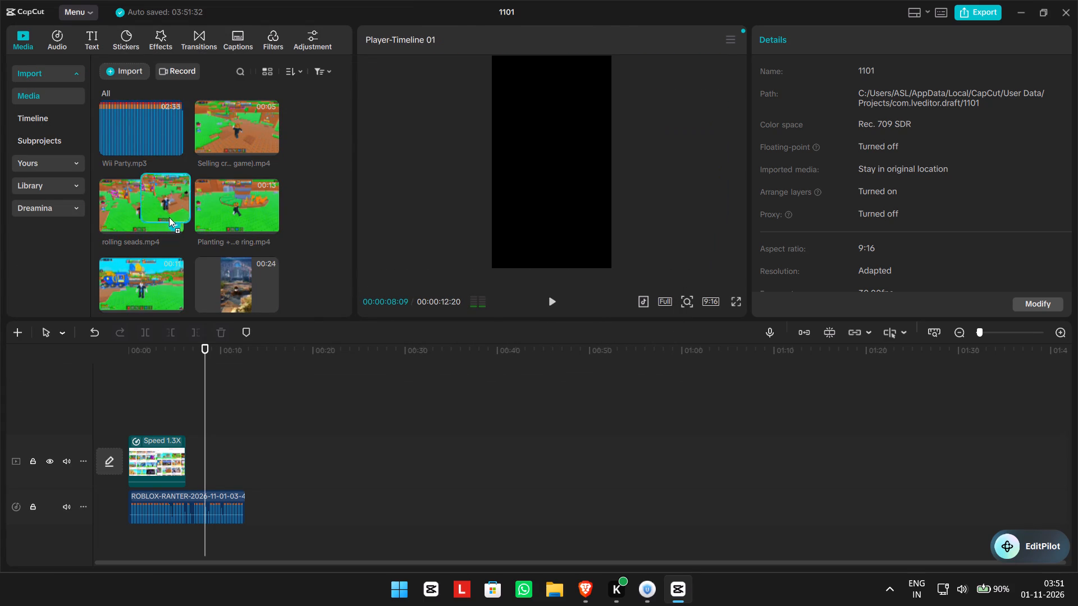
drag(169, 217, 187, 465)
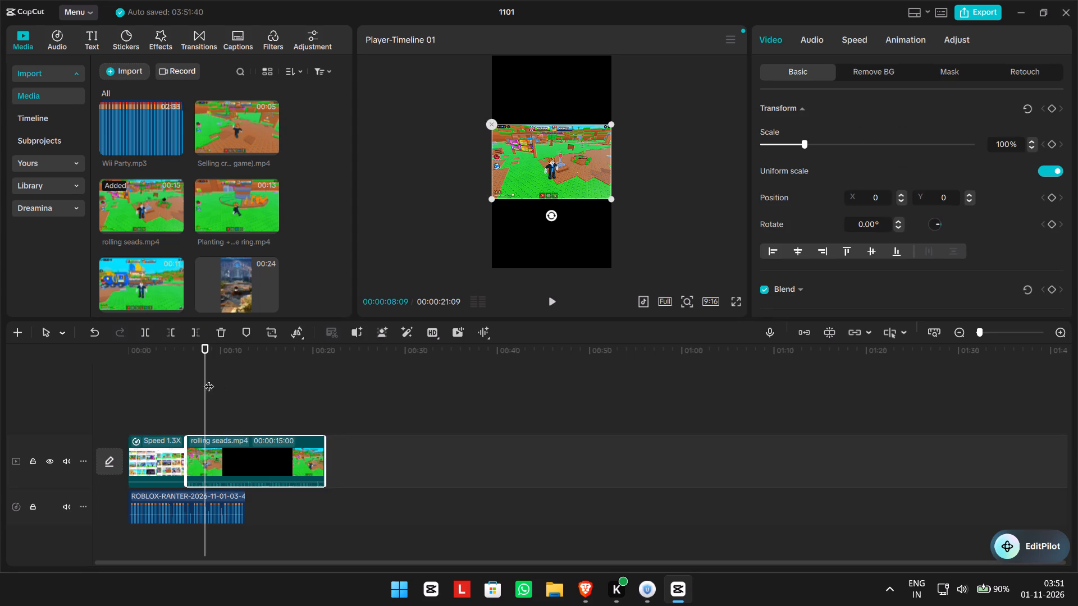
Scale the rolling seads clip up to about 285% so it fills the full height of the 9:16 frame.
drag(613, 200, 753, 346)
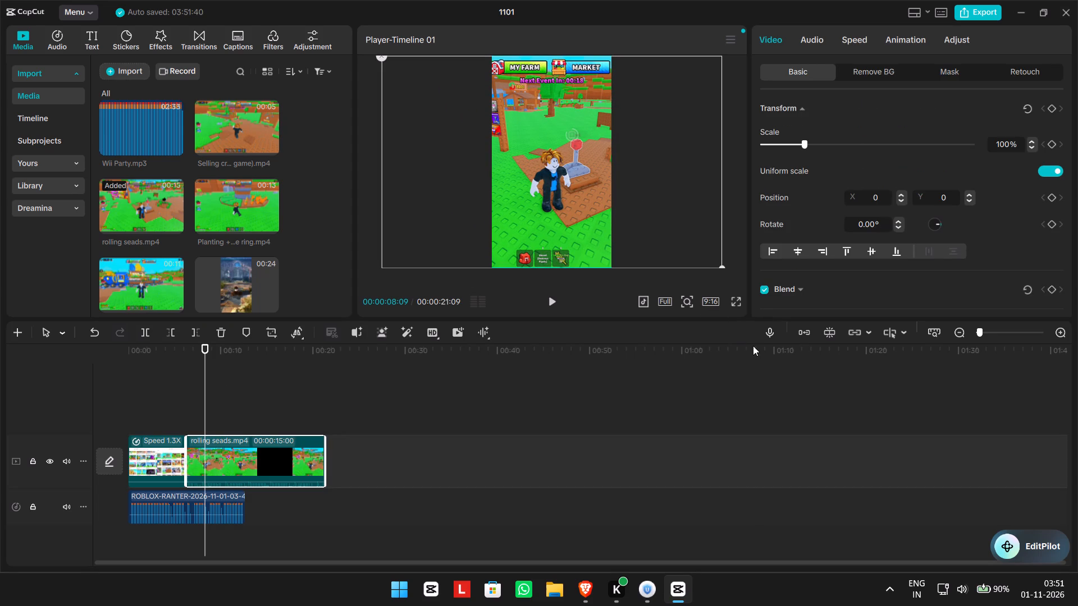
drag(753, 346, 759, 349)
click(257, 391)
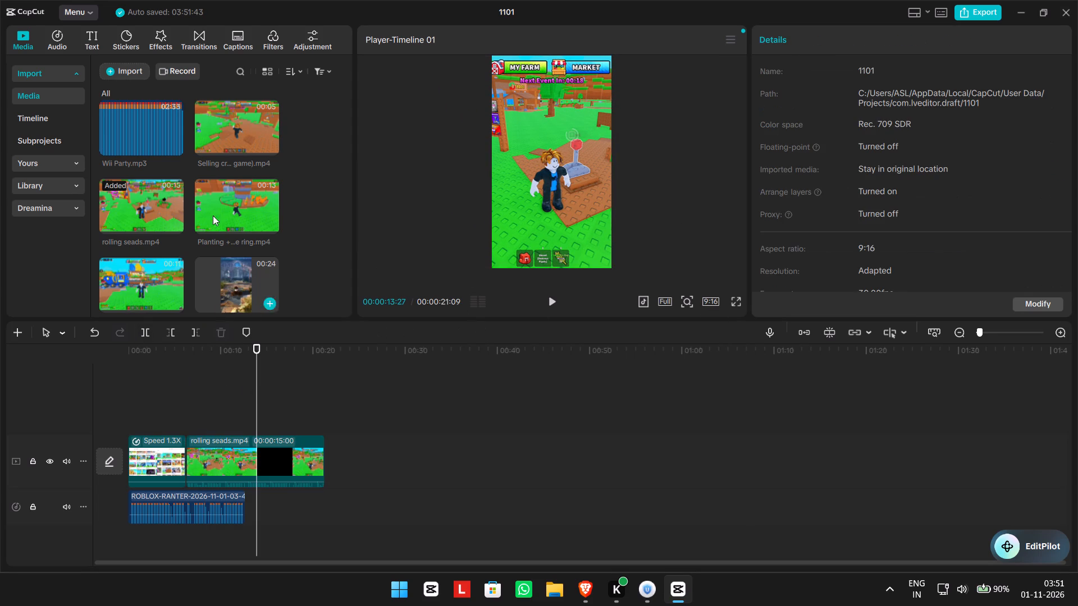
Browse the trending transitions and sample Sphere Album, Snapshot Glam and Slight Jitter.
click(198, 35)
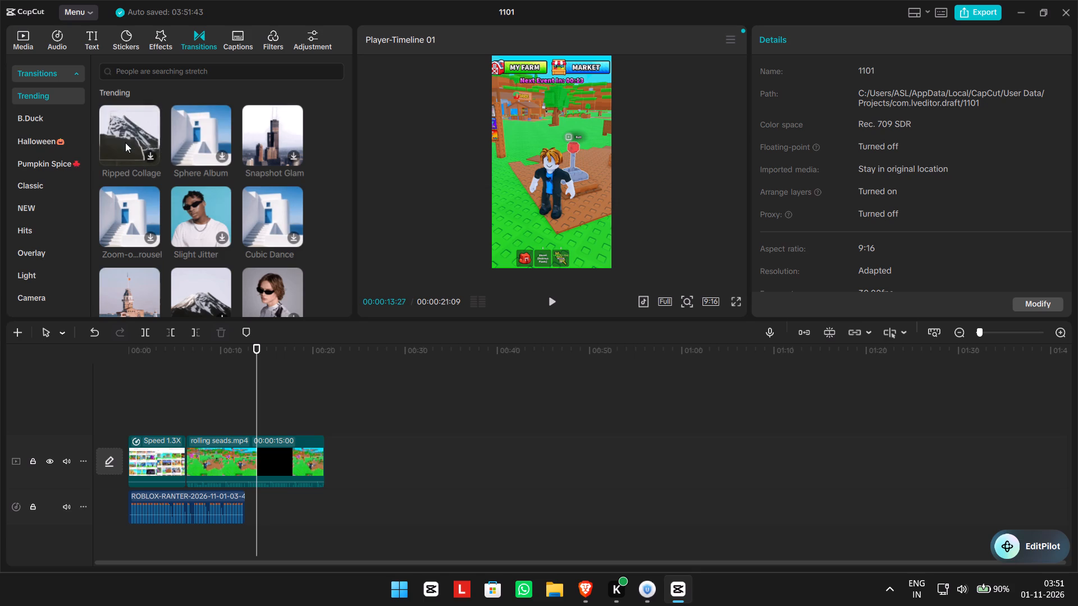
click(208, 141)
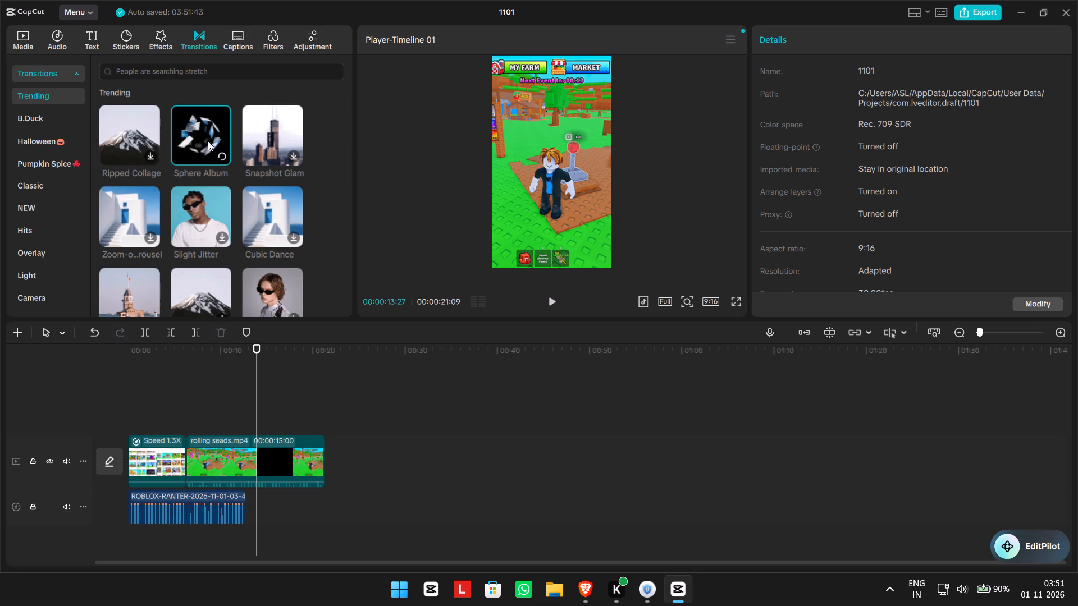
click(267, 143)
click(211, 215)
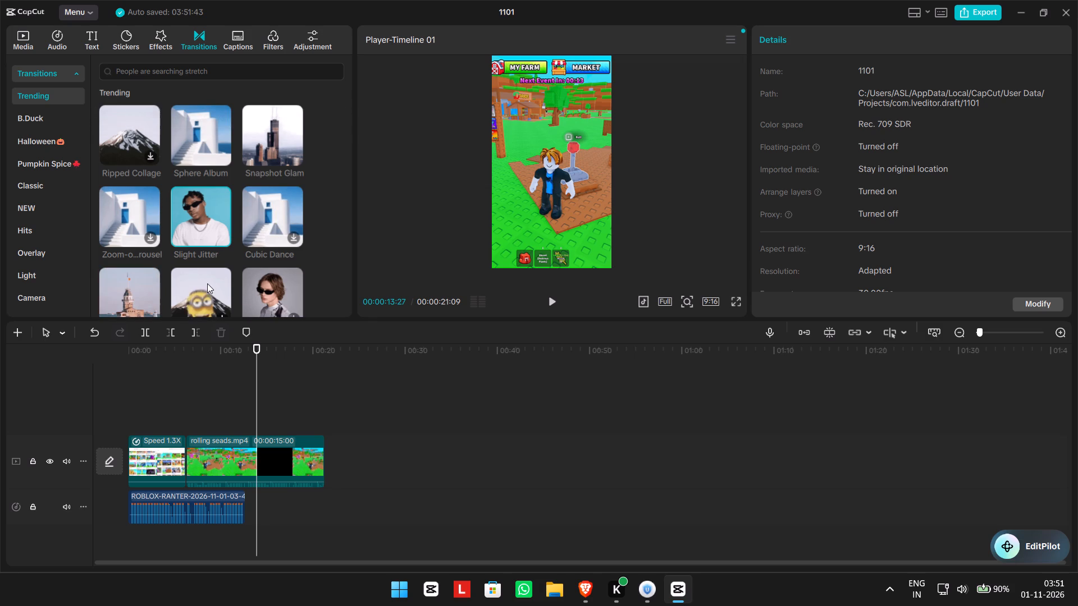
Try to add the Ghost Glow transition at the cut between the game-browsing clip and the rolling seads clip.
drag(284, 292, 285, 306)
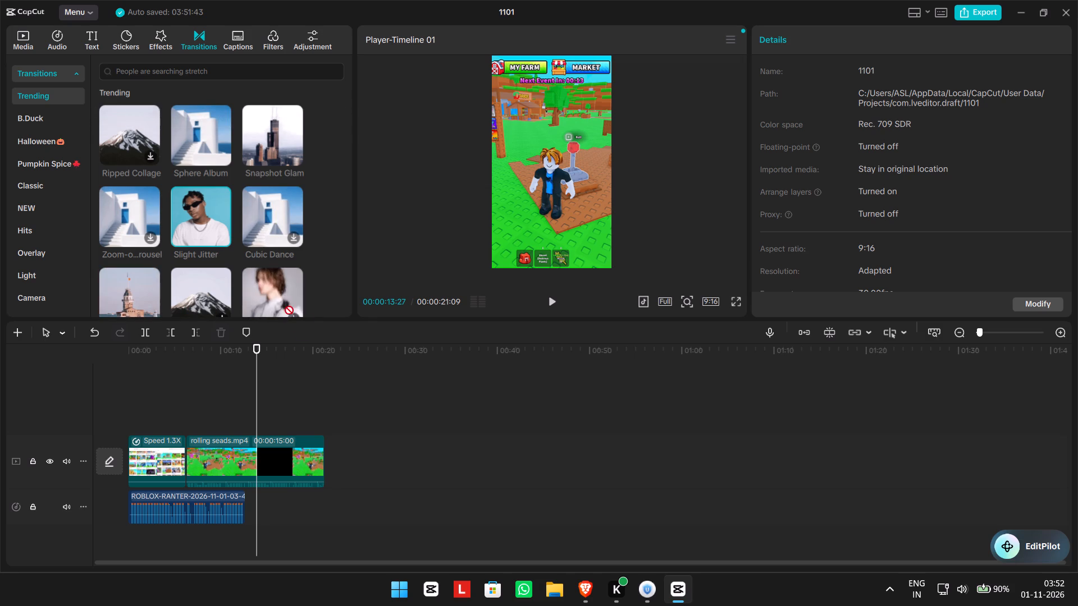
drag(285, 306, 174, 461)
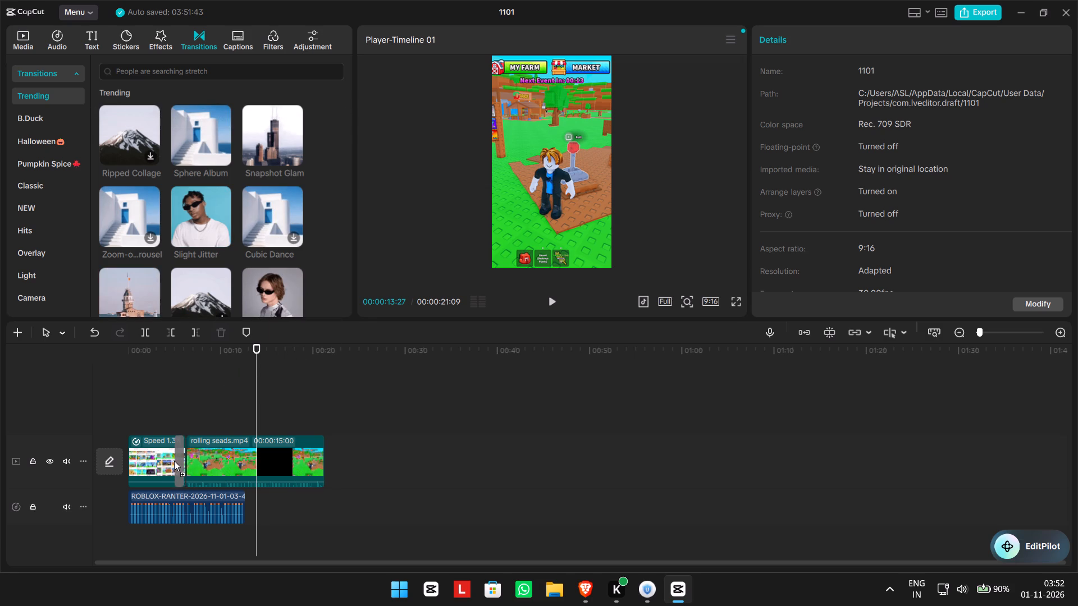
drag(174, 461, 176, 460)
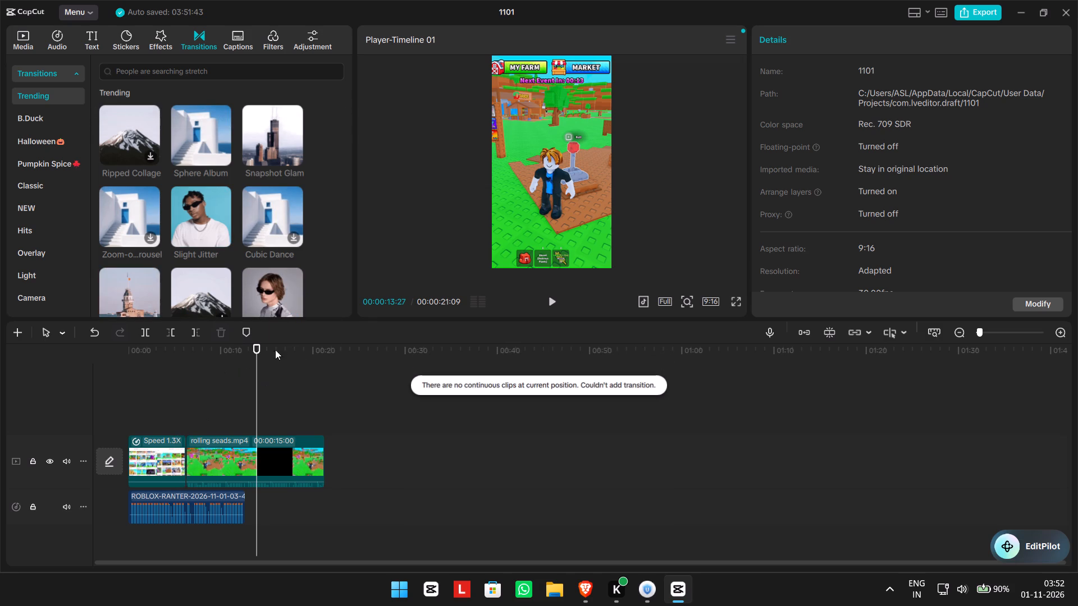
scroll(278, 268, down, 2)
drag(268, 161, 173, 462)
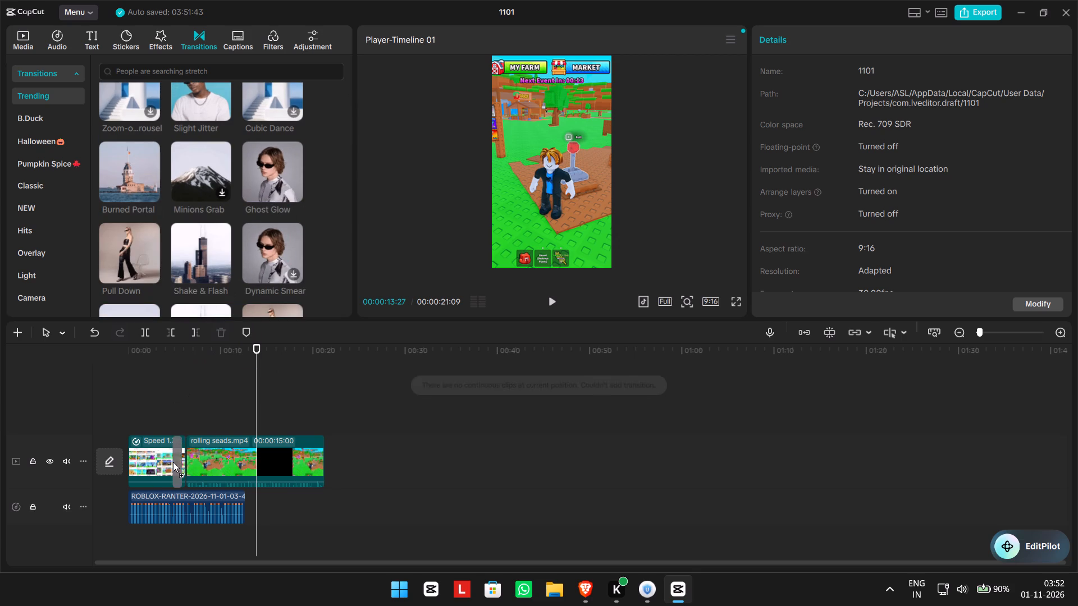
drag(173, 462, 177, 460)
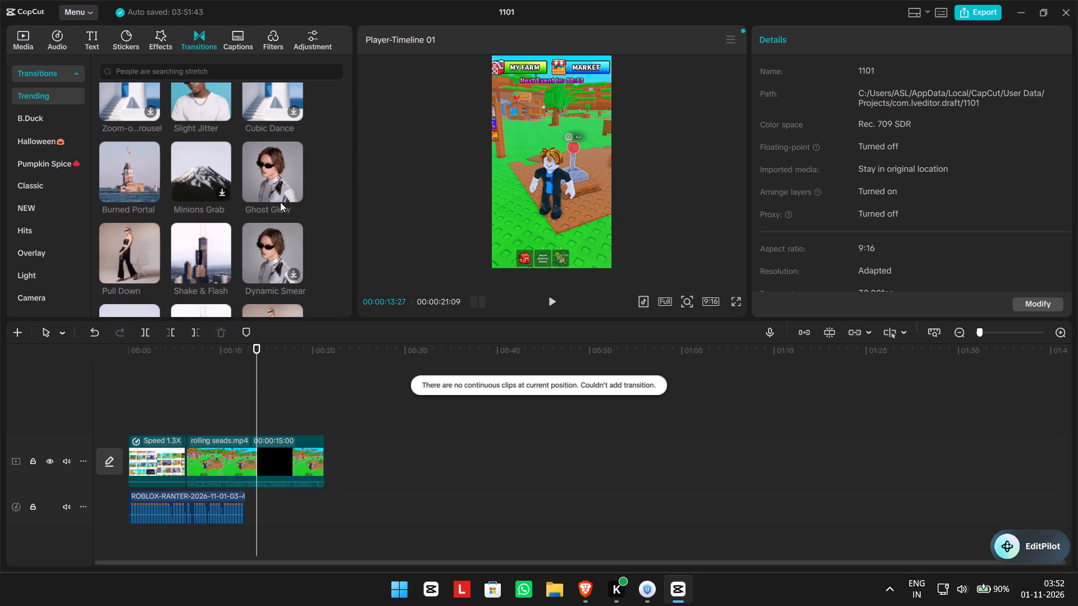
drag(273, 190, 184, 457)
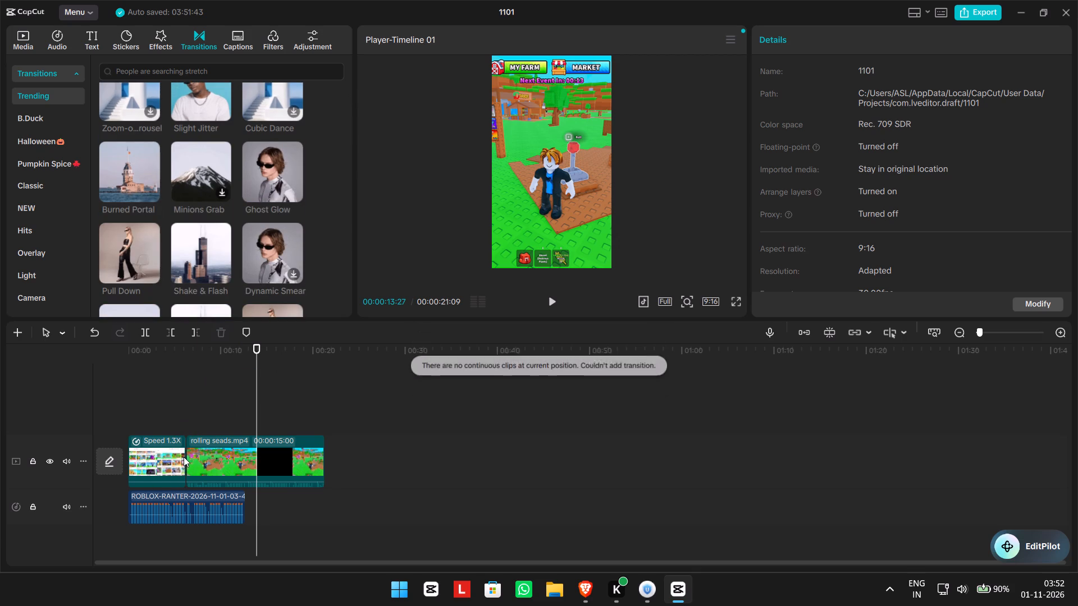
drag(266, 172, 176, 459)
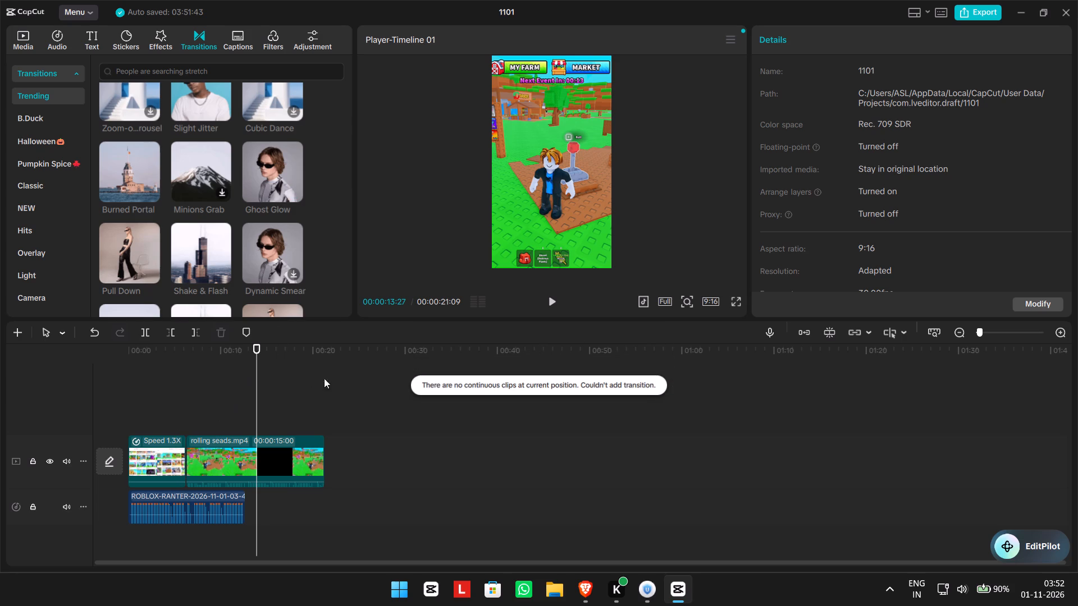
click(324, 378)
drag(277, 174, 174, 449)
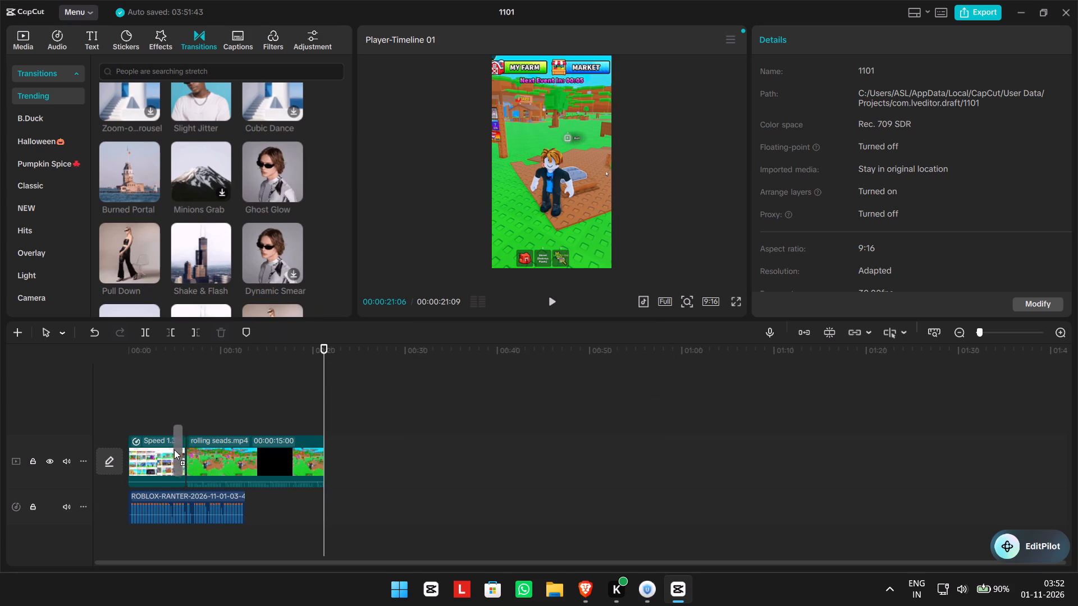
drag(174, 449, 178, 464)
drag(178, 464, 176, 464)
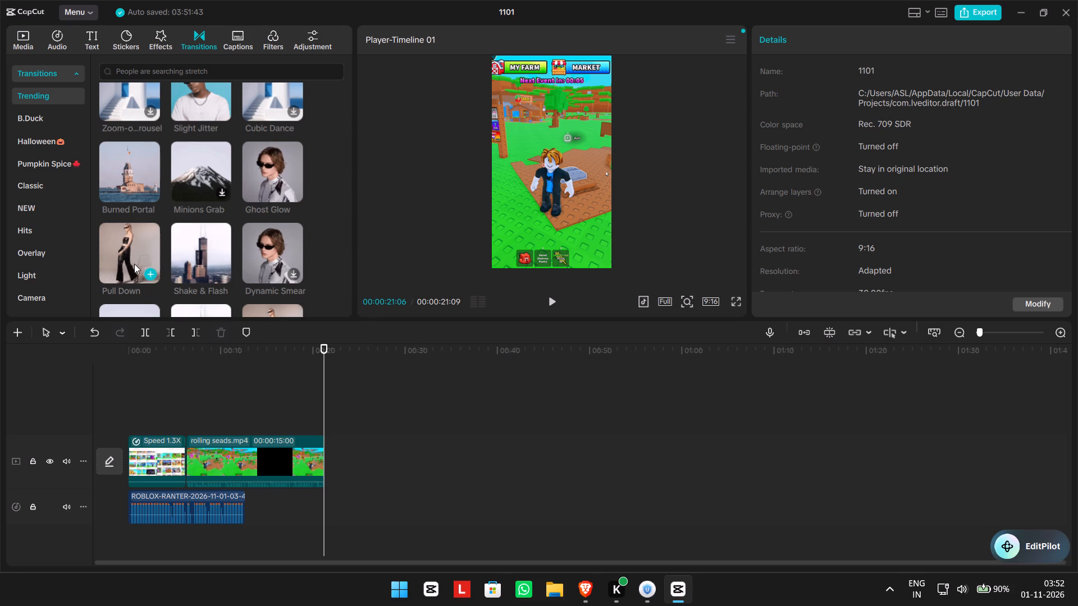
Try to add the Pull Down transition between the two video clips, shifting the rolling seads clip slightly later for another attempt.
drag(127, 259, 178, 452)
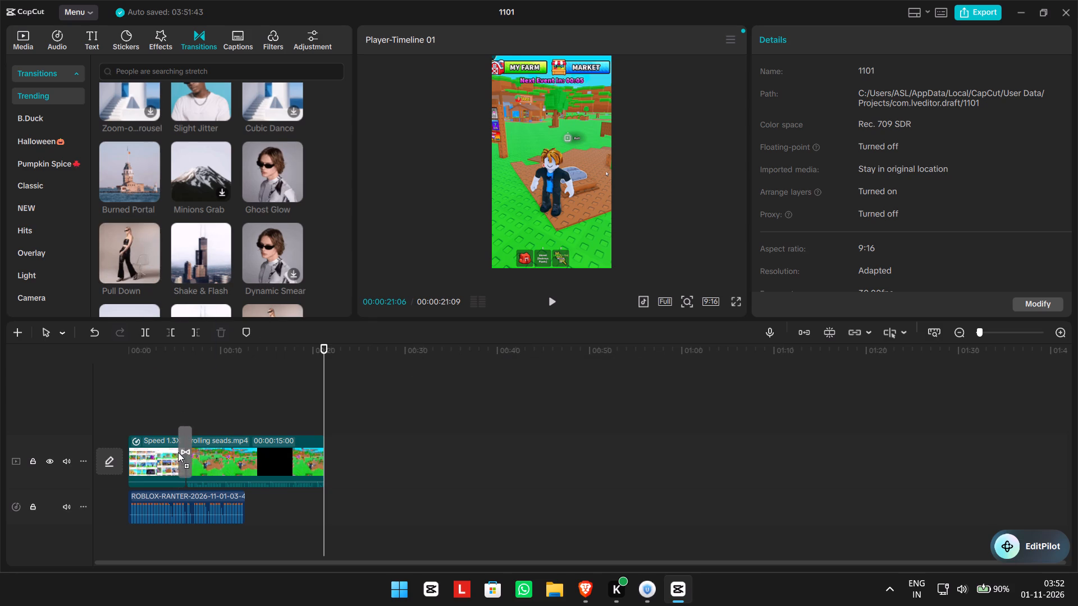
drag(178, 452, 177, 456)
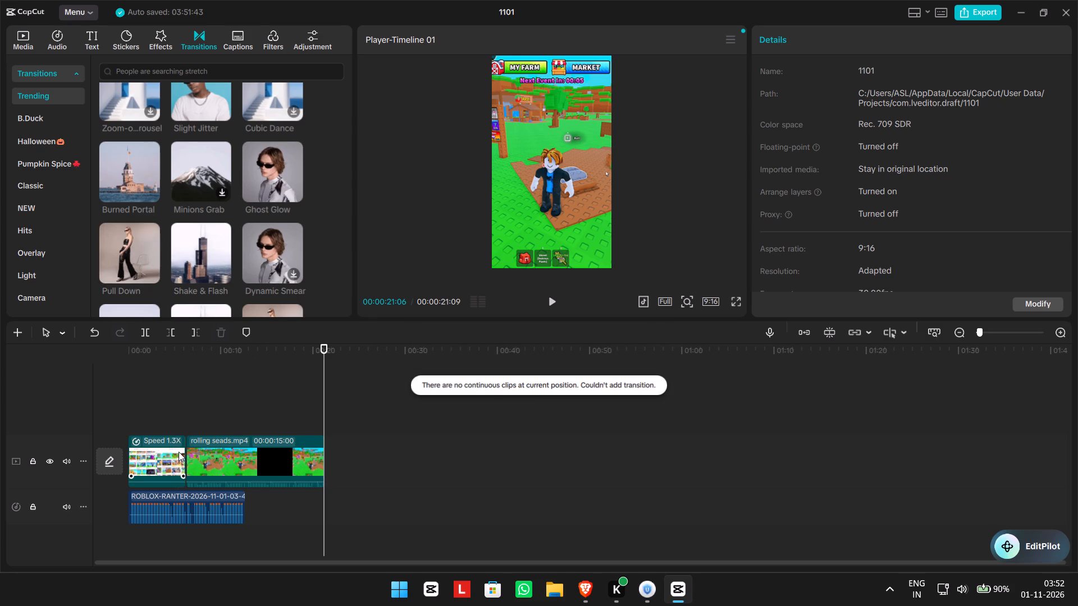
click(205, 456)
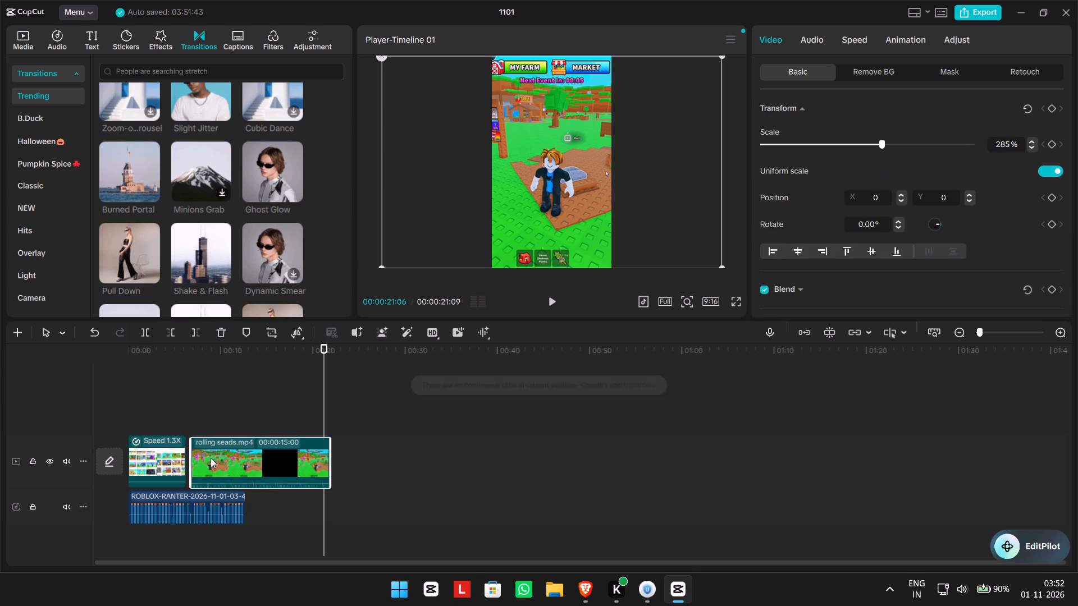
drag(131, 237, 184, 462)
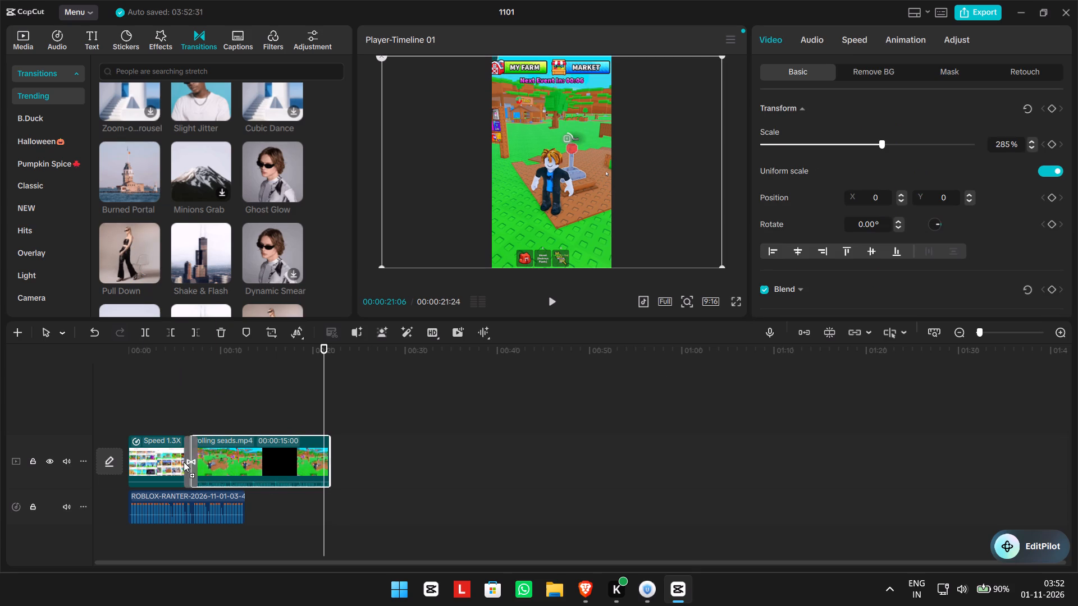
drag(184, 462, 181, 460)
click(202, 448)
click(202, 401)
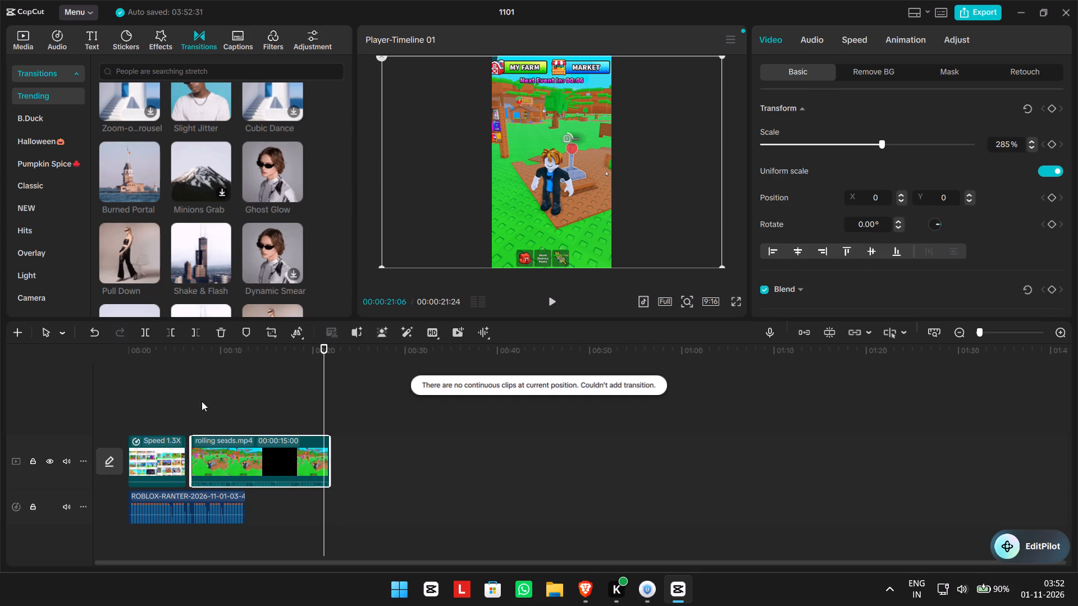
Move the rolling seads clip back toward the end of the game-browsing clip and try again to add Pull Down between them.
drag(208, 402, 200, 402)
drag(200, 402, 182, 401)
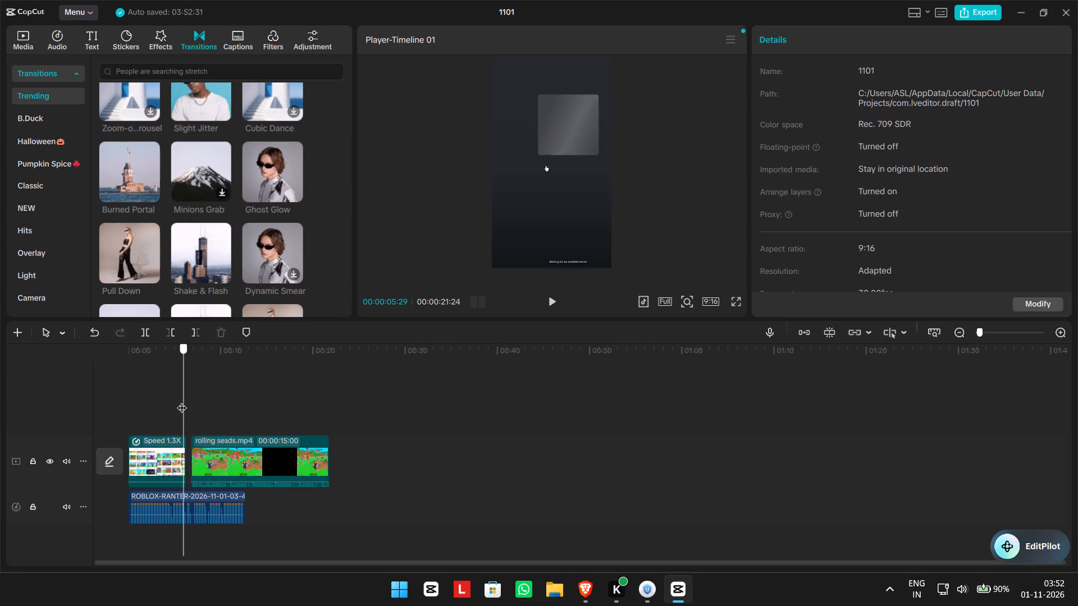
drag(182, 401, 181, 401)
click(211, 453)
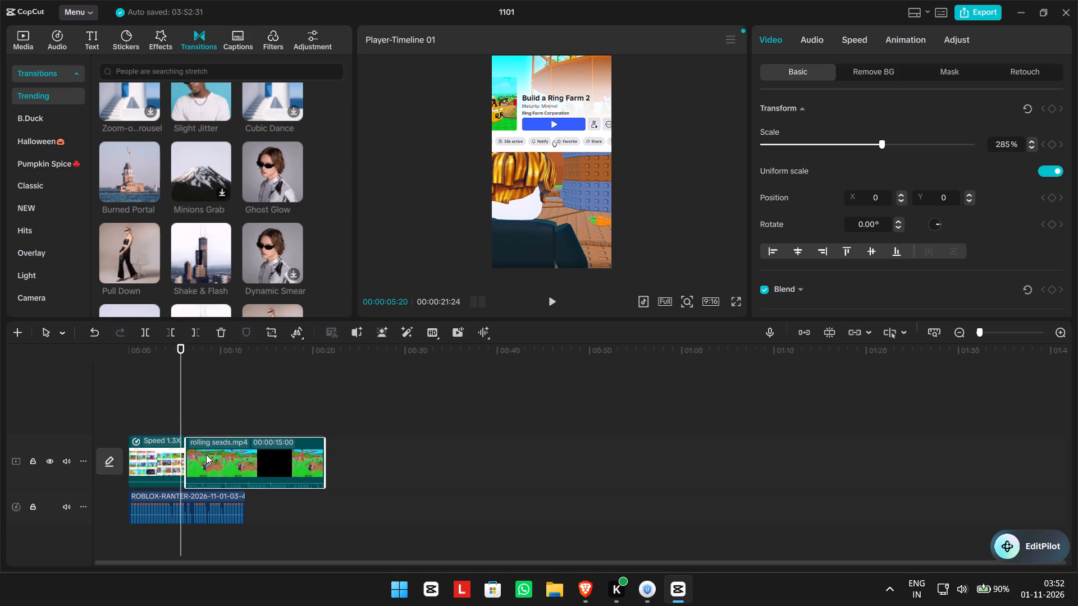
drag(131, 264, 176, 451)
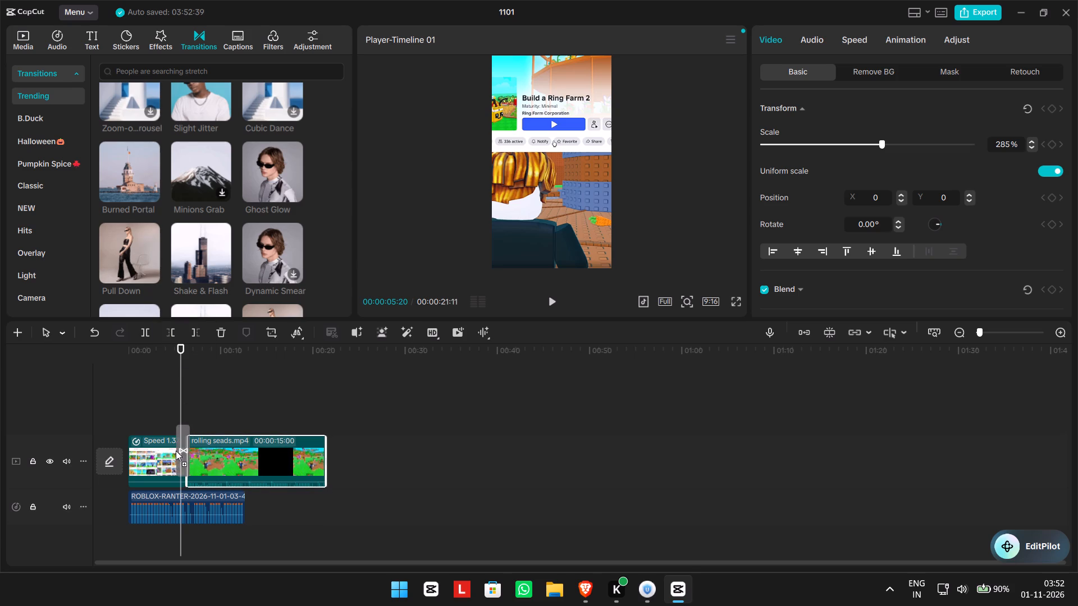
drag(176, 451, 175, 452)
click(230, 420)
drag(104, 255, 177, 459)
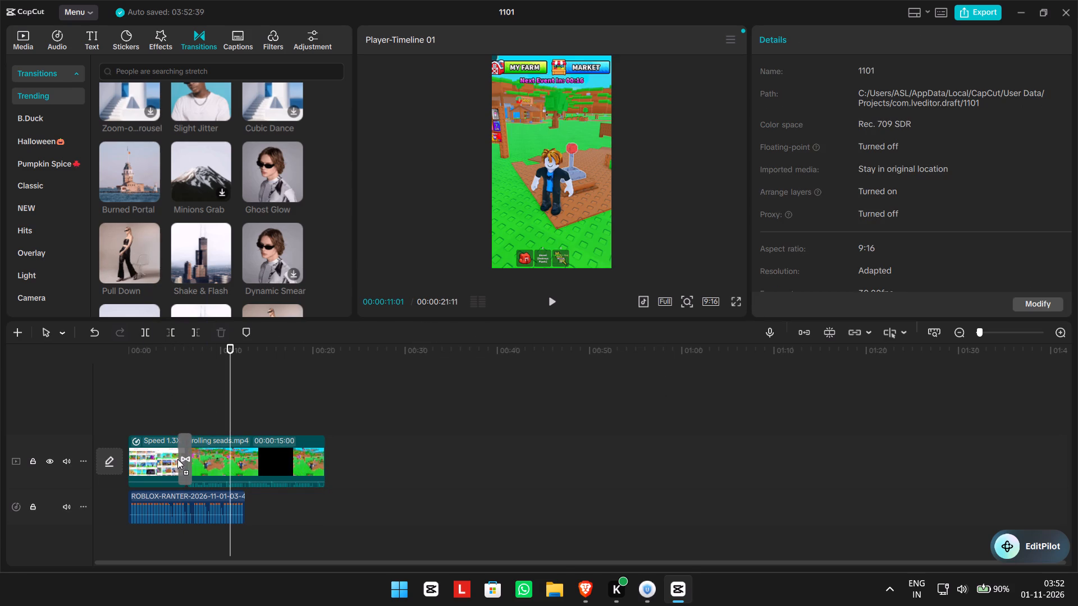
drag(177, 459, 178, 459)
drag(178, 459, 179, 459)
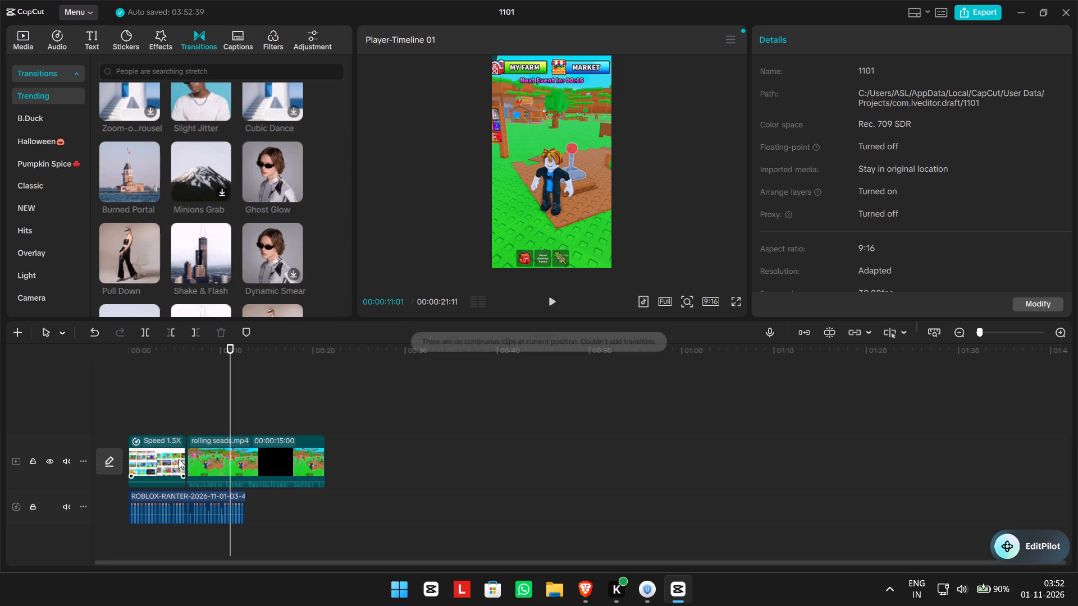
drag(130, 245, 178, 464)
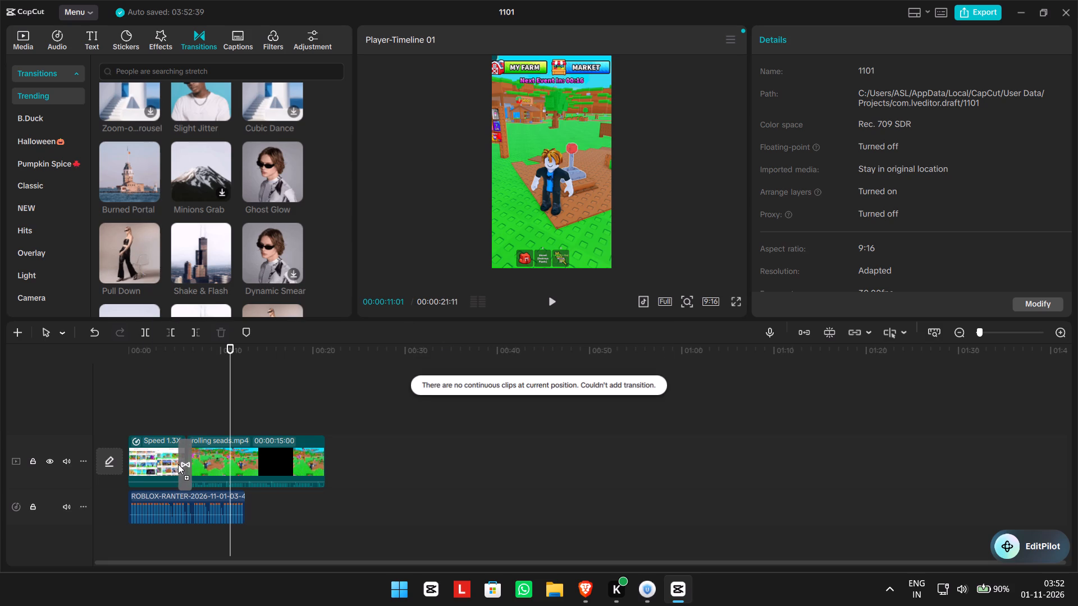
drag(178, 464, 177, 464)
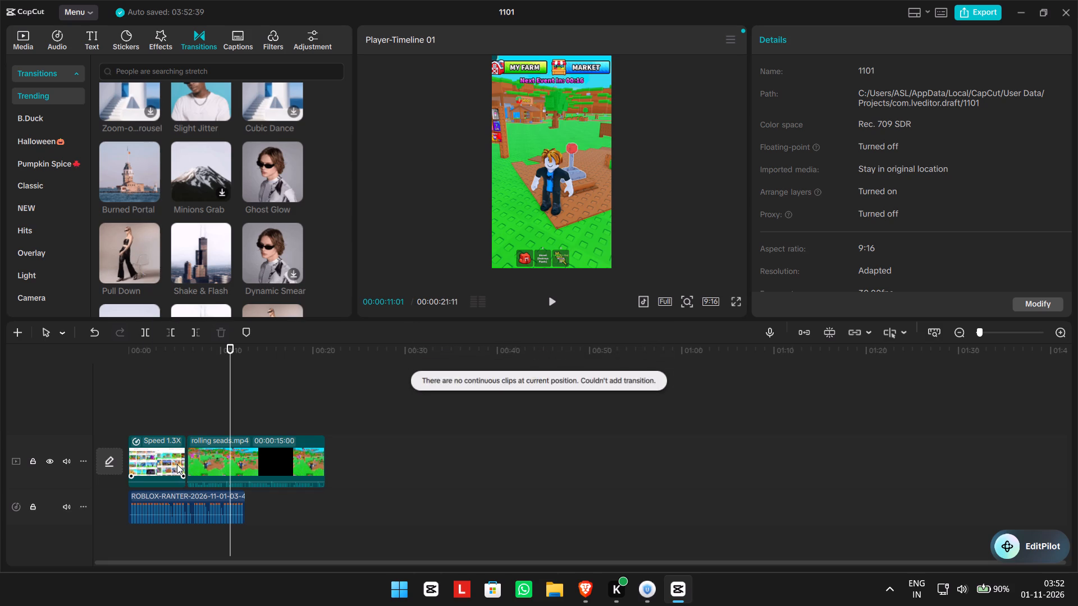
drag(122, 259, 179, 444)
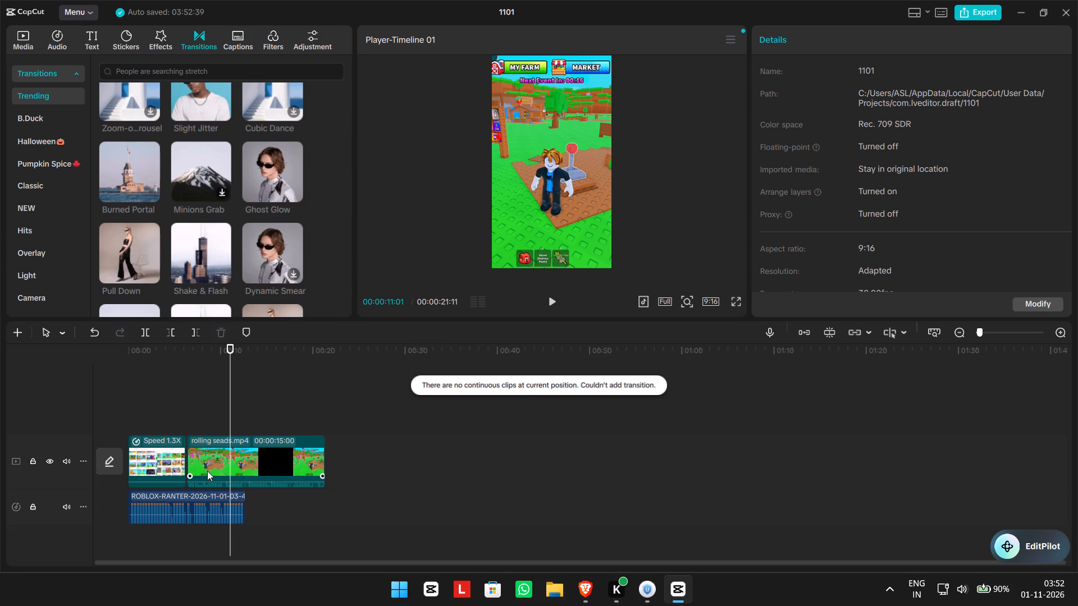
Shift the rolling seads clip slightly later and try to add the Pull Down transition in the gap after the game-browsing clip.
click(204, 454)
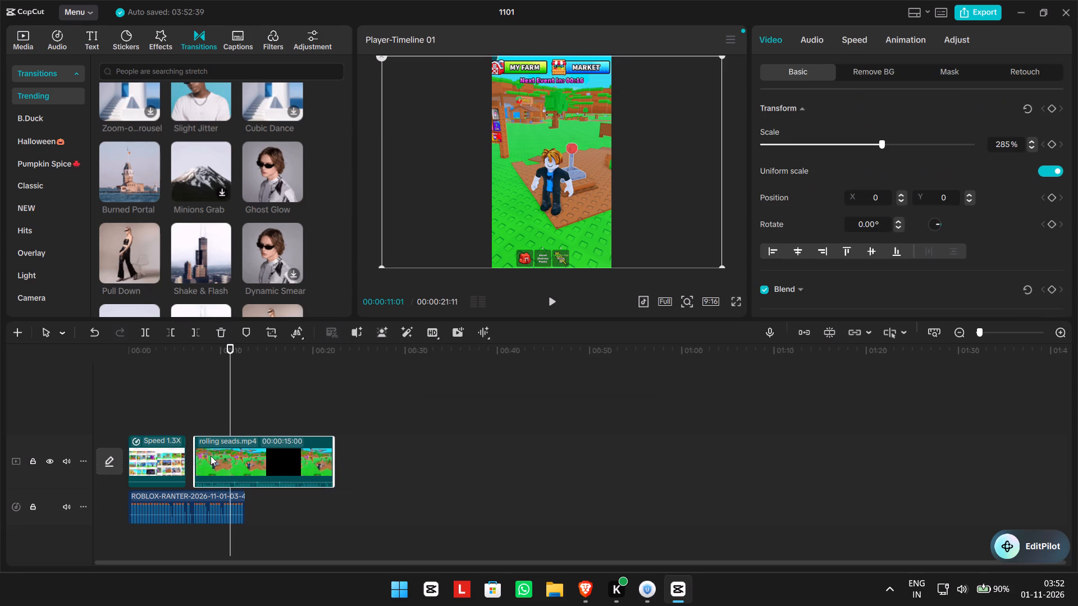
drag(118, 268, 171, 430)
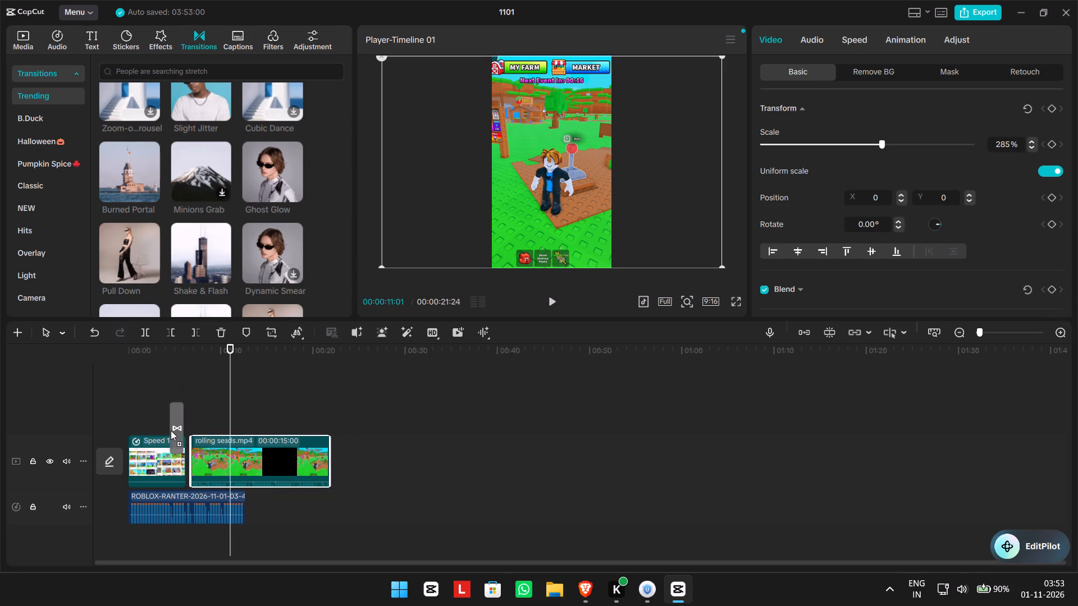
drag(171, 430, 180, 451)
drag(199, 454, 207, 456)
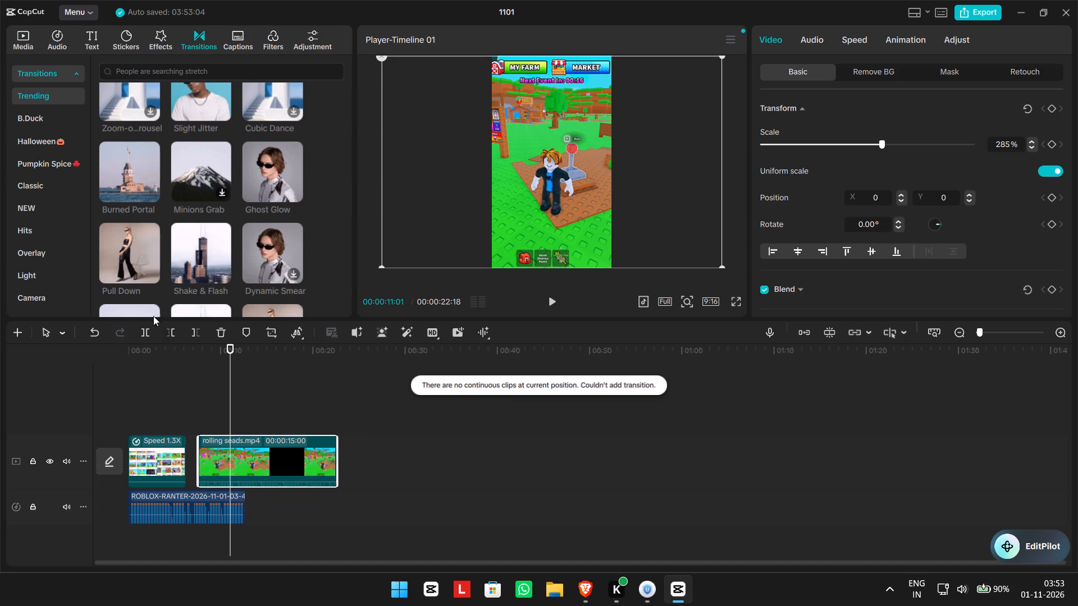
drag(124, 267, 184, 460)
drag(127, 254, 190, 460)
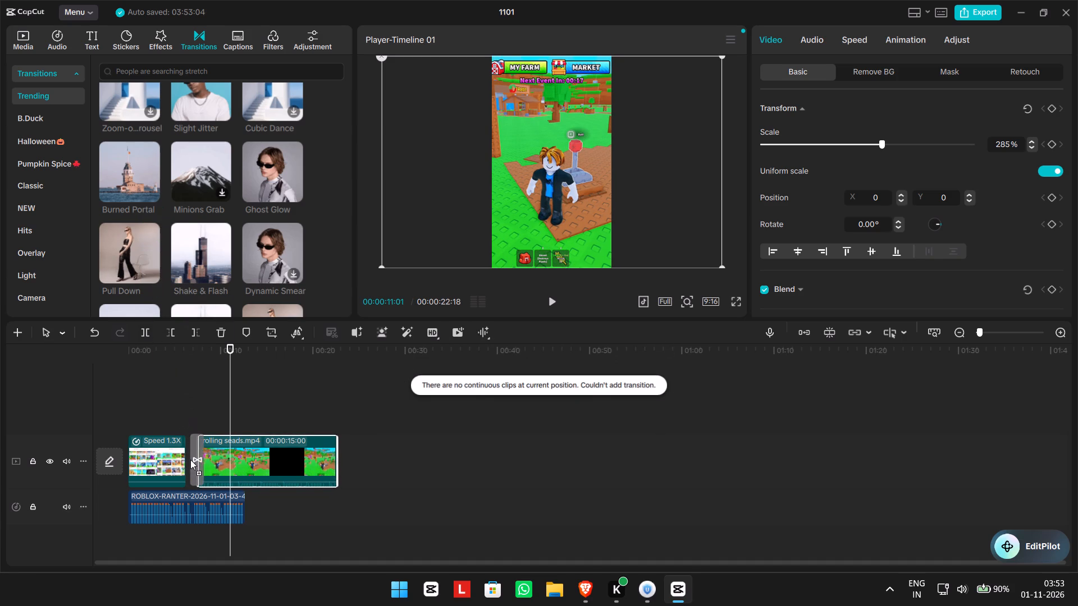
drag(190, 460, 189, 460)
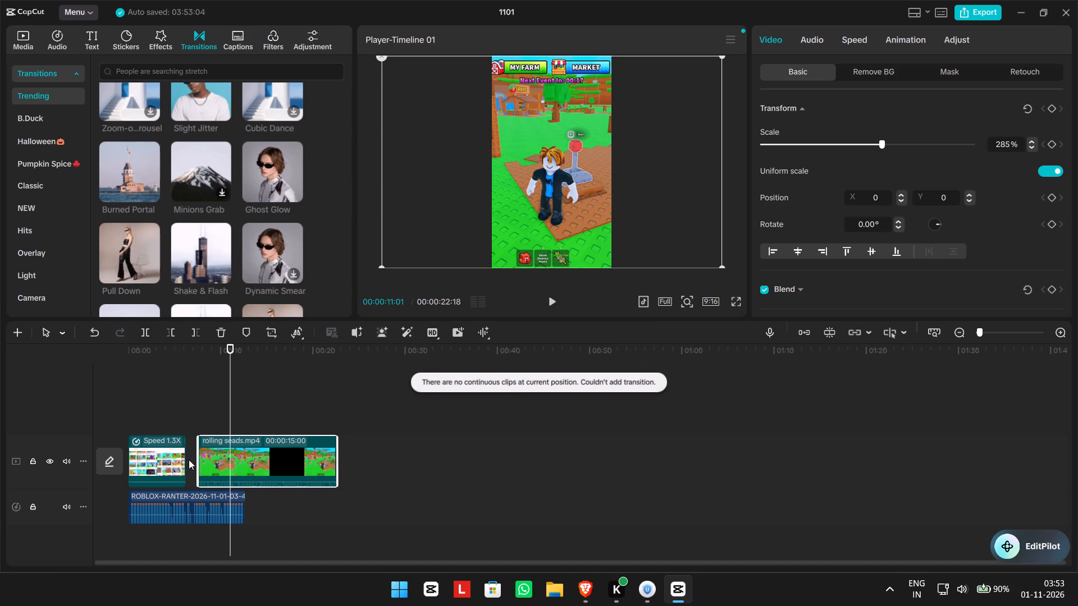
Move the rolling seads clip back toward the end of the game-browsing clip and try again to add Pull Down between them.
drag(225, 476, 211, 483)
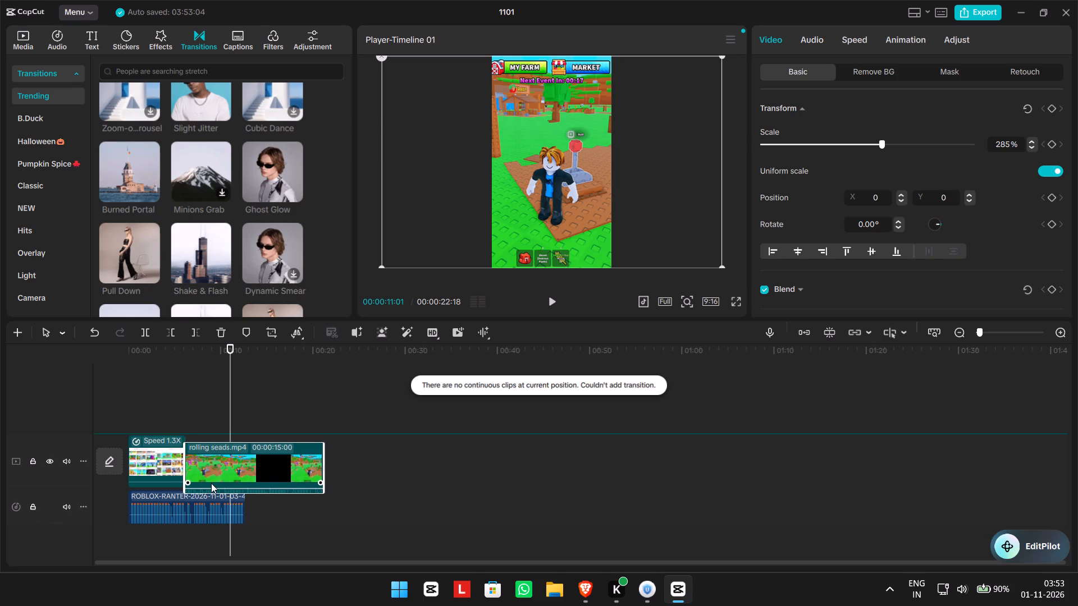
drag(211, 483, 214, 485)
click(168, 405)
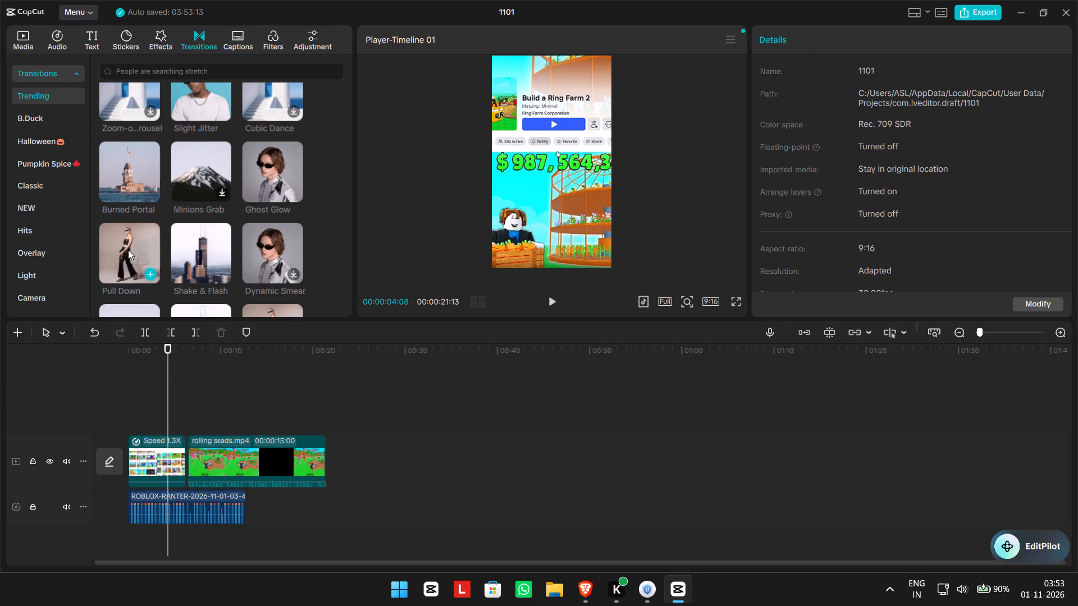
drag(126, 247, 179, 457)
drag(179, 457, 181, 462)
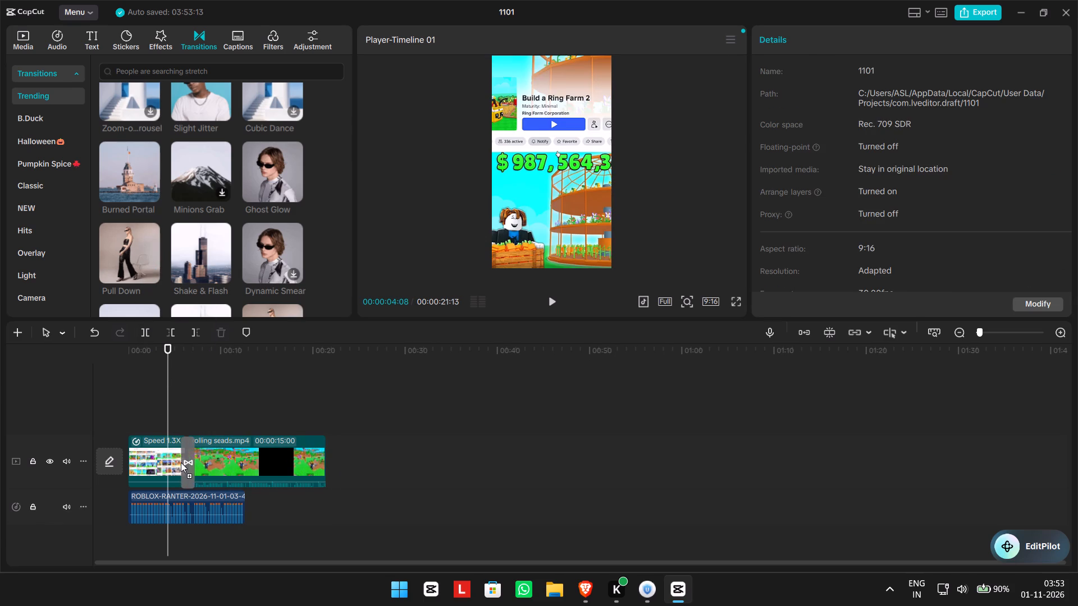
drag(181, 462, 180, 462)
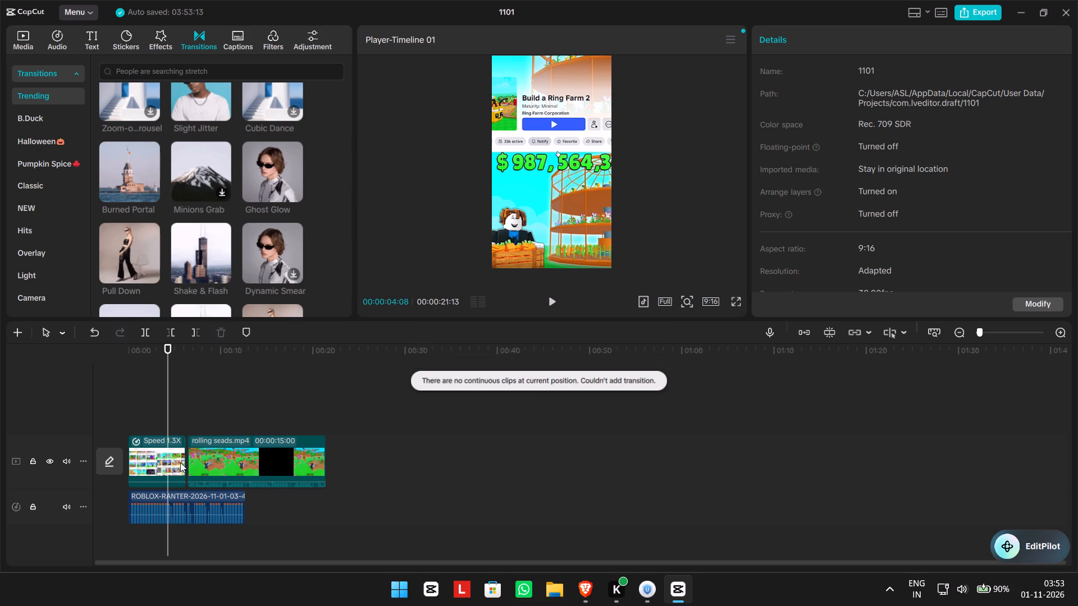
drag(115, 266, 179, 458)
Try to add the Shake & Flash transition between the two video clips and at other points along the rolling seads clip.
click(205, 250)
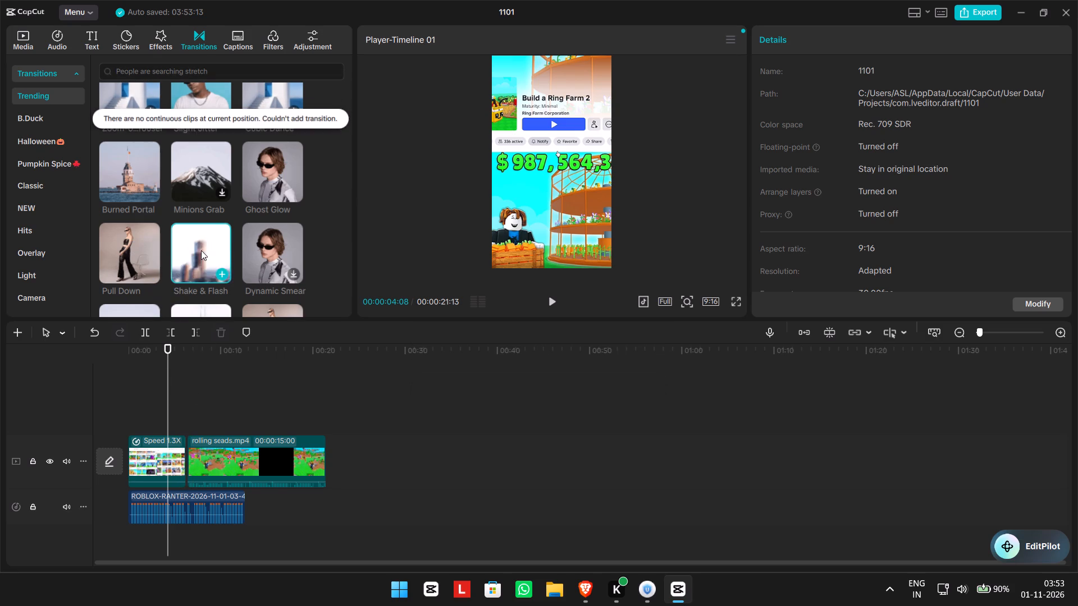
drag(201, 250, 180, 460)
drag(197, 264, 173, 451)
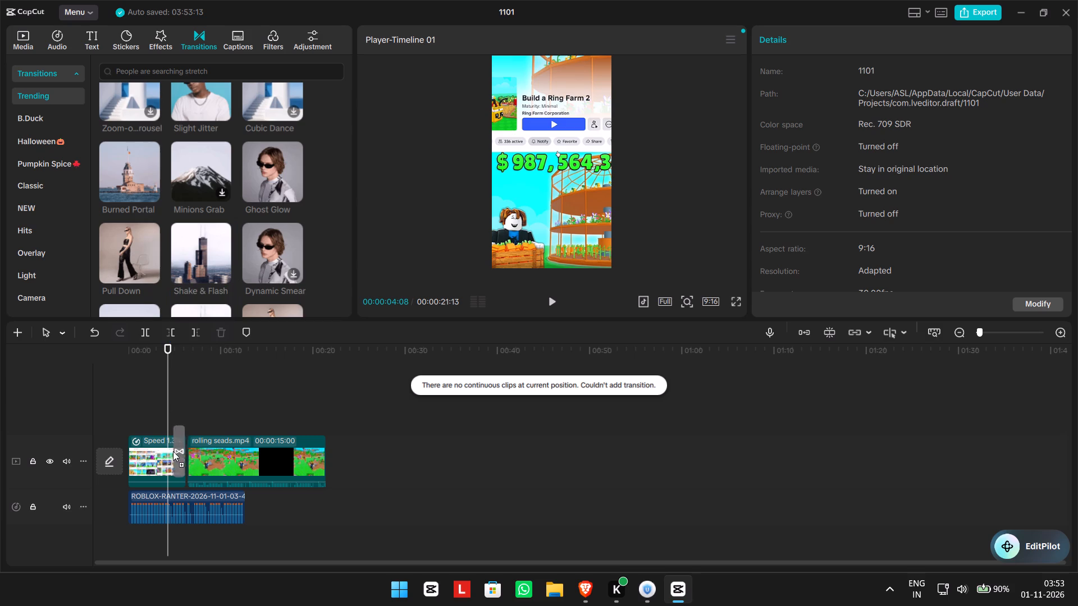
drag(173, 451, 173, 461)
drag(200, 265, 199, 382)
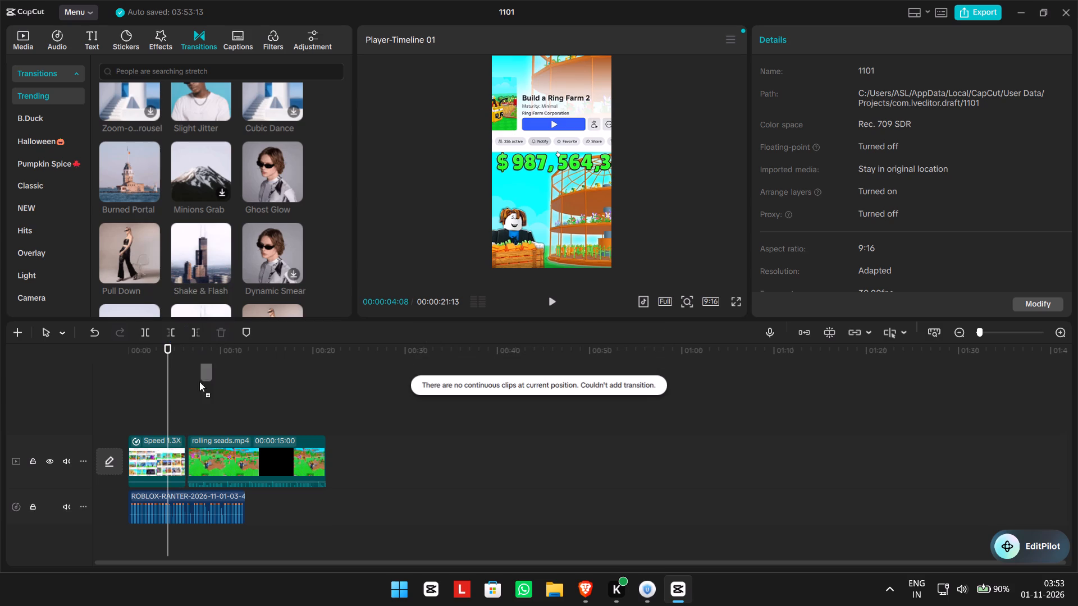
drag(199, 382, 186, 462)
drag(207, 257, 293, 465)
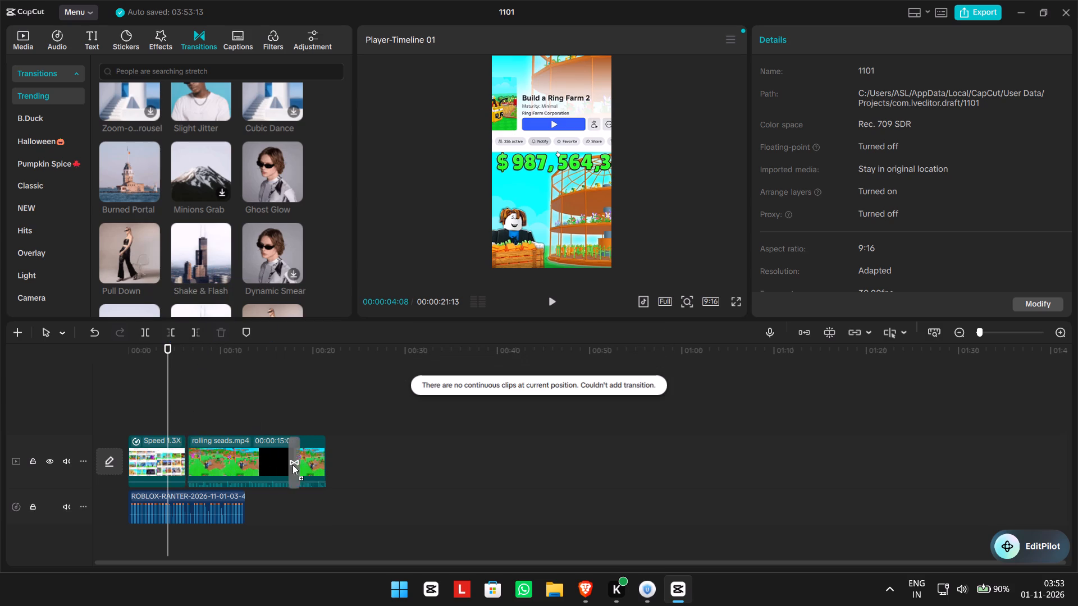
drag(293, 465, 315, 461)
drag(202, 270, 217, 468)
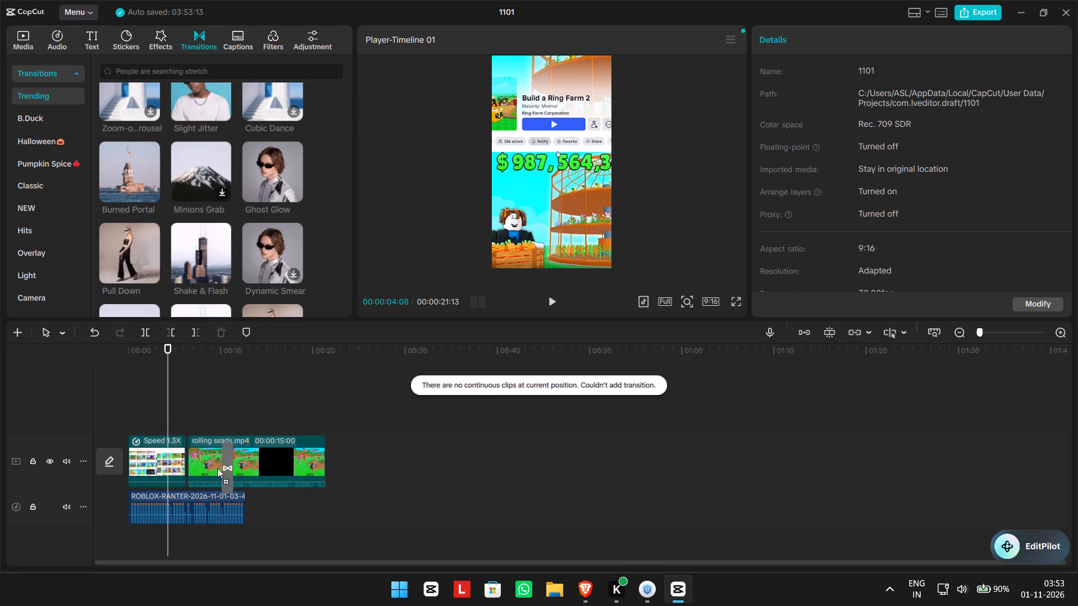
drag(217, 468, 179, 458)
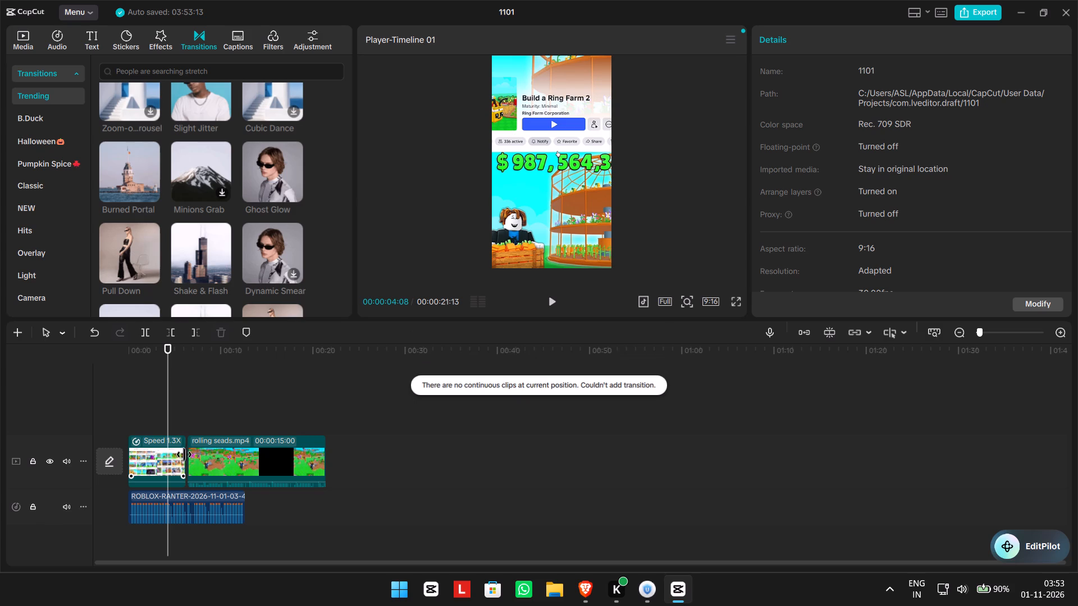
Play past the cut and reposition the rolling seads footage sideways in the frame to X -786, keeping Y at 0.
scroll(246, 494, up, 3)
click(551, 307)
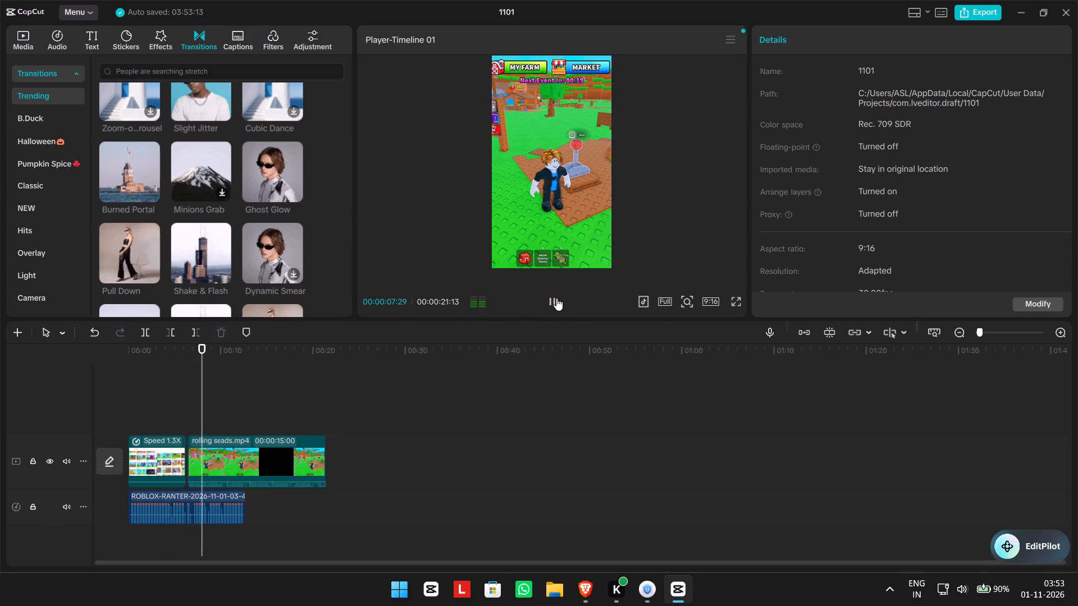
click(556, 298)
click(280, 443)
drag(573, 183, 526, 185)
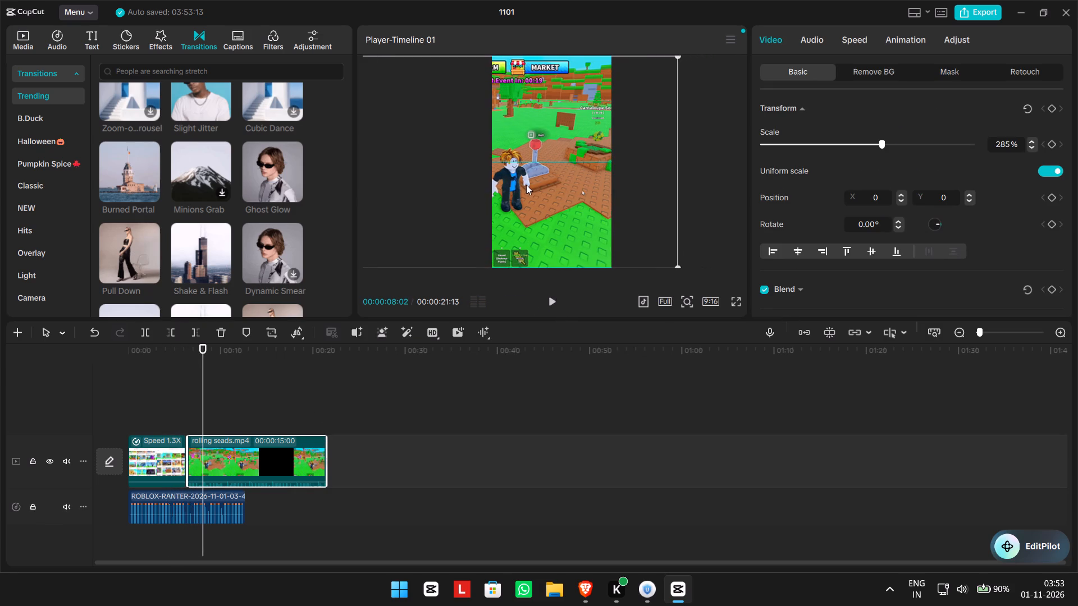
drag(526, 185, 530, 185)
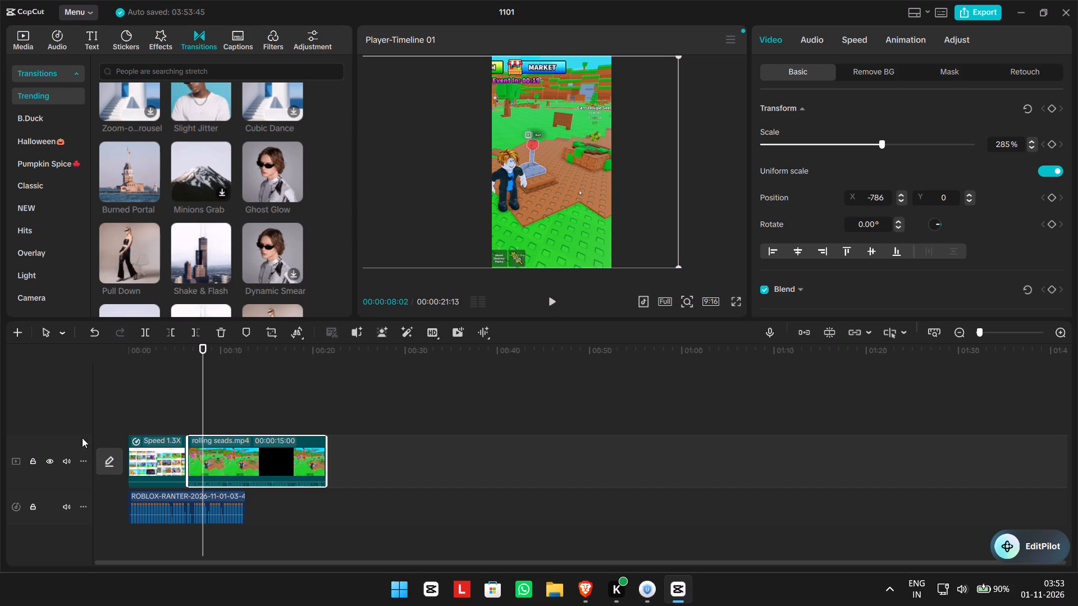
Mute the video track and play back both clips against the voiceover.
click(72, 463)
click(61, 462)
click(558, 297)
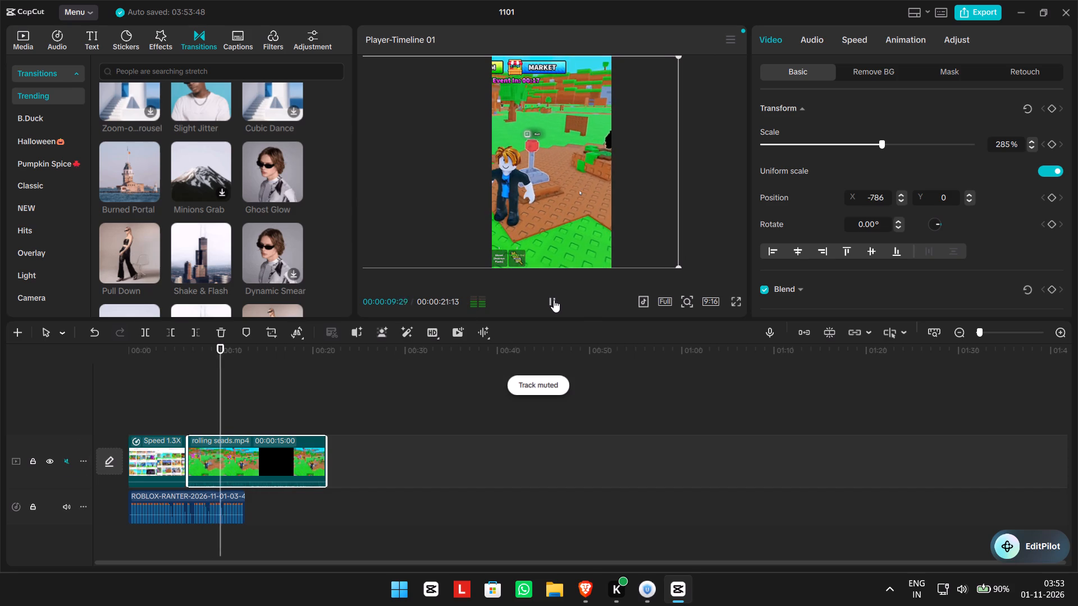
click(554, 300)
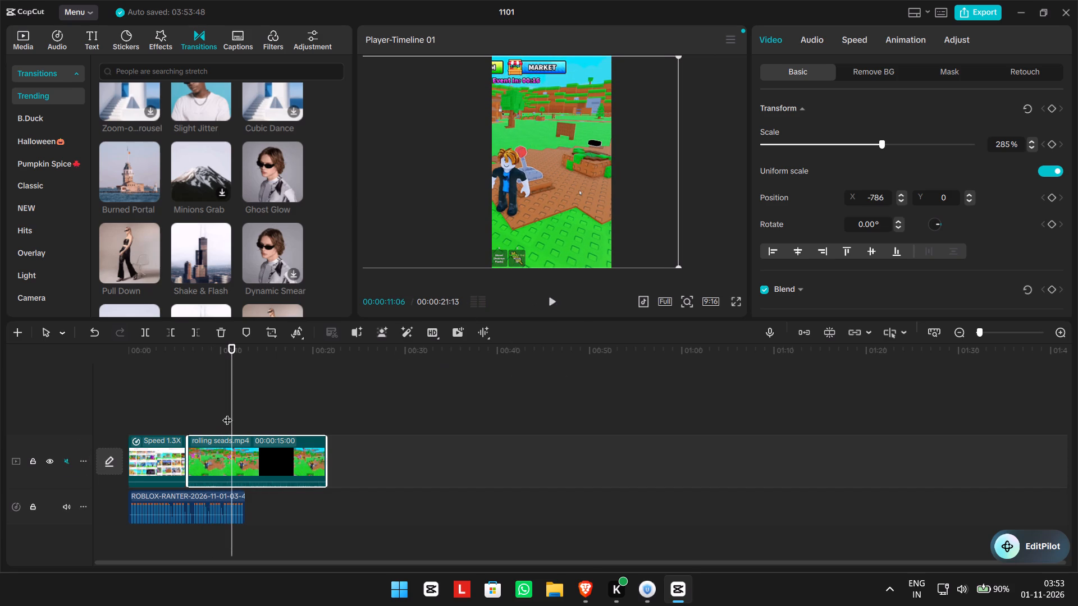
drag(231, 406, 159, 401)
click(558, 312)
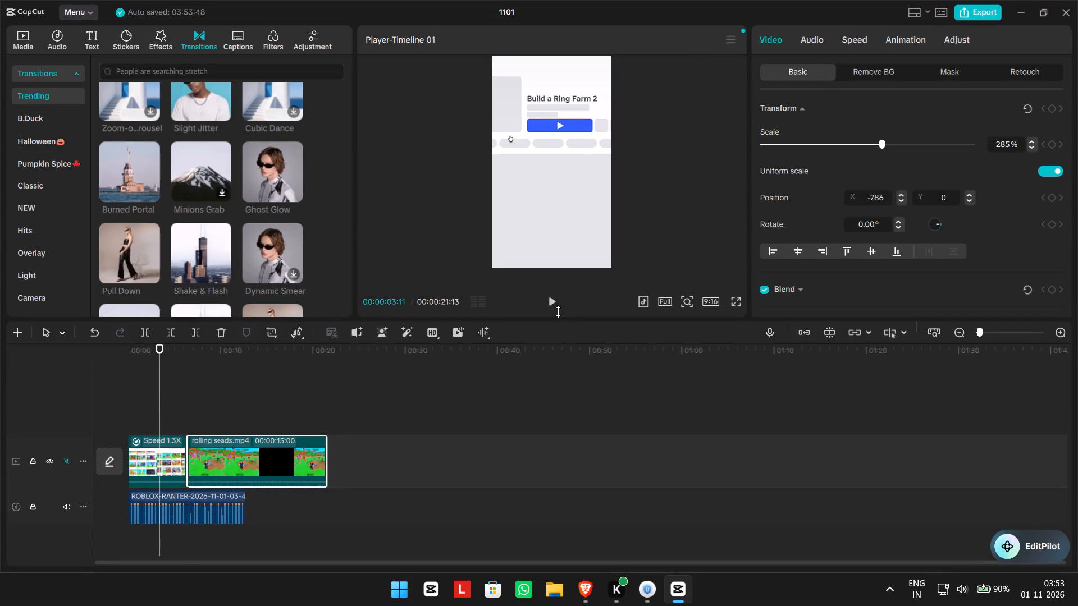
click(551, 301)
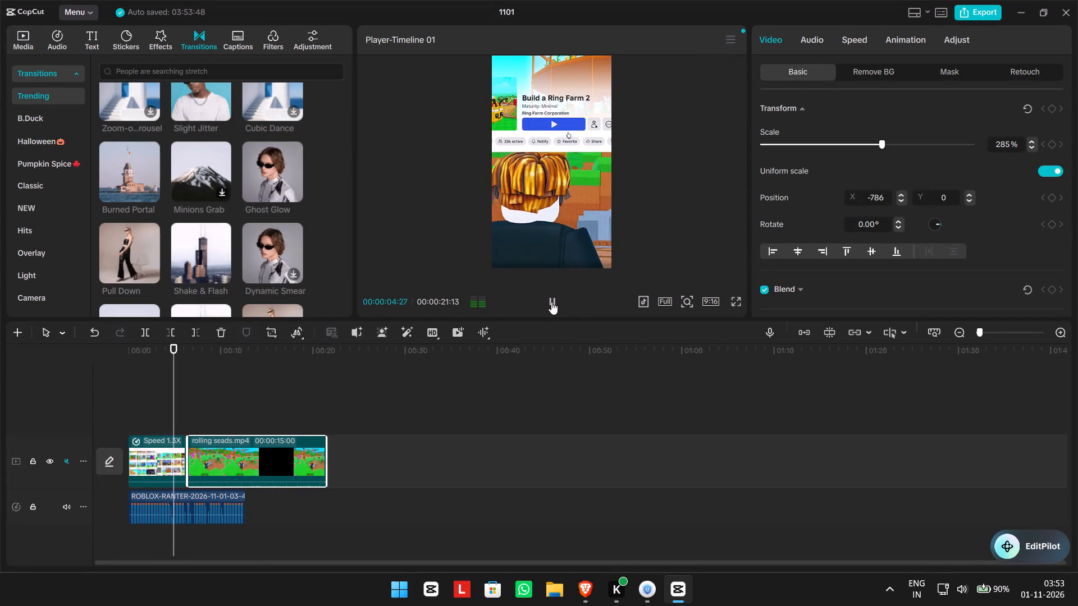
click(550, 302)
Set the rolling seads clip's speed to 1.36x.
click(220, 458)
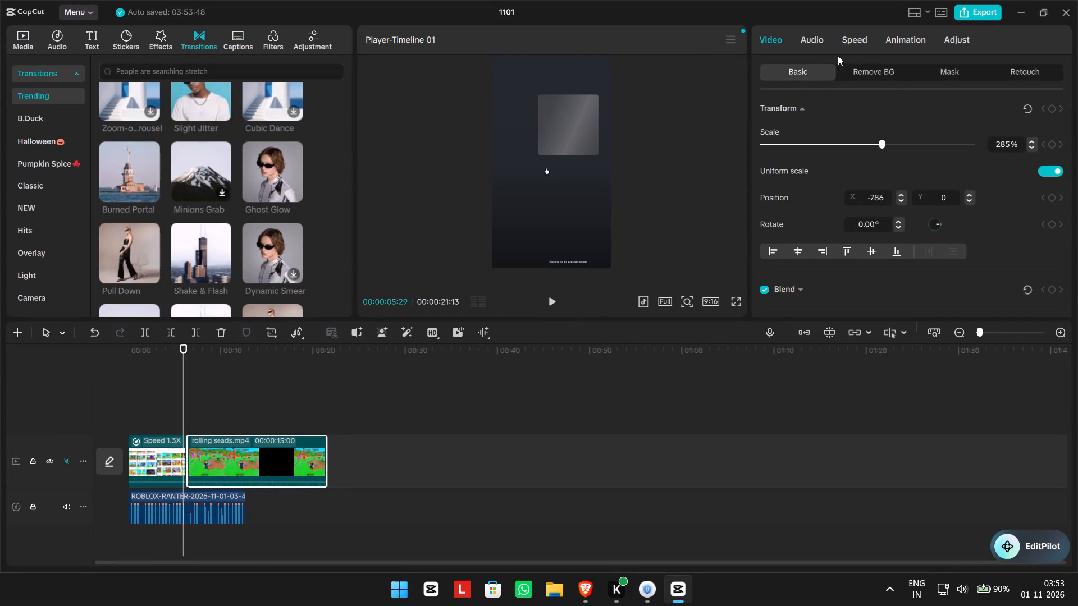
click(878, 42)
click(857, 44)
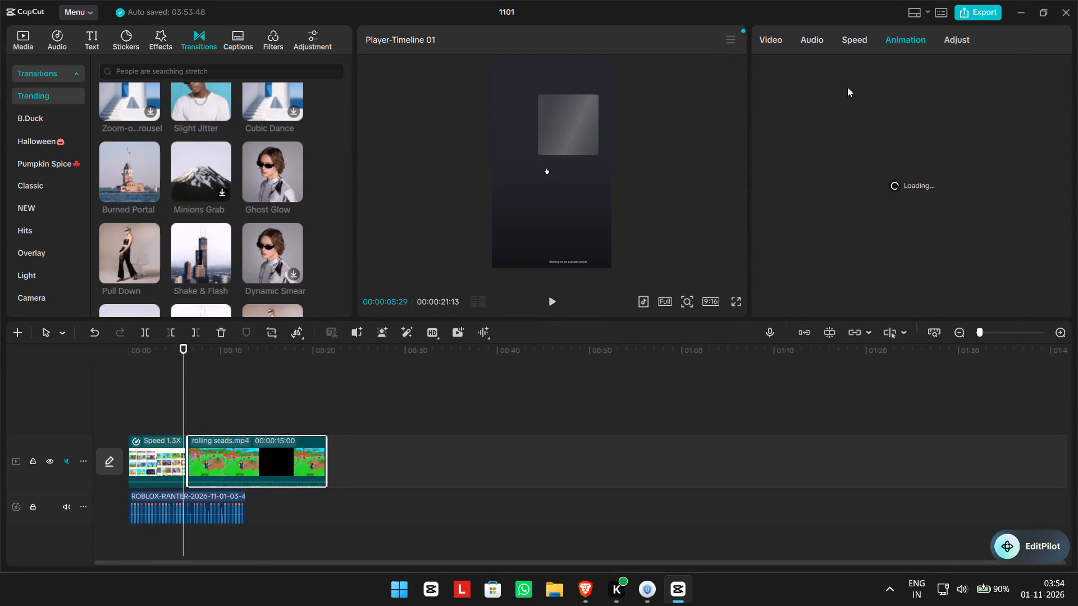
click(823, 131)
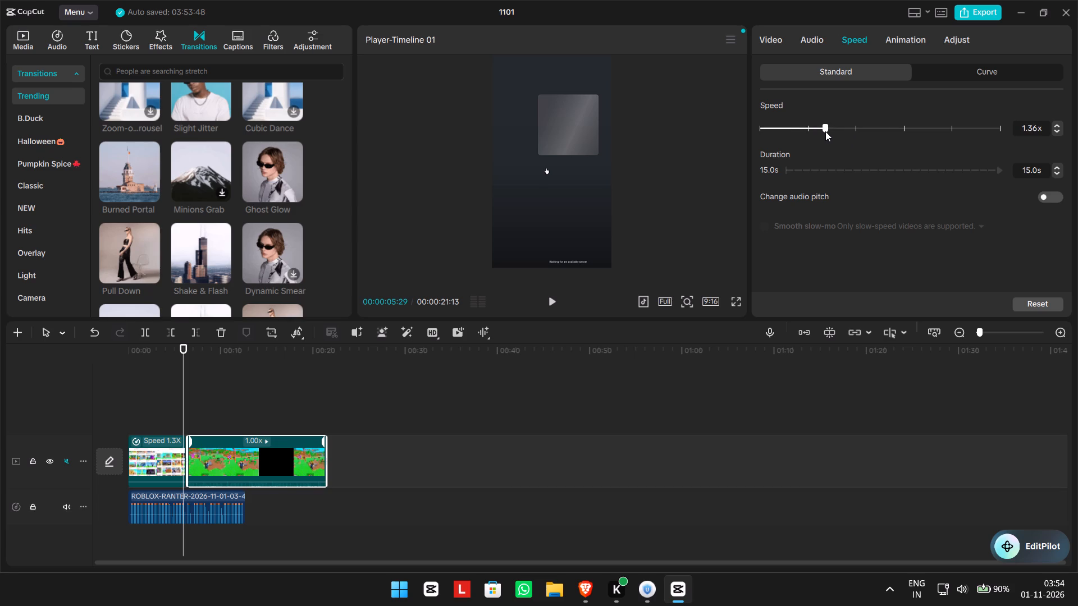
Play the sped-up rolling seads clip to find its end point and trim off everything after 00:00:10:11.
click(556, 310)
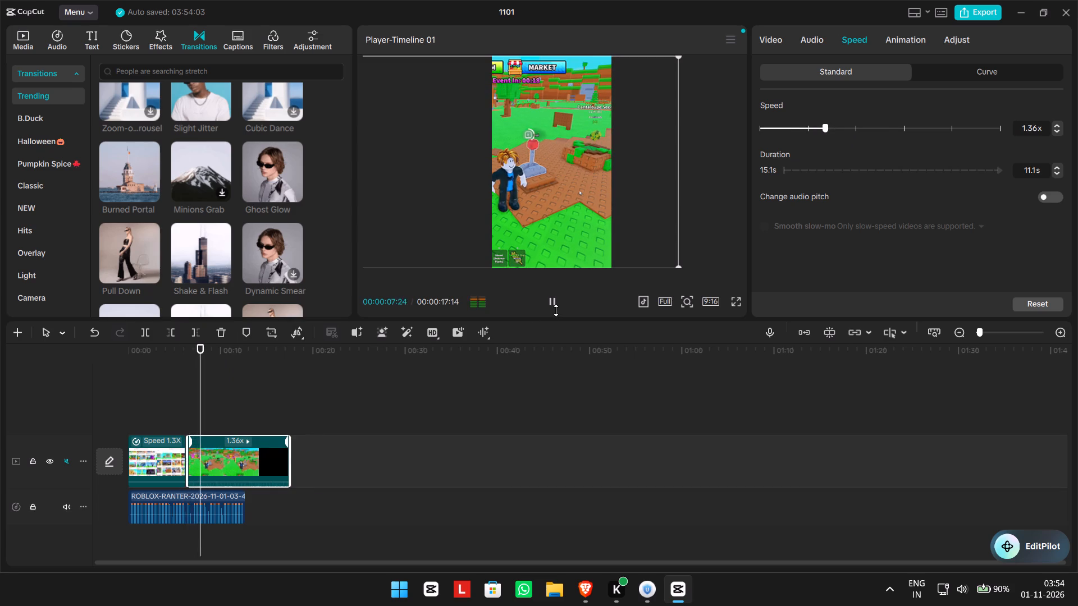
click(546, 309)
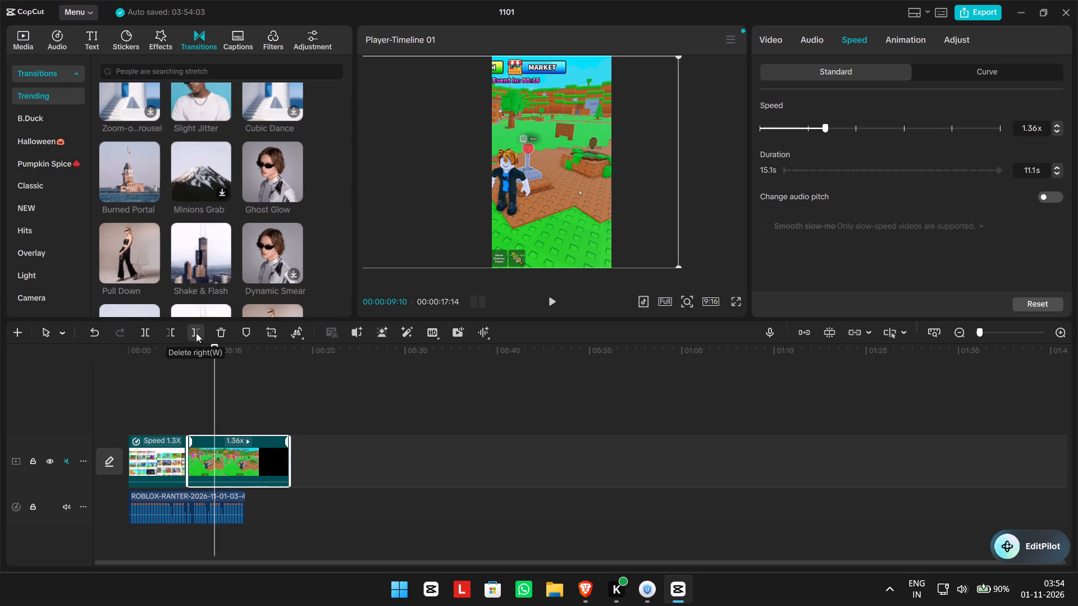
click(548, 309)
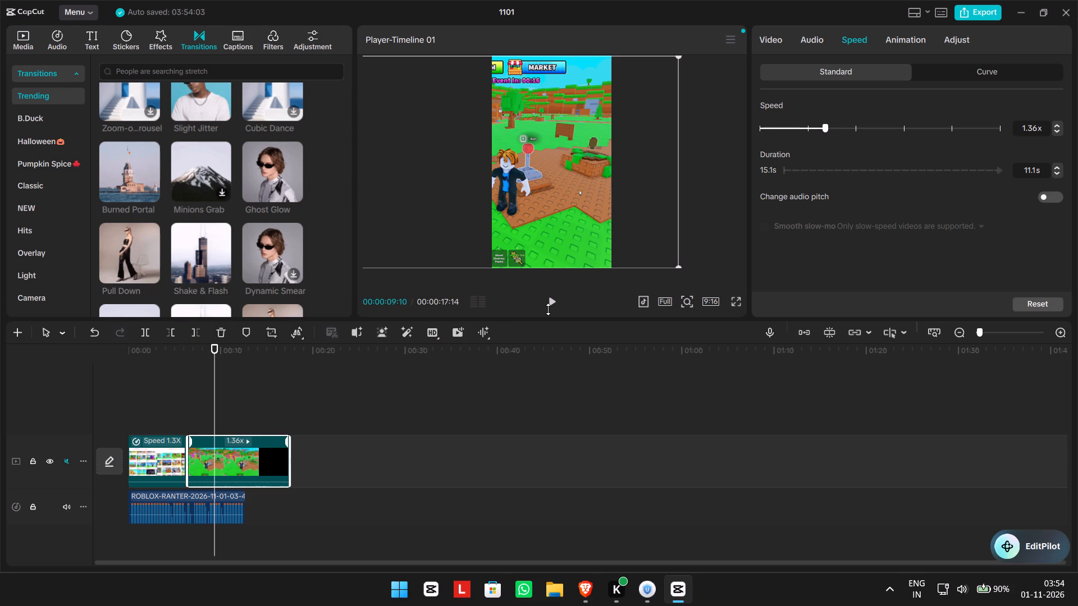
click(549, 309)
click(549, 309)
click(549, 309)
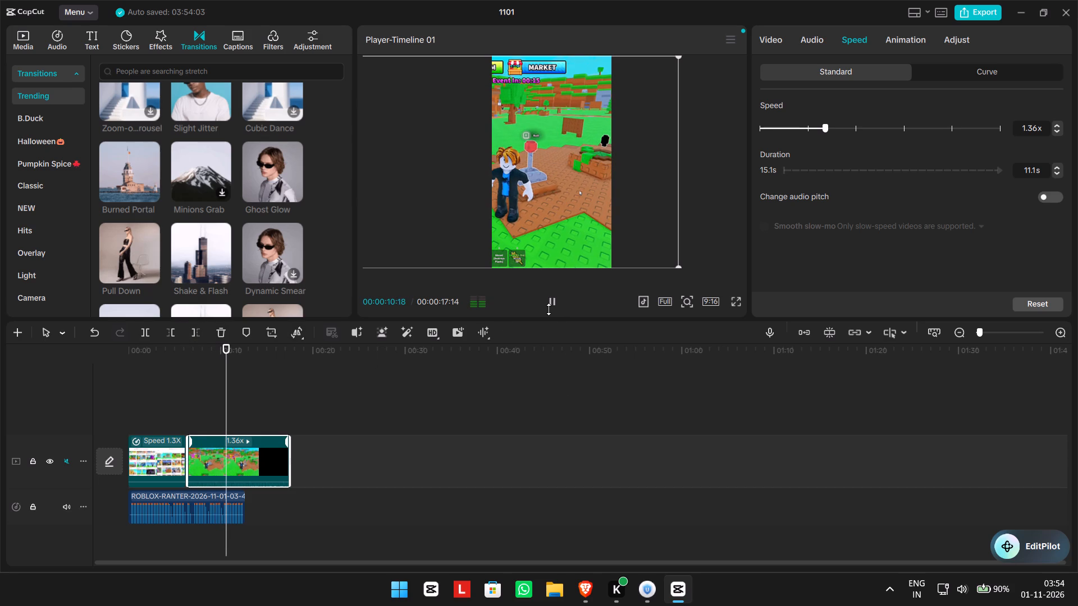
click(224, 384)
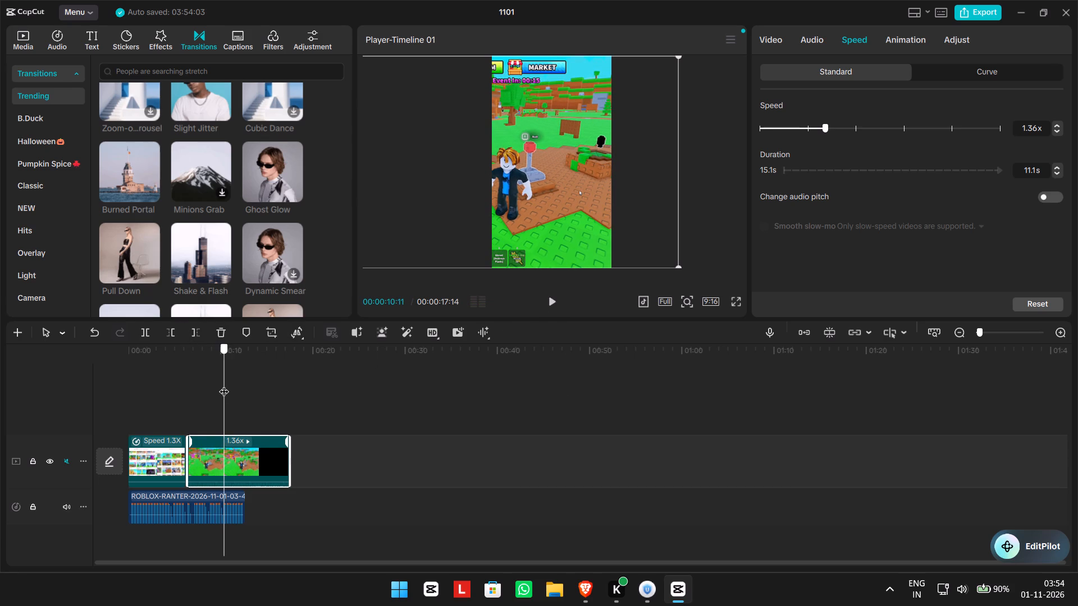
click(192, 325)
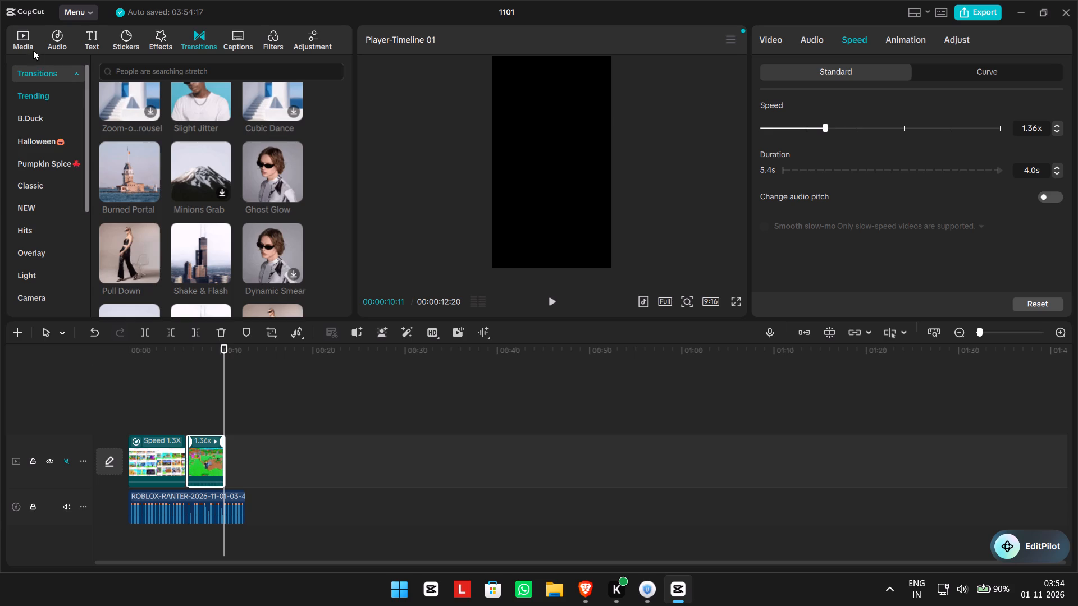
Add the Planting + watering the ring clip to the video track directly after the rolling seads clip.
click(29, 49)
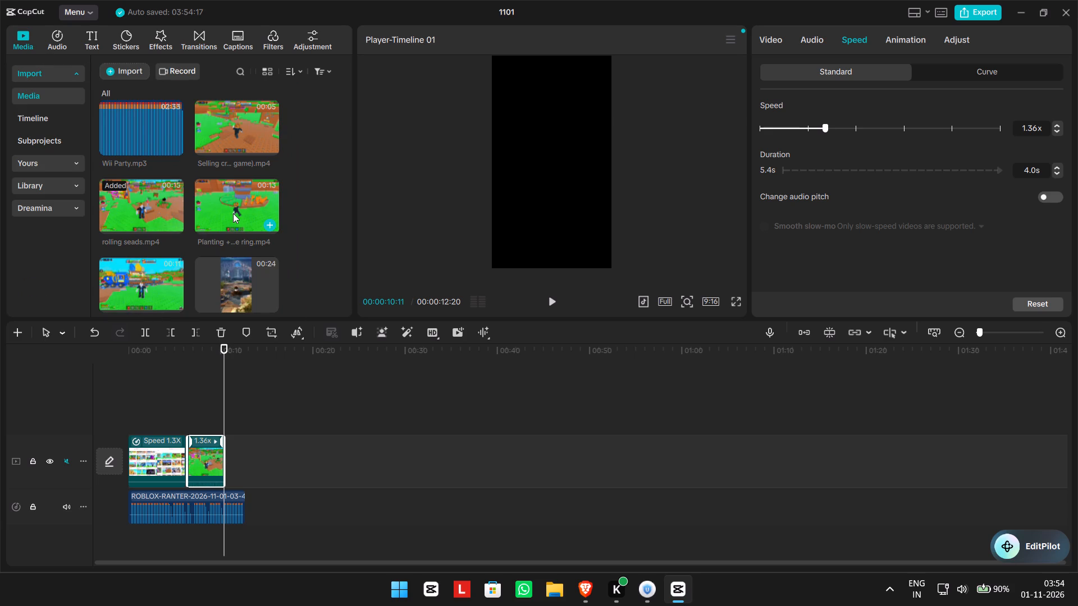
click(233, 213)
drag(233, 213, 223, 466)
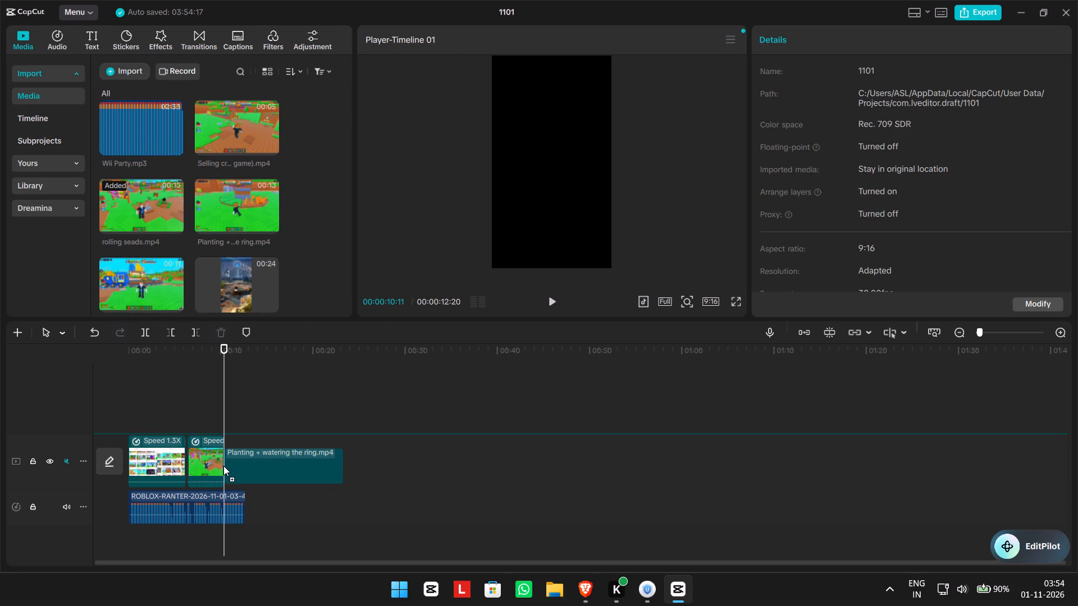
drag(223, 466, 226, 467)
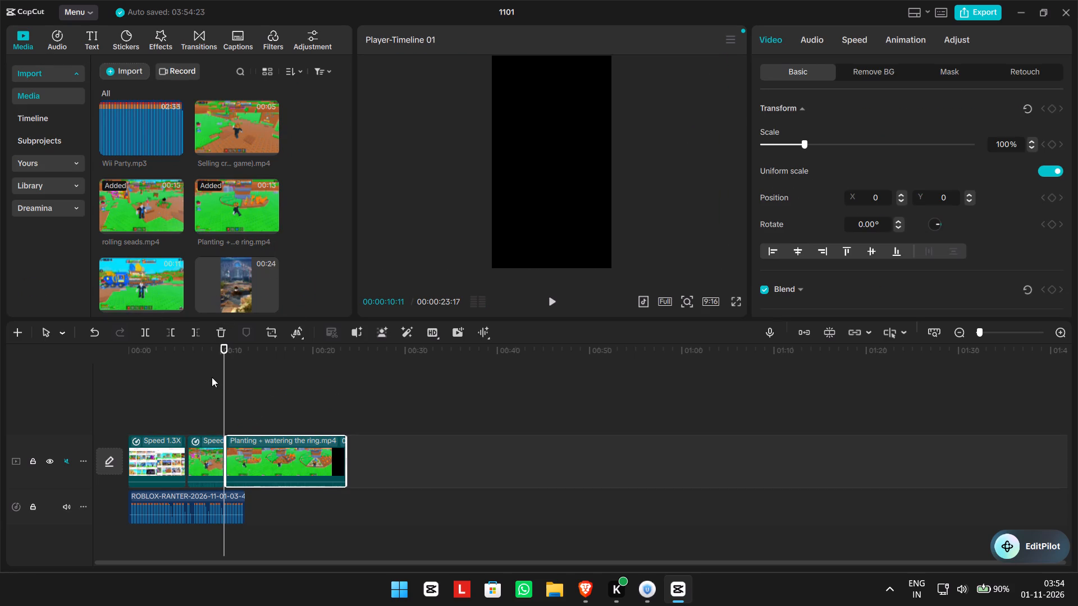
Enlarge the planting clip to 285% so it fills the vertical frame.
drag(223, 386, 242, 387)
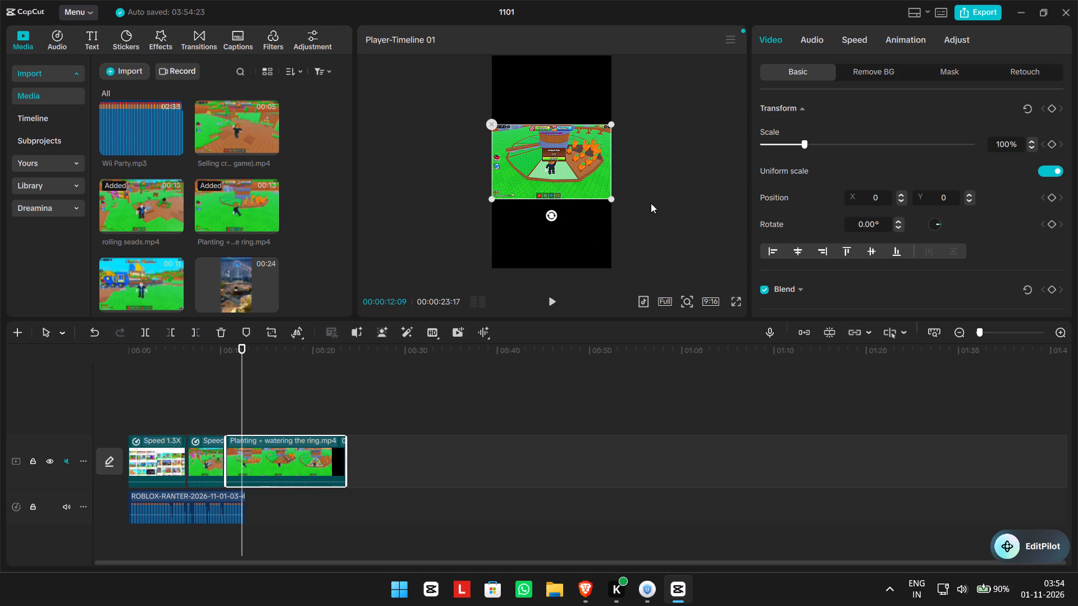
drag(616, 198, 767, 364)
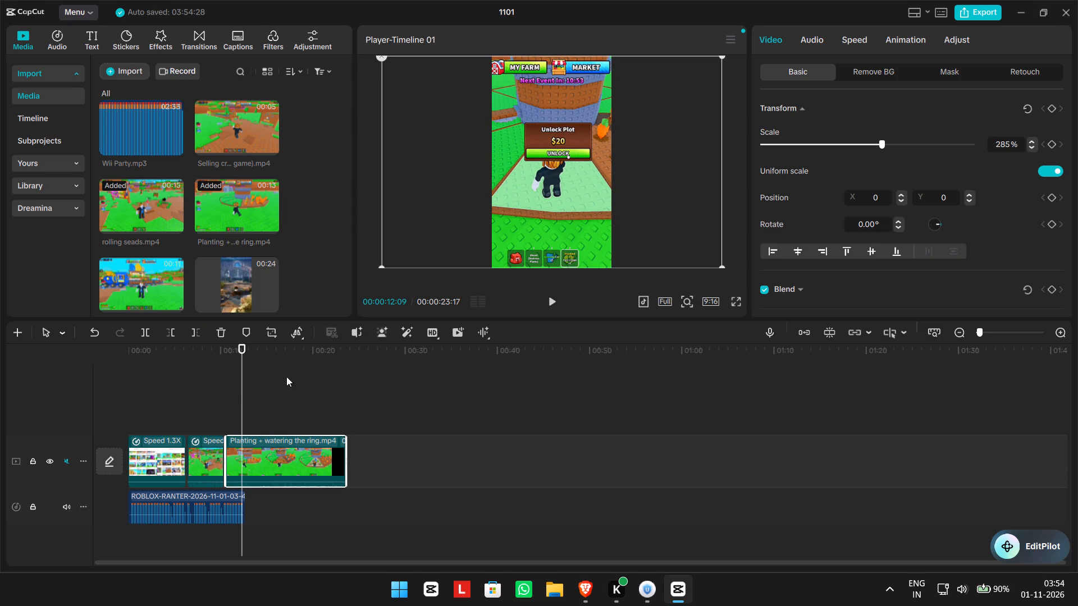
Play the planting clip against the voiceover and set its speed to 1.37x.
drag(237, 382, 202, 380)
click(542, 297)
click(553, 300)
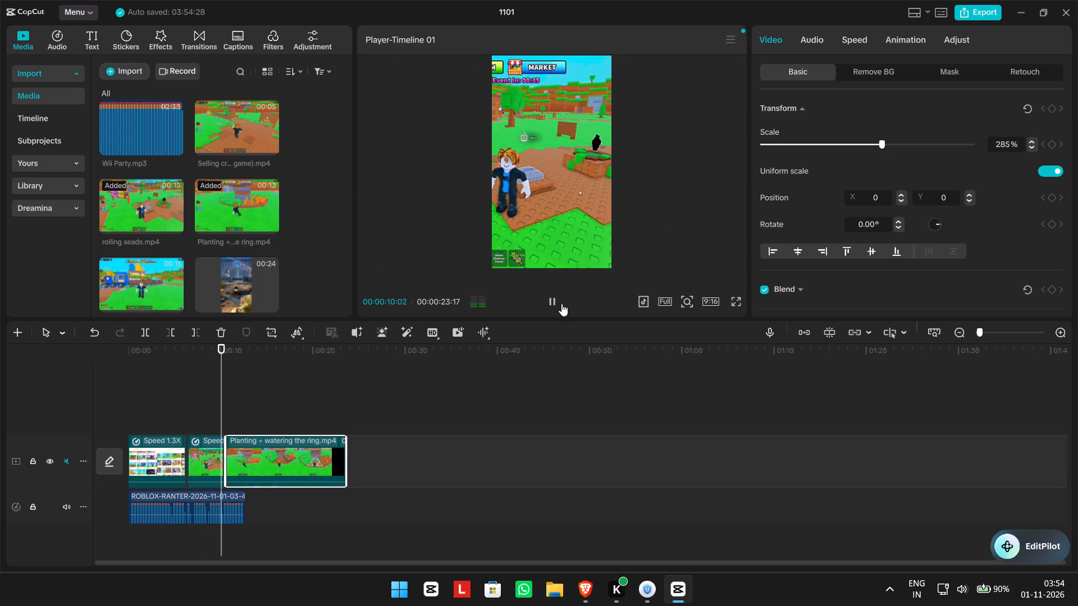
click(555, 300)
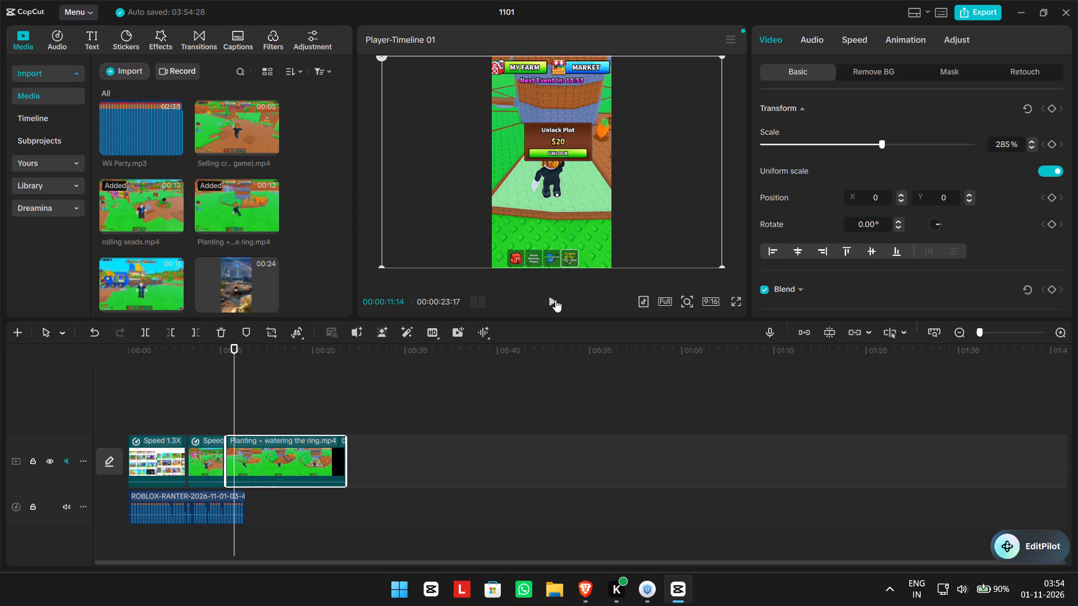
click(555, 300)
click(559, 301)
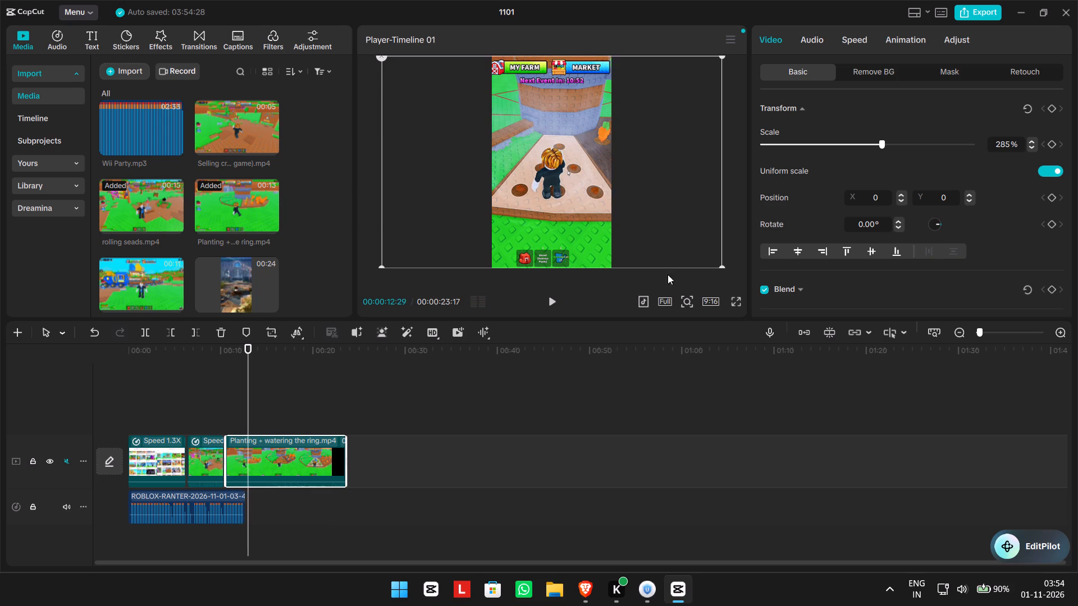
click(858, 34)
click(826, 126)
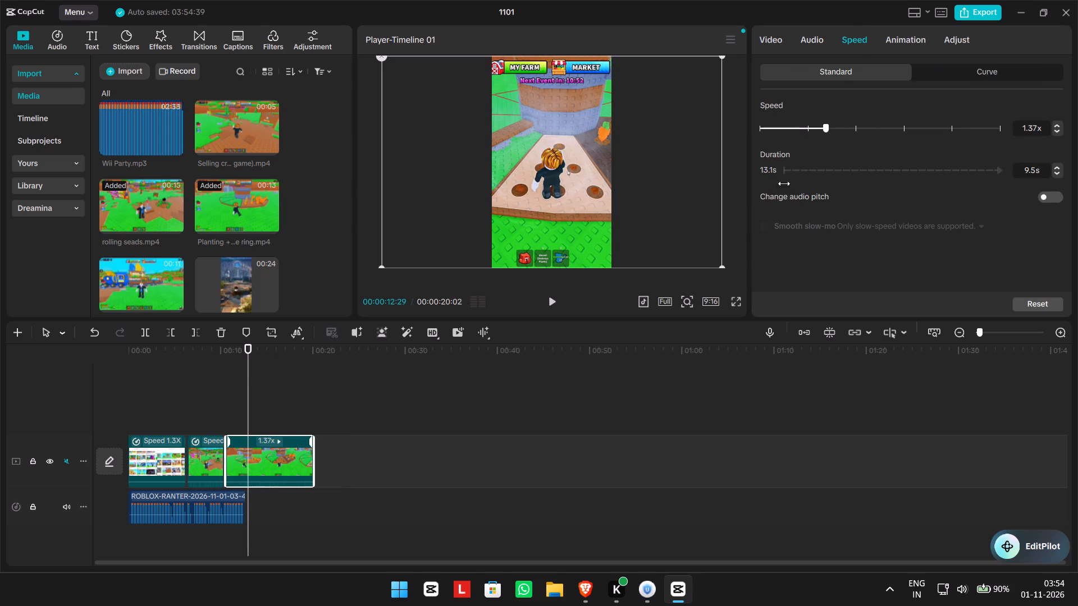
Trim off the planting clip's start before 00:00:11:21, close the gap to the rolling seads clip and check playback.
drag(248, 368, 217, 365)
click(552, 304)
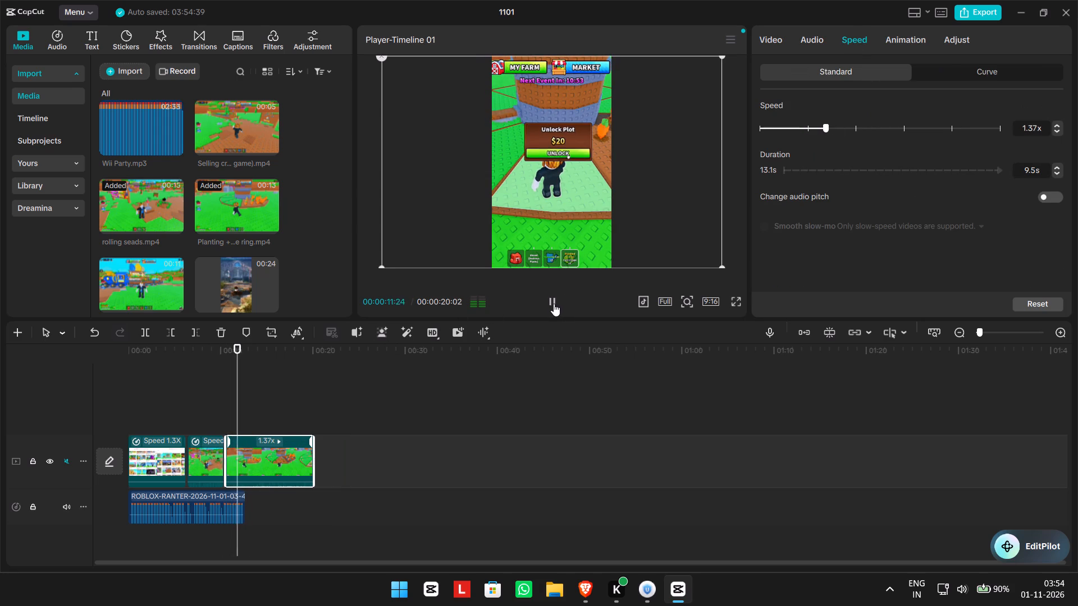
click(554, 304)
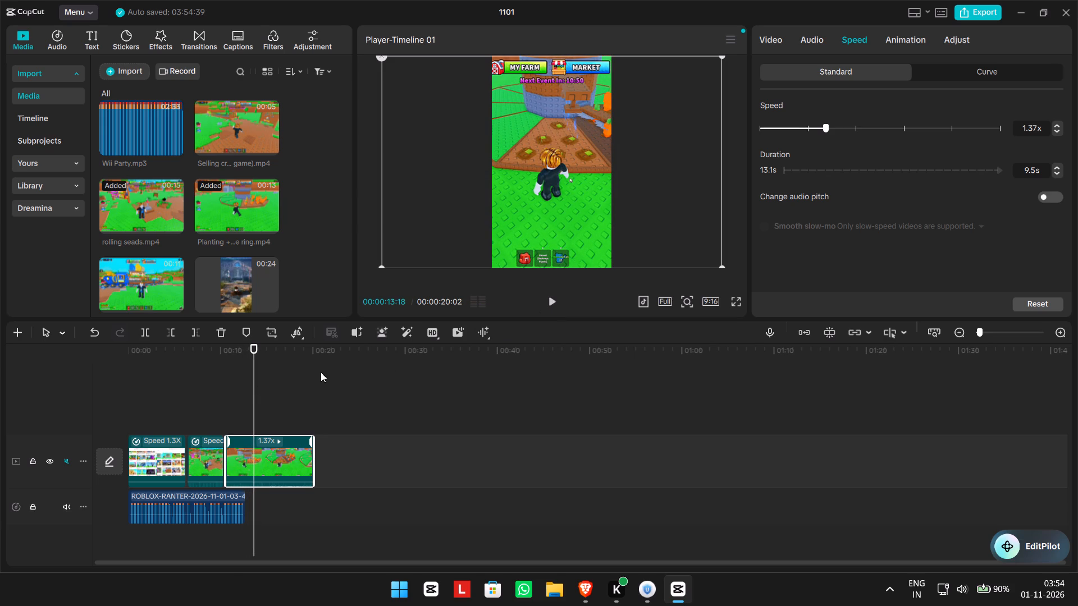
drag(252, 395, 236, 396)
click(171, 332)
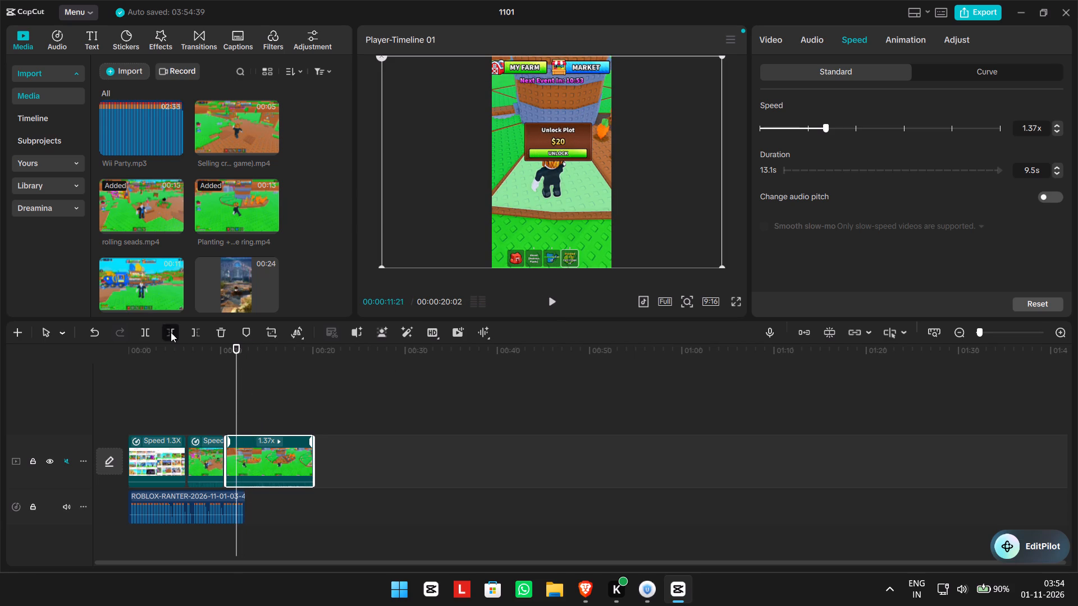
drag(264, 452, 252, 454)
drag(235, 408, 214, 402)
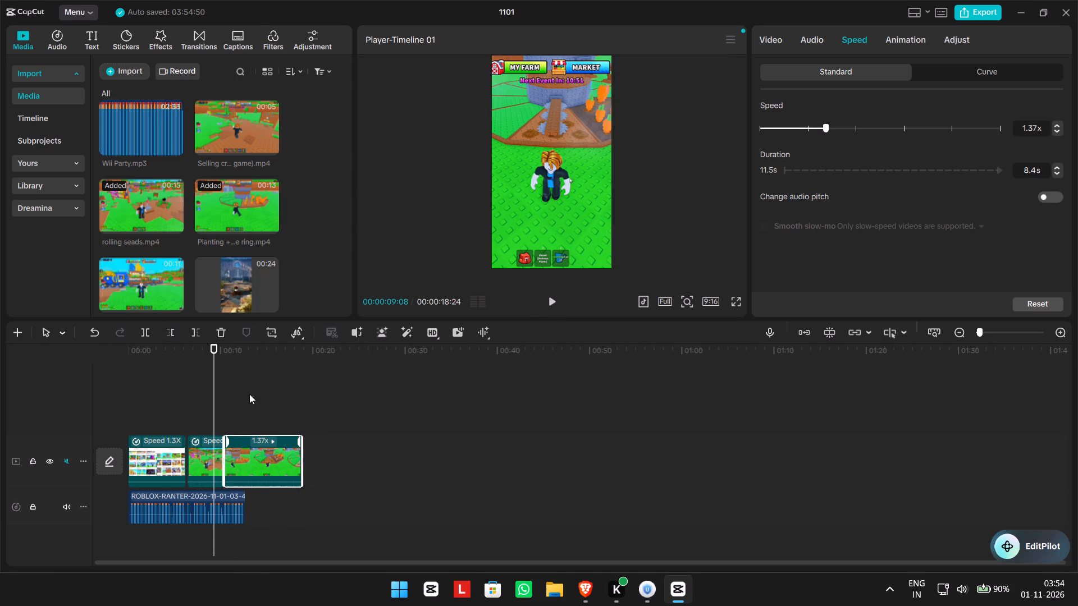
click(570, 295)
click(551, 298)
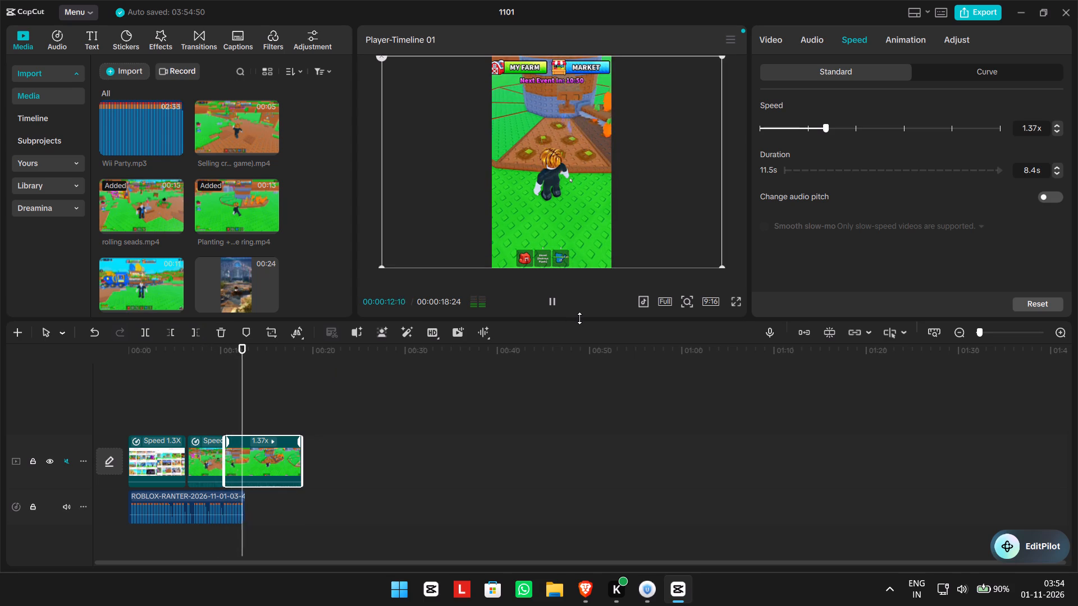
click(552, 305)
Add voice 2.mp3 to the audio track directly after the first voiceover.
scroll(140, 174, up, 8)
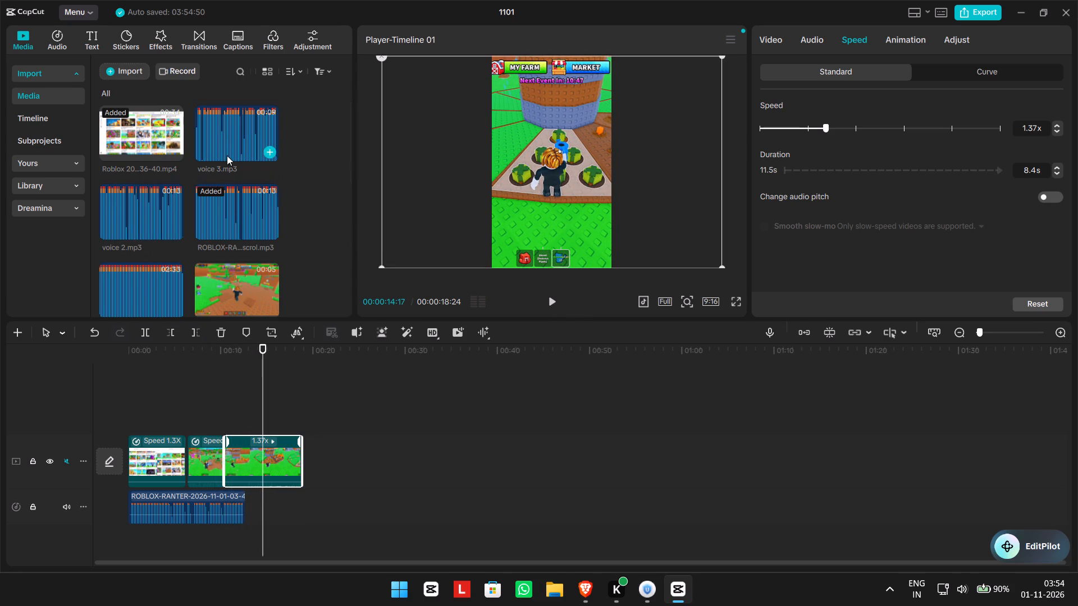
drag(115, 215, 246, 511)
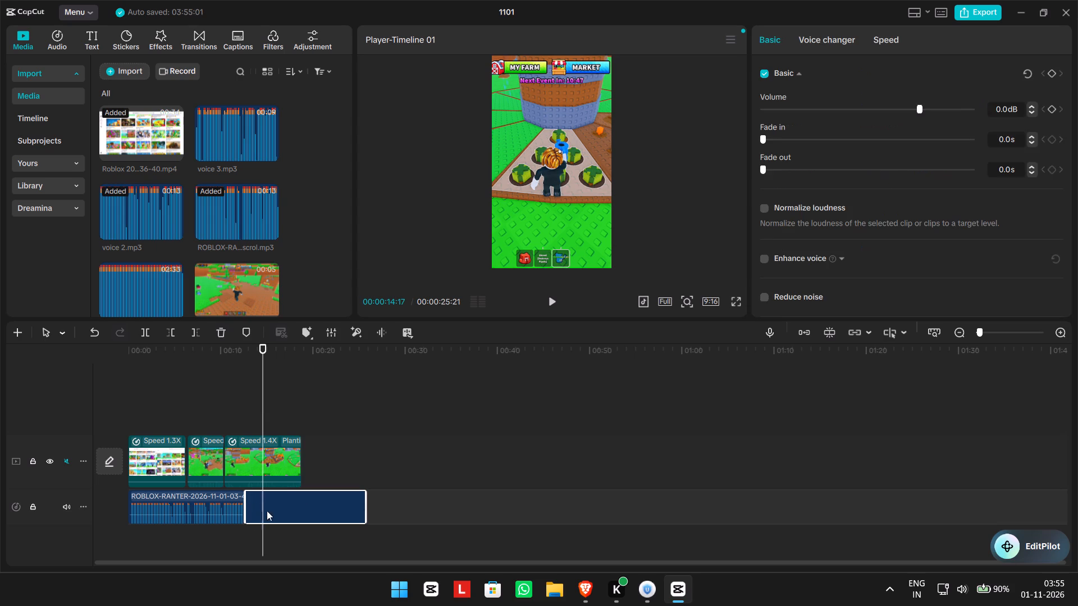
Play across the join between the voiceovers and trim off the planting clip after 00:00:12:22.
drag(255, 395, 207, 386)
drag(261, 382, 208, 378)
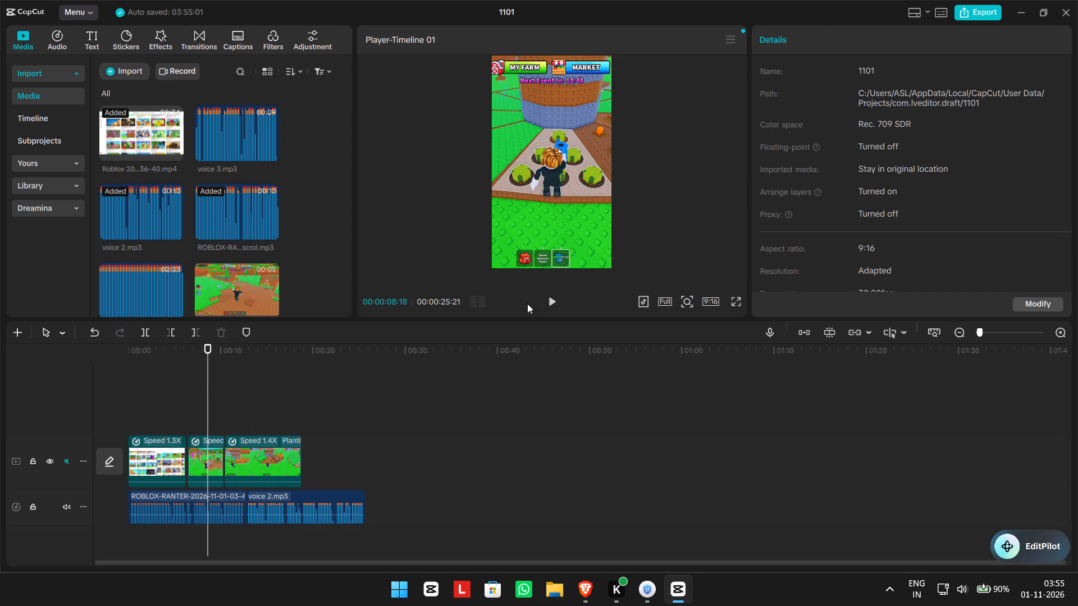
click(549, 293)
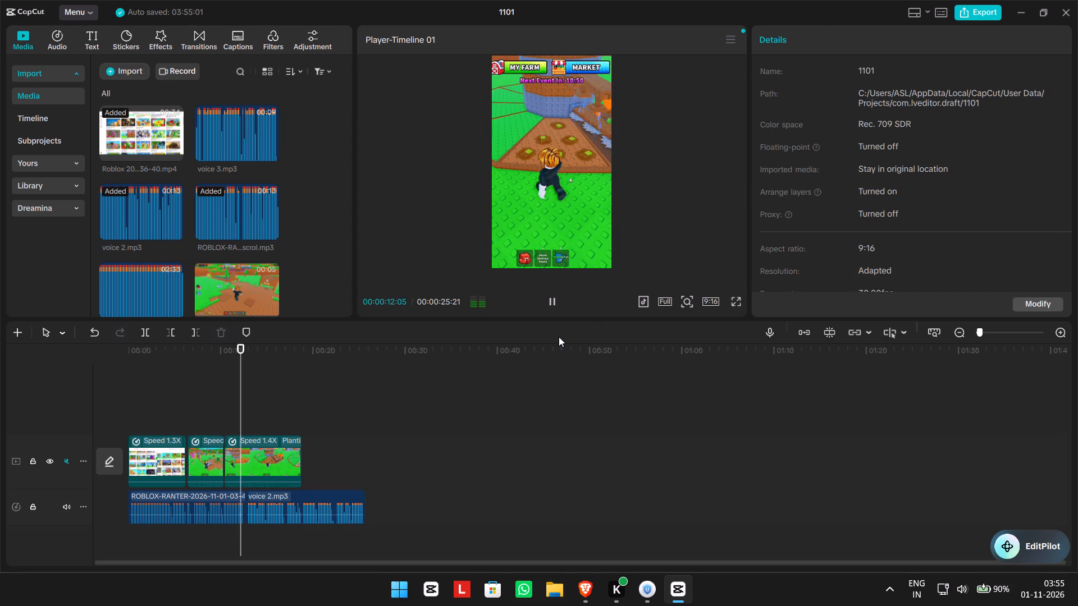
click(551, 301)
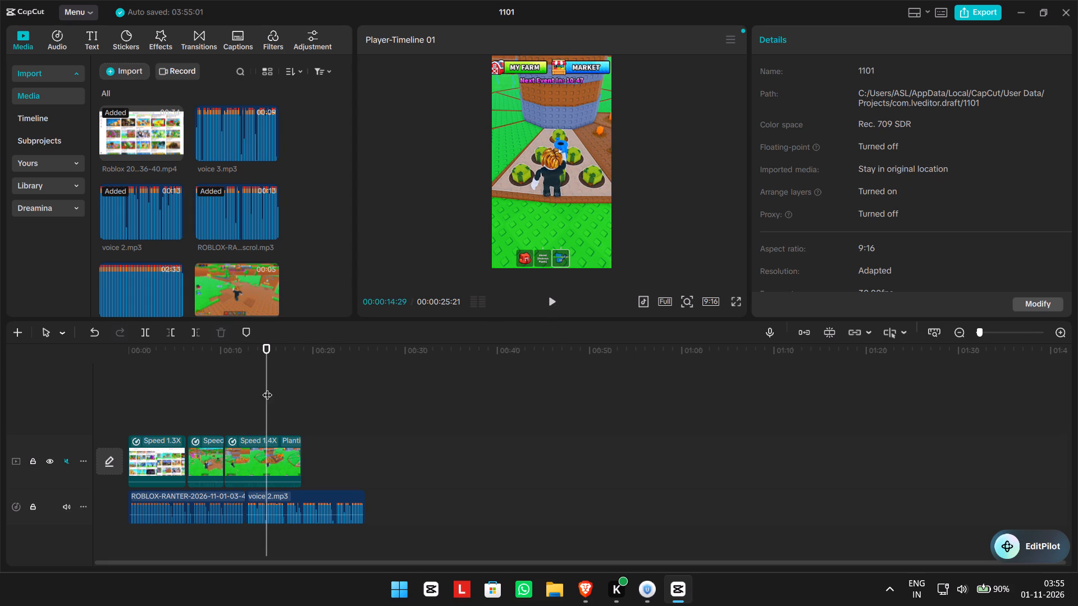
drag(269, 385, 246, 386)
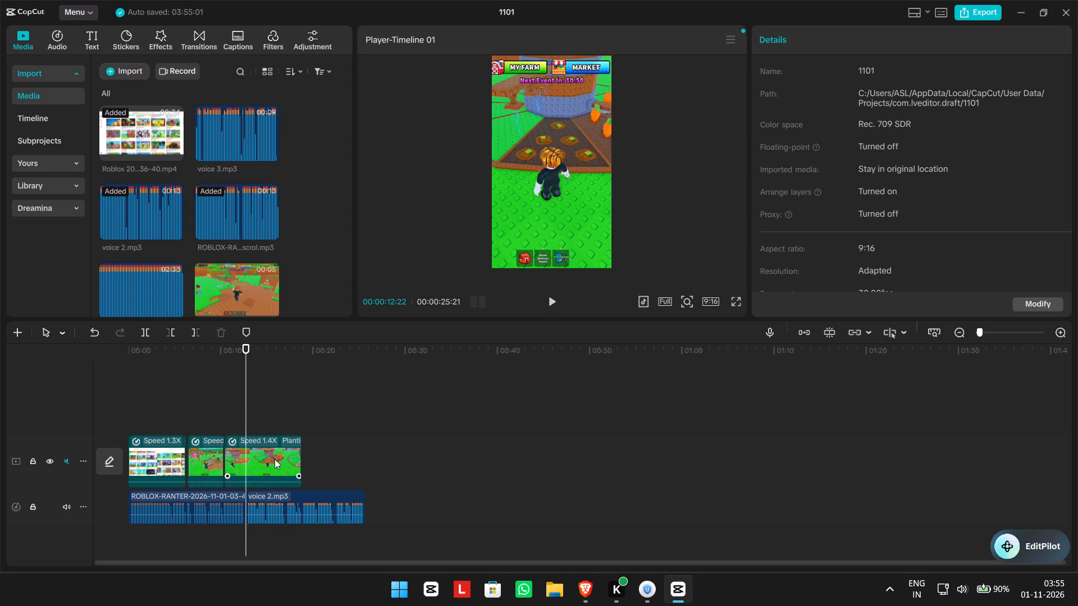
click(268, 457)
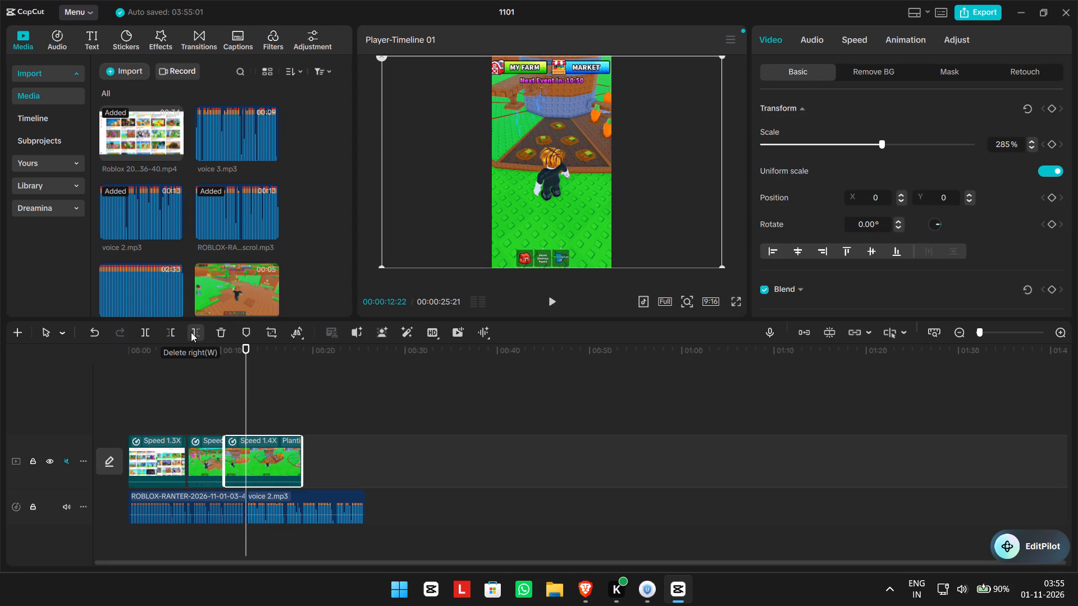
click(191, 332)
Split the first voiceover at its silent tail, and voice 2.mp3 after its opening silence and around its first long pause.
drag(244, 385, 204, 382)
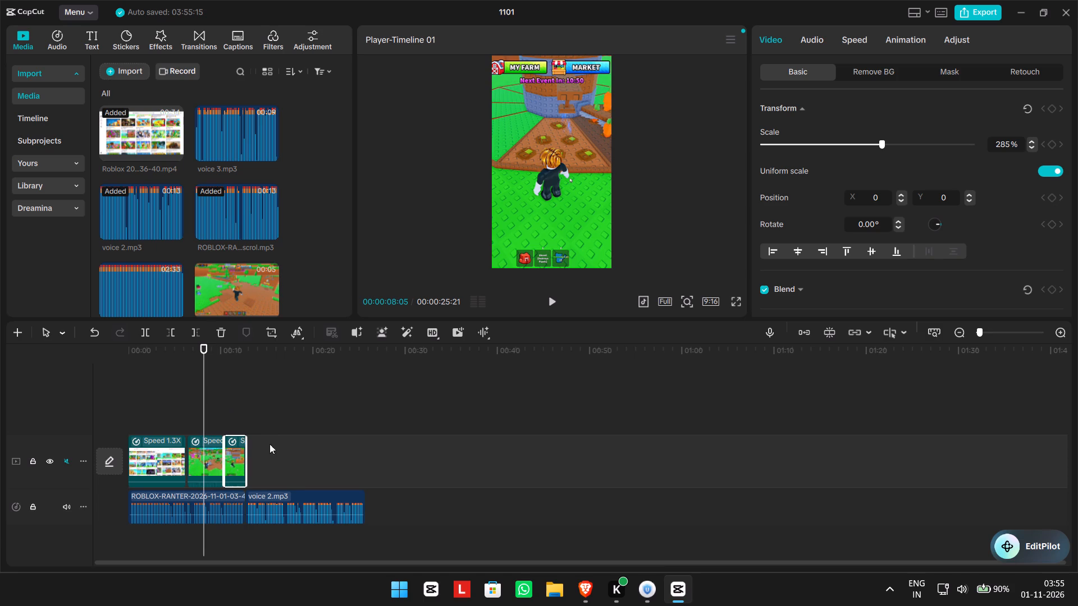
scroll(311, 508, right, 1)
ctrl+scroll(311, 508, up, 12)
scroll(311, 508, right, 2)
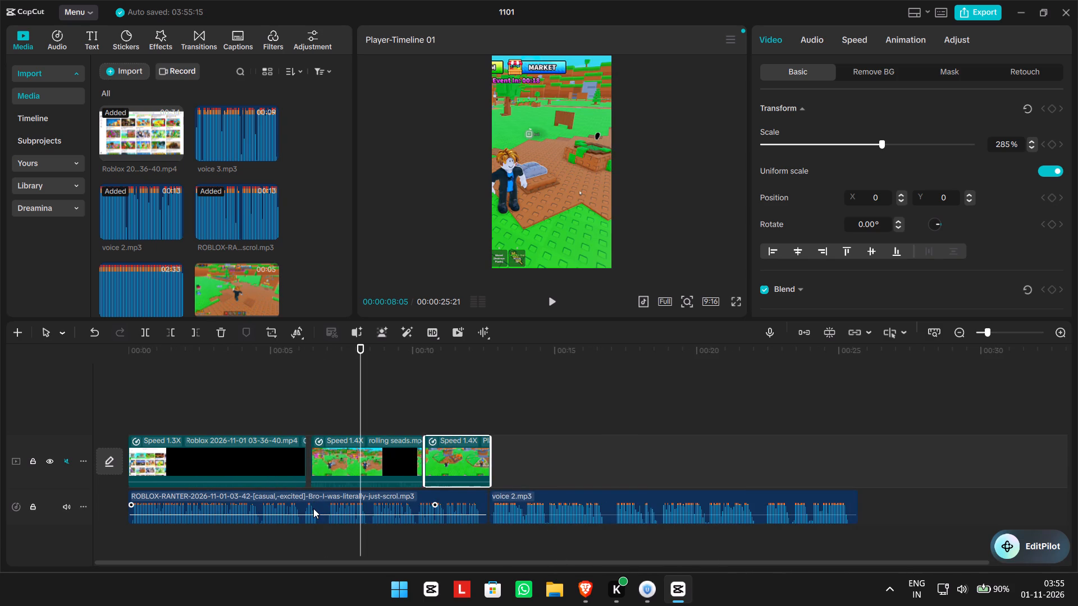
ctrl+scroll(528, 510, up, 12)
ctrl+scroll(384, 493, up, 1)
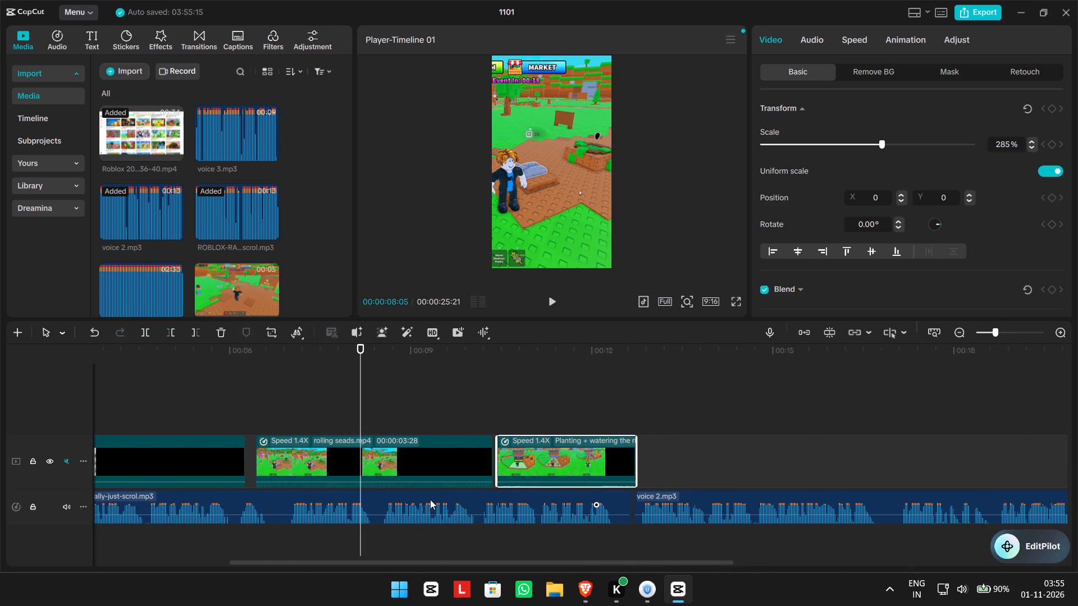
key(b)
click(614, 511)
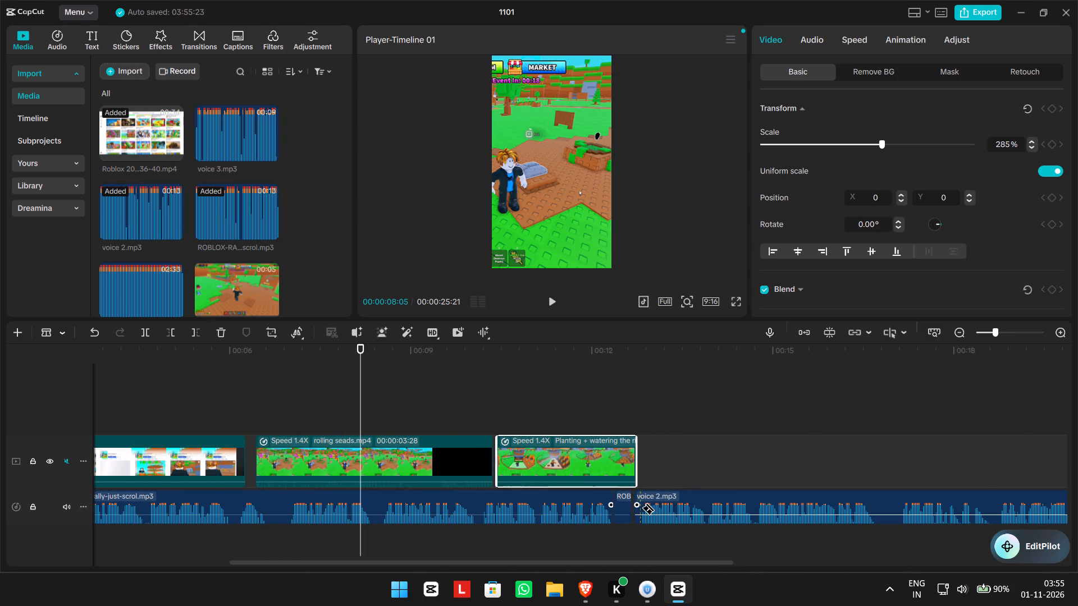
click(640, 508)
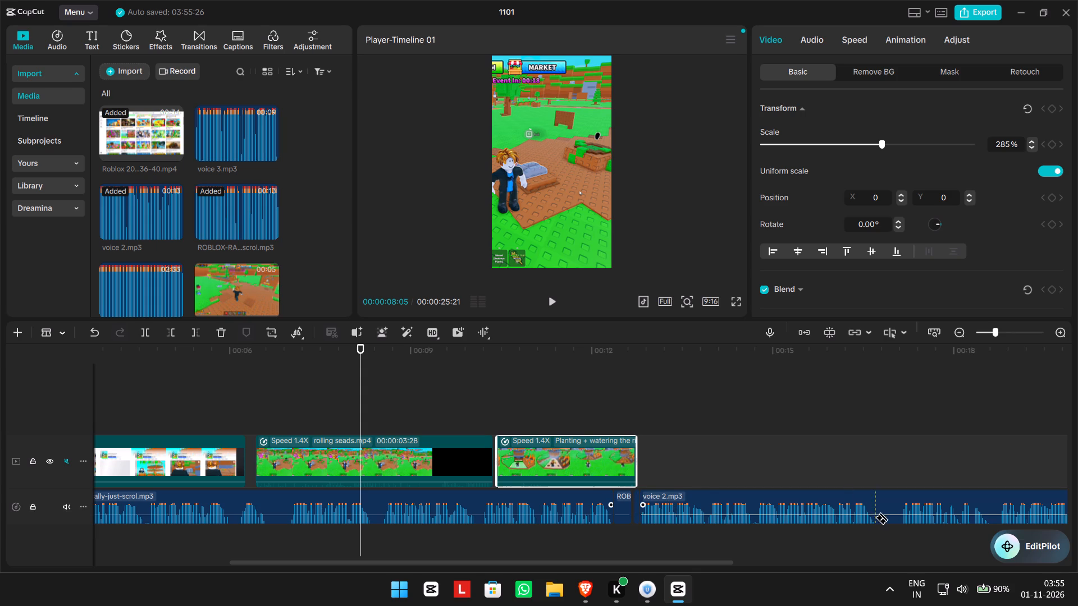
click(877, 517)
click(902, 517)
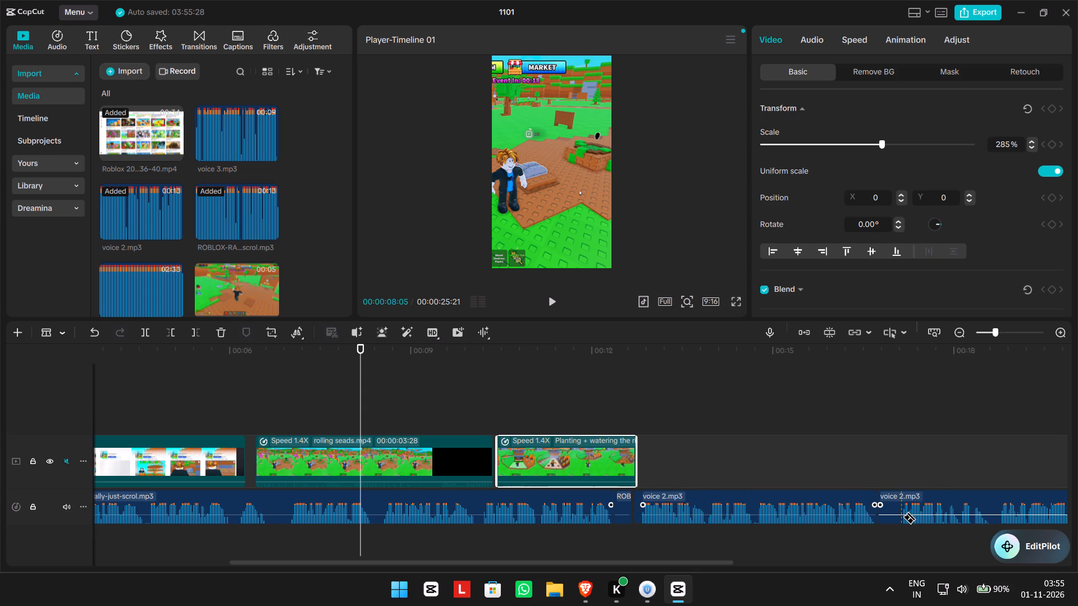
key(a)
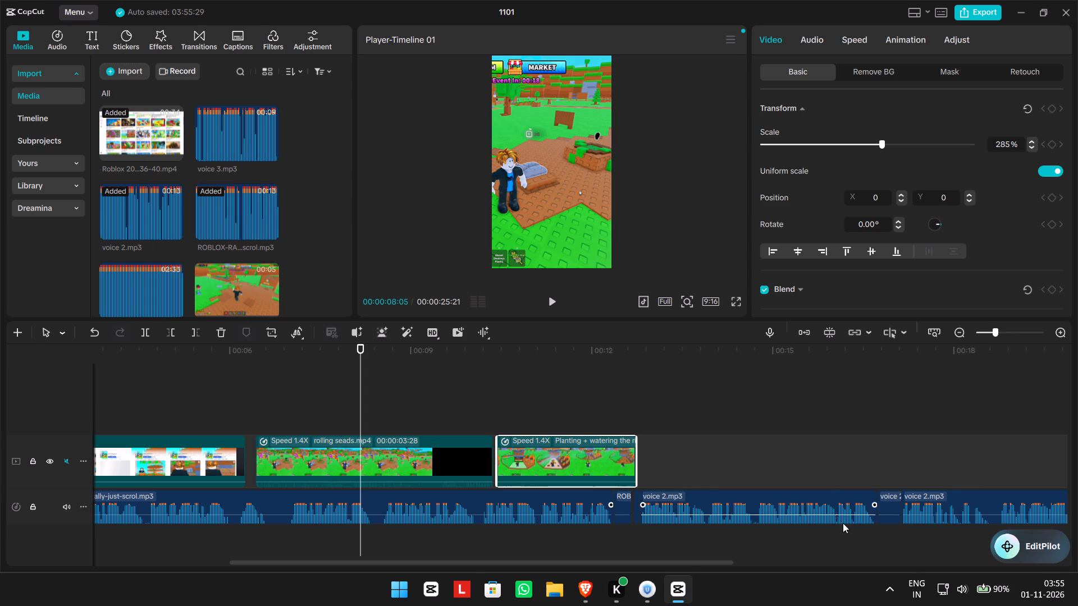
Delete the silent pieces: voice 2.mp3's first long pause, the first voiceover's tail and the sliver opening voice 2.mp3.
click(894, 512)
click(222, 330)
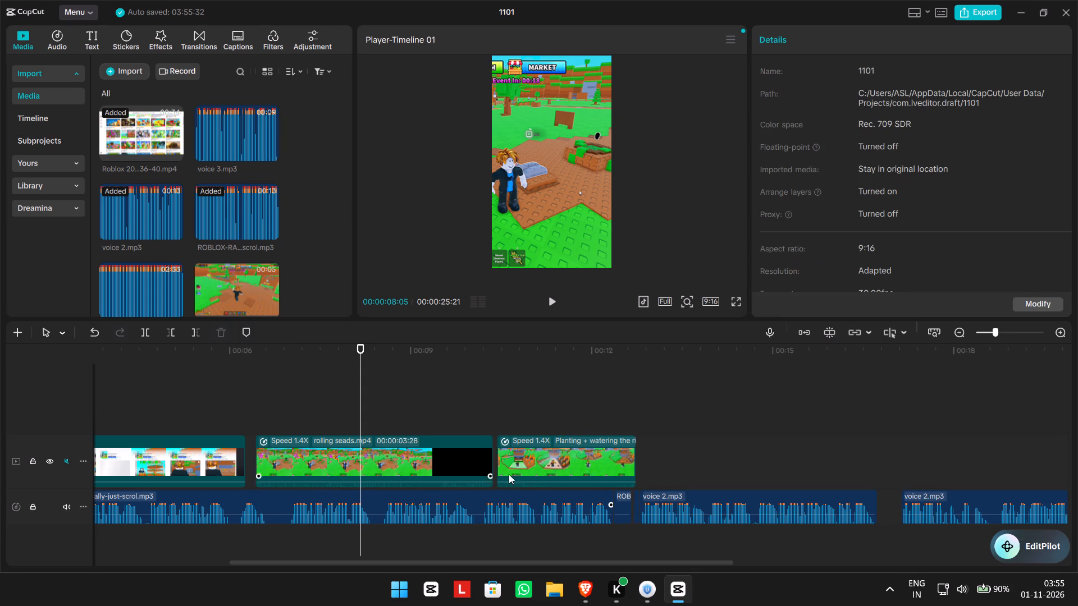
click(618, 498)
click(218, 336)
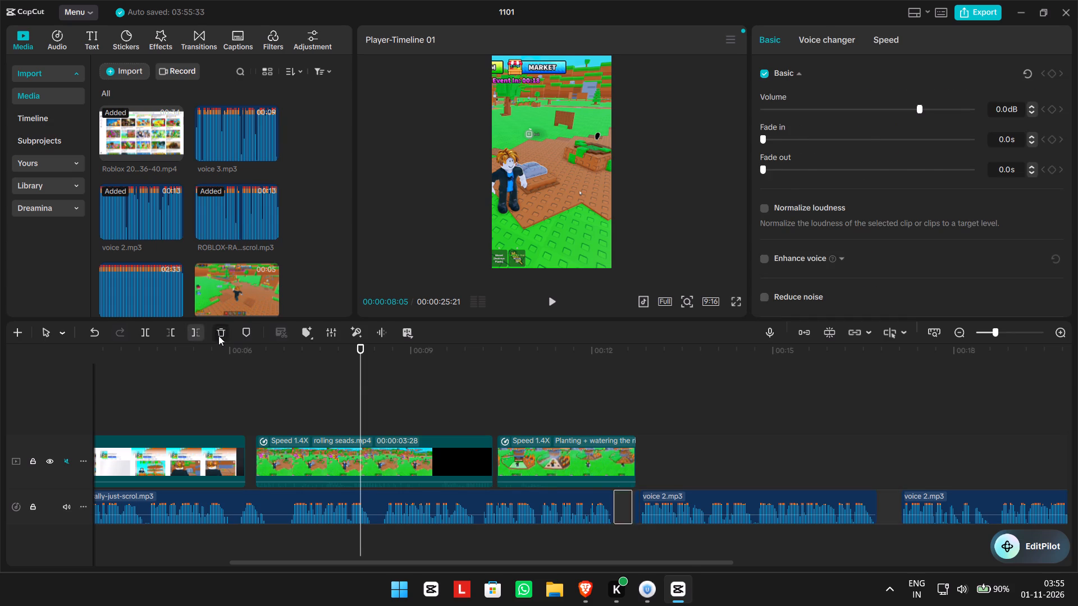
click(642, 495)
click(636, 494)
click(212, 333)
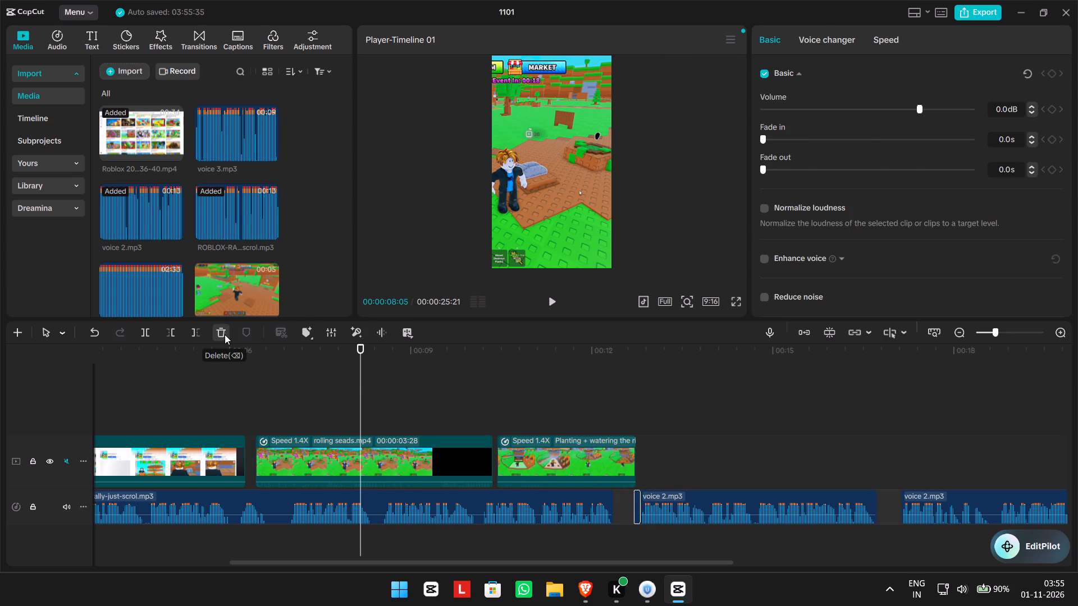
click(225, 334)
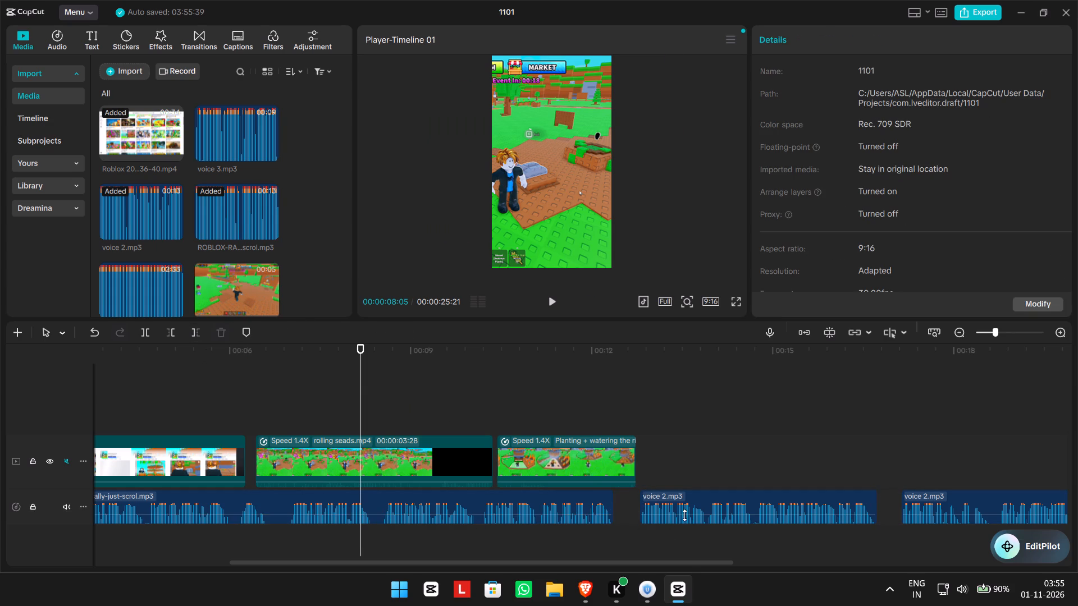
Split the last voice 2.mp3 piece around its long pause and at its silent tail, and delete both silent pieces.
scroll(744, 515, left, 2)
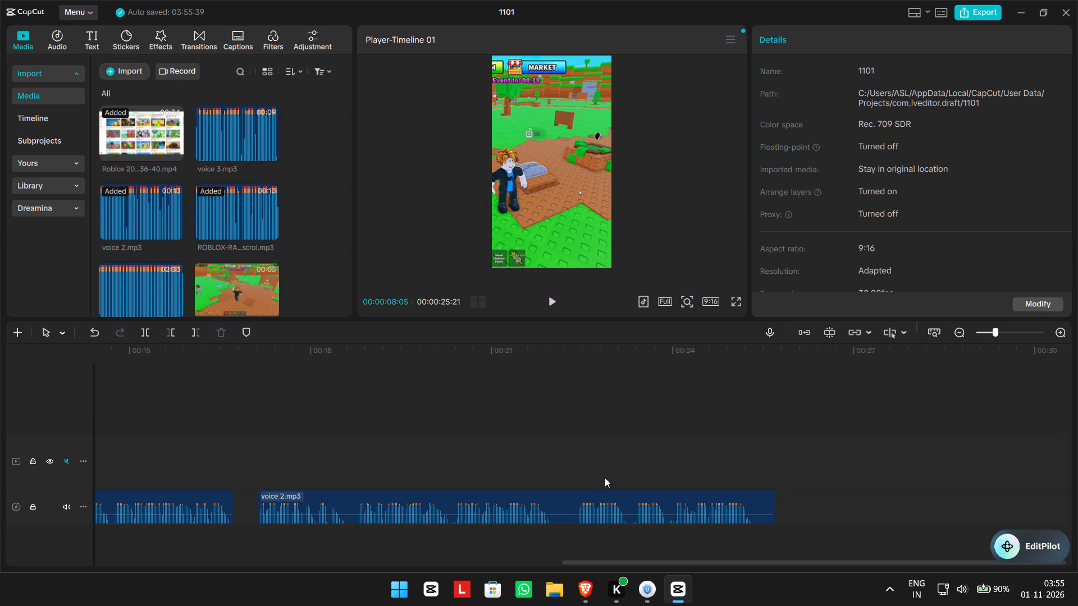
key(b)
click(554, 503)
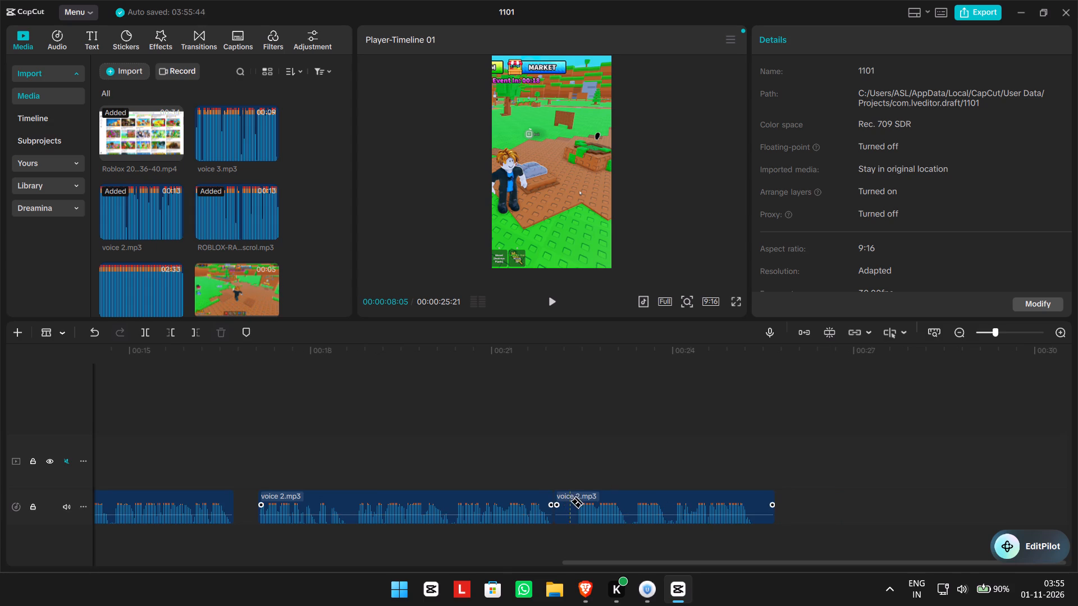
click(577, 500)
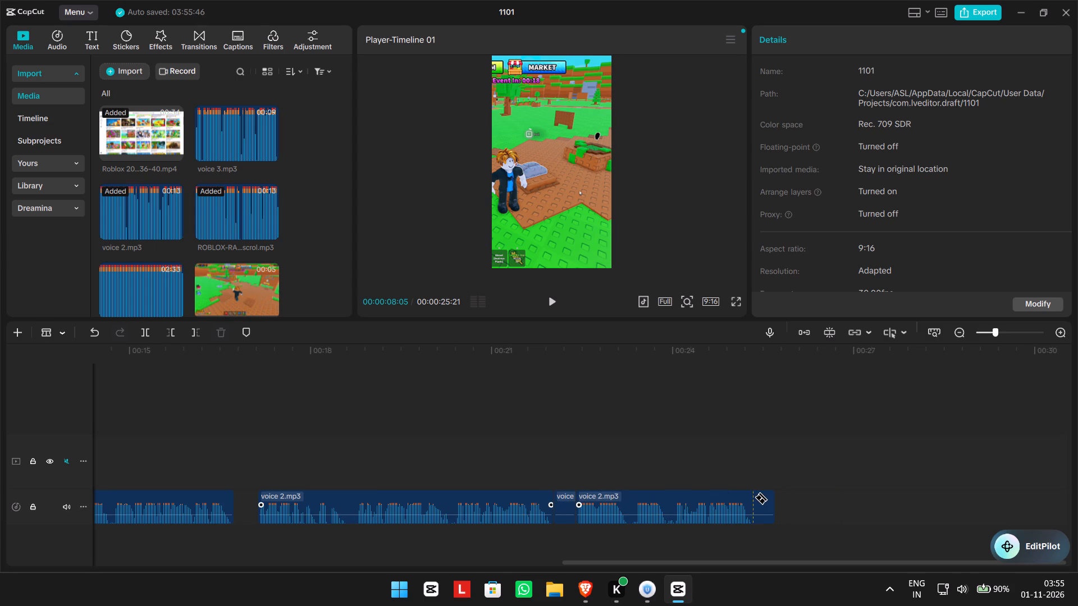
click(754, 497)
key(a)
click(768, 502)
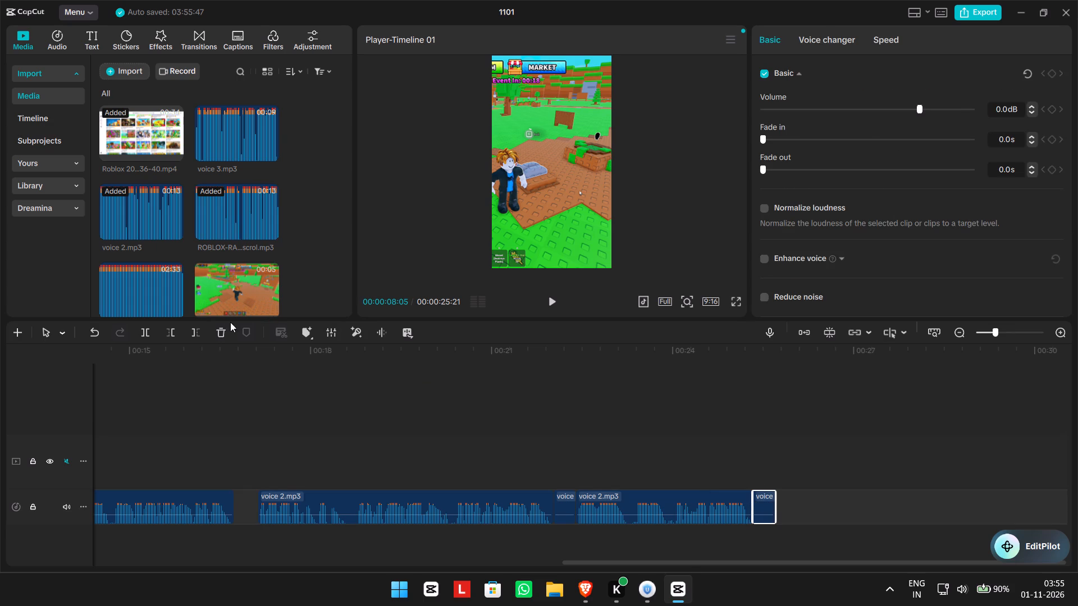
click(225, 331)
click(586, 492)
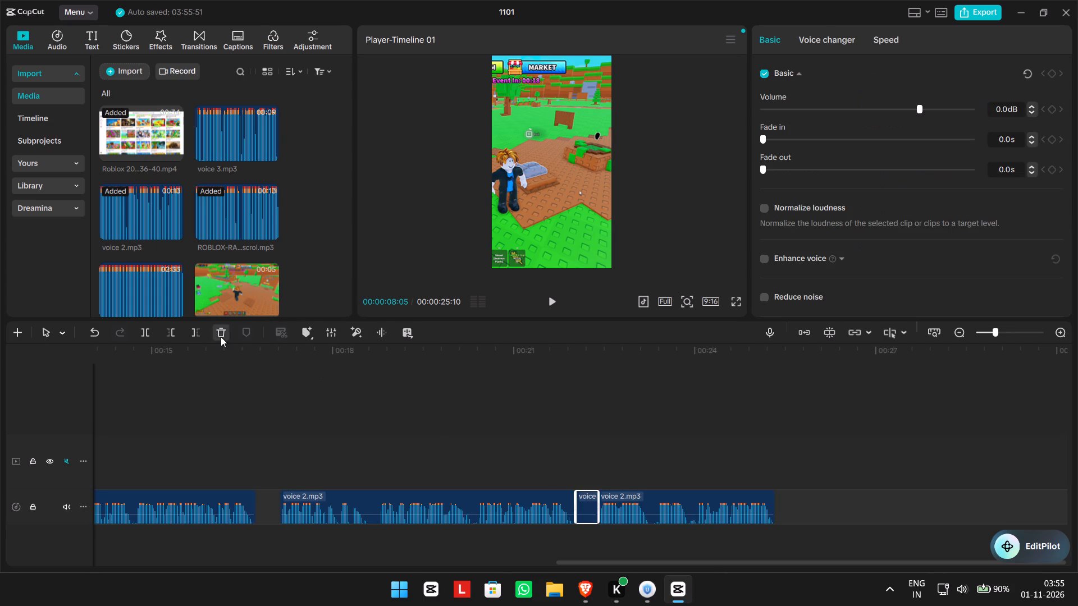
click(221, 337)
Split the ROBLOX-RANTER voiceover around its two pauses between about 6.5 and 8.5 seconds, and delete both silent pieces.
scroll(358, 408, right, 5)
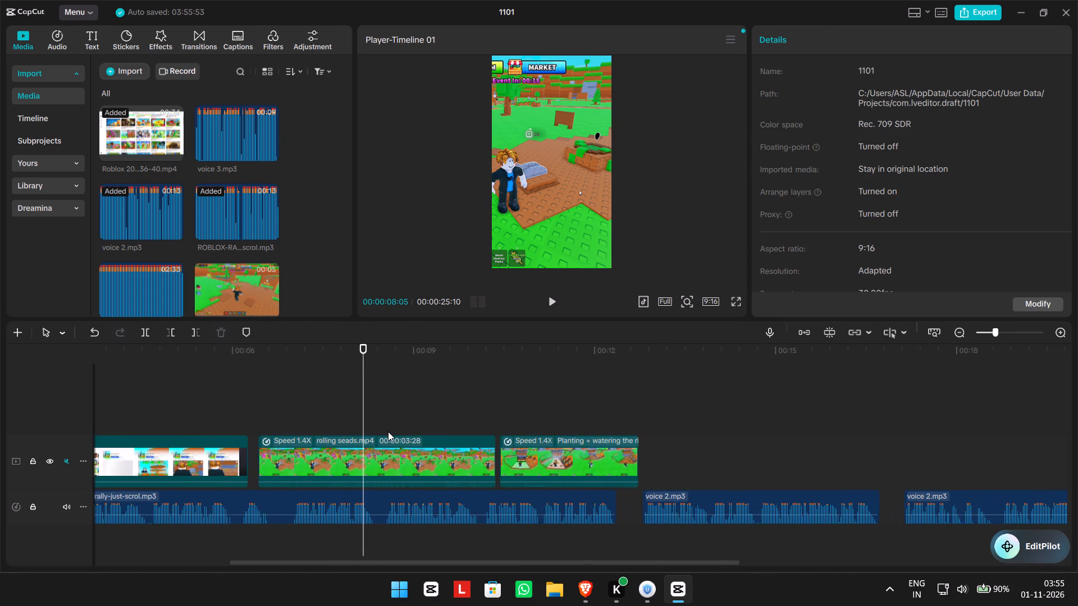
scroll(388, 431, right, 4)
click(550, 489)
key(b)
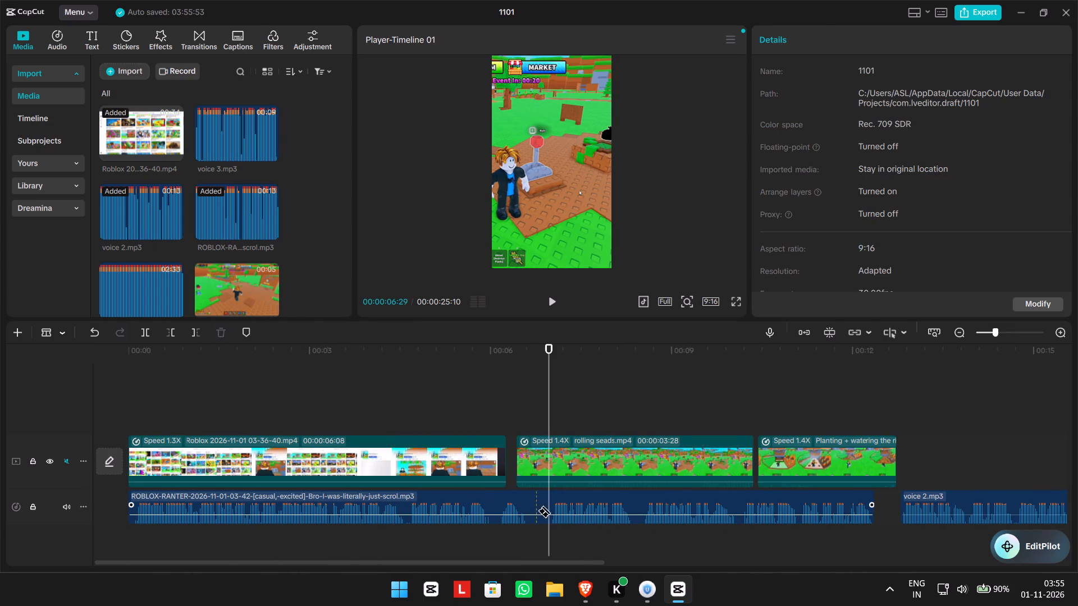
click(526, 505)
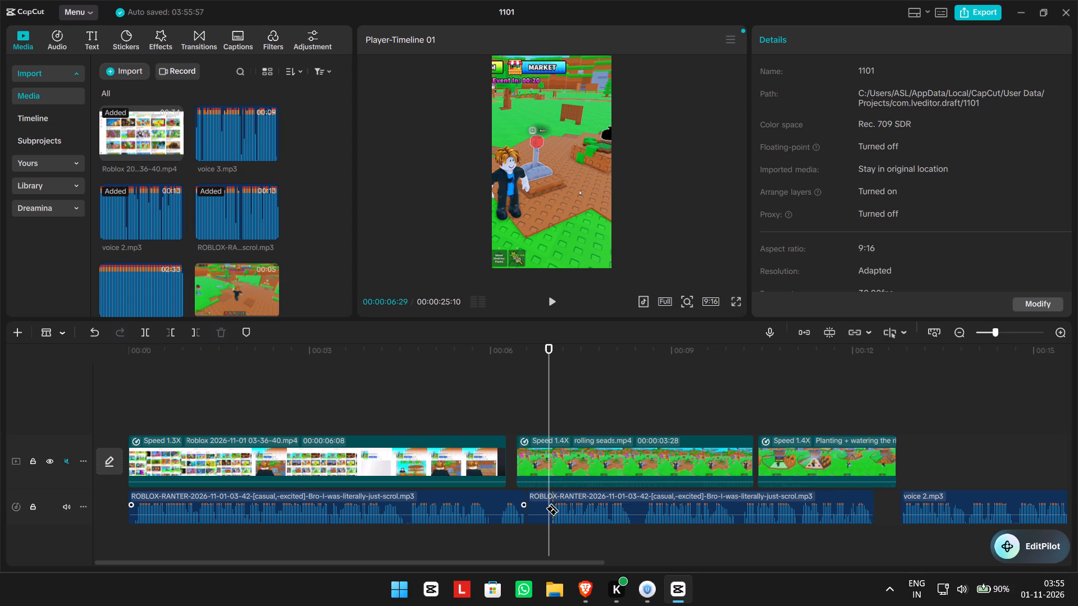
click(552, 502)
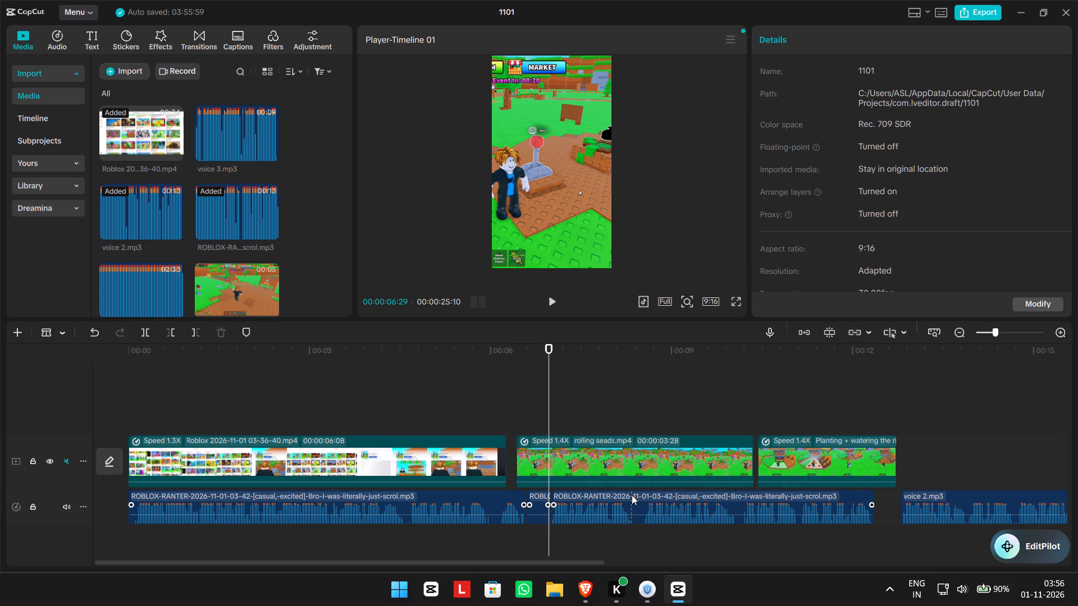
click(632, 495)
click(643, 495)
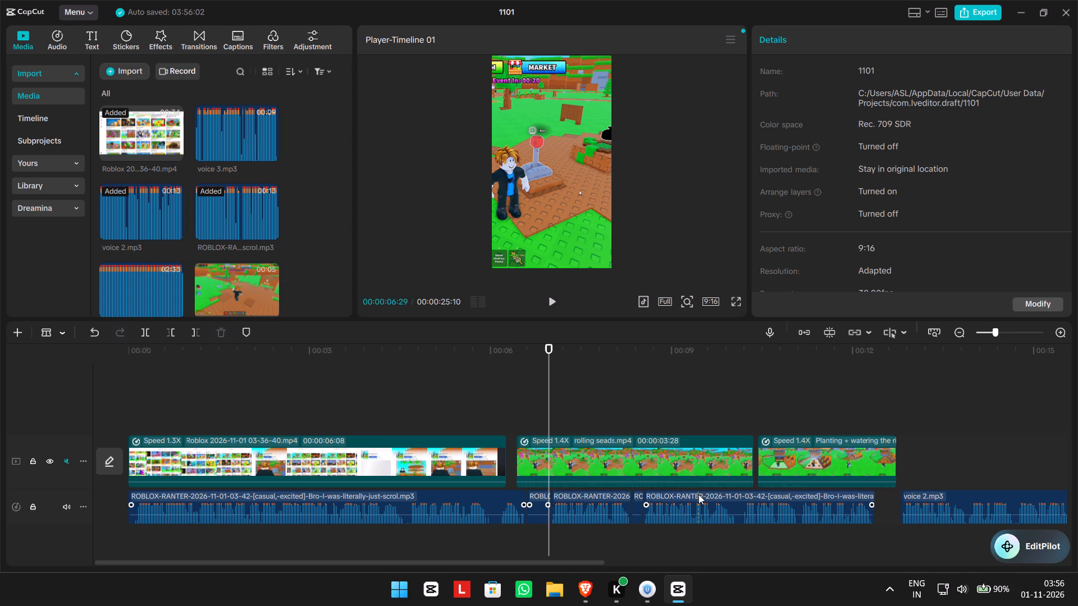
key(a)
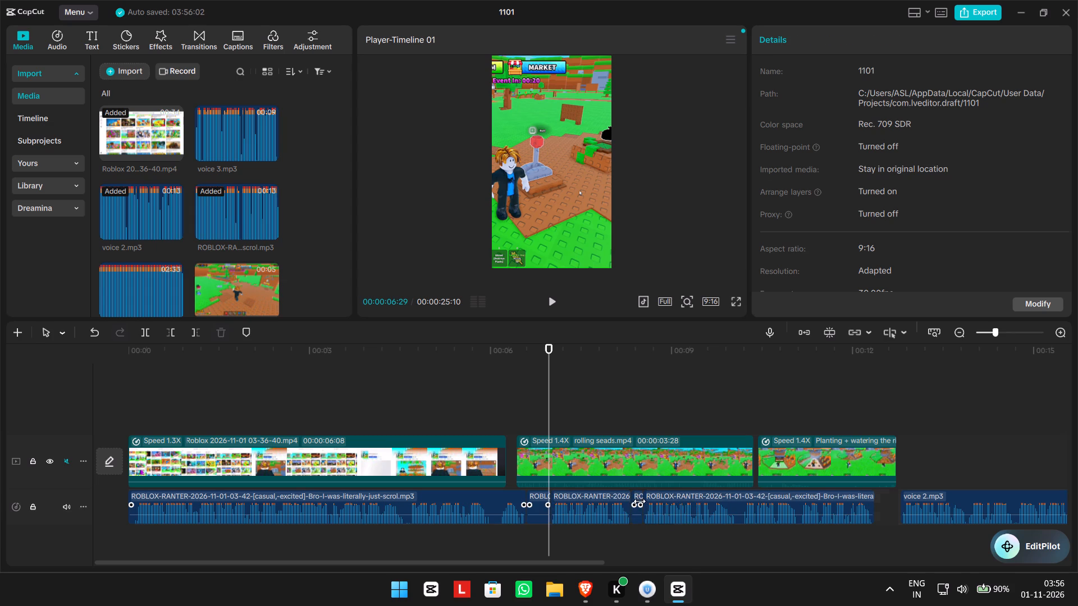
click(640, 501)
click(225, 337)
click(532, 502)
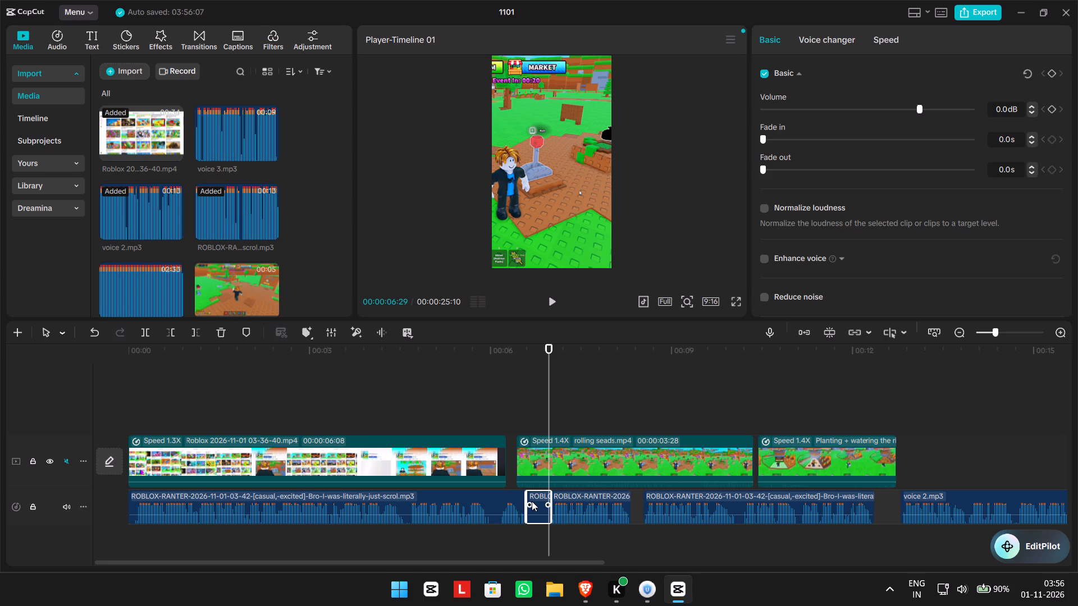
click(222, 330)
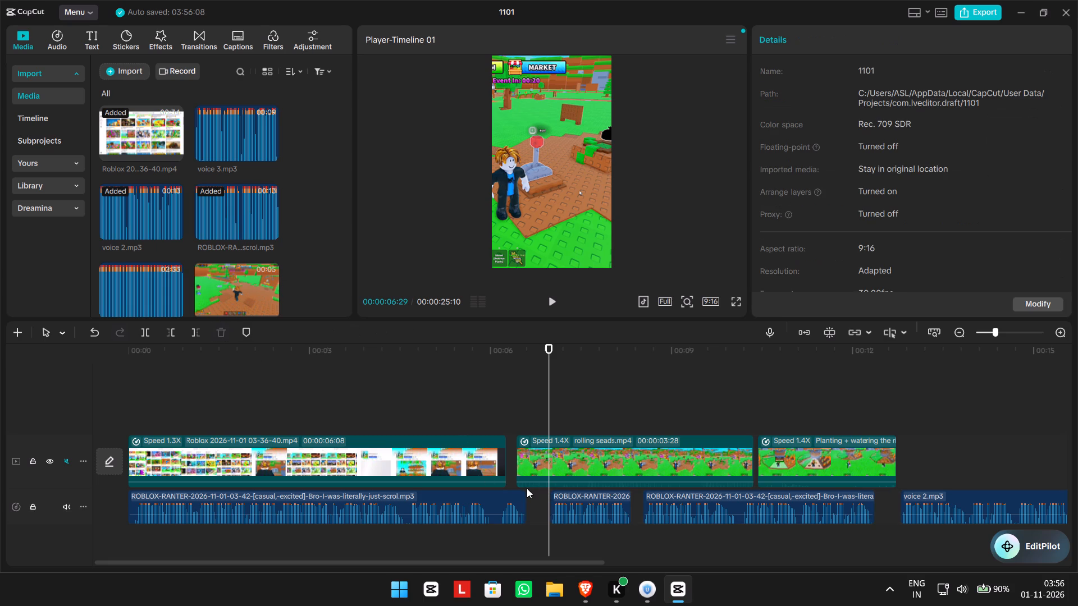
Split off the short silence opening the ROBLOX-RANTER voiceover and delete it.
key(b)
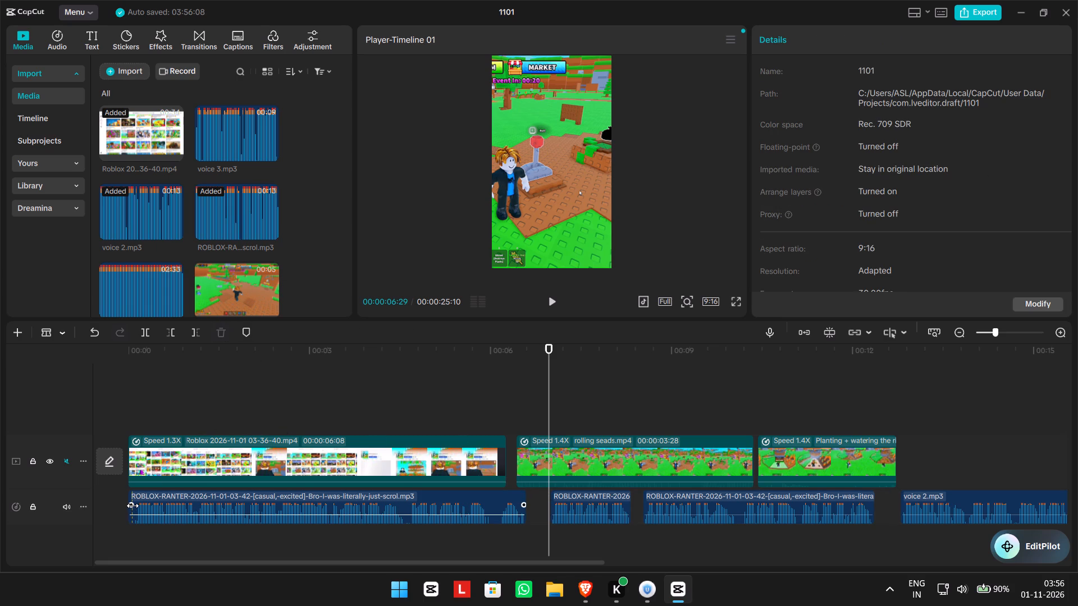
click(133, 504)
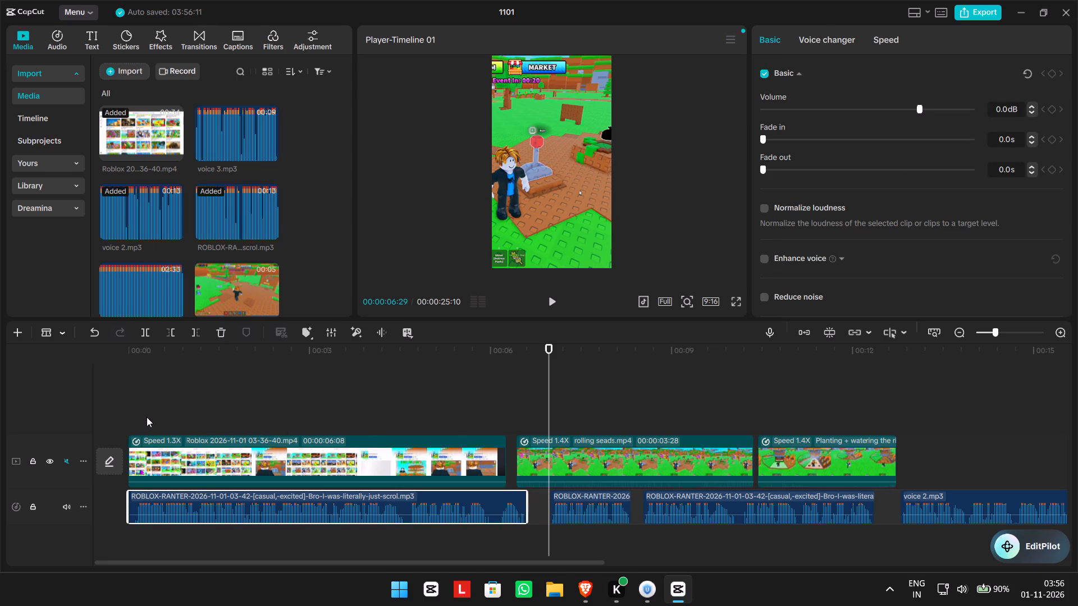
key(a)
key(b)
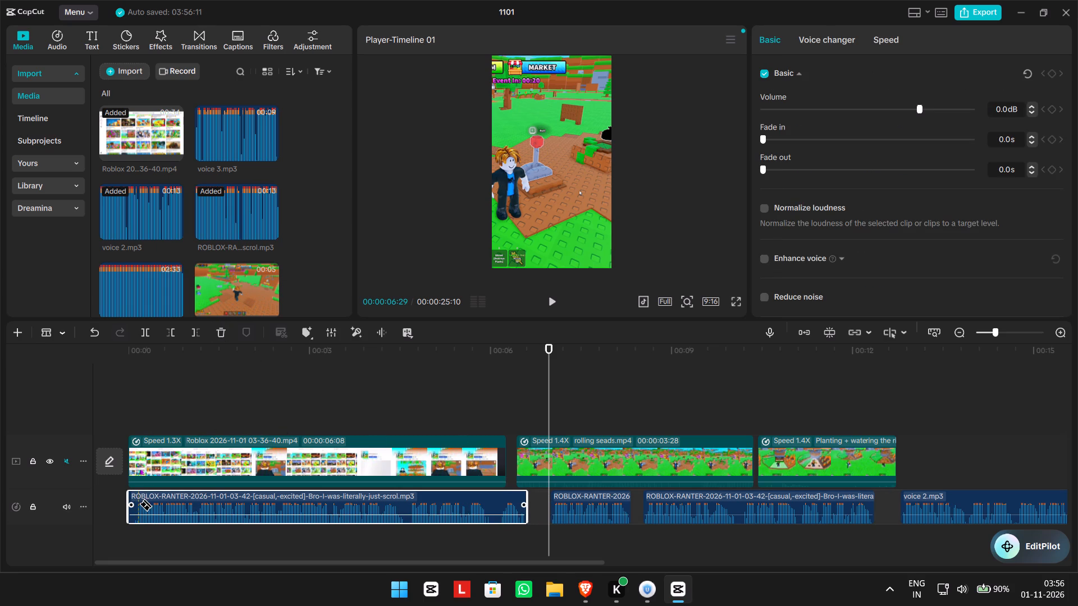
click(134, 504)
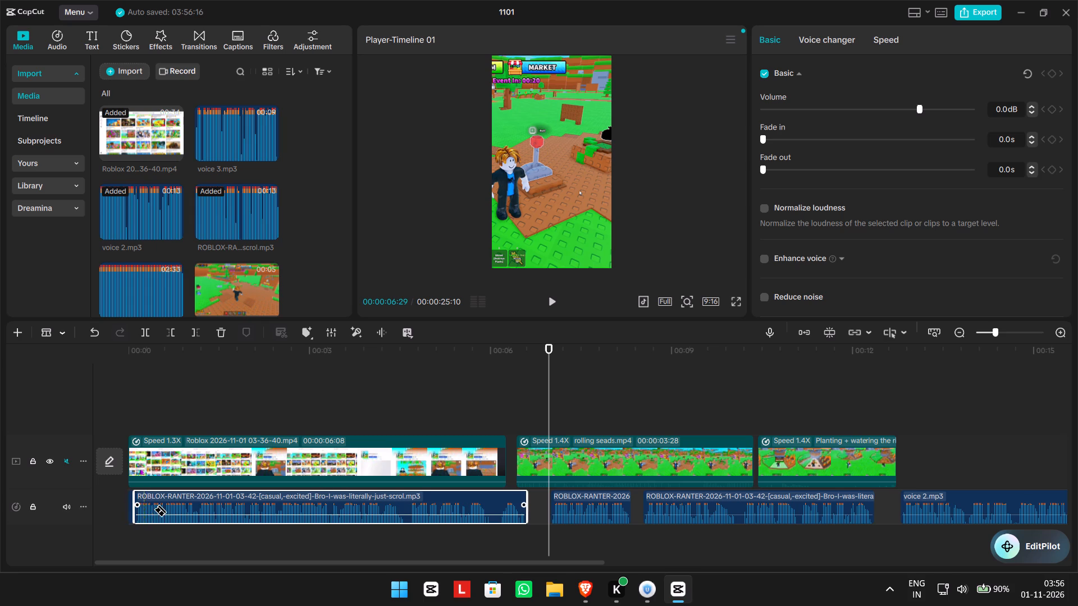
key(a)
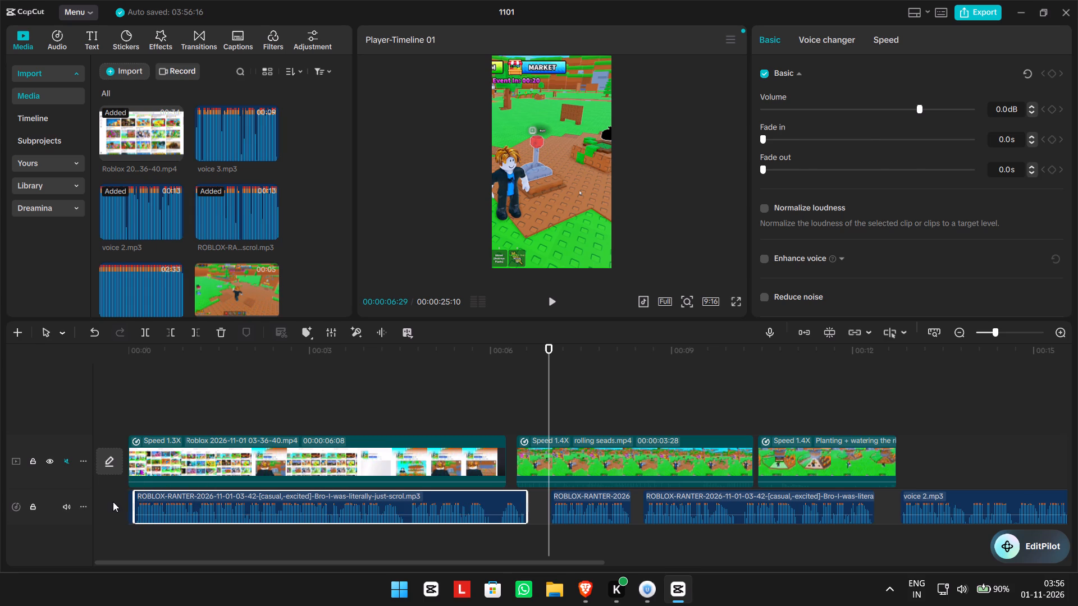
click(112, 502)
click(129, 503)
click(225, 334)
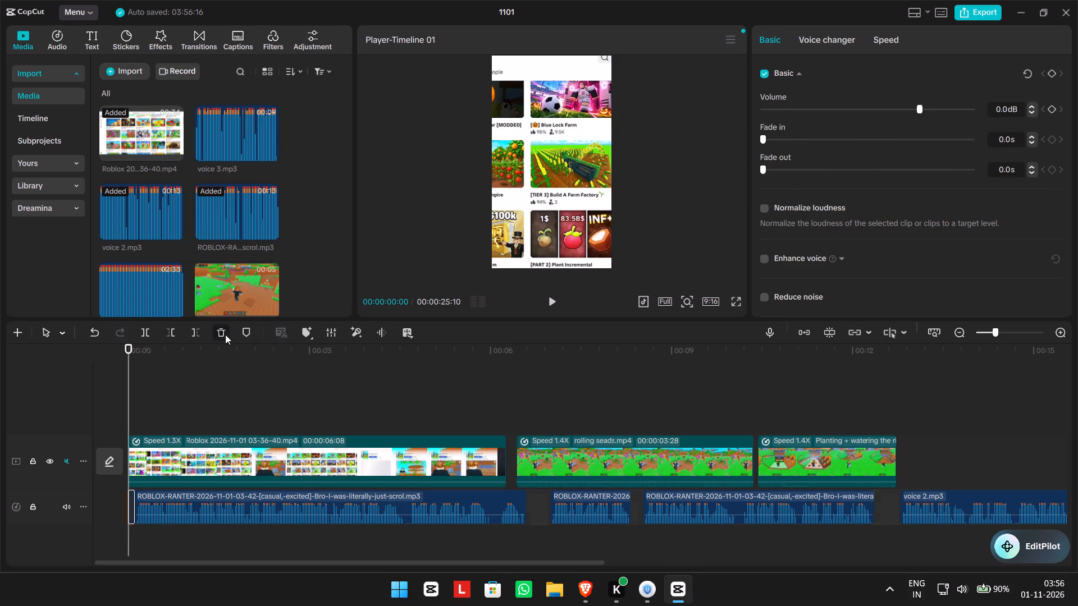
Move the three ROBLOX-RANTER voiceover pieces earlier so they run back to back from the start of the timeline.
drag(176, 502, 159, 501)
drag(599, 499, 572, 499)
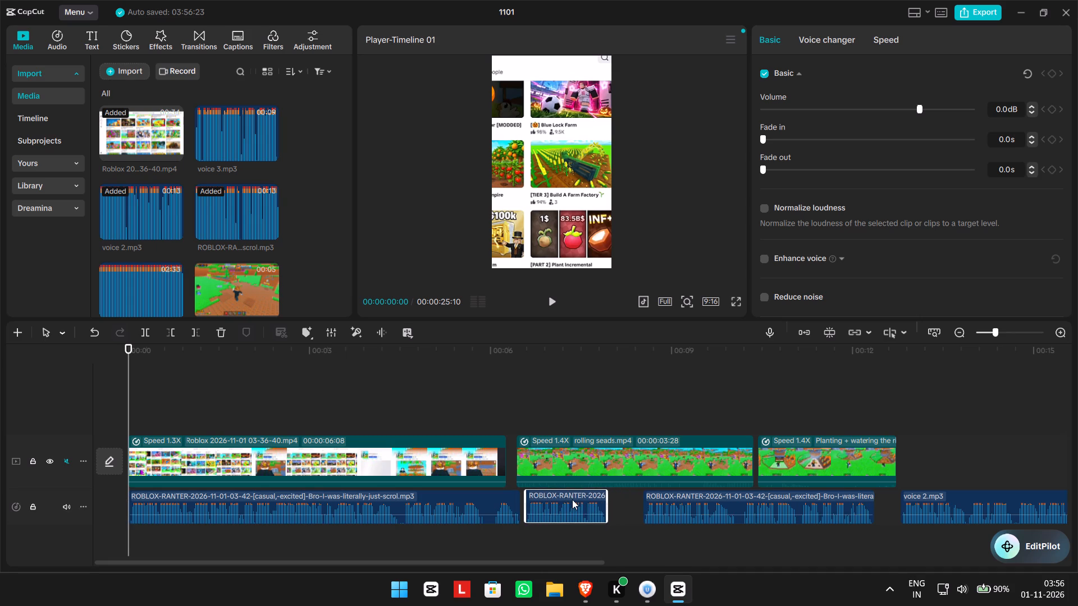
drag(572, 499, 570, 501)
drag(715, 503, 680, 508)
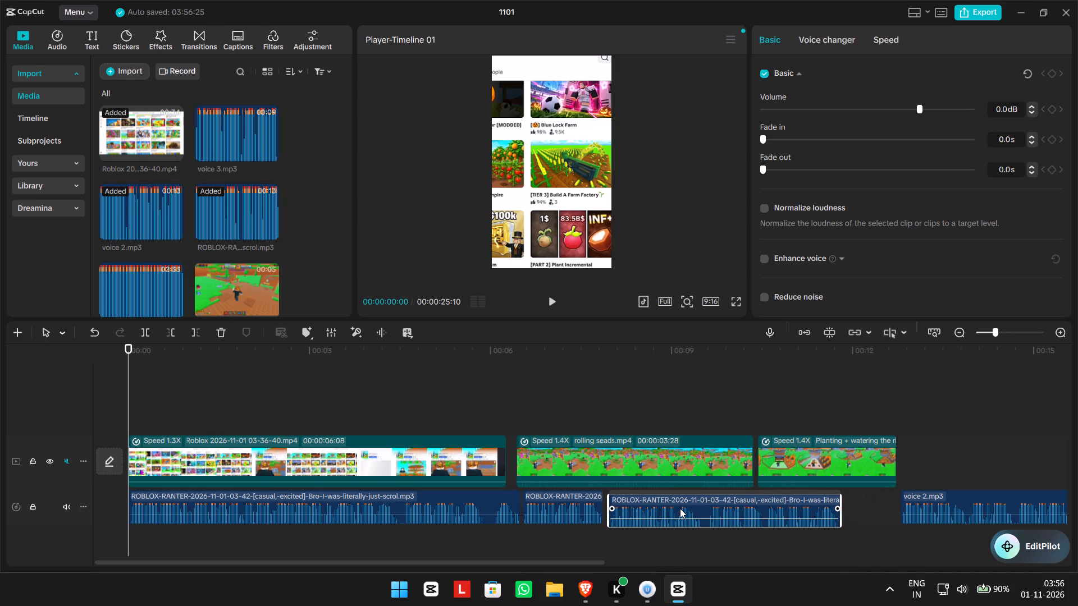
drag(680, 508, 675, 508)
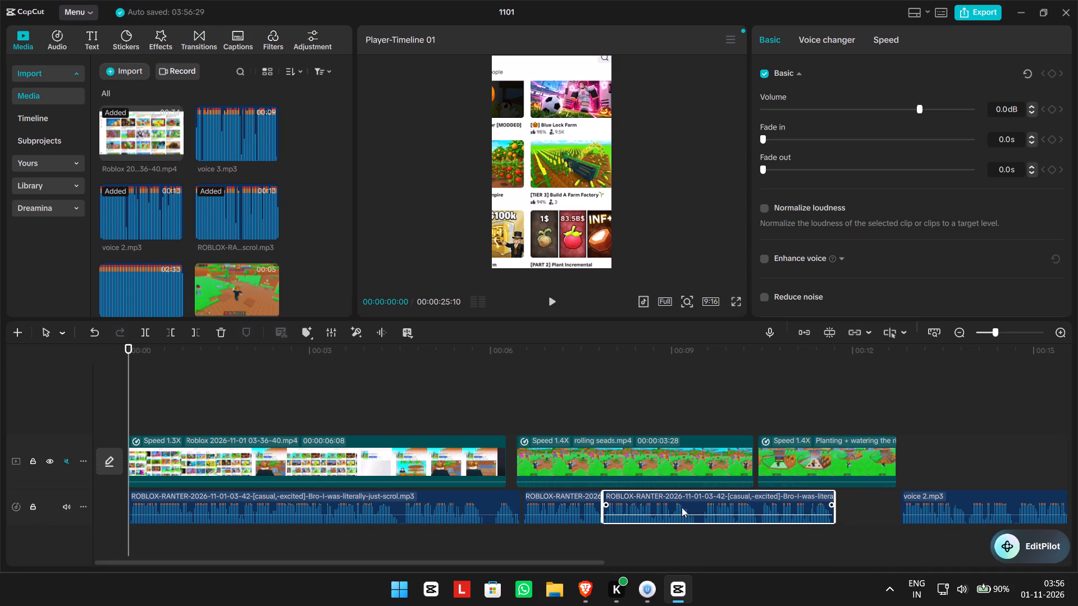
Move the three voice 2.mp3 pieces earlier so they follow the ROBLOX-RANTER voiceover one after another without gaps.
scroll(733, 507, left, 2)
drag(663, 495, 622, 498)
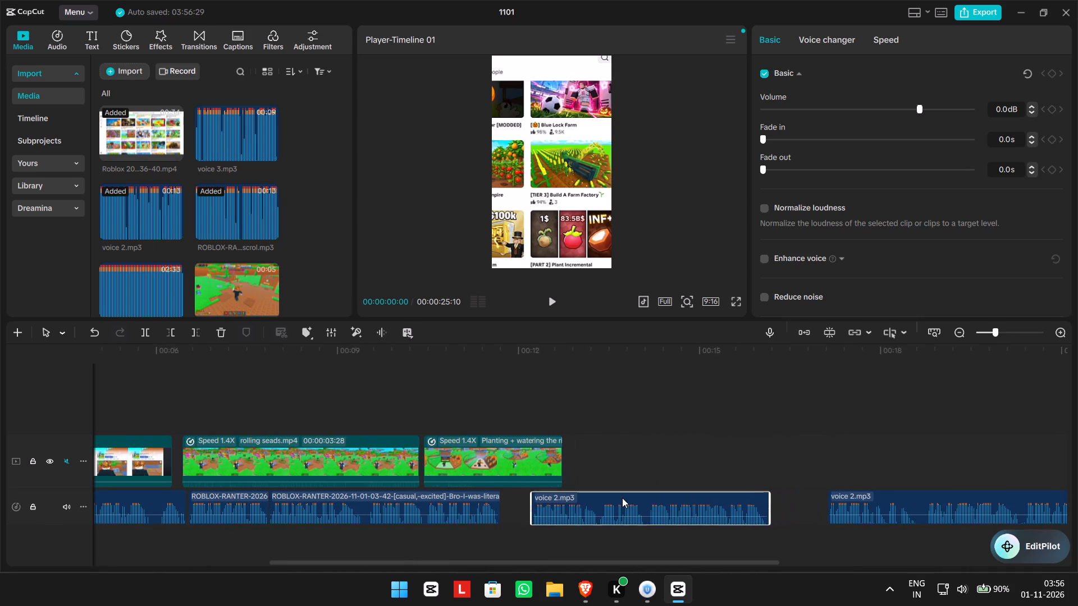
drag(622, 498, 593, 497)
drag(582, 503, 586, 479)
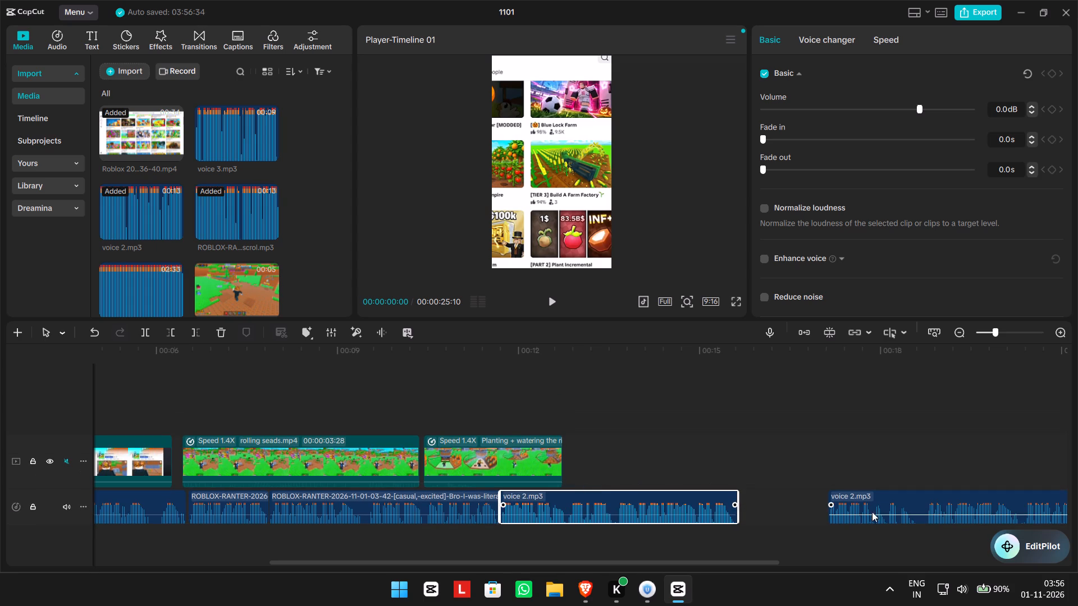
drag(890, 502, 800, 515)
scroll(834, 514, left, 1)
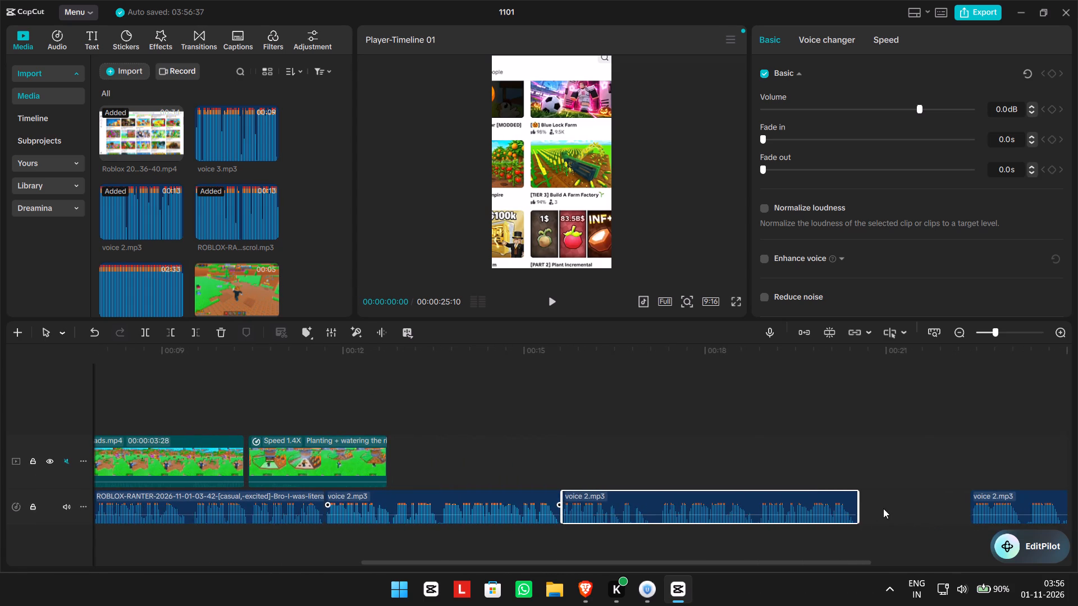
scroll(883, 508, left, 1)
drag(691, 502, 577, 511)
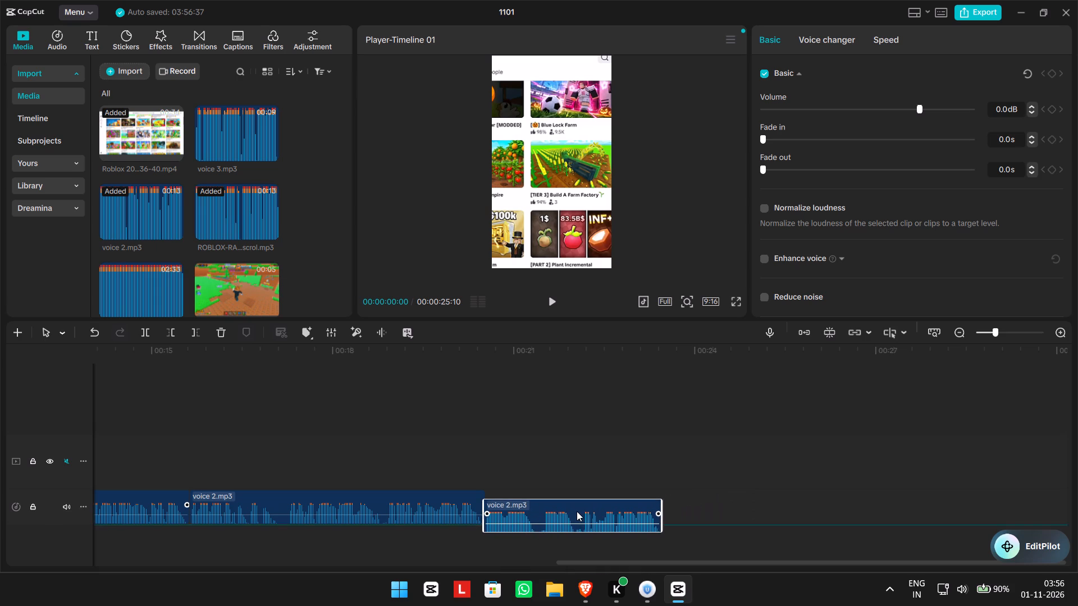
drag(577, 511, 581, 508)
Close the gaps on the video track by moving the rolling seads.mp4 and planting clips up against the clips before them.
scroll(581, 508, right, 3)
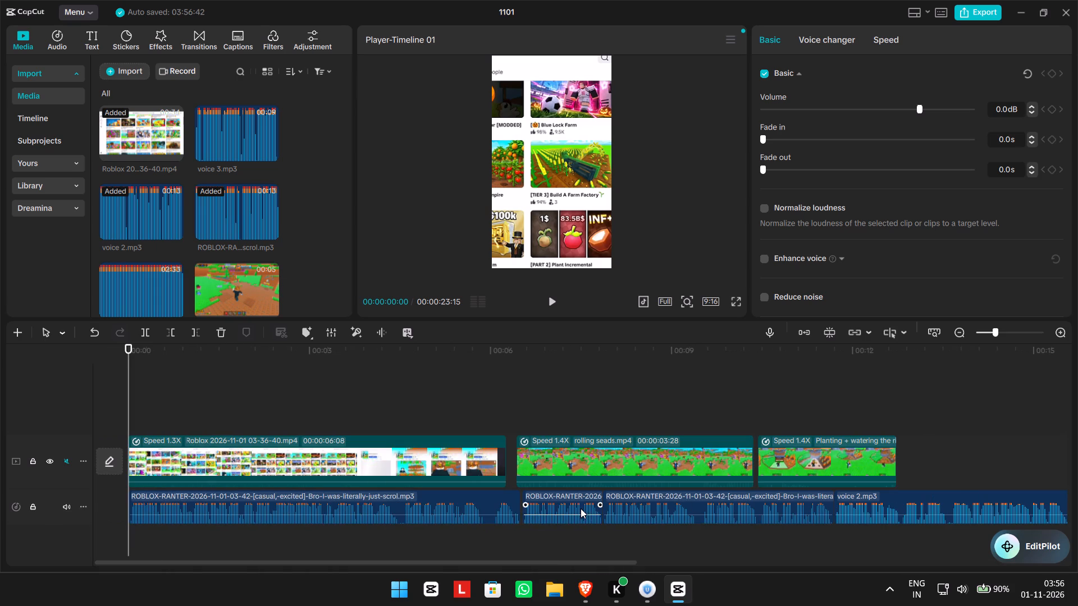
drag(600, 452, 589, 453)
drag(802, 463, 790, 464)
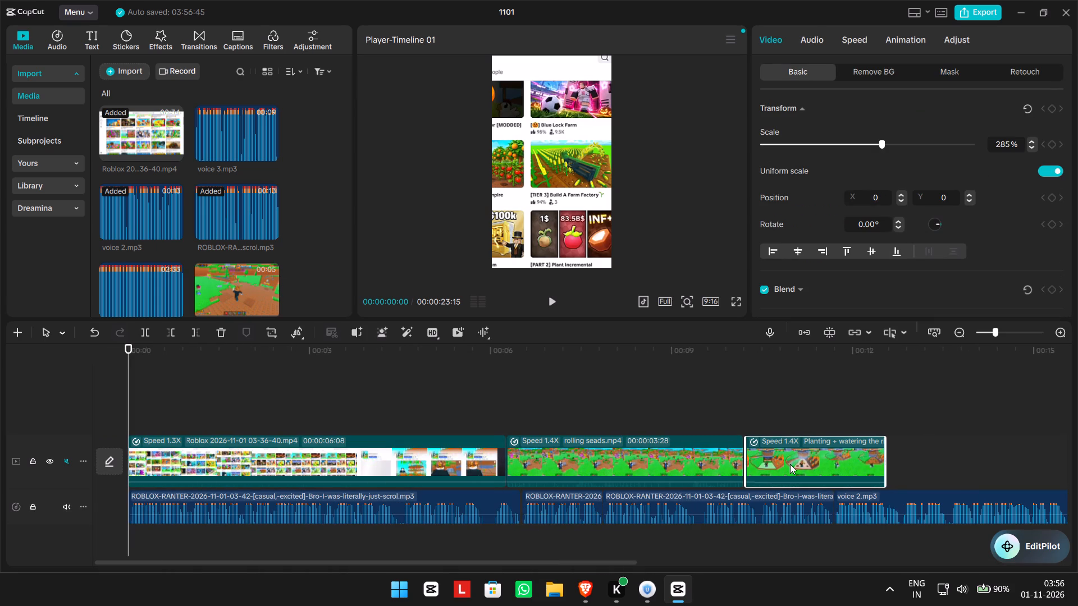
Look over the whole timeline to check how the joined voiceover pieces line up with the video clips.
click(531, 396)
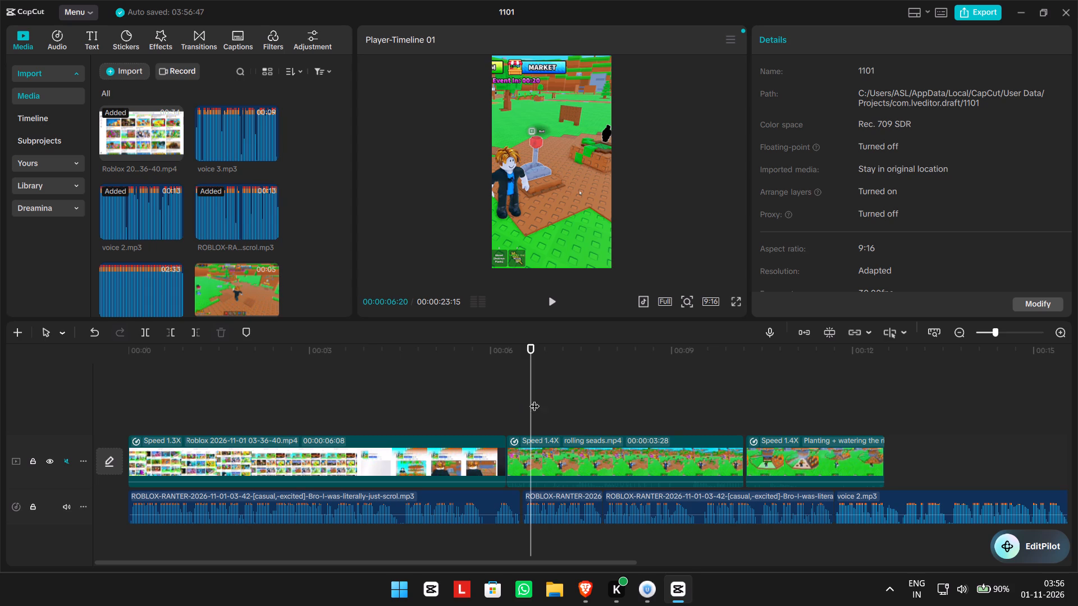
drag(531, 398, 182, 375)
drag(190, 373, 53, 362)
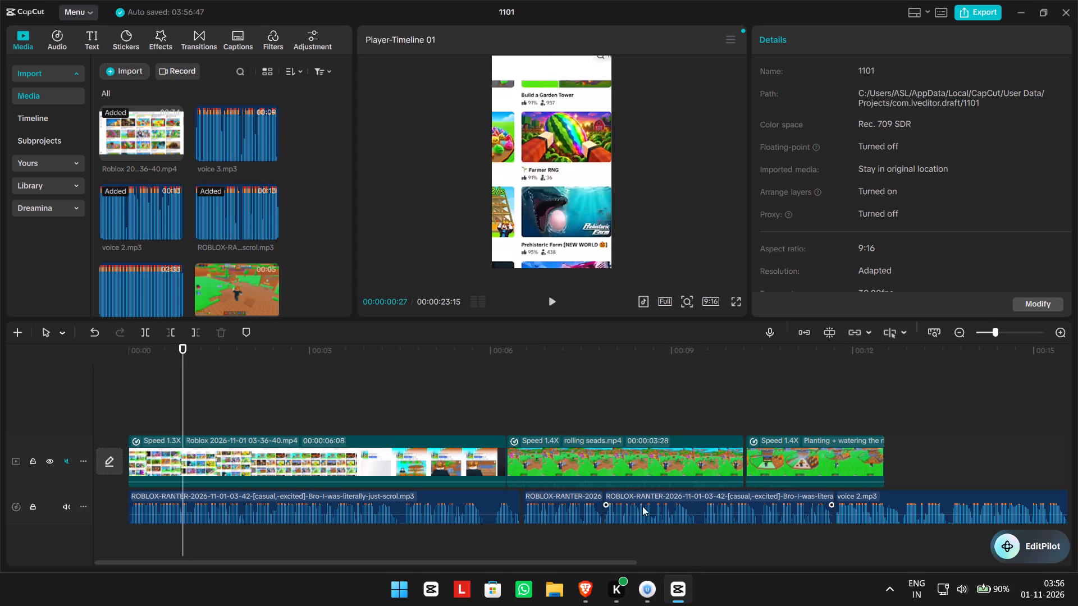
scroll(597, 534, left, 1)
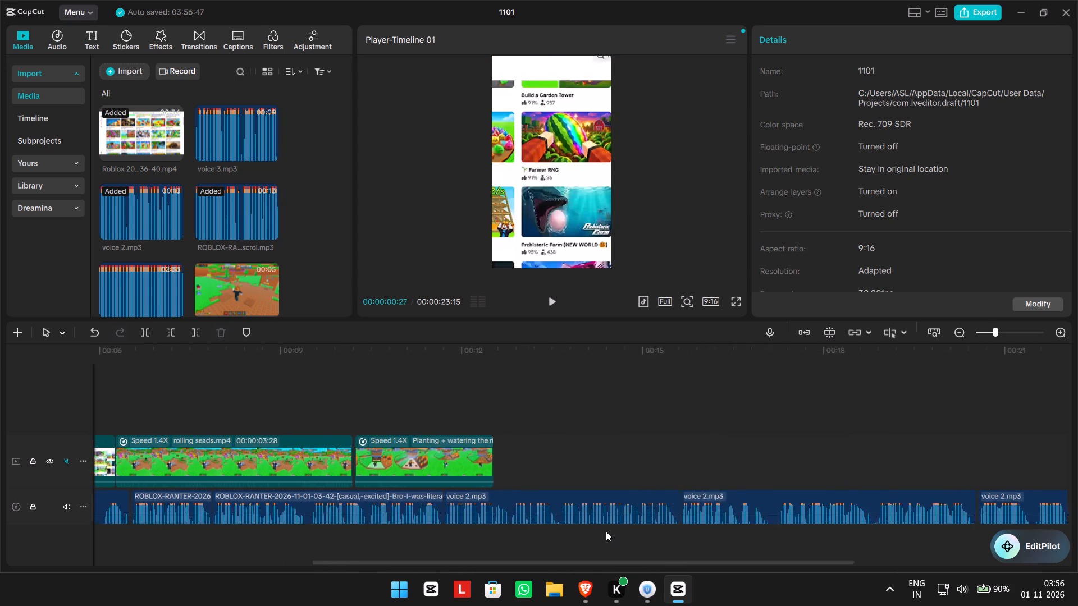
scroll(606, 531, left, 1)
scroll(620, 527, up, 1)
ctrl+scroll(618, 552, down, 3)
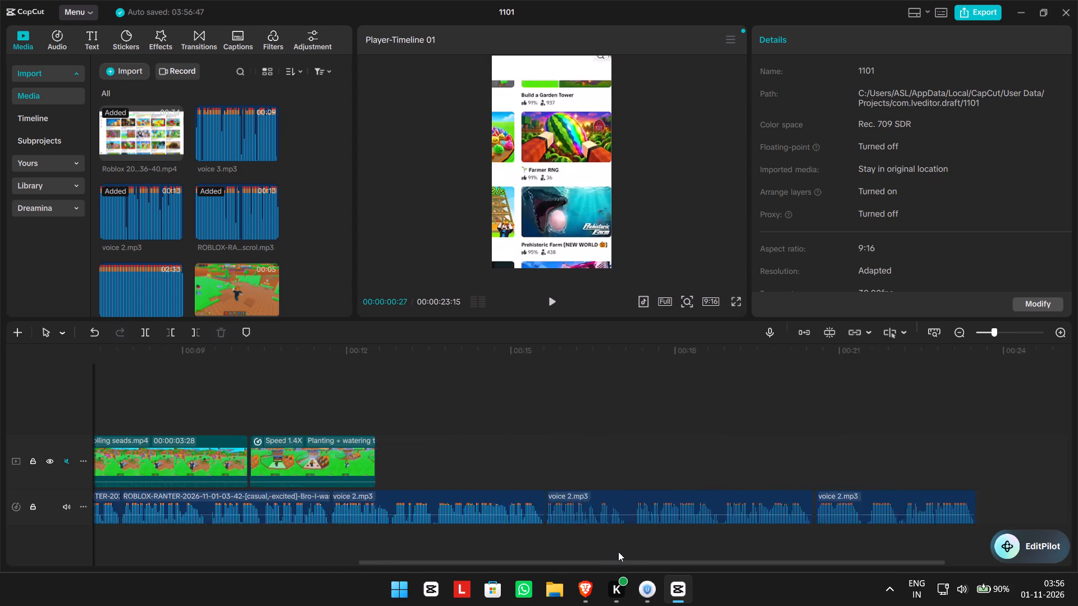
ctrl+scroll(618, 552, down, 4)
scroll(860, 523, right, 1)
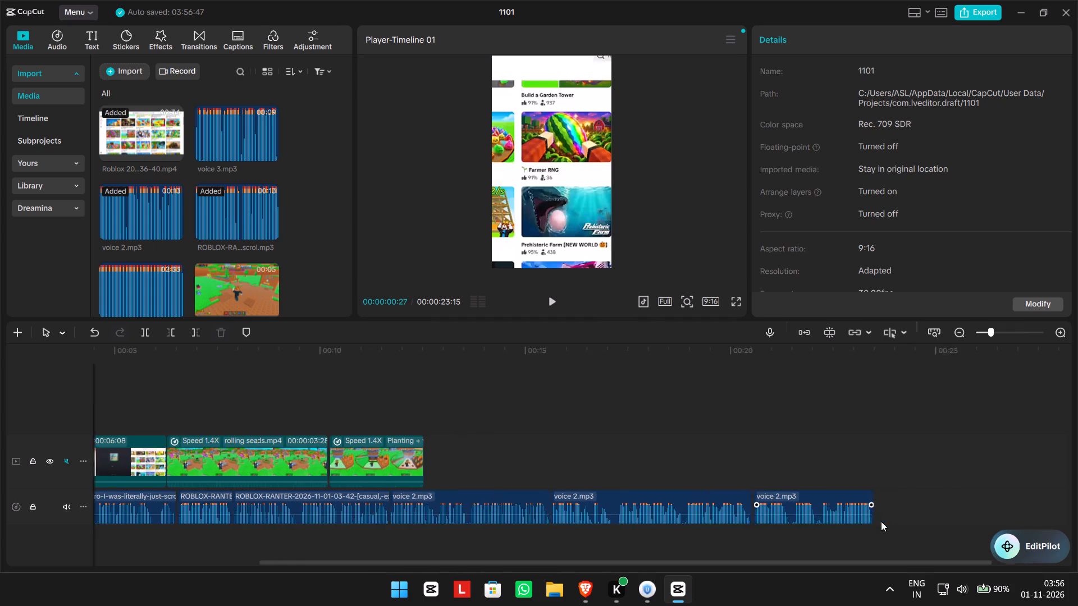
scroll(881, 521, right, 1)
drag(935, 520, 407, 516)
scroll(380, 492, right, 1)
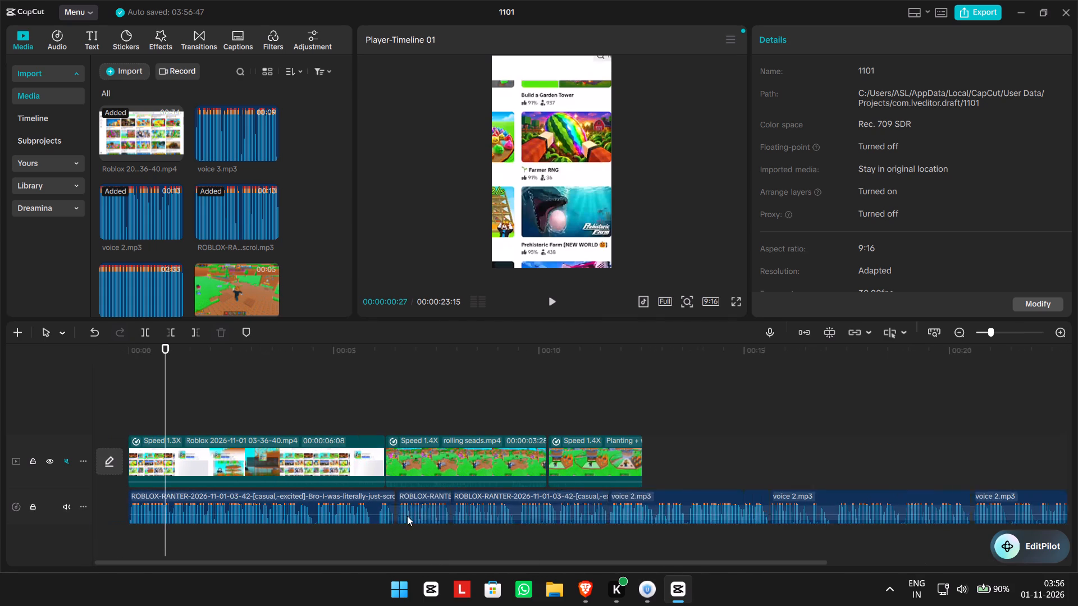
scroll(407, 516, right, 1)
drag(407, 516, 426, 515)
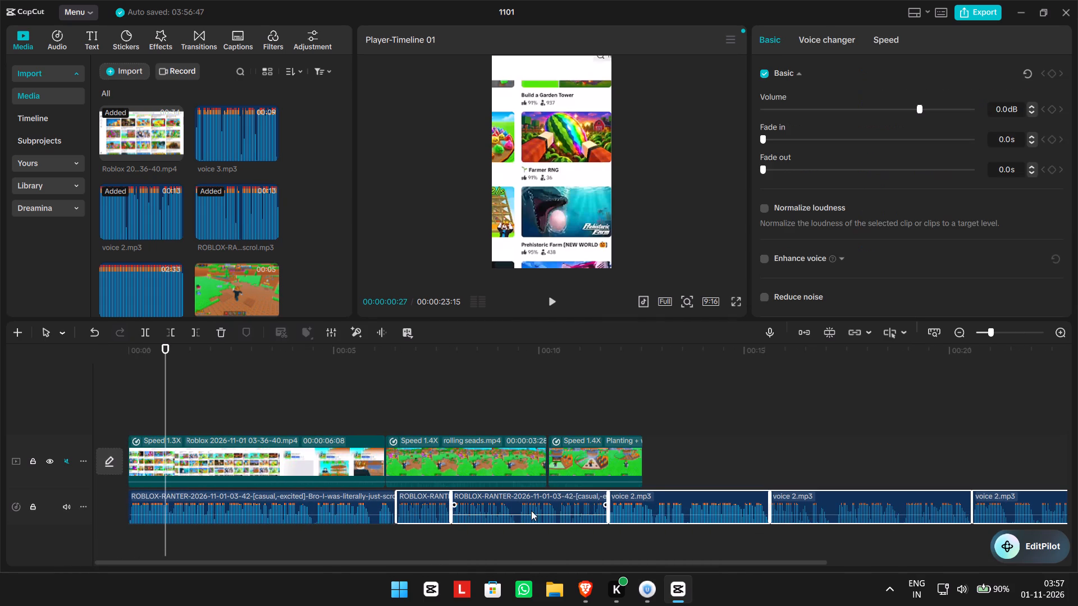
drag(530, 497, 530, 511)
Play the timeline from about 00:00:07:27 through the end of the planting clip to check it against the voiceover.
click(771, 419)
drag(753, 401, 759, 401)
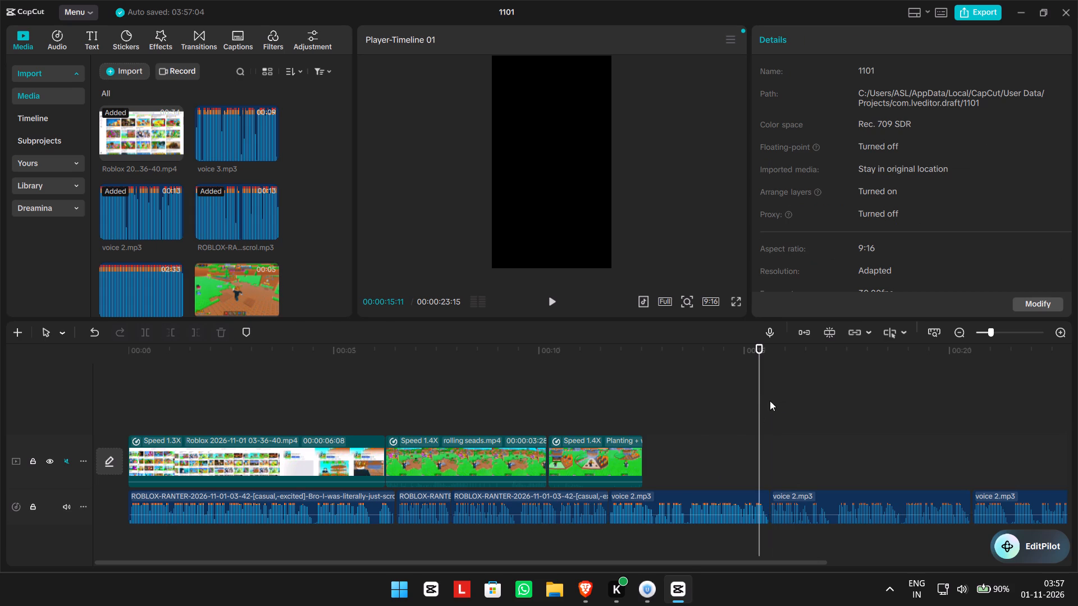
drag(750, 401, 340, 405)
drag(758, 388, 237, 418)
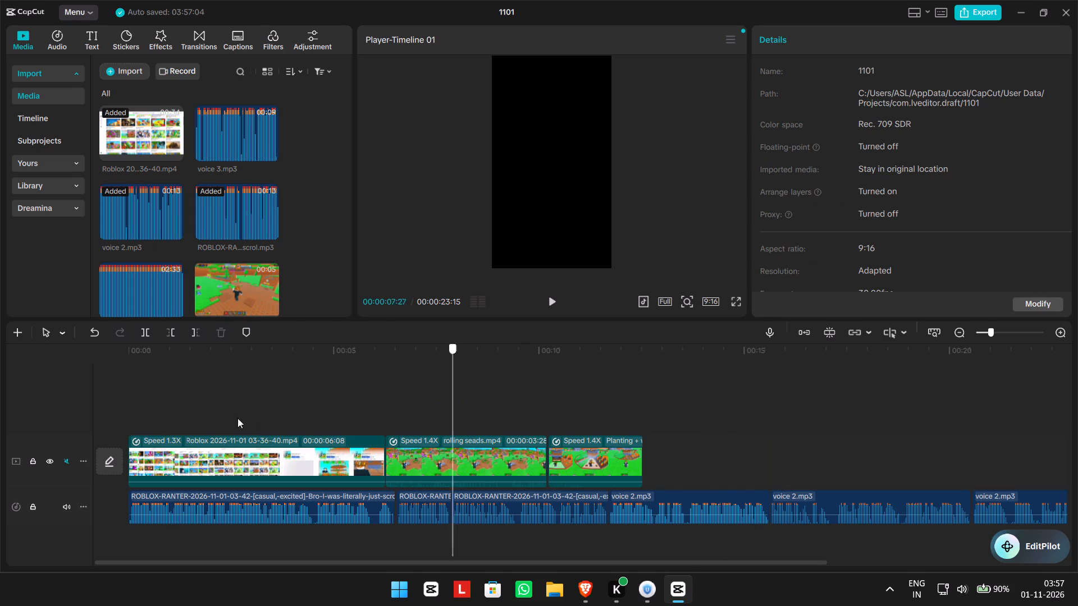
drag(237, 418, 239, 417)
click(542, 304)
click(549, 304)
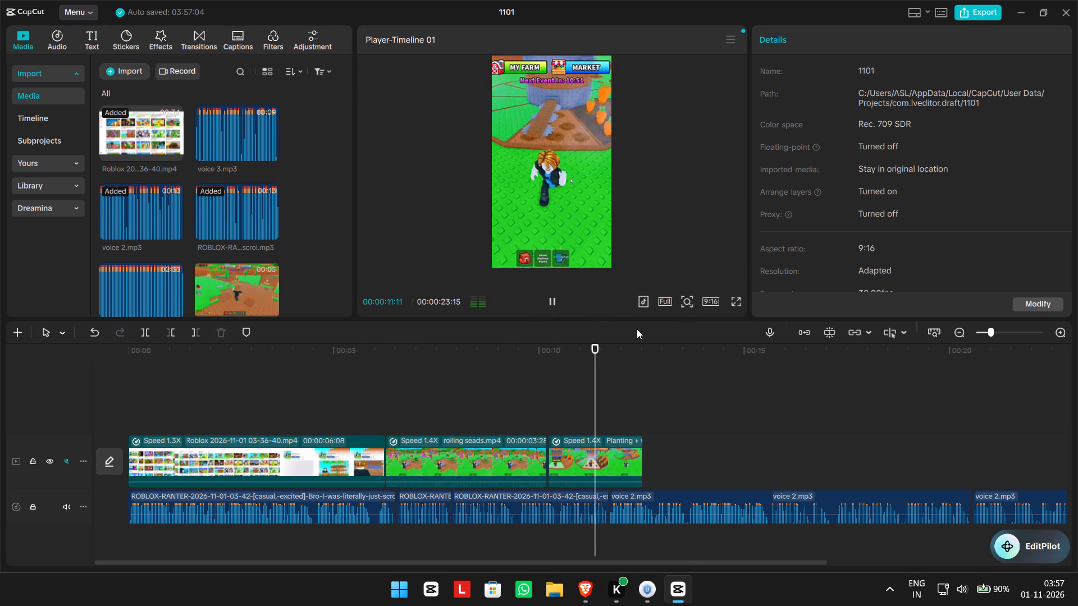
click(556, 298)
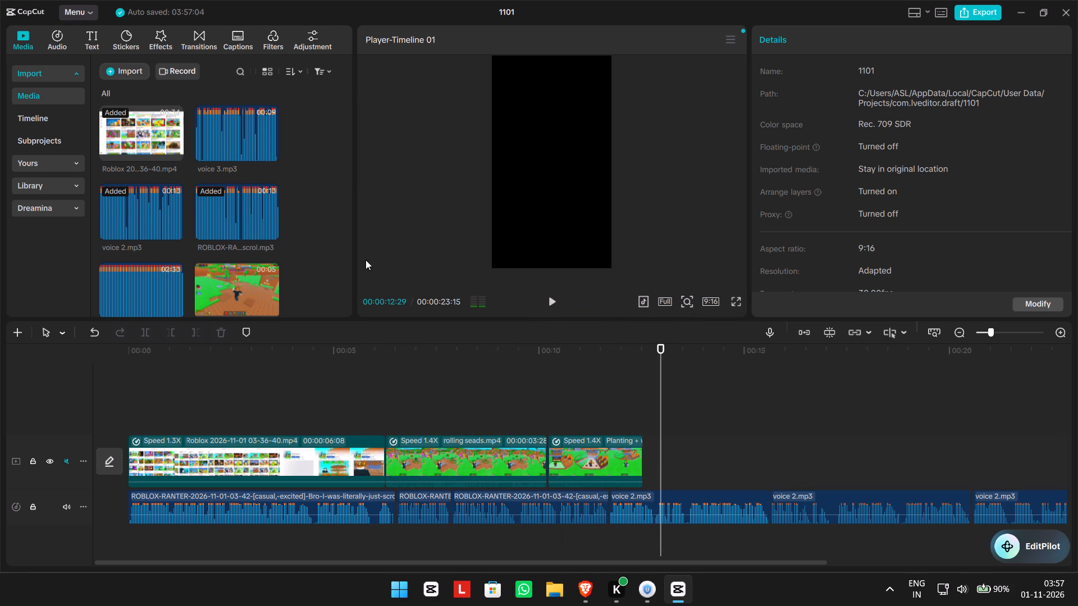
Preview the train carts, planting, gear shop and farm clips in the media library to choose the next gameplay clip.
scroll(149, 228, down, 3)
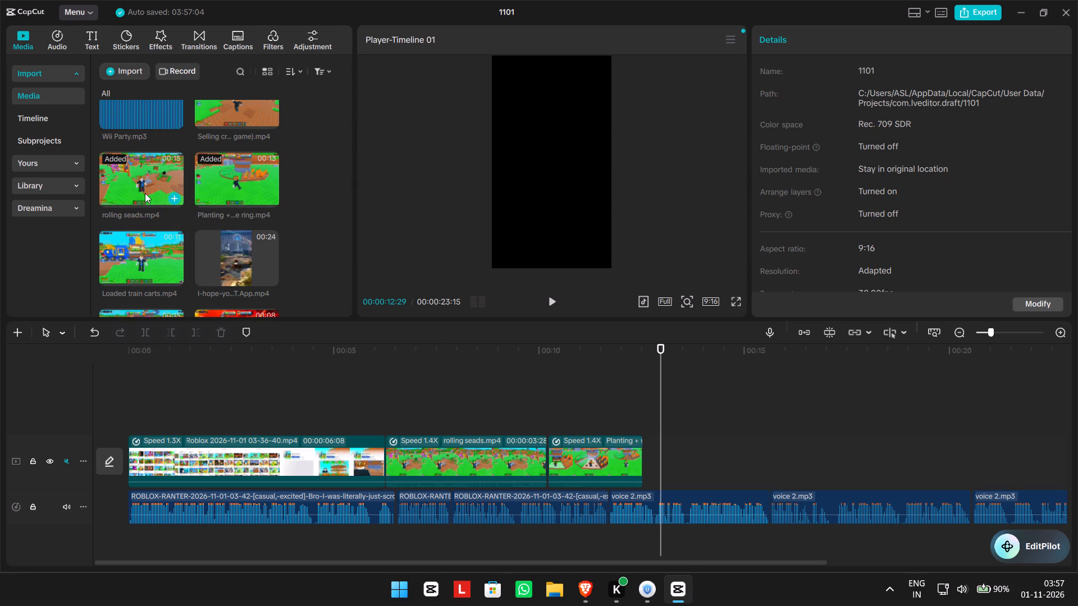
click(117, 261)
click(223, 192)
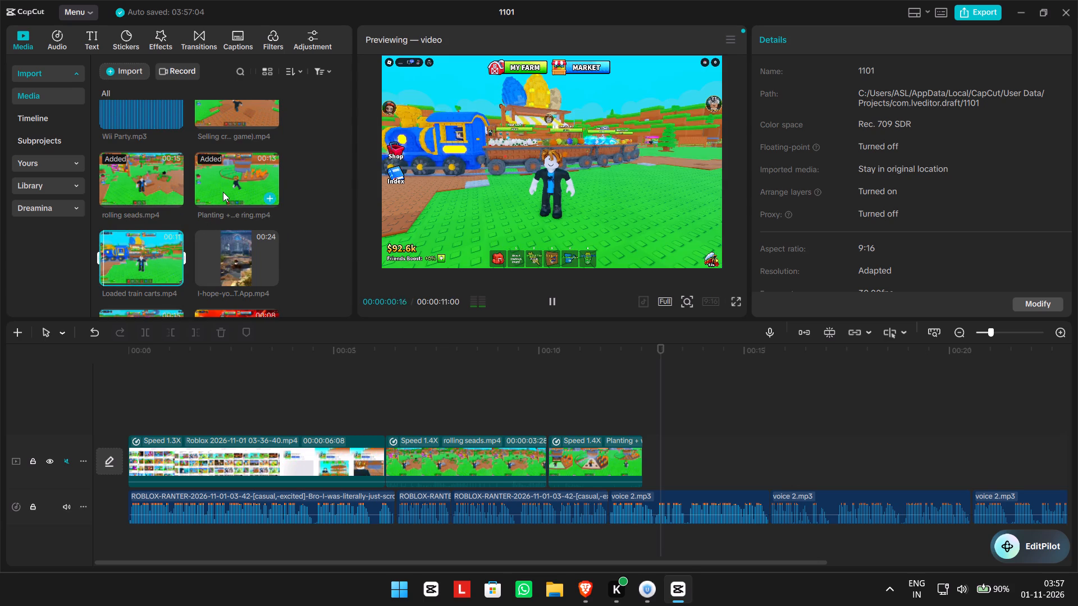
scroll(222, 192, down, 1)
click(138, 194)
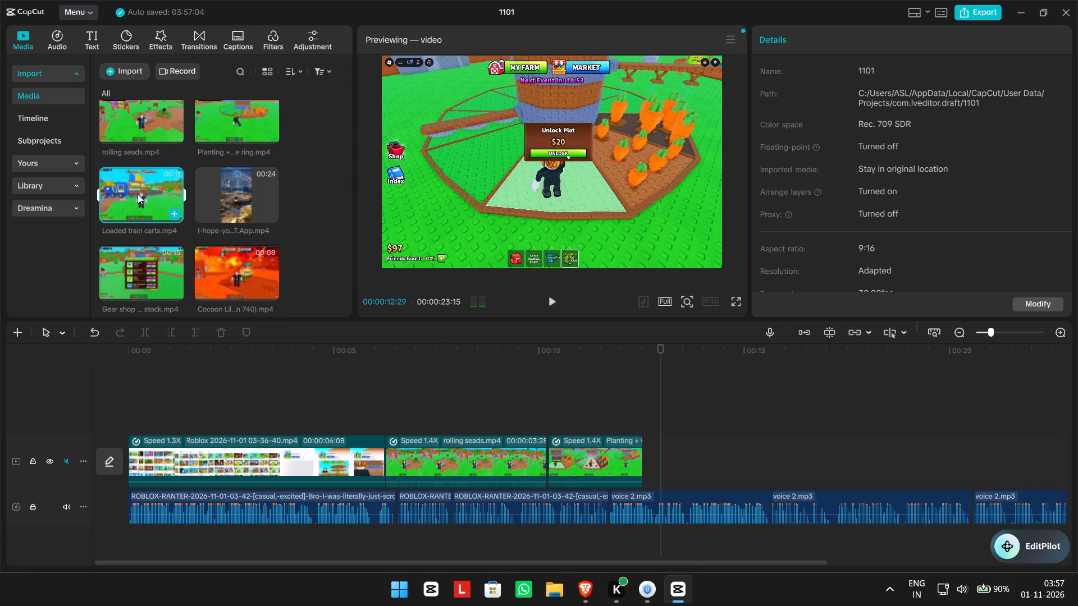
click(138, 288)
scroll(220, 222, down, 1)
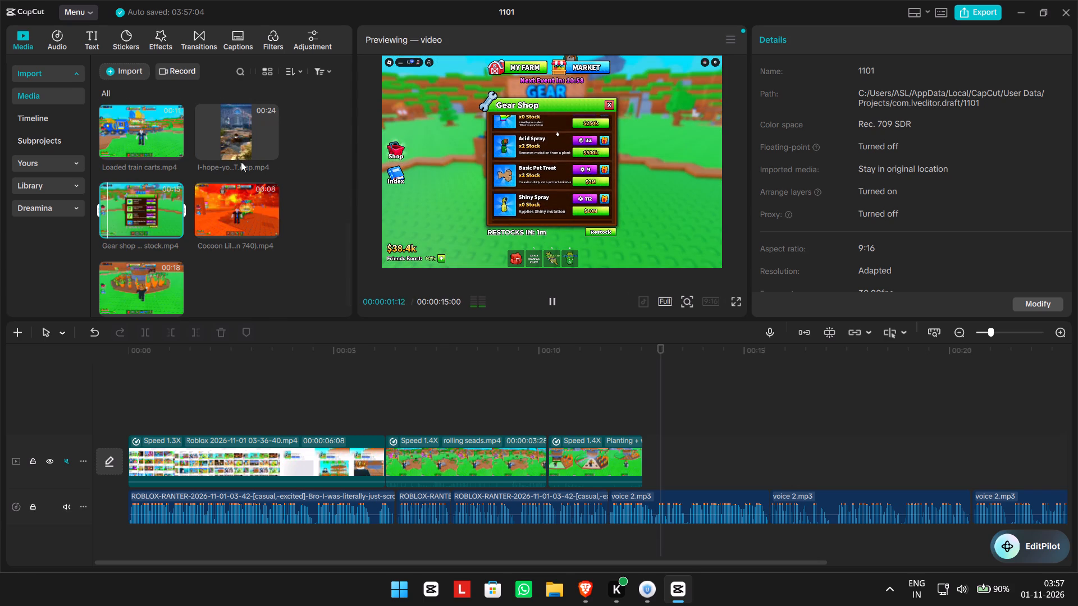
click(92, 313)
click(121, 291)
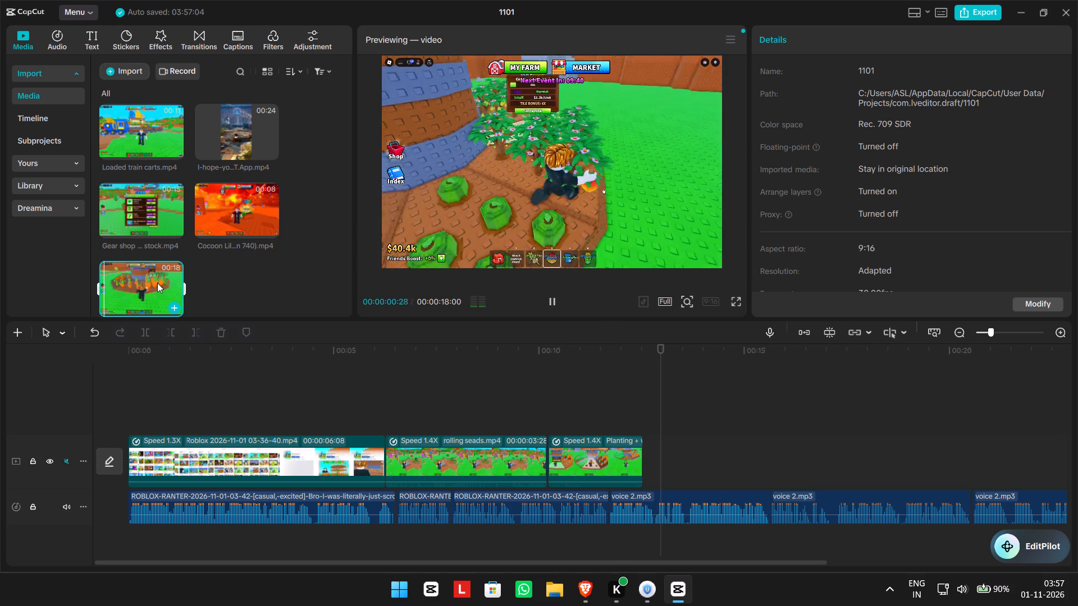
scroll(158, 282, up, 3)
scroll(258, 205, up, 3)
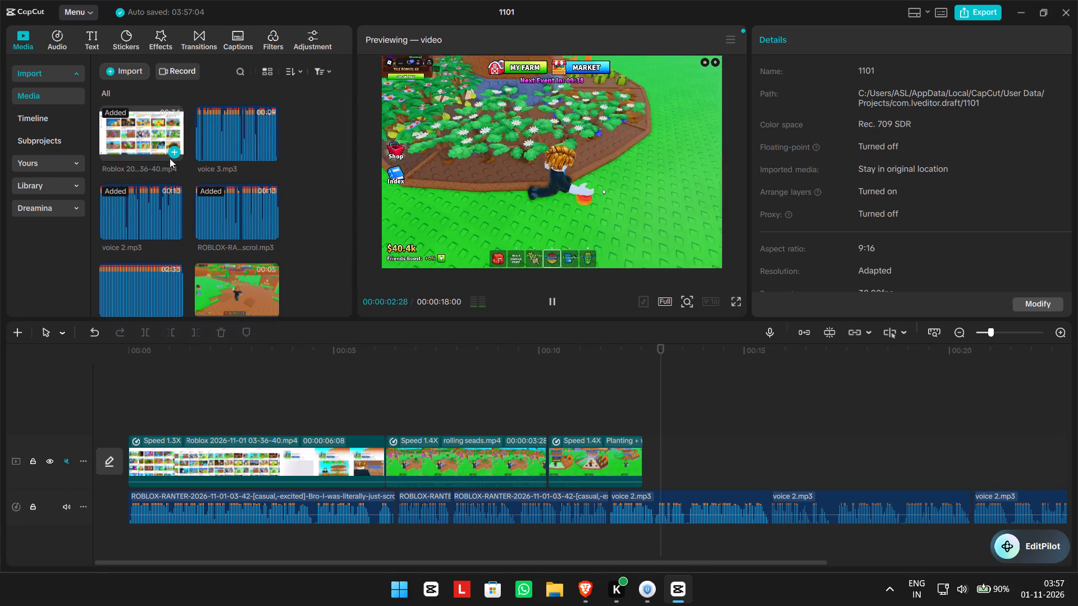
scroll(176, 171, down, 1)
Add Selling crates (late game).mp4 after the planting clip and enlarge it to 285% so it fills the vertical frame.
click(241, 220)
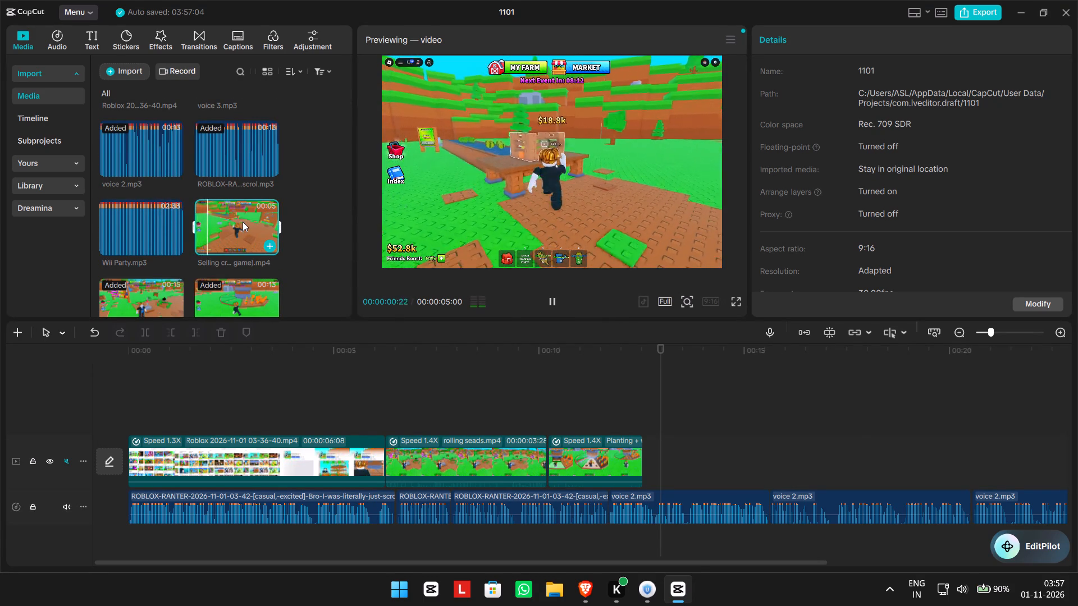
drag(243, 222, 643, 475)
drag(613, 200, 746, 332)
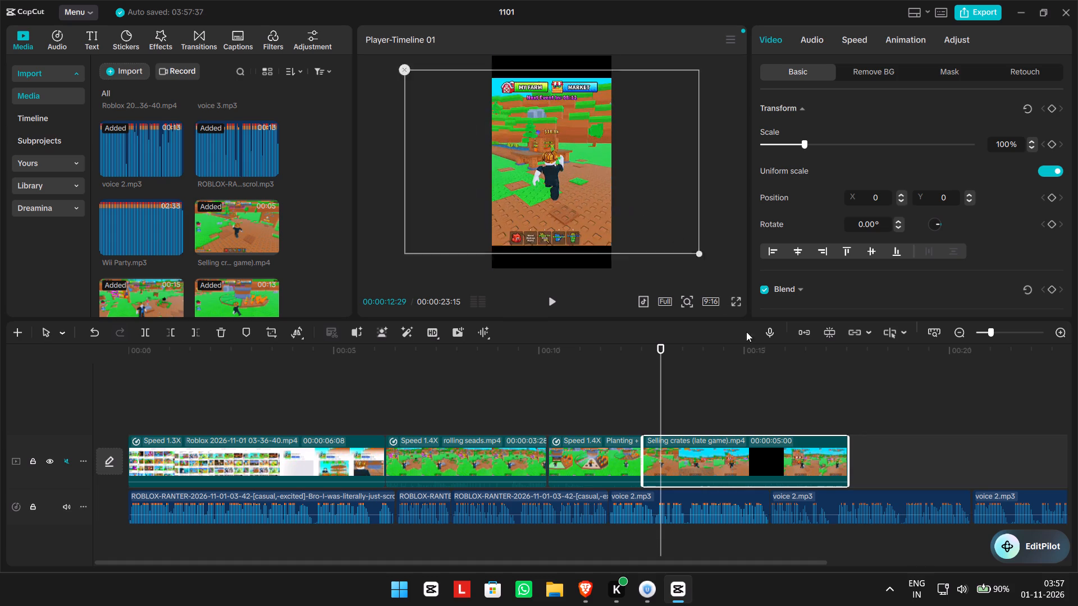
drag(746, 332, 746, 351)
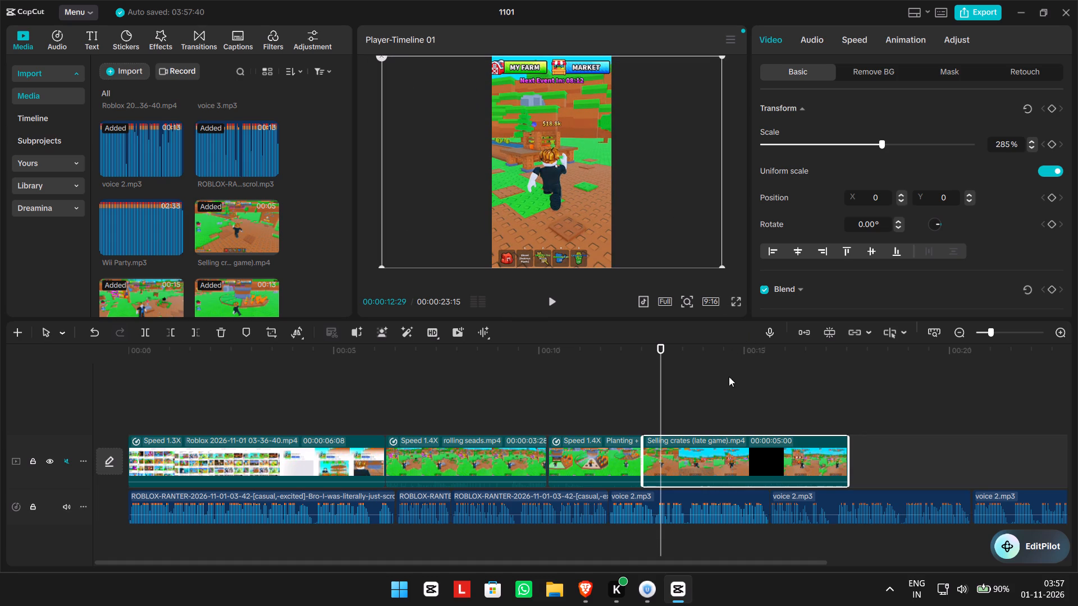
drag(660, 370, 583, 364)
click(546, 299)
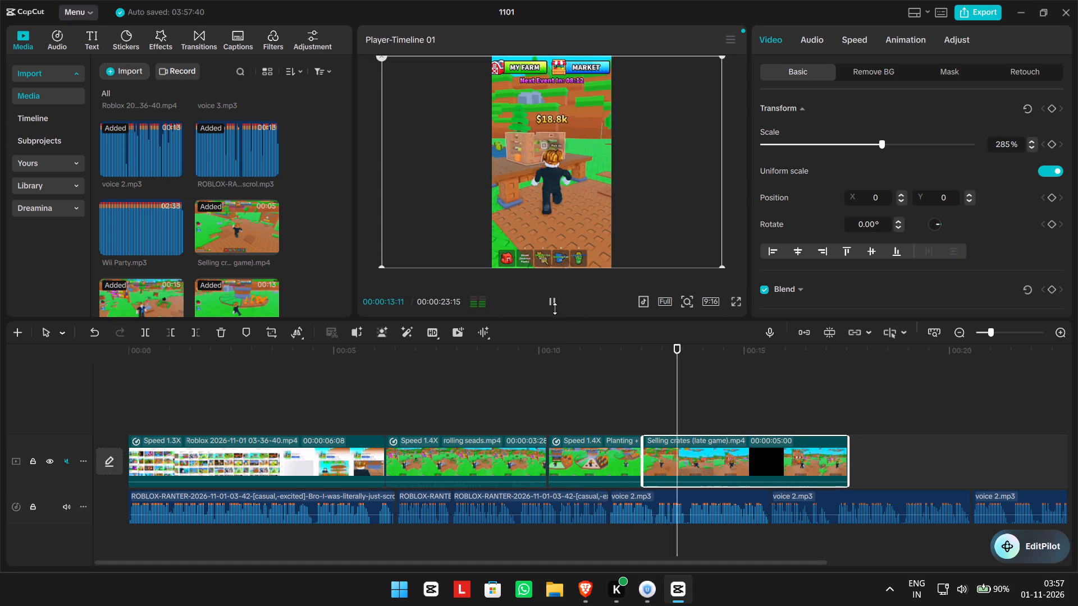
click(558, 309)
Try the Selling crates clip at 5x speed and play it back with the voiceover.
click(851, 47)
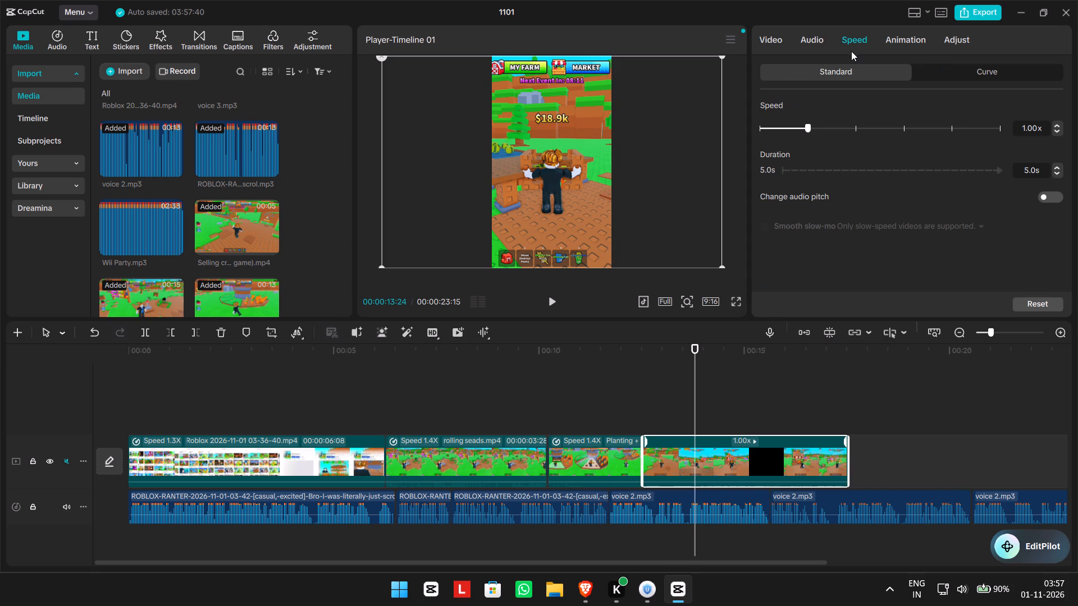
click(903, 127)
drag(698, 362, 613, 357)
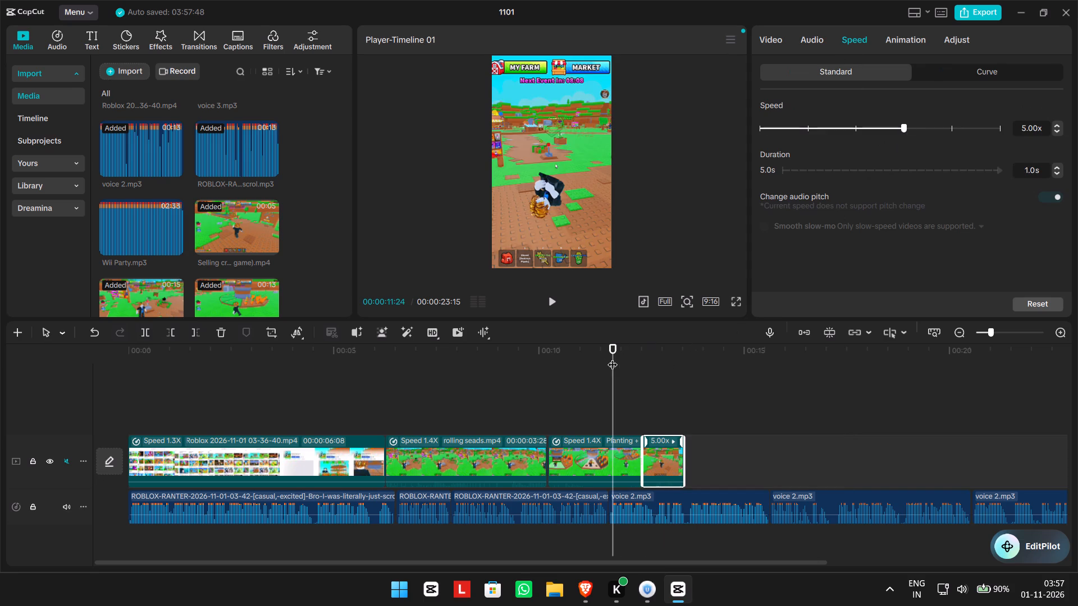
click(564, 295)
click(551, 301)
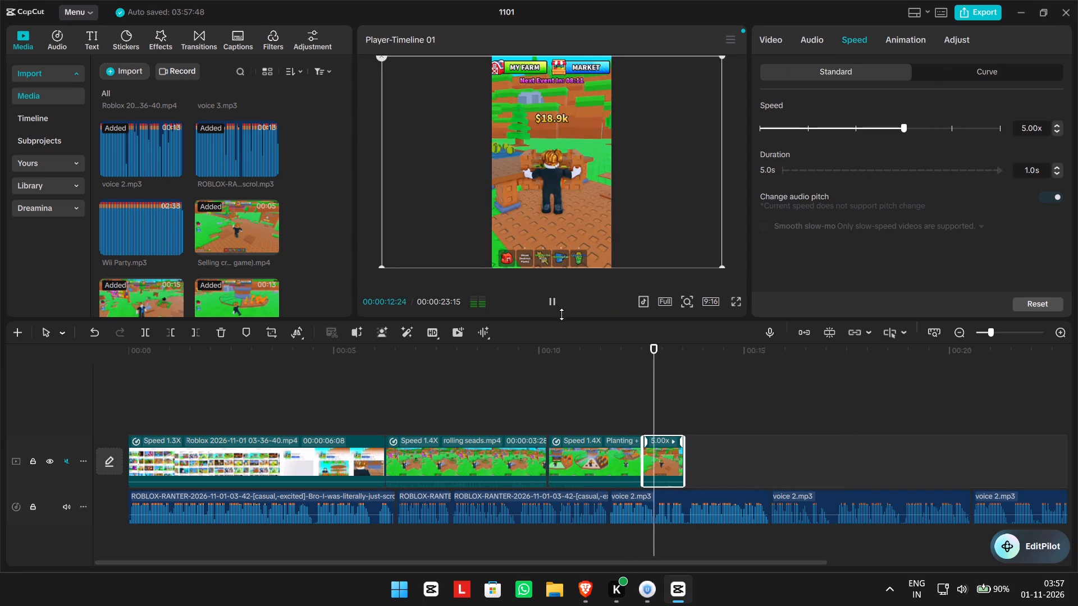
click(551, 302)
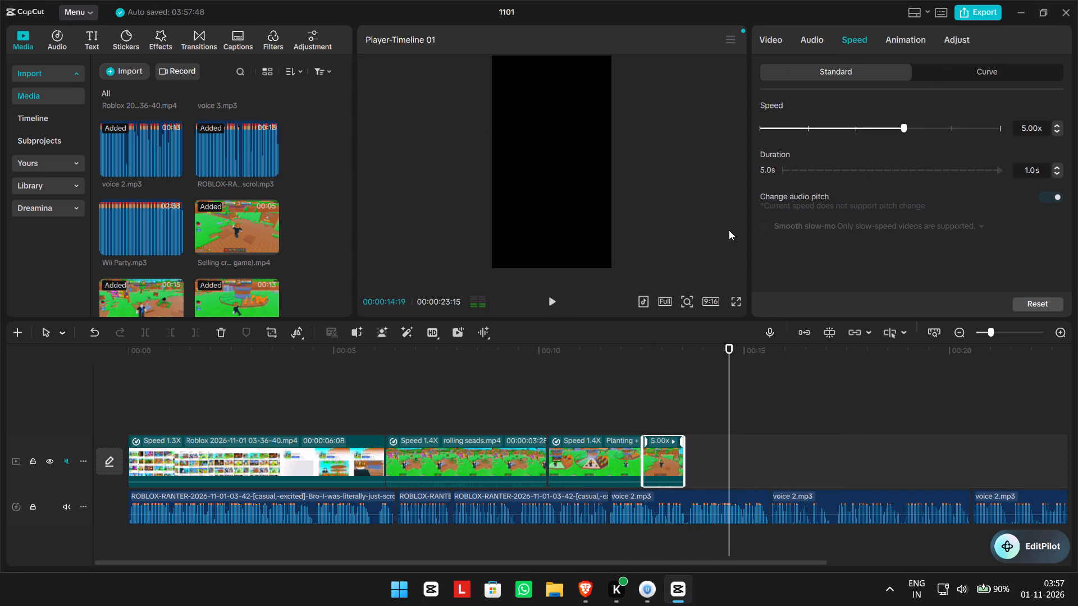
Set the Selling crates clip's speed to 2x and play it back with the voiceover.
click(857, 127)
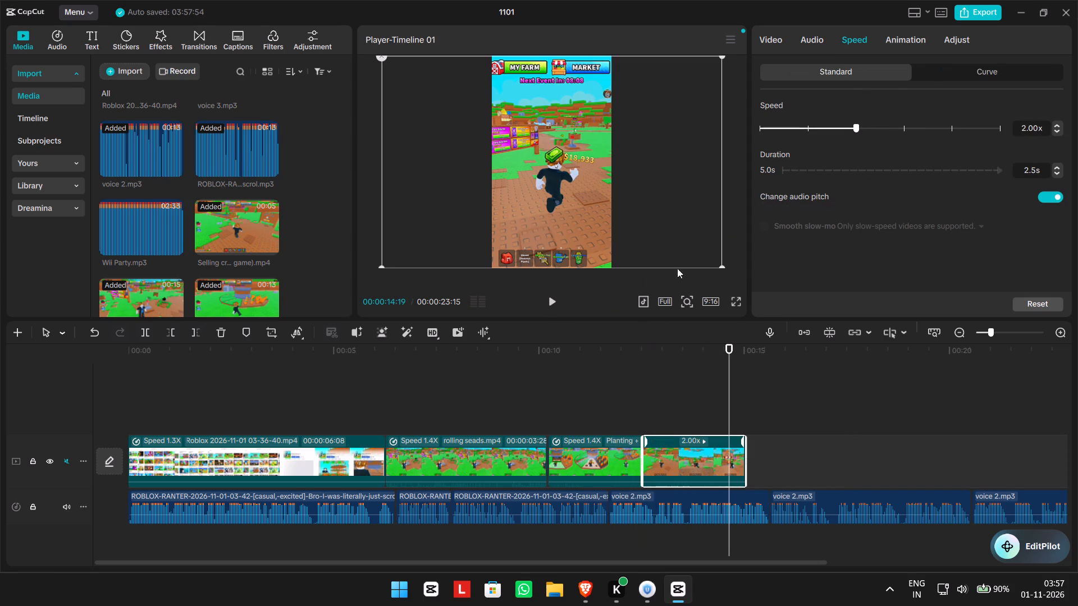
drag(736, 357, 606, 354)
click(542, 290)
click(555, 297)
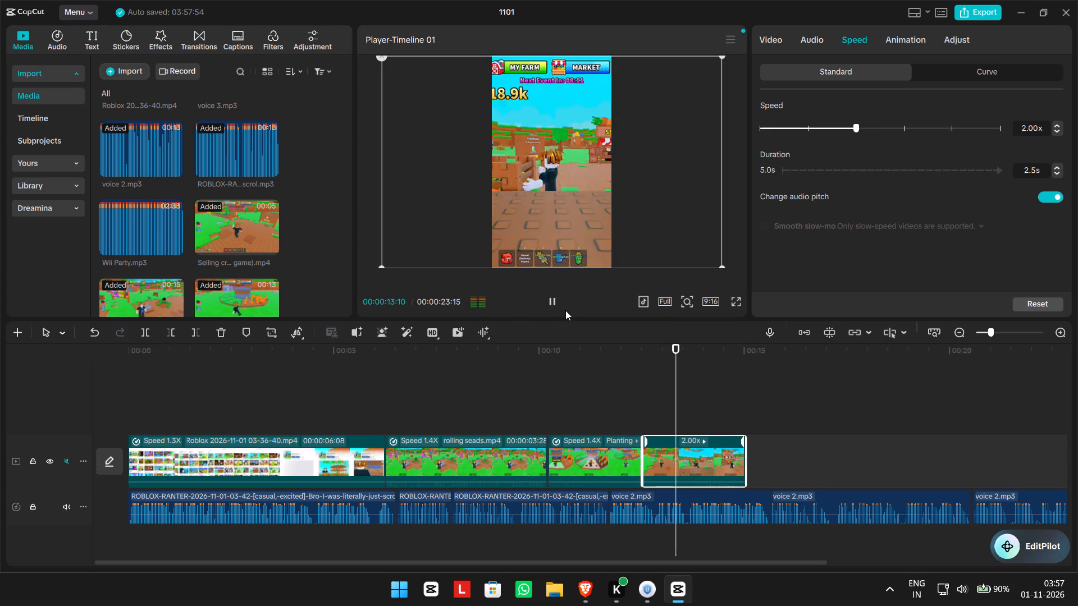
click(563, 311)
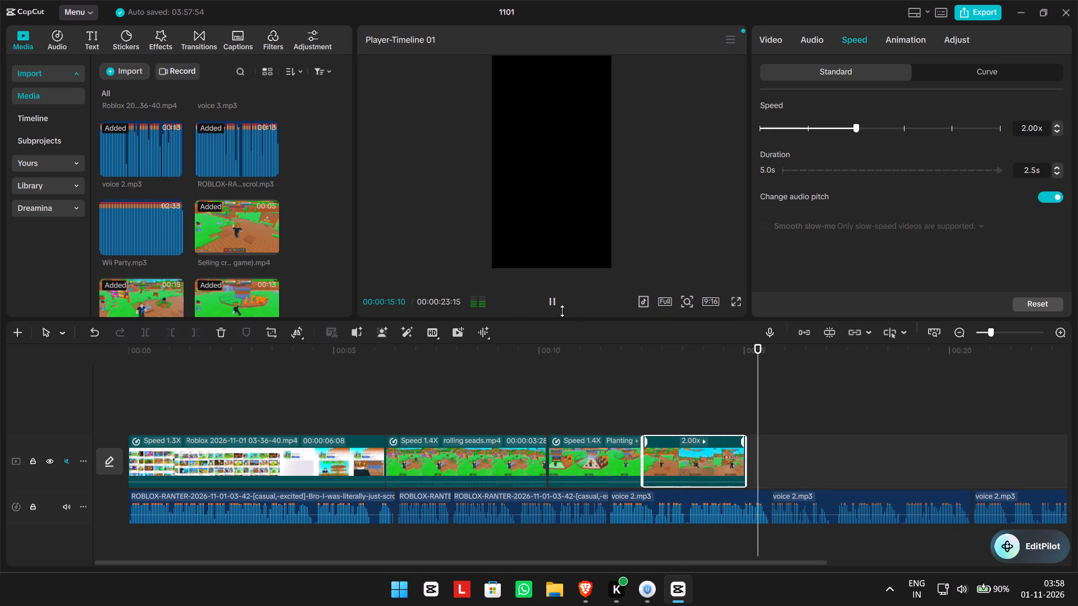
click(559, 310)
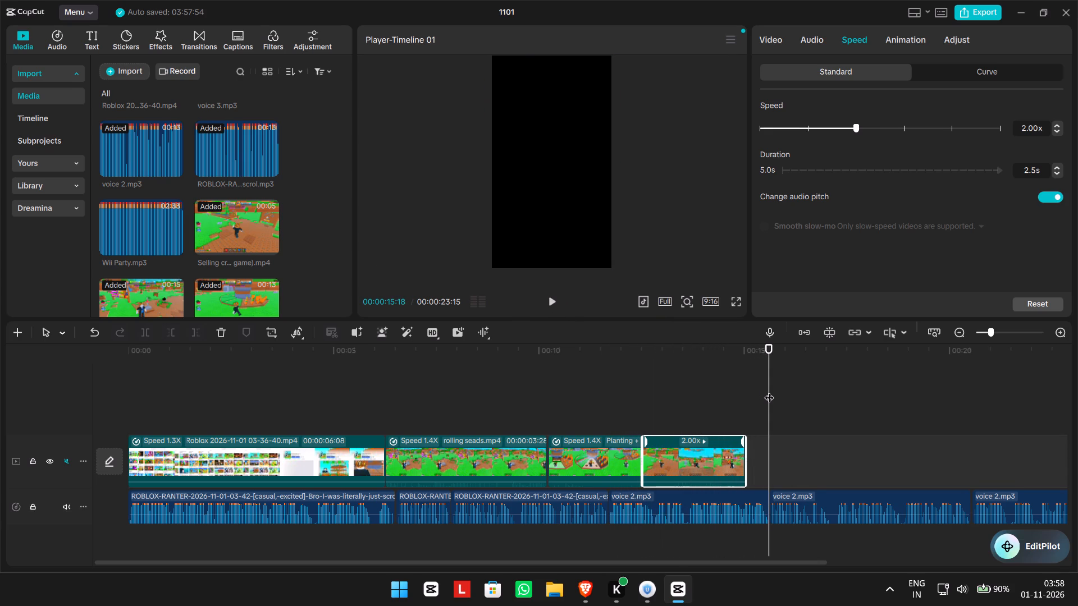
Trim off the start of the Selling crates clip up to 00:00:12:29 and move it back against the planting clip.
drag(770, 391, 679, 390)
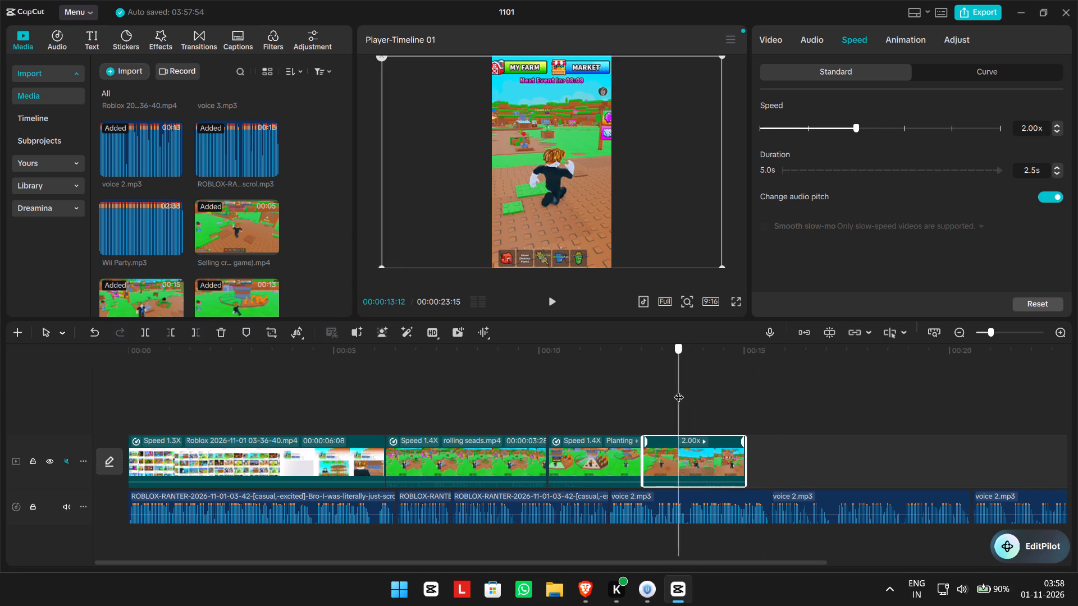
drag(679, 390, 653, 394)
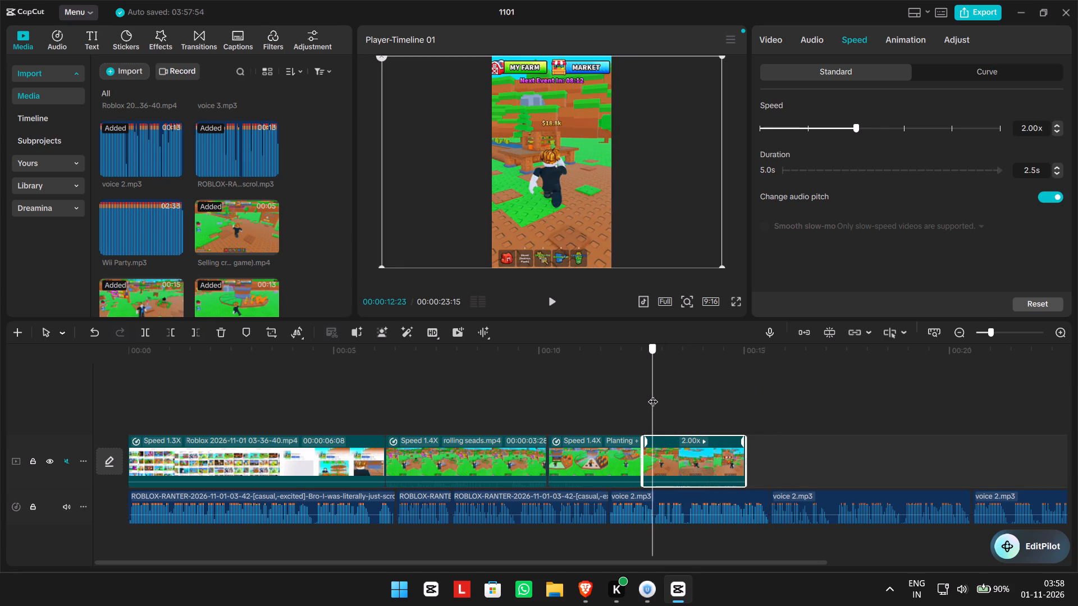
drag(653, 394, 662, 394)
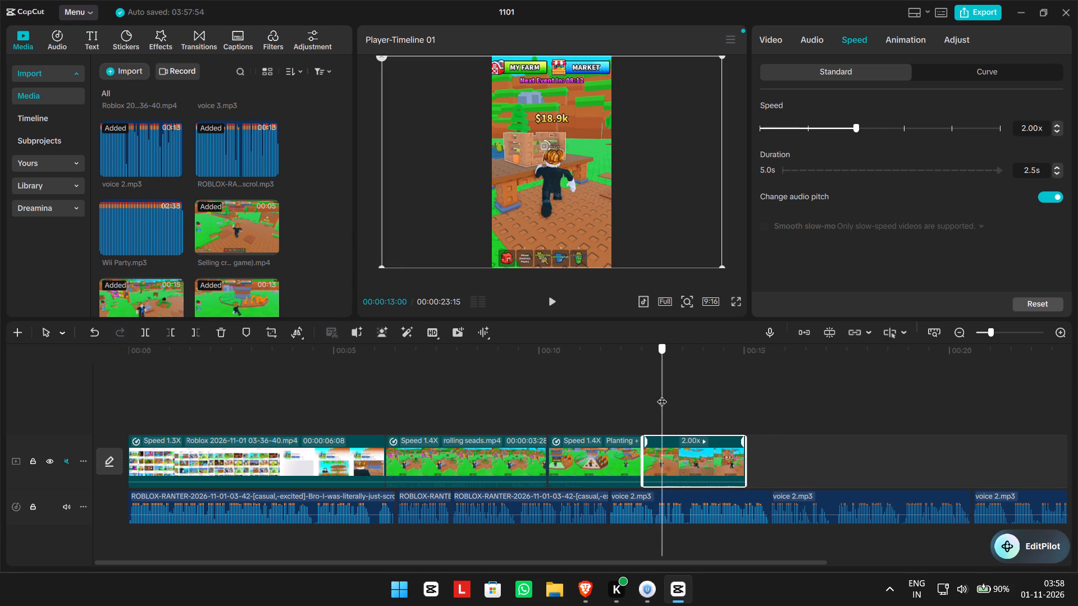
drag(662, 394, 660, 394)
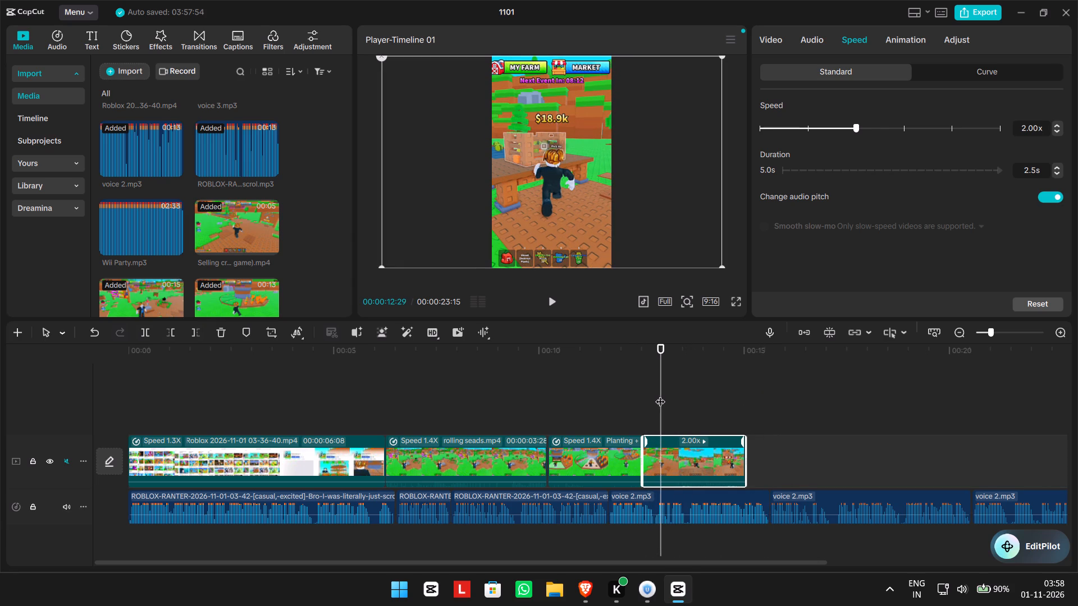
click(167, 329)
drag(694, 462, 678, 464)
Play back the Selling crates clip and trim off everything after 00:00:14:01.
drag(665, 382, 632, 379)
click(546, 297)
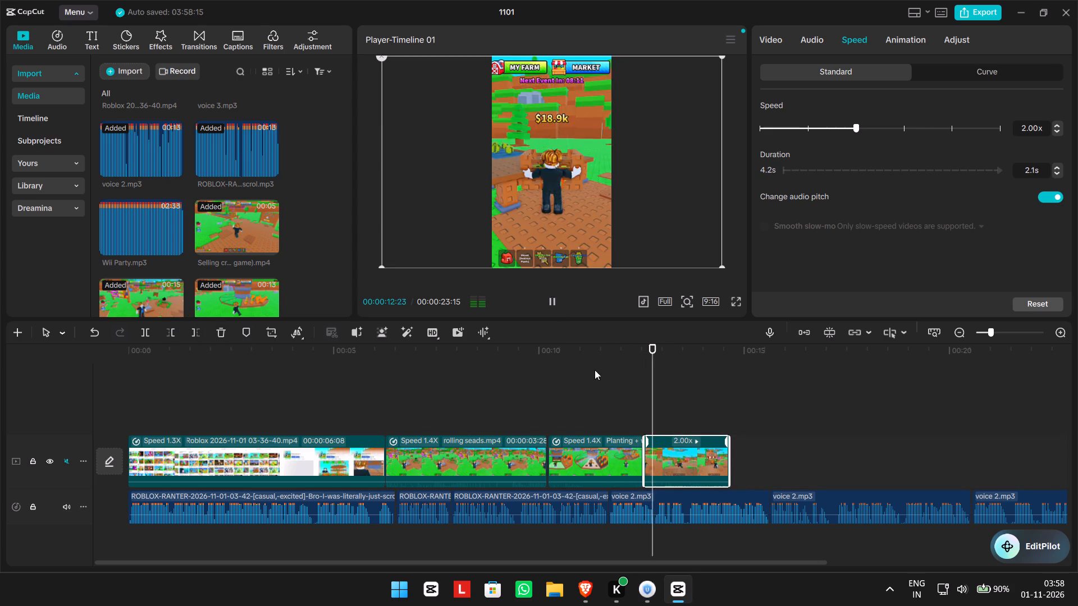
click(552, 299)
drag(749, 389, 706, 388)
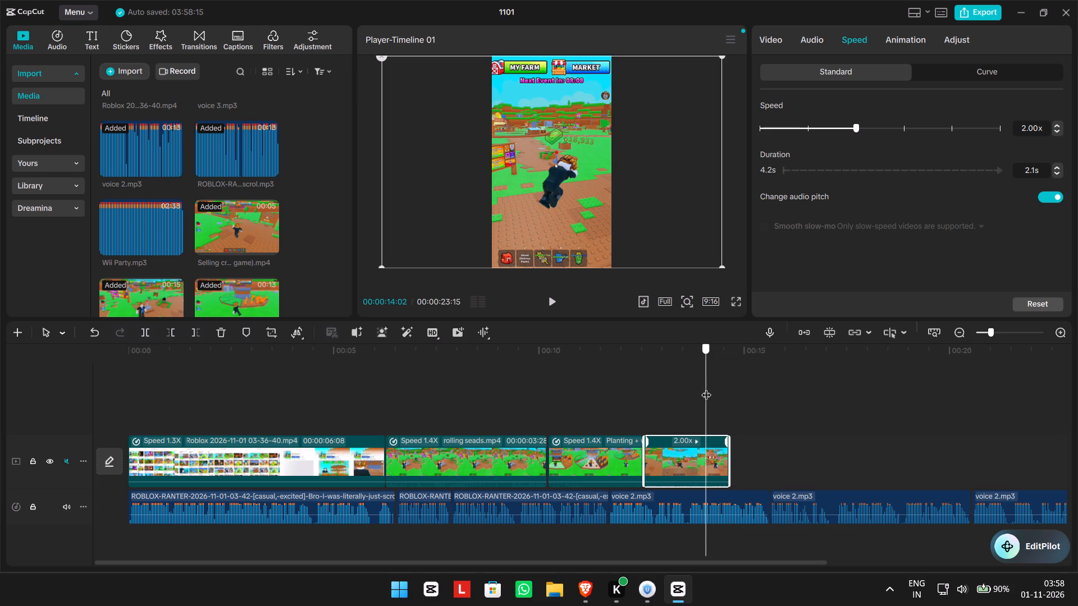
drag(706, 388, 704, 388)
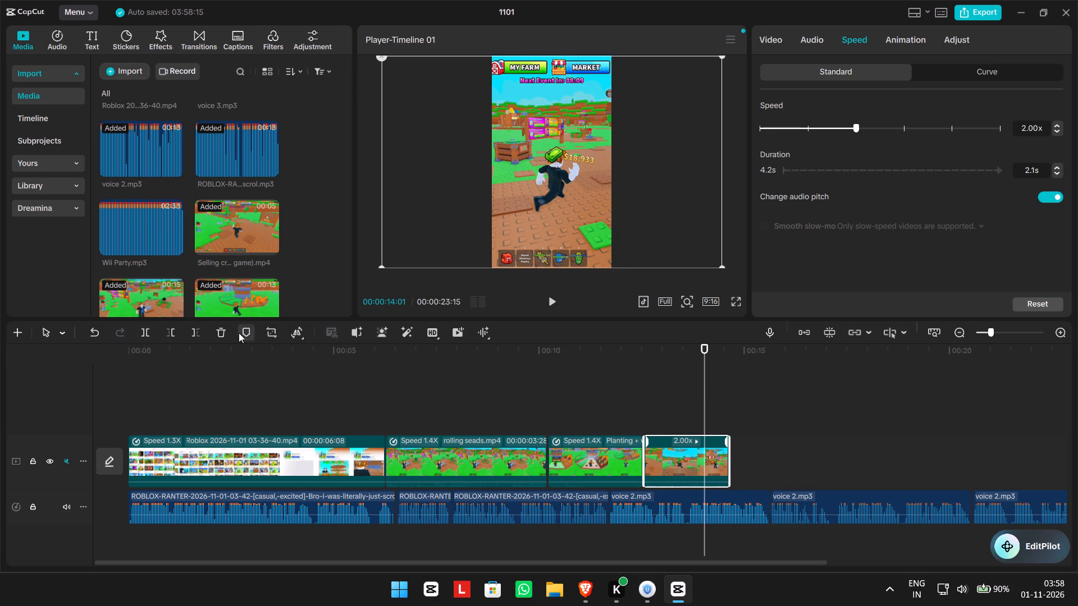
click(196, 330)
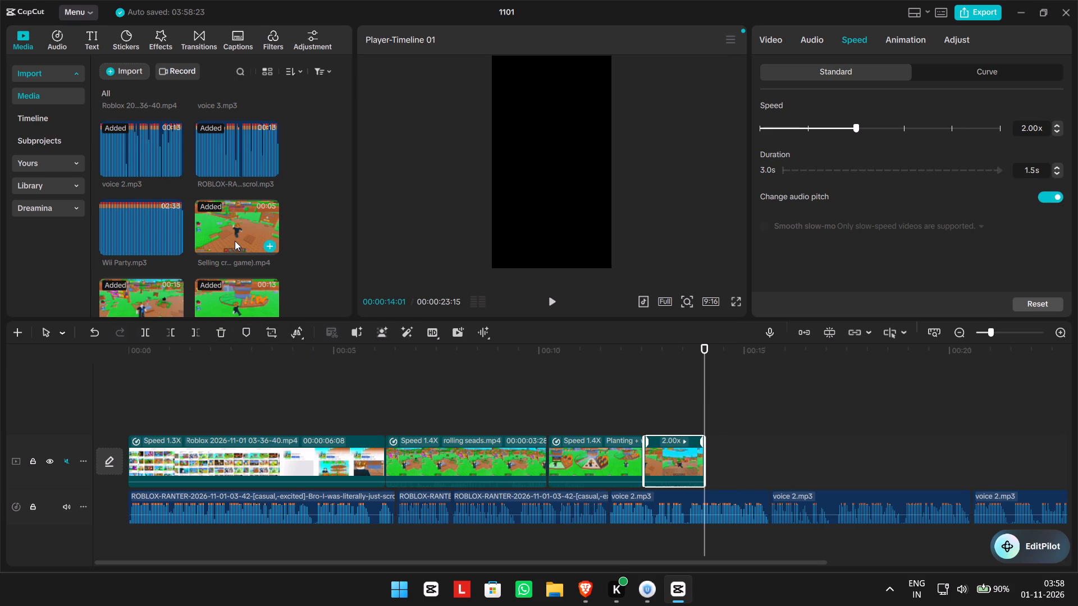
Add Gear shop full stock.mp4 directly after the Selling crates clip at 00:00:14:01 and scale it to 285%.
scroll(235, 241, down, 3)
drag(119, 269, 700, 466)
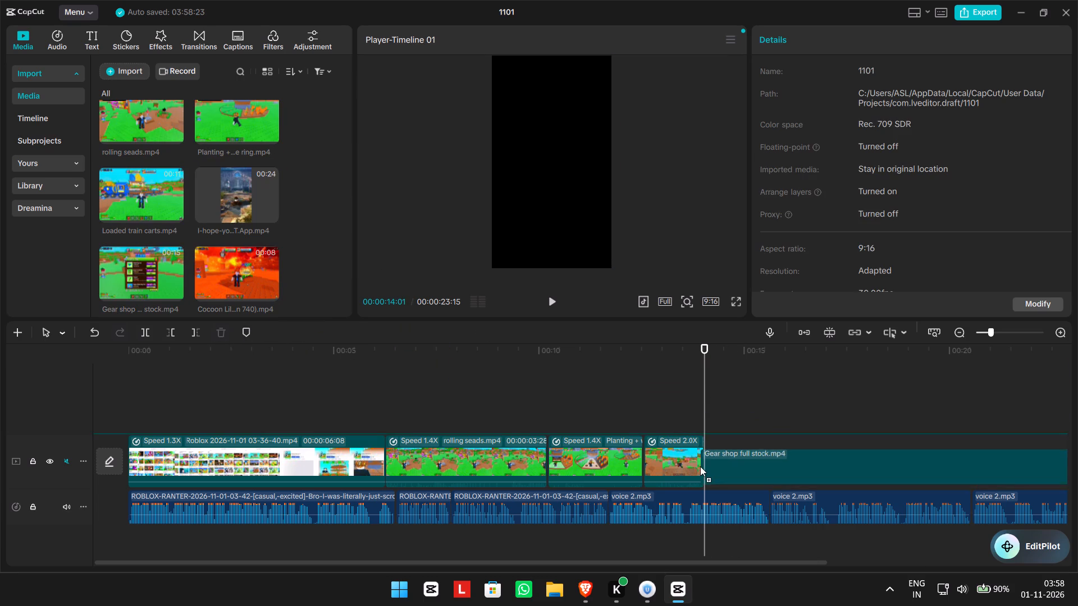
drag(700, 466, 706, 466)
drag(702, 380, 723, 380)
drag(609, 201, 714, 329)
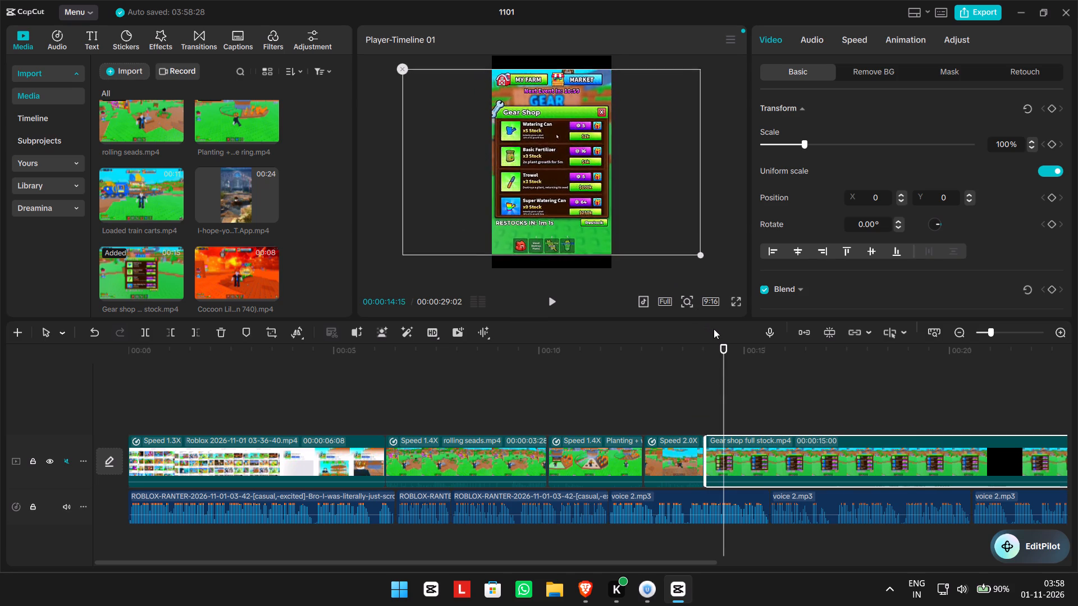
drag(714, 329, 744, 347)
Play back the approach to the Gear shop clip and set that clip's speed to 1.4x.
drag(724, 374, 609, 373)
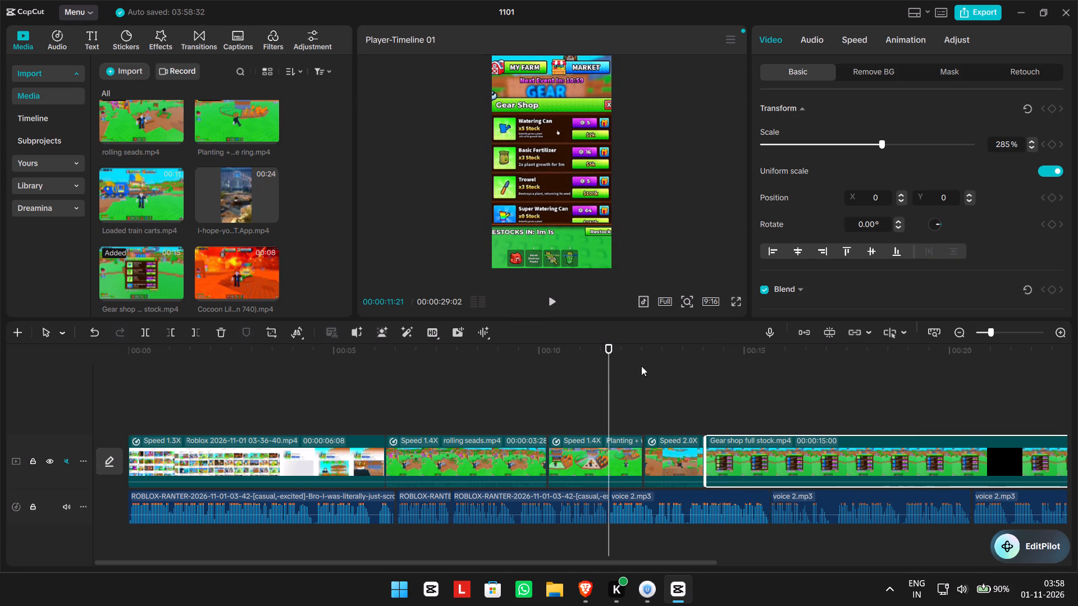
click(540, 306)
click(561, 307)
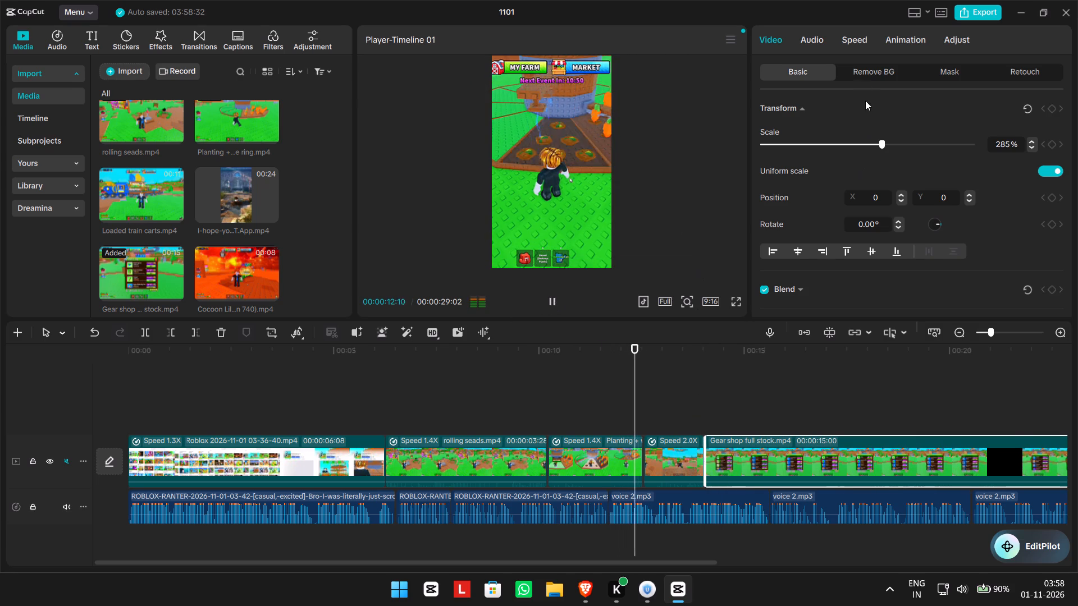
click(849, 33)
drag(824, 123, 836, 125)
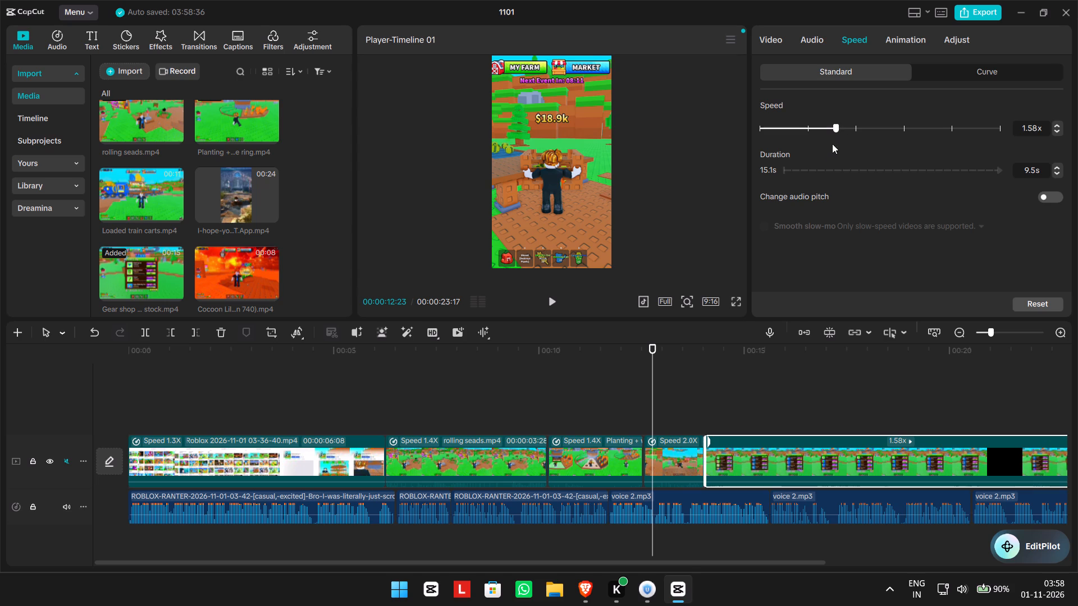
click(829, 125)
Play back the Gear shop clip against the voiceover and trim off everything after 00:00:16:01.
drag(646, 376, 588, 364)
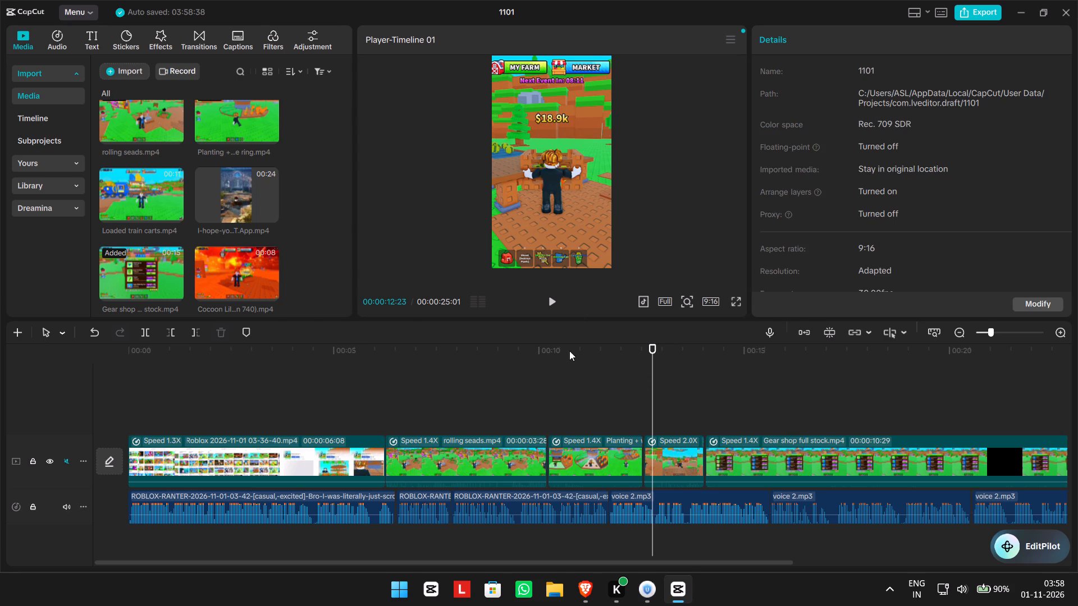
click(547, 302)
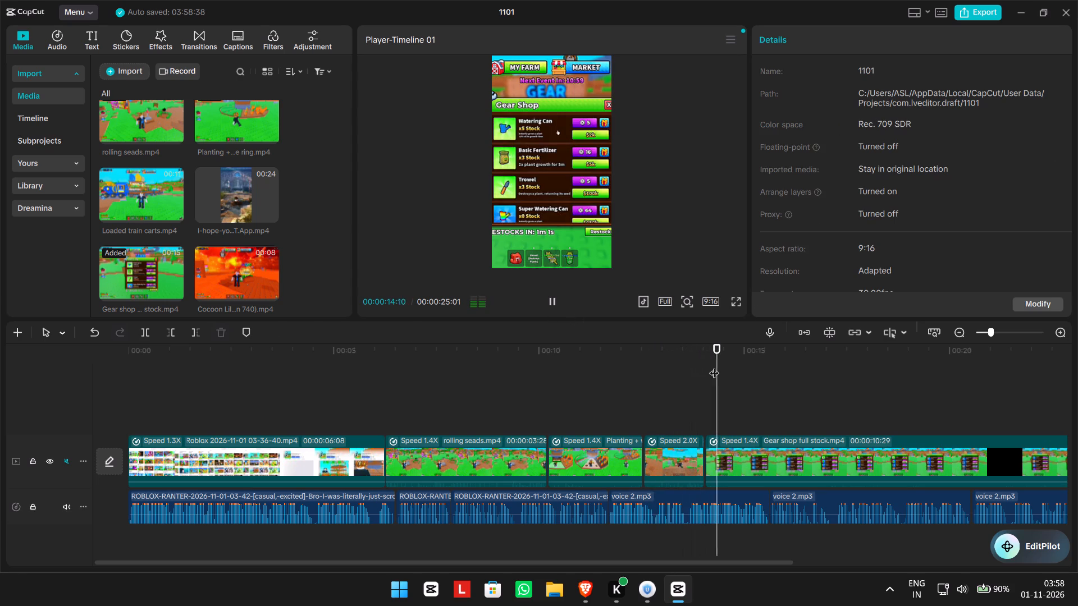
click(552, 299)
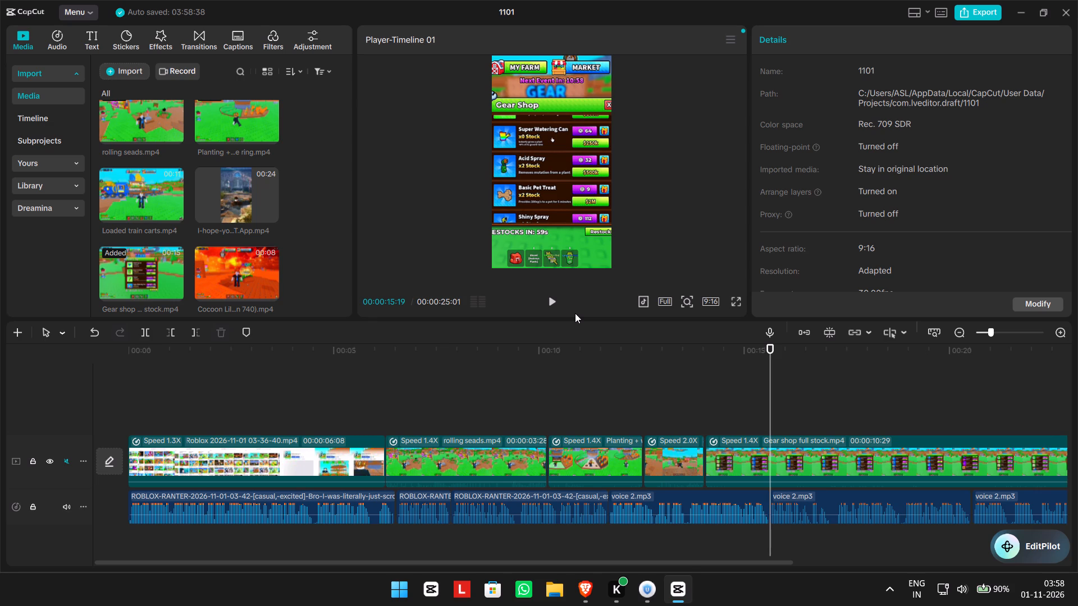
click(557, 310)
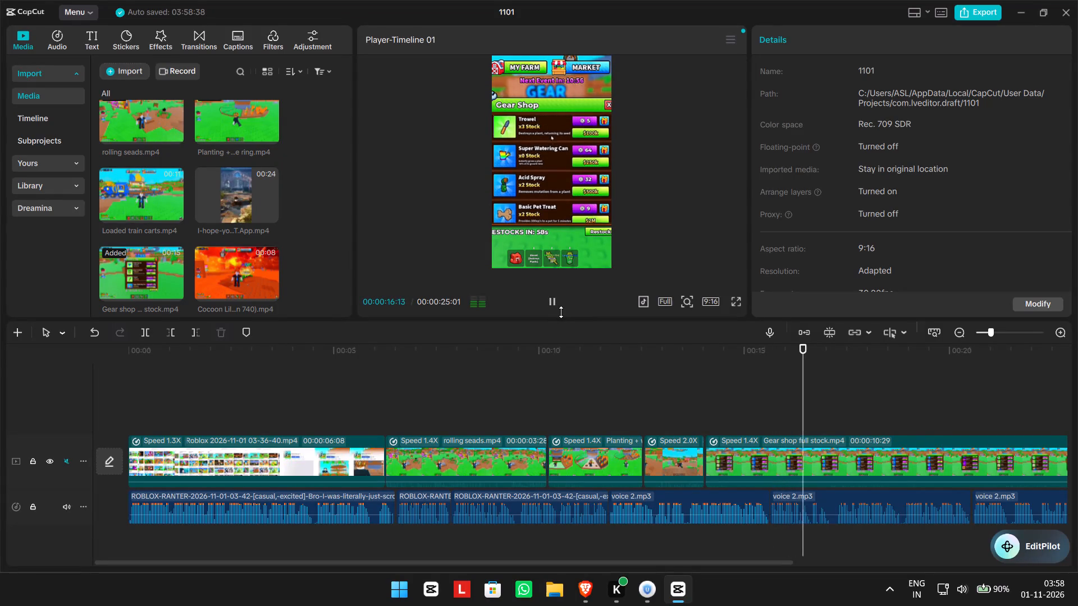
click(552, 309)
drag(851, 365, 638, 345)
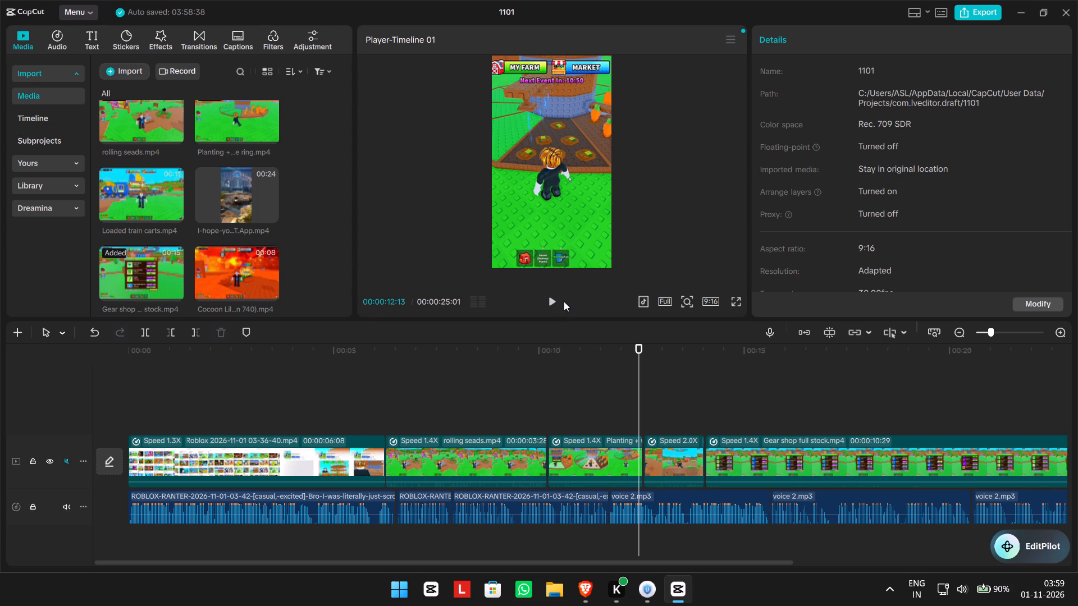
click(541, 304)
click(551, 302)
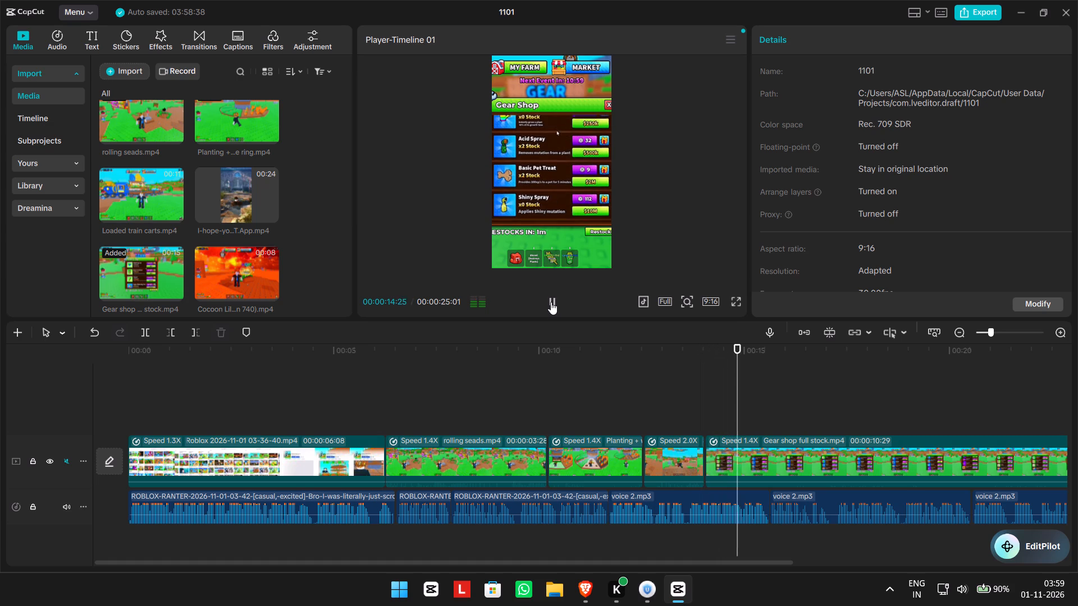
click(551, 302)
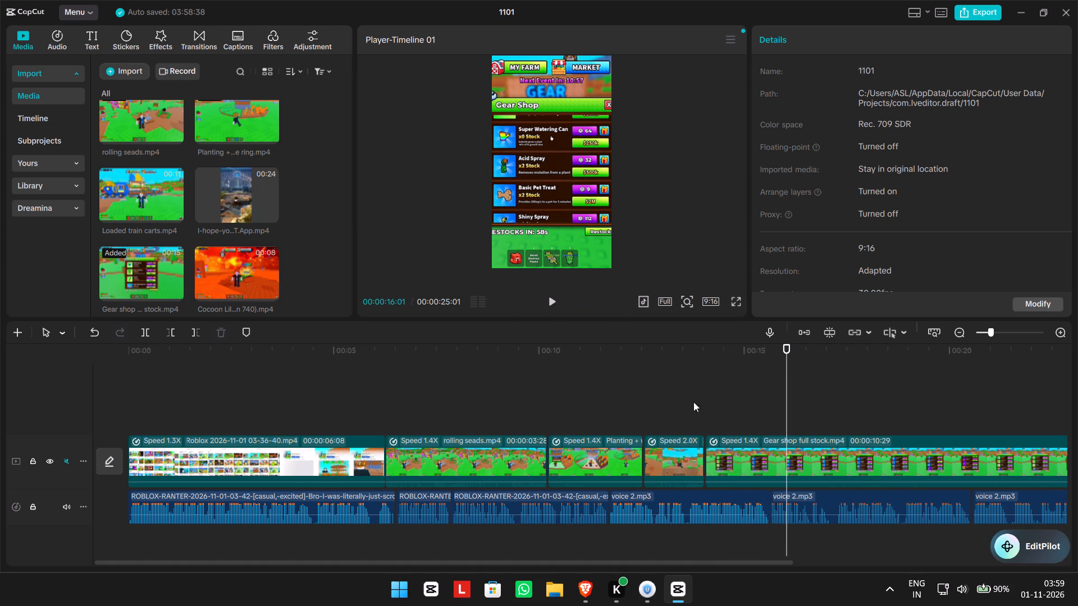
click(857, 468)
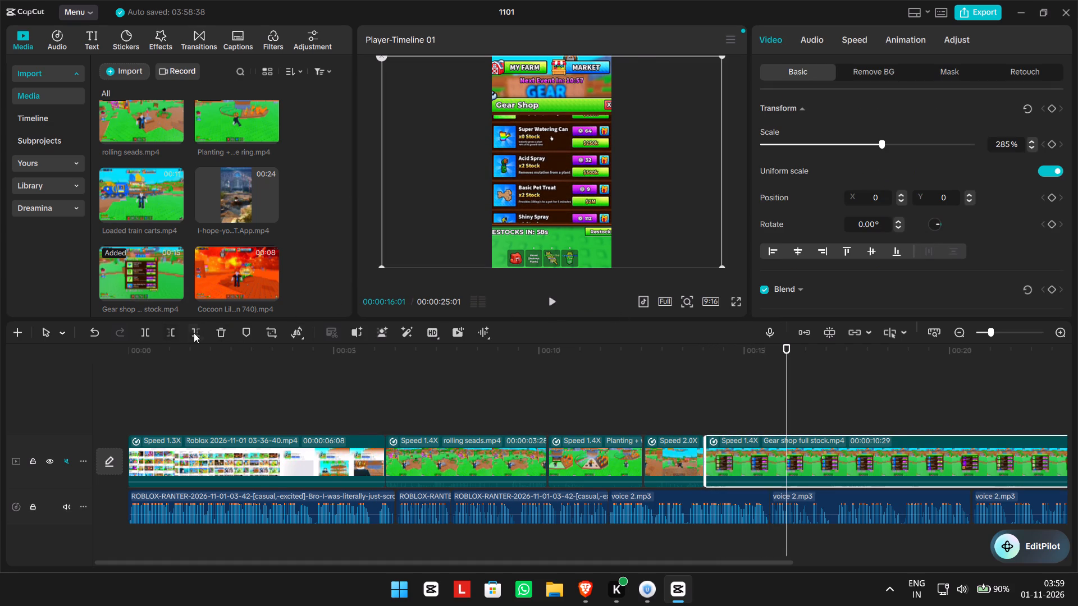
click(196, 333)
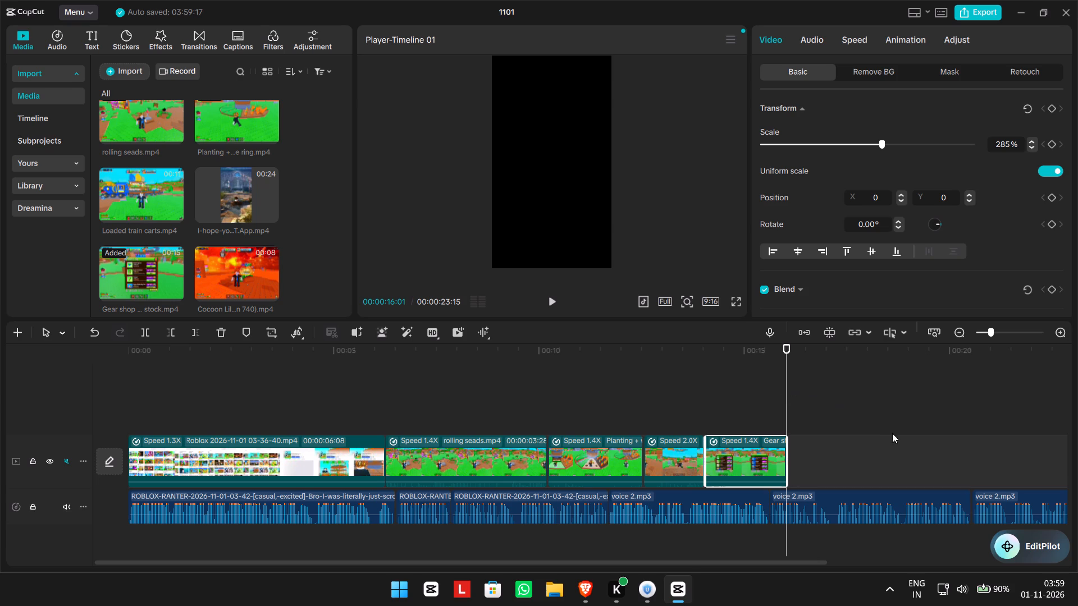
Listen to the voiceover following the Gear shop clip and preview the imported gameplay clips for a matching one.
ctrl+scroll(864, 438, down, 5)
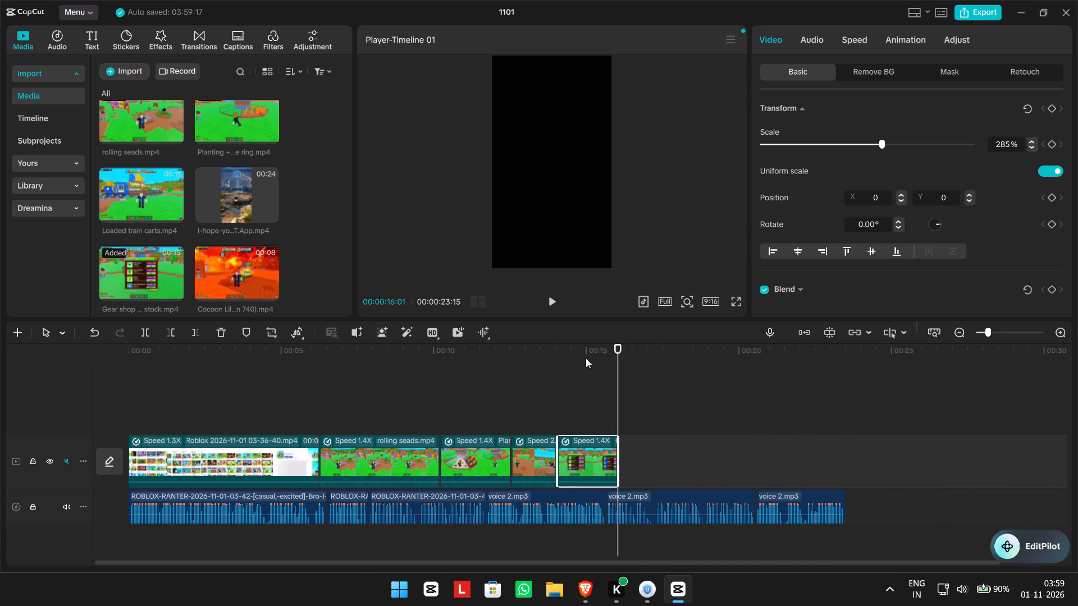
click(552, 306)
click(552, 306)
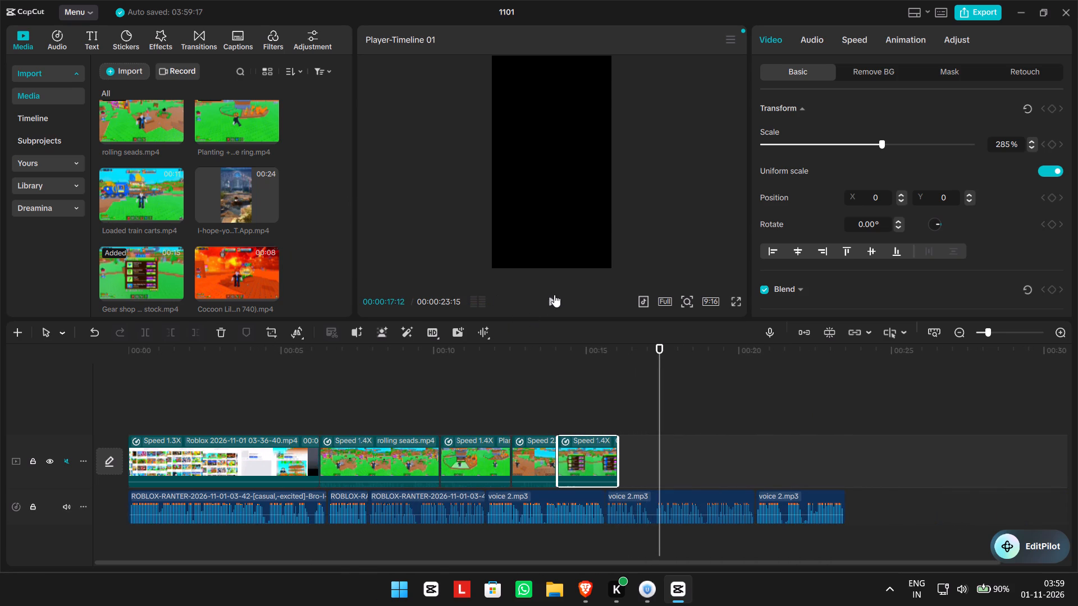
scroll(205, 221, up, 2)
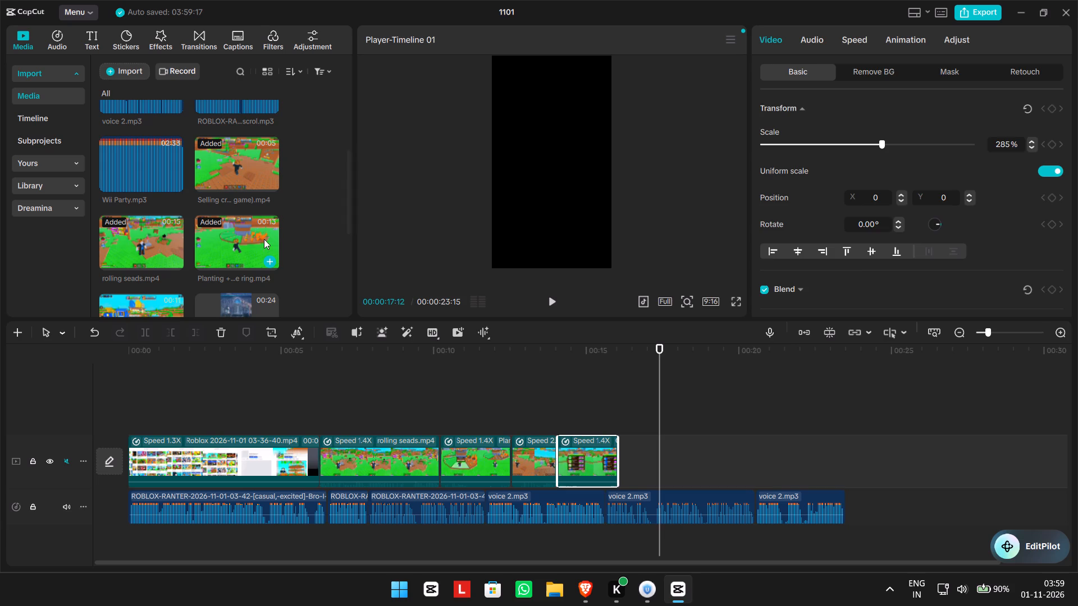
click(234, 235)
click(226, 145)
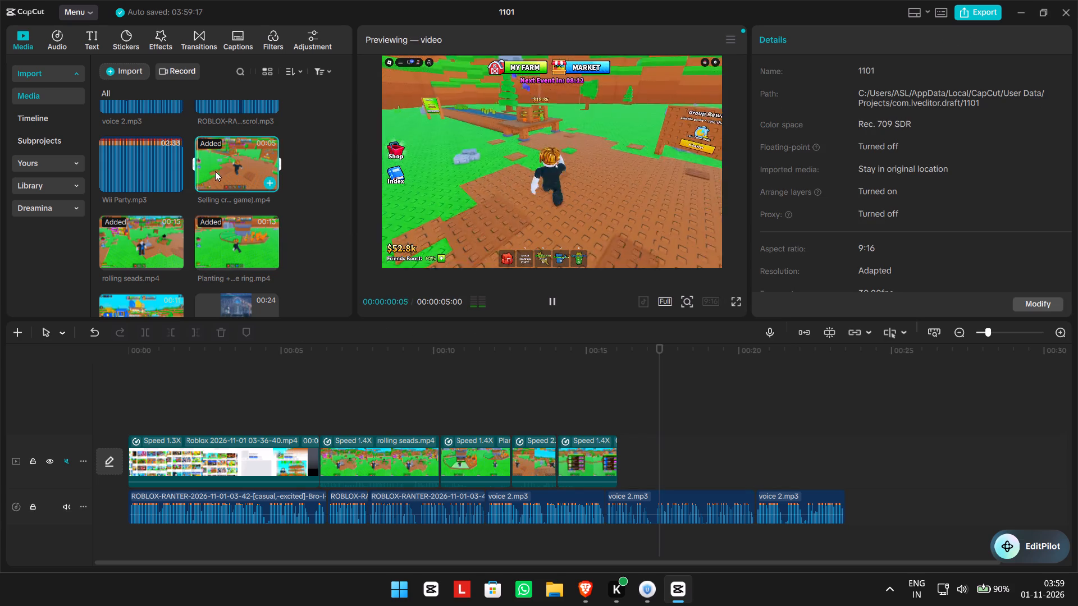
click(147, 229)
click(143, 288)
click(143, 288)
click(157, 305)
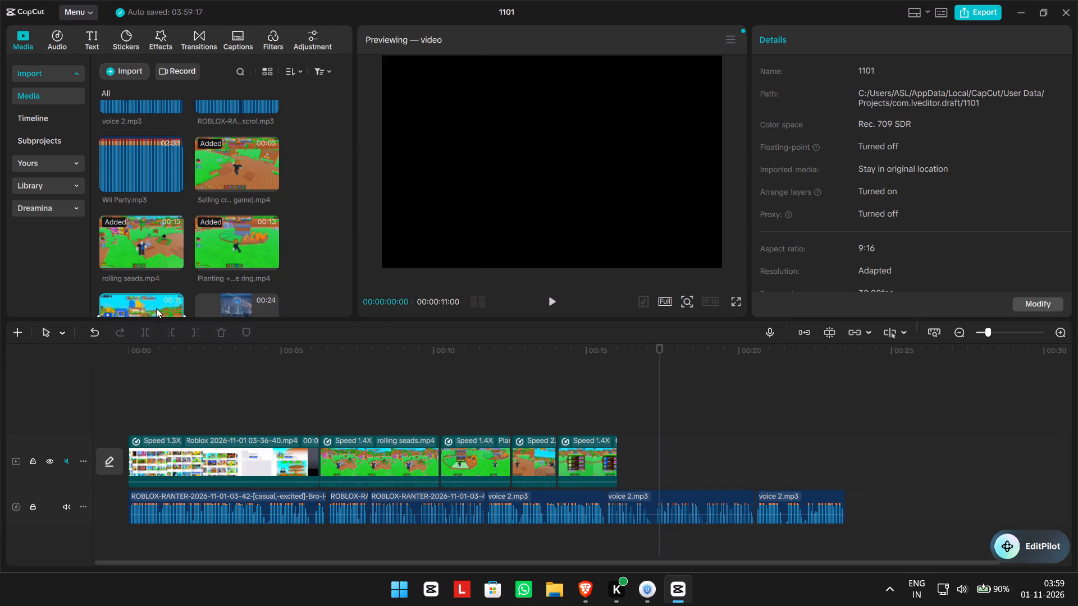
Add Loaded train carts.mp4 directly after the Gear shop clip and scale it to 285% to fill the vertical frame.
drag(147, 296, 620, 471)
drag(659, 396, 607, 392)
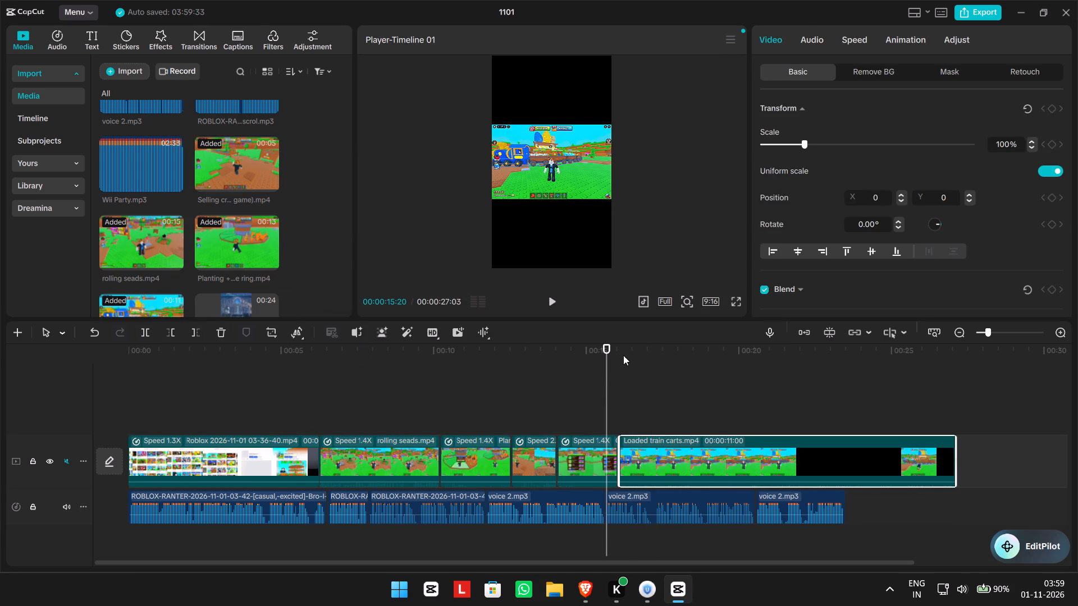
drag(604, 375, 636, 379)
drag(609, 201, 685, 284)
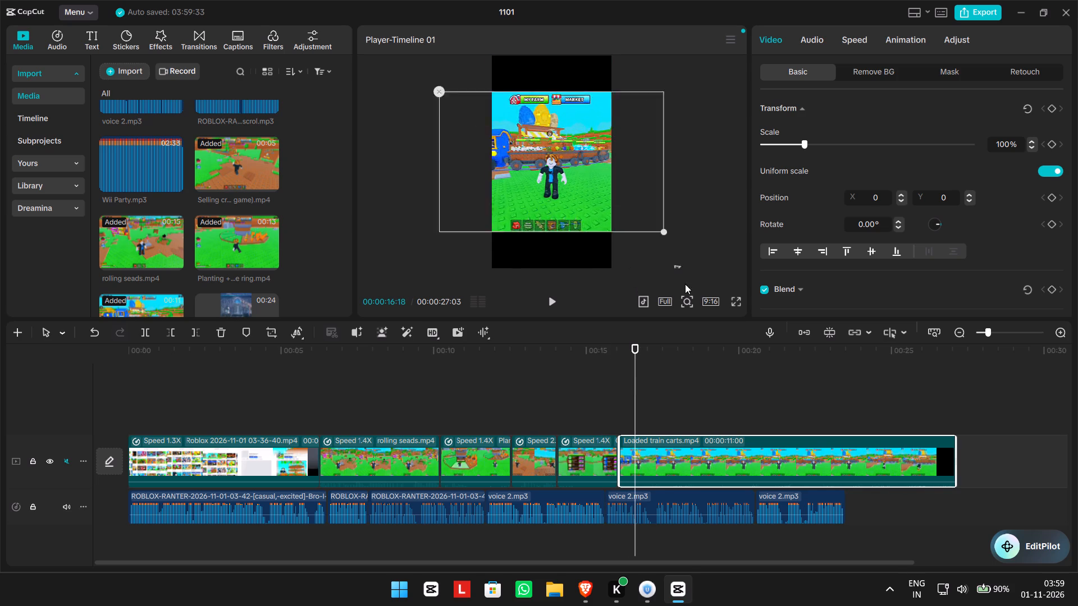
drag(685, 284, 745, 340)
Play back the Gear shop and Loaded train carts clips with the voiceover.
drag(639, 378, 572, 373)
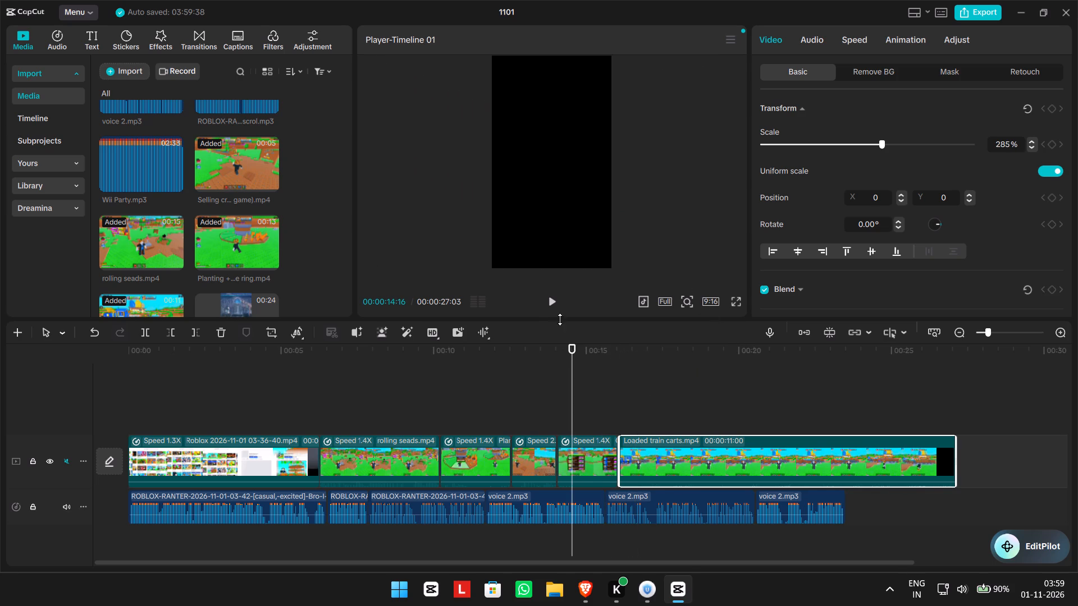
click(549, 301)
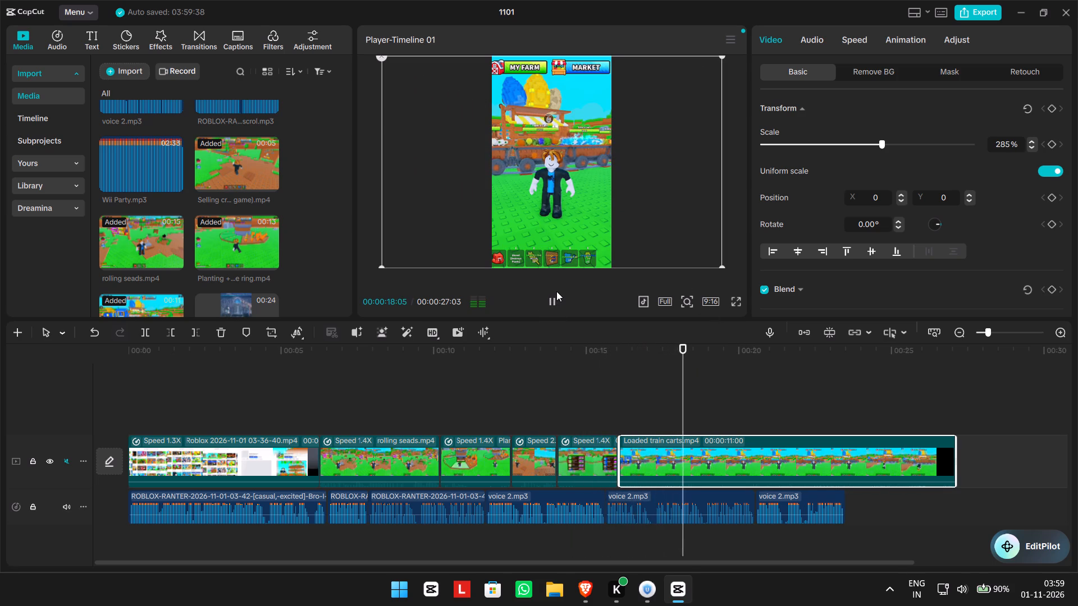
click(558, 299)
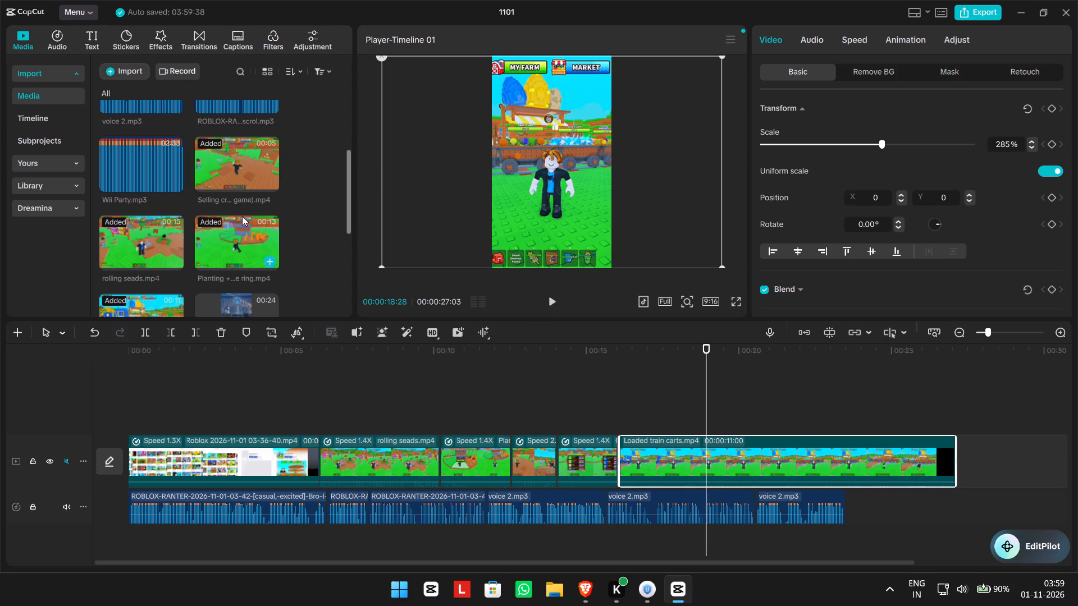
Browse the imported media for footage matching the voiceover and preview the Selling crates source clip.
scroll(148, 221, down, 3)
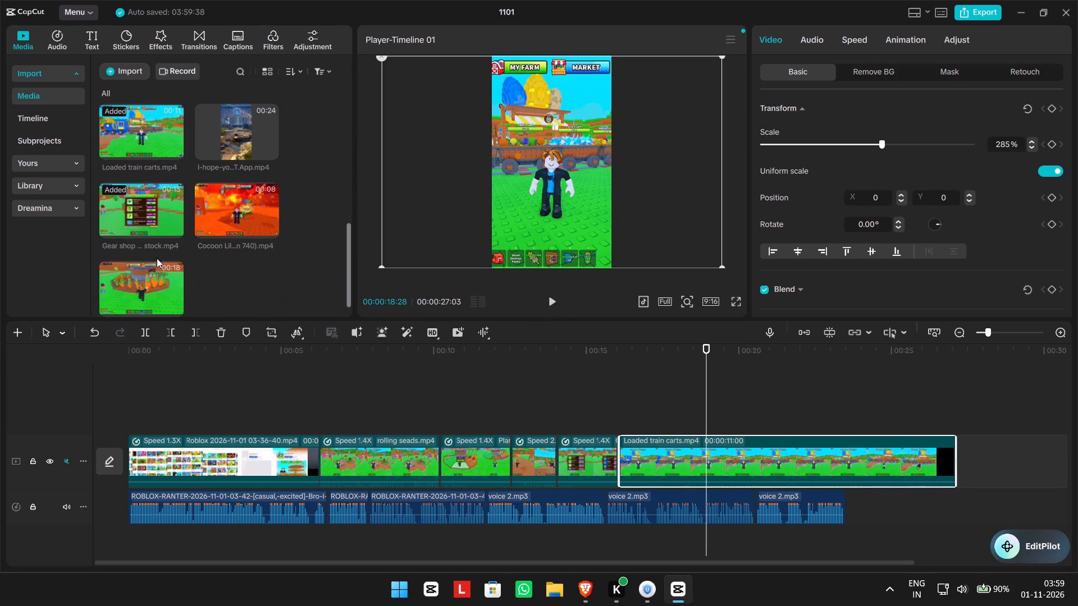
scroll(162, 261, up, 4)
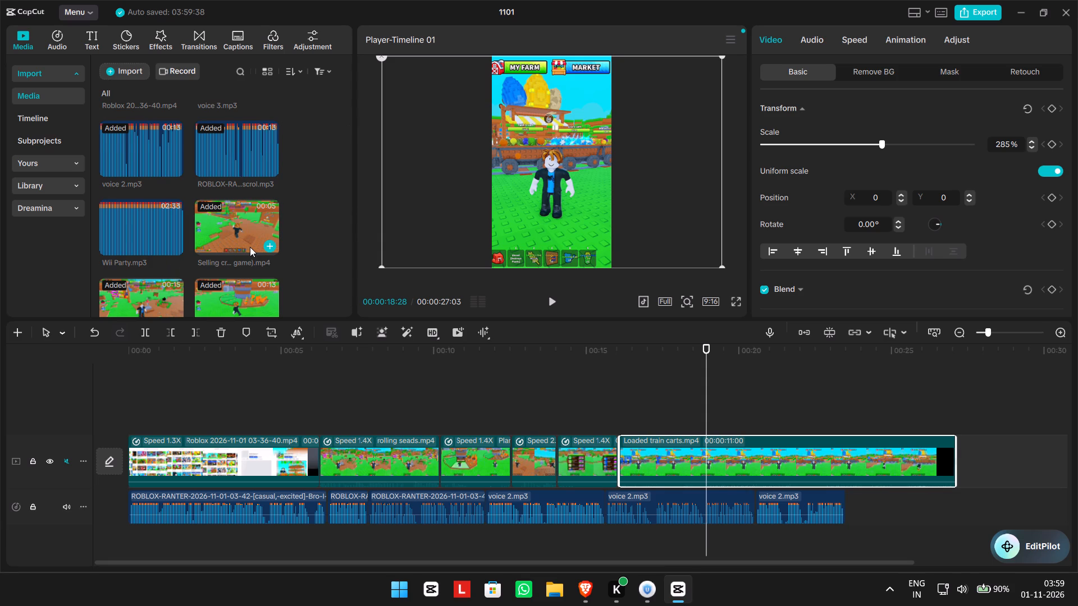
scroll(250, 247, down, 1)
scroll(142, 250, down, 1)
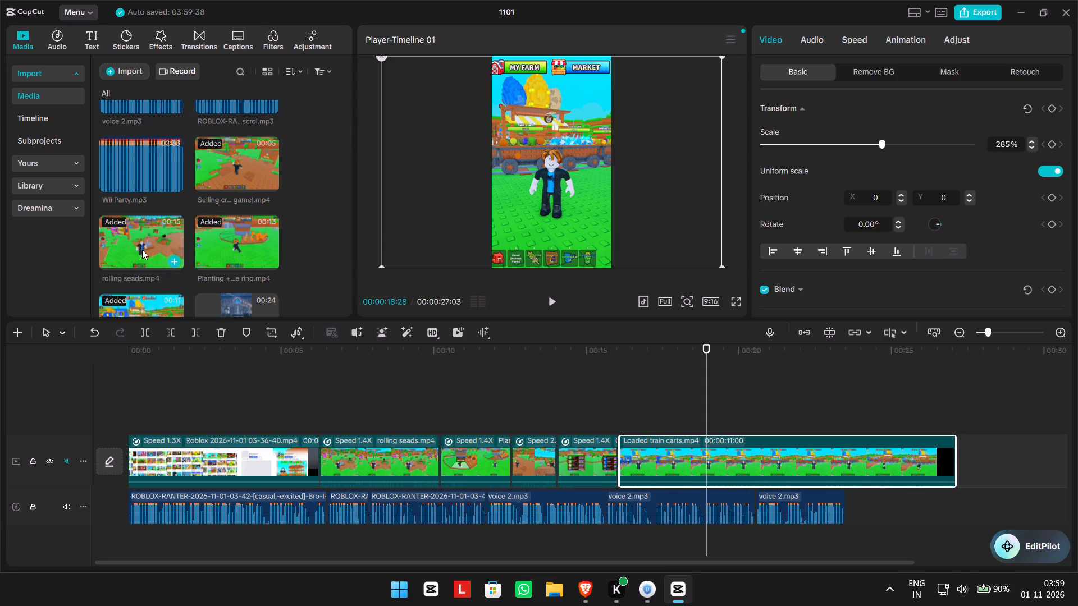
scroll(147, 251, down, 3)
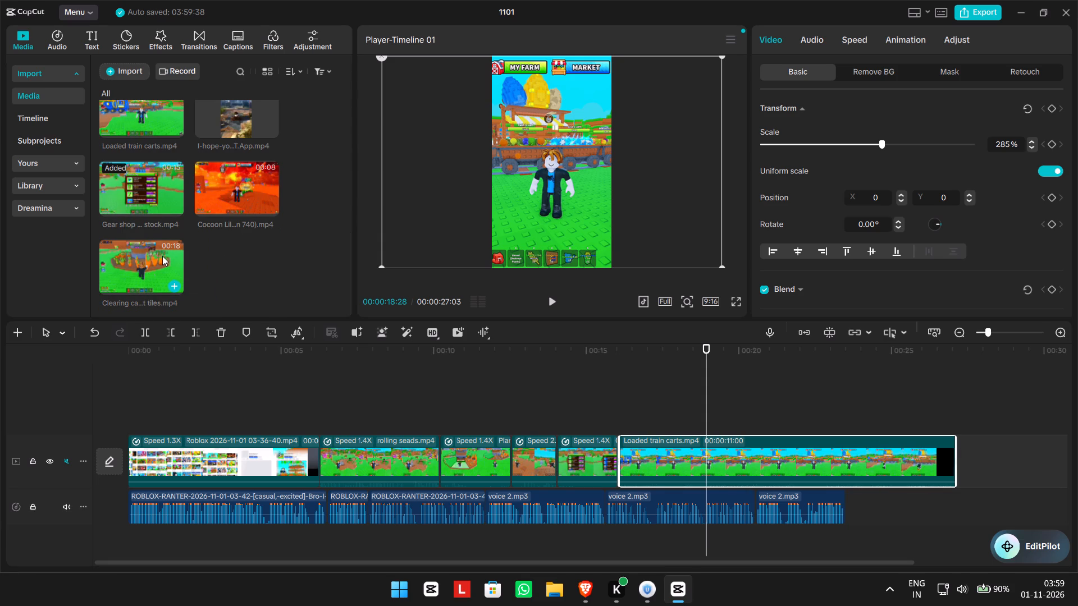
scroll(164, 255, up, 3)
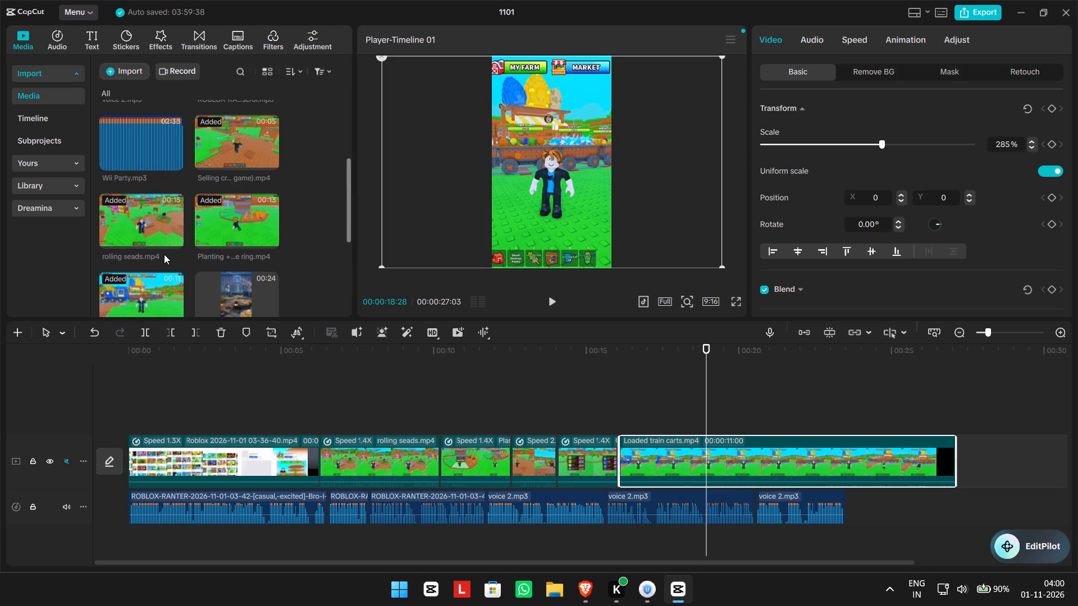
scroll(164, 254, up, 6)
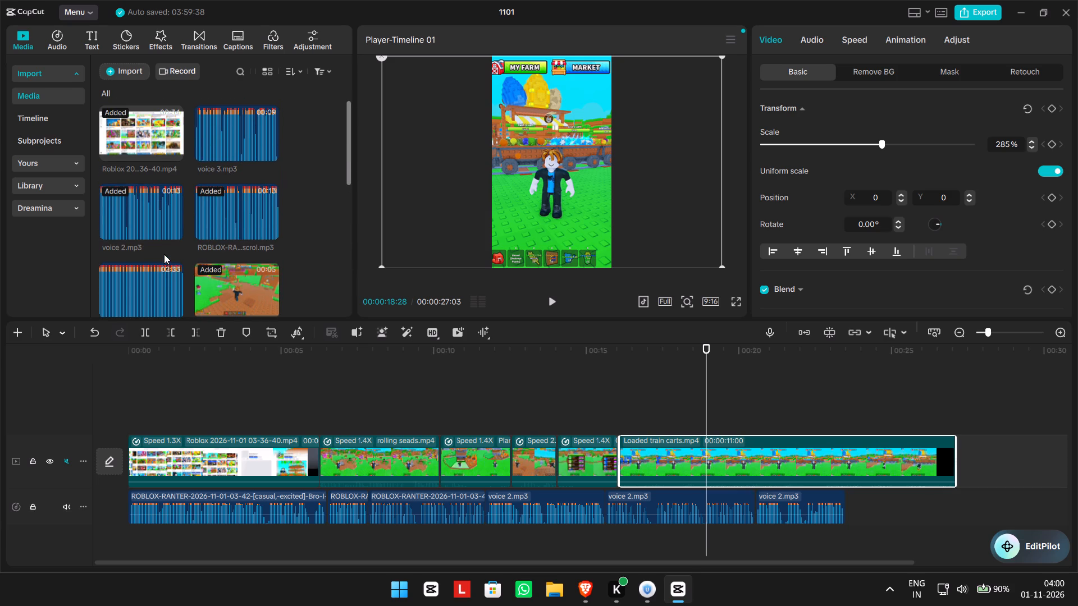
scroll(226, 214, down, 1)
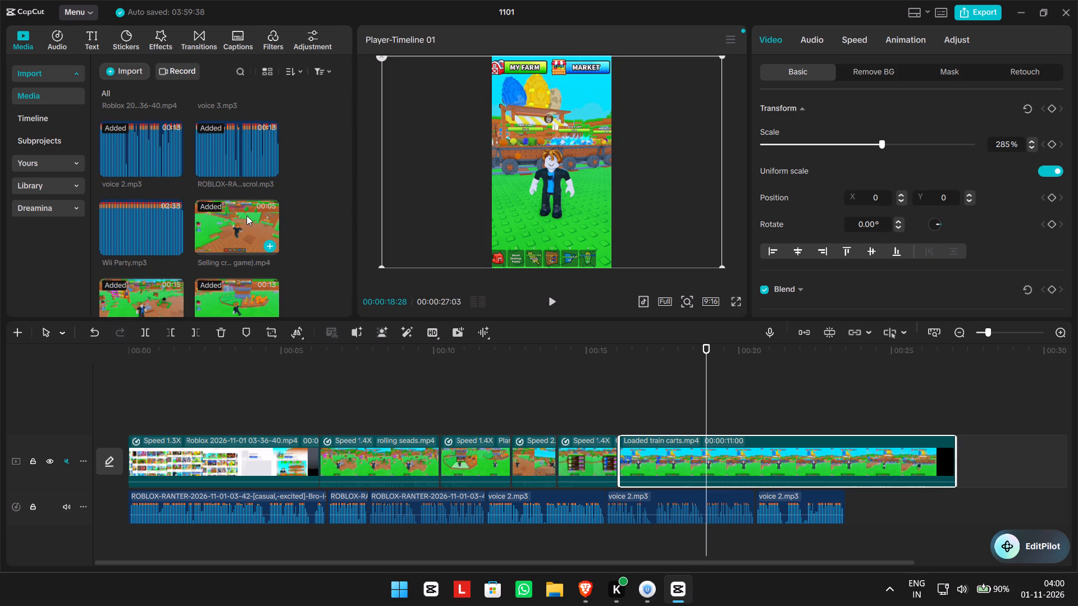
click(246, 215)
click(143, 316)
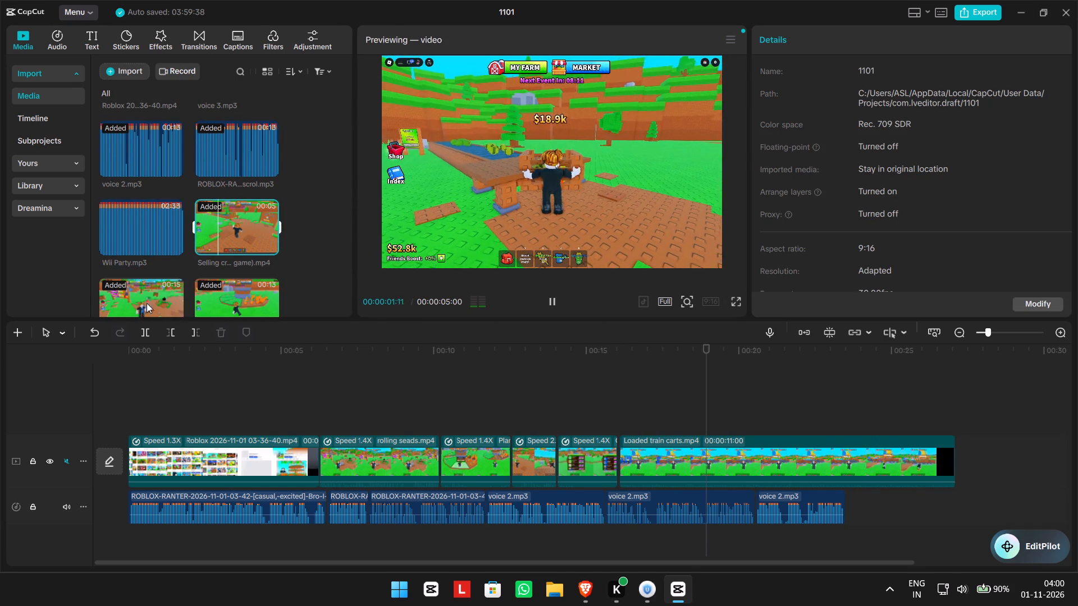
scroll(181, 279, down, 1)
Trim off the start of the Loaded train carts clip up to 00:00:23:28 and place the remainder directly after the Gear shop clip.
click(705, 458)
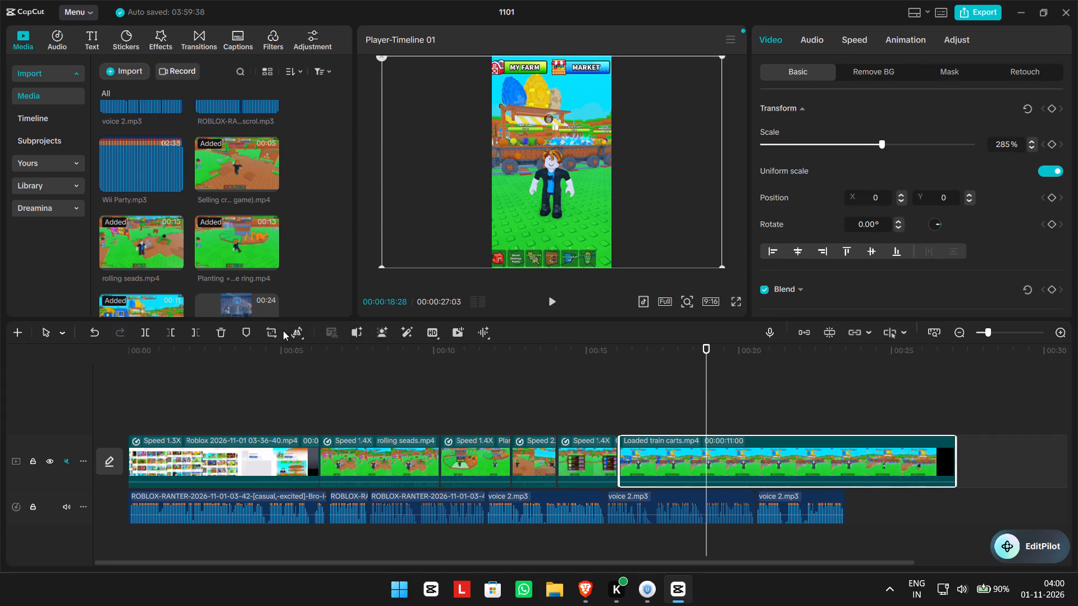
drag(703, 382, 534, 374)
click(553, 300)
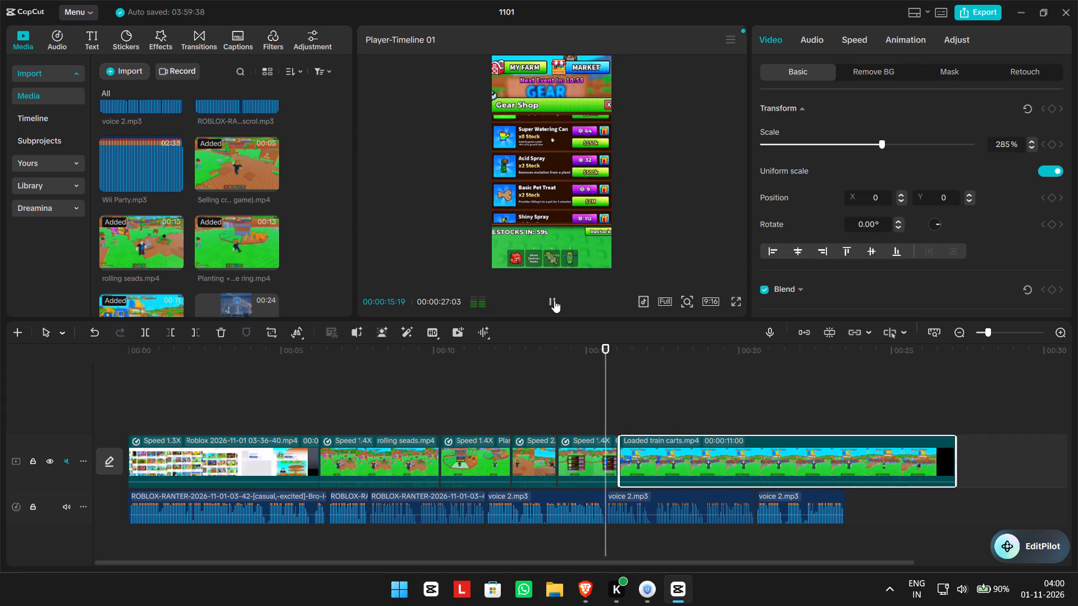
drag(664, 362, 665, 362)
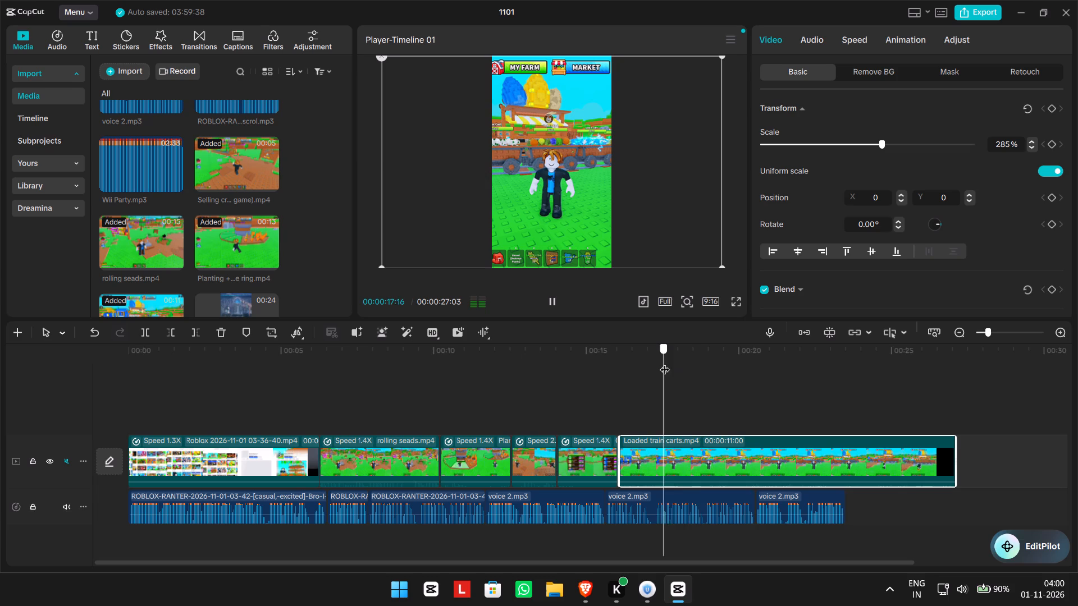
drag(665, 362, 805, 374)
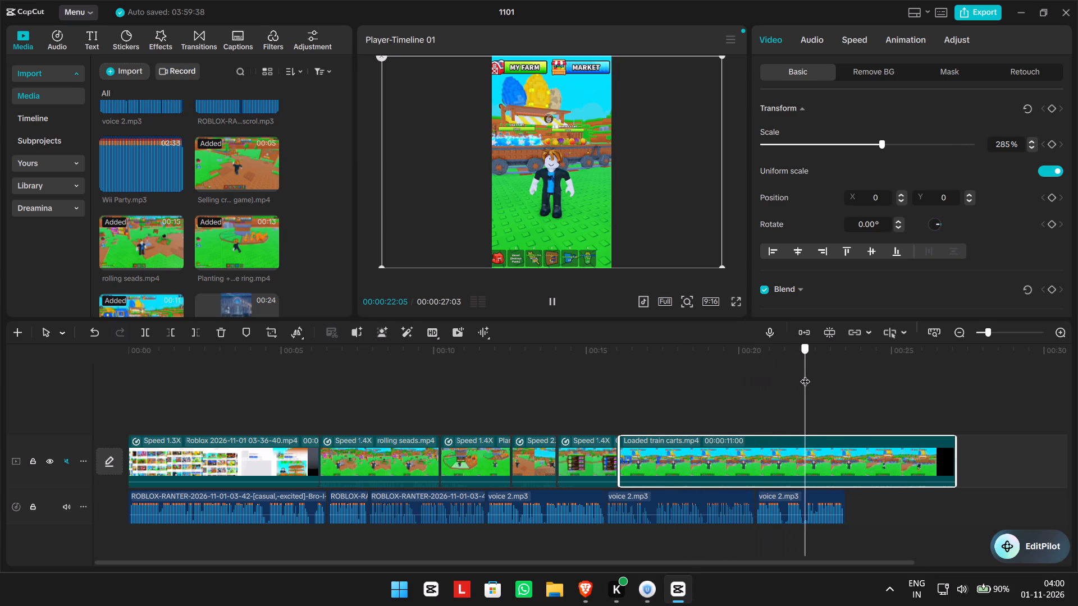
drag(805, 374, 849, 379)
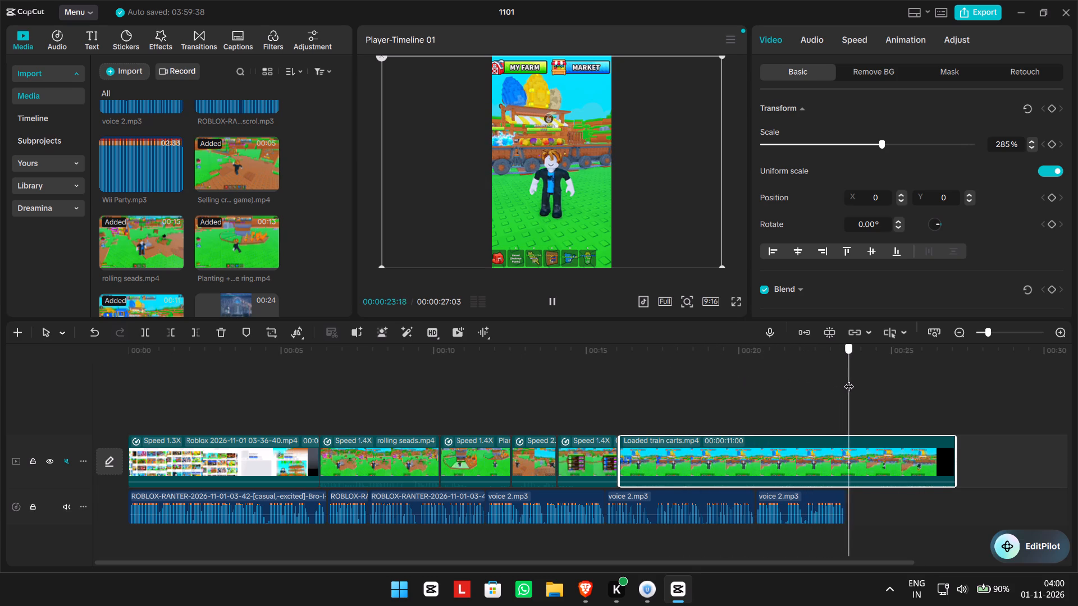
drag(849, 379, 862, 381)
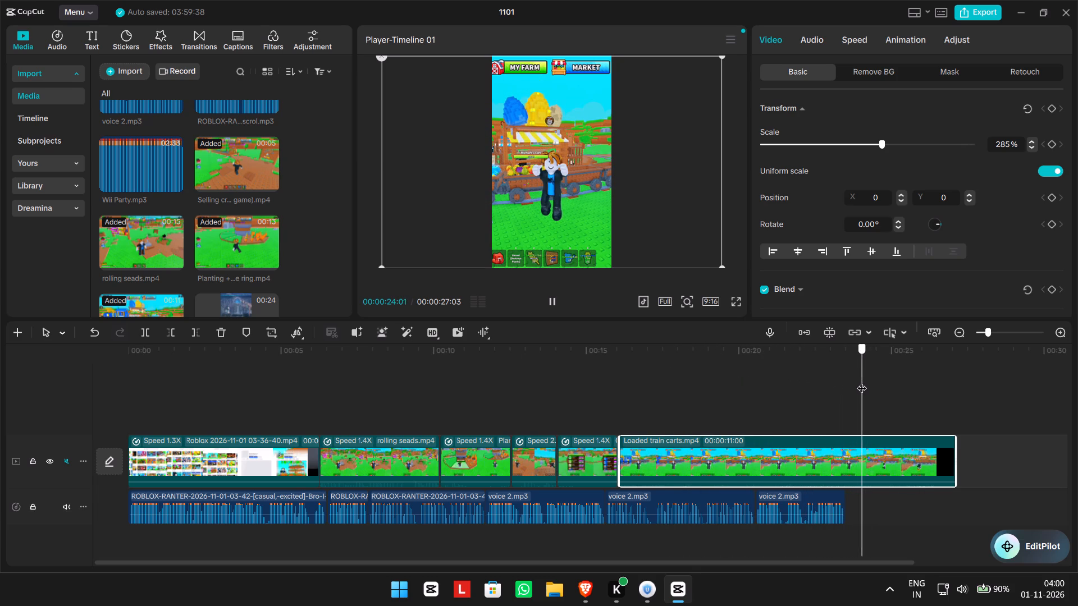
drag(862, 381, 859, 381)
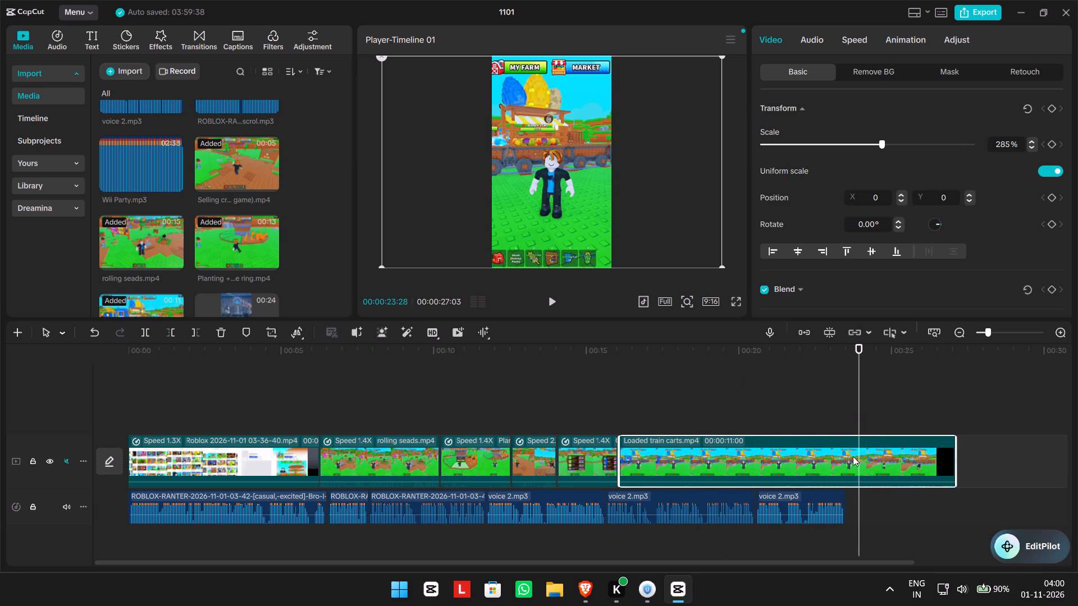
click(175, 330)
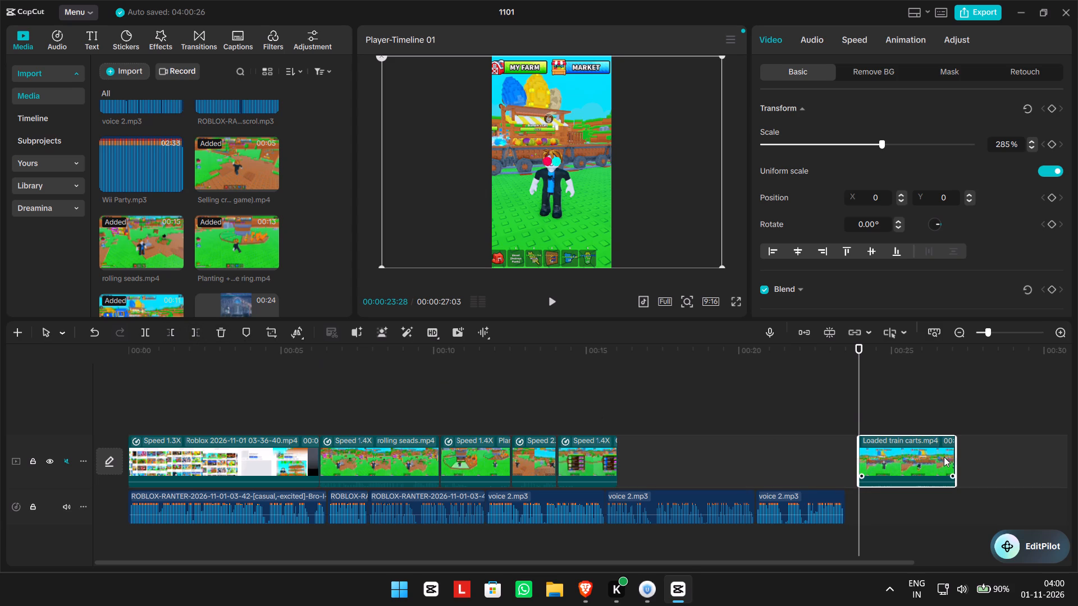
drag(940, 458, 705, 462)
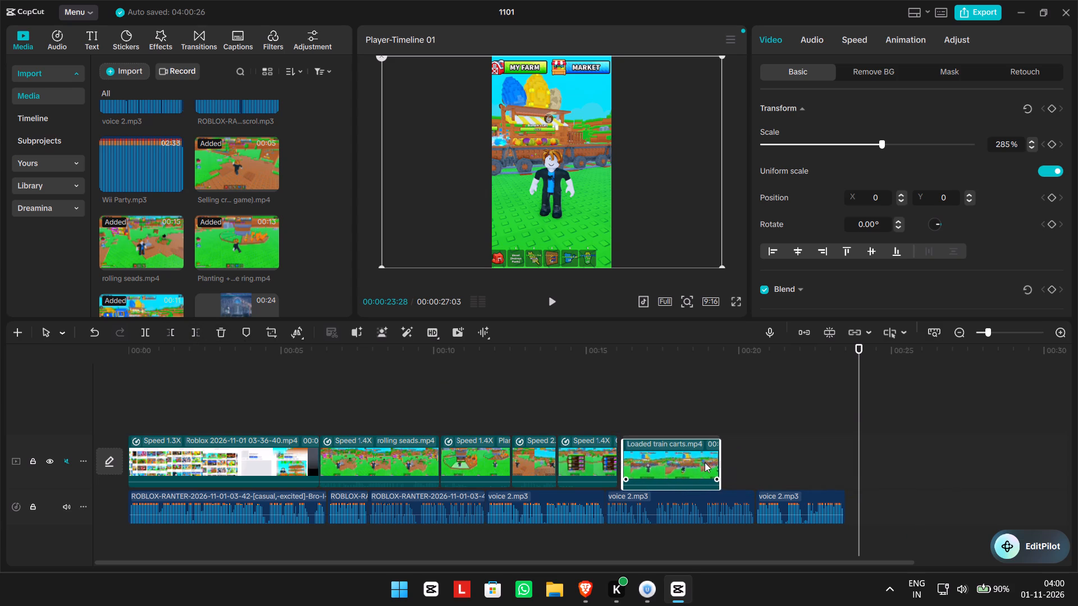
drag(705, 462, 702, 461)
Play the shortened Loaded train carts clip with the voiceover and cut off its end at 00:00:18:01.
drag(843, 401, 613, 394)
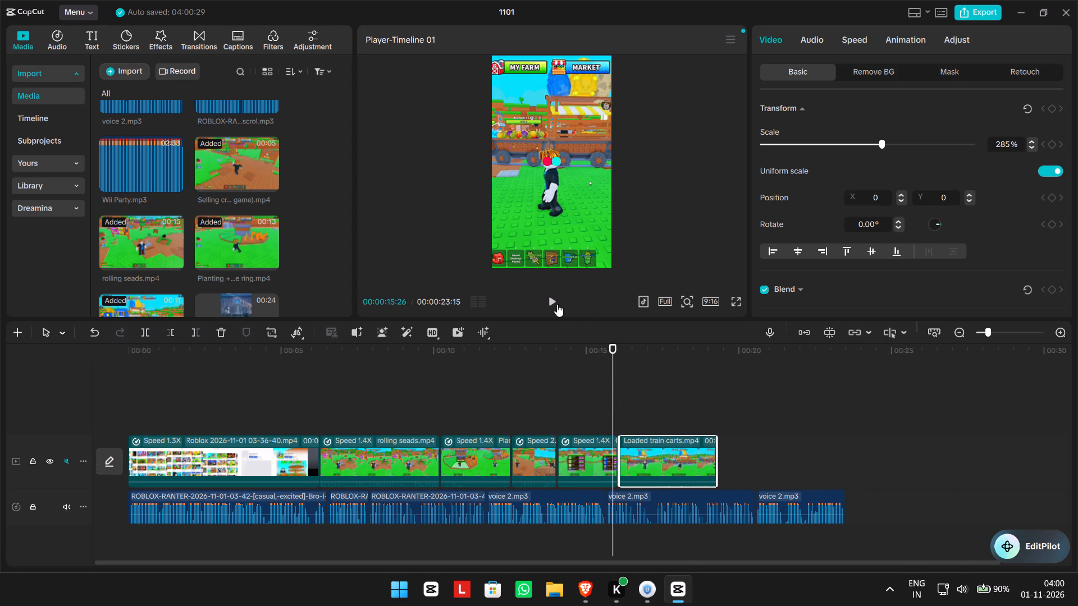
click(552, 302)
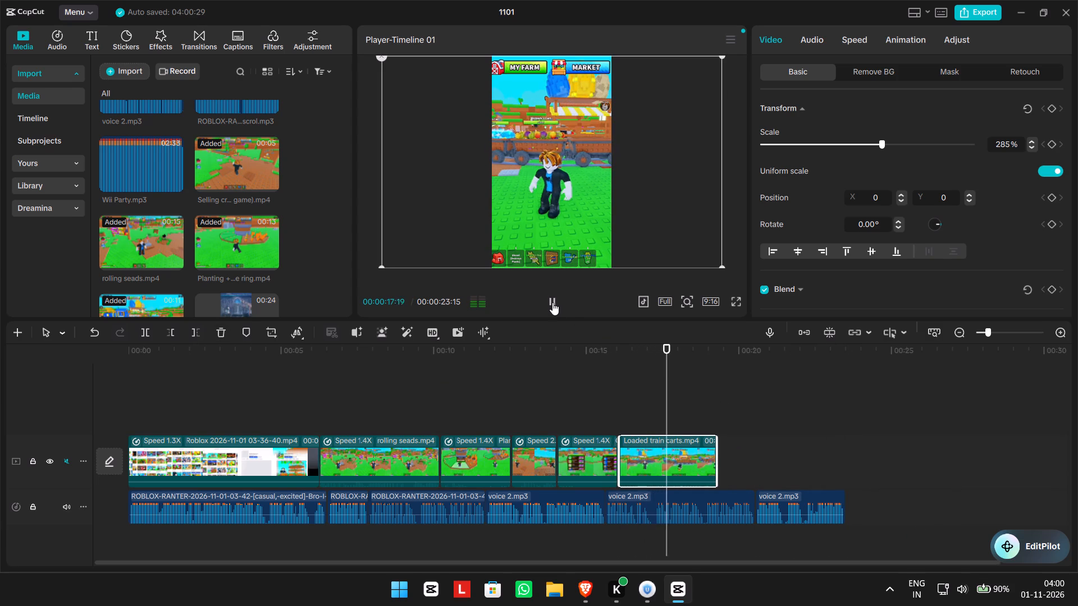
click(552, 302)
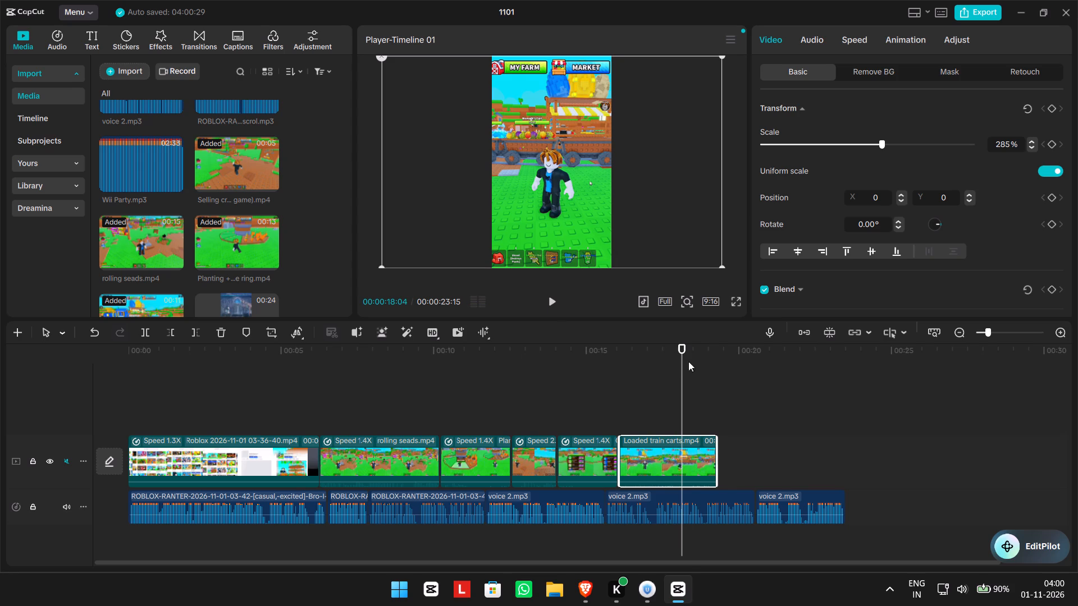
drag(684, 362, 679, 362)
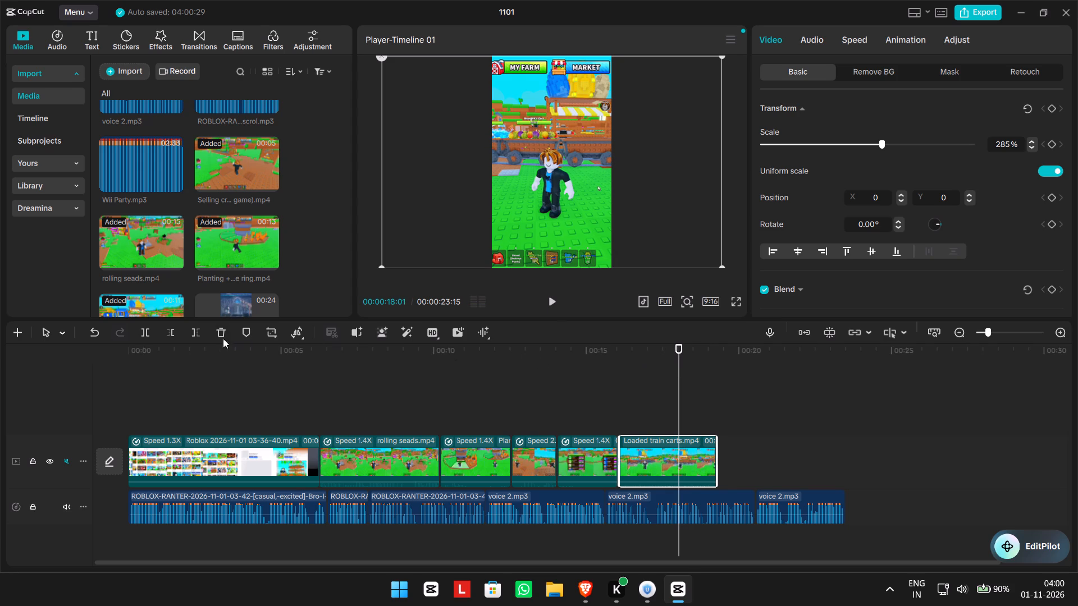
click(191, 332)
Add rolling seads.mp4 directly after the Loaded train carts clip and scale it to 285% to fill the vertical frame.
drag(125, 249, 127, 249)
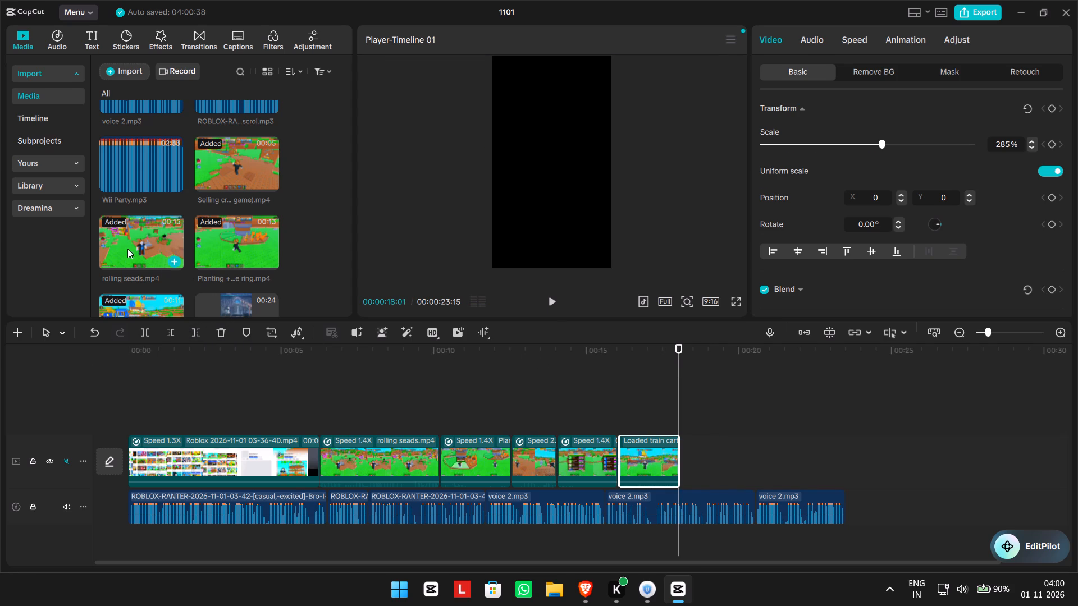
drag(127, 249, 681, 465)
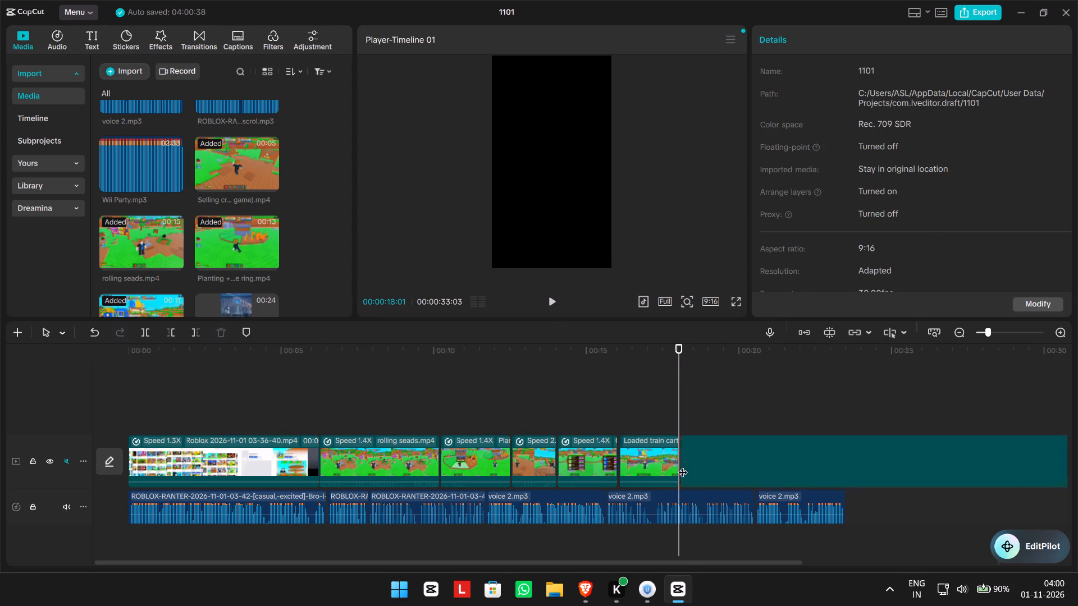
drag(679, 384, 695, 387)
drag(609, 201, 700, 283)
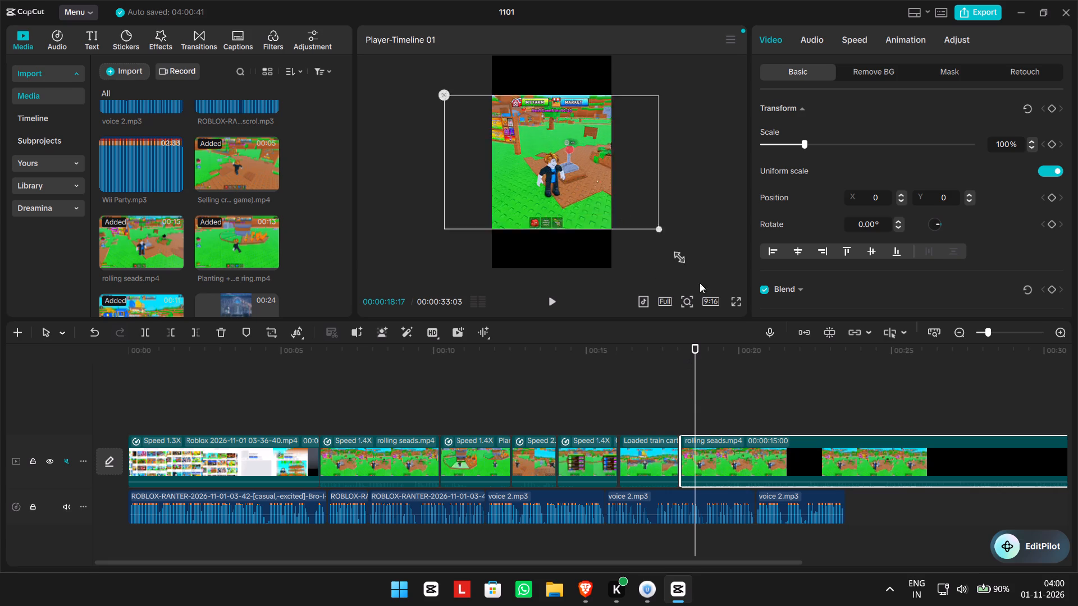
drag(700, 283, 752, 341)
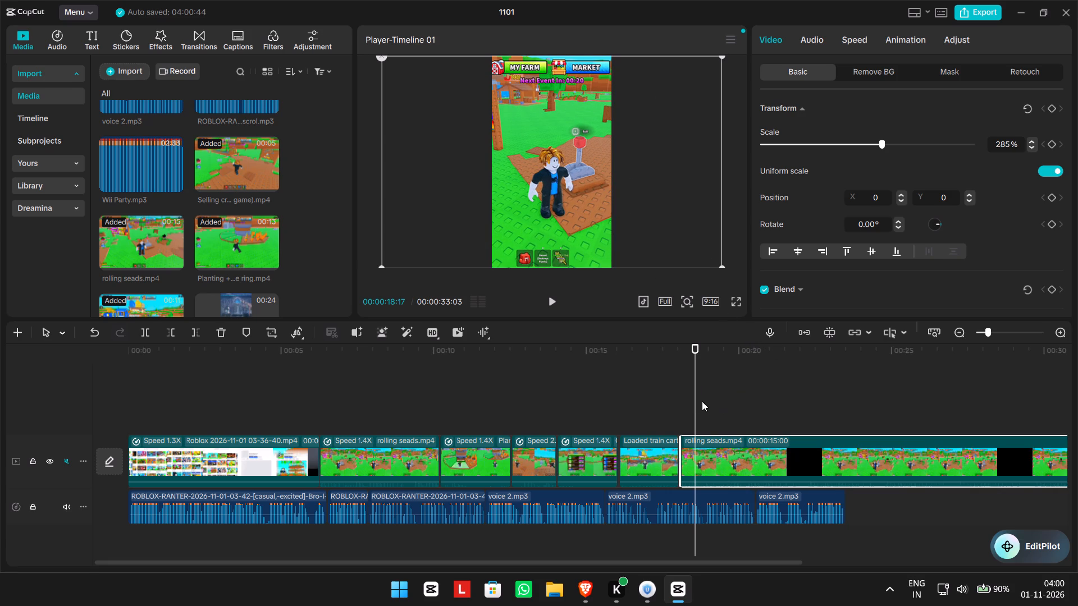
Close the black gap between the Gear shop and Loaded train carts clips, and rejoin the rolling seads clip behind them on the main track.
drag(694, 400, 554, 396)
click(554, 303)
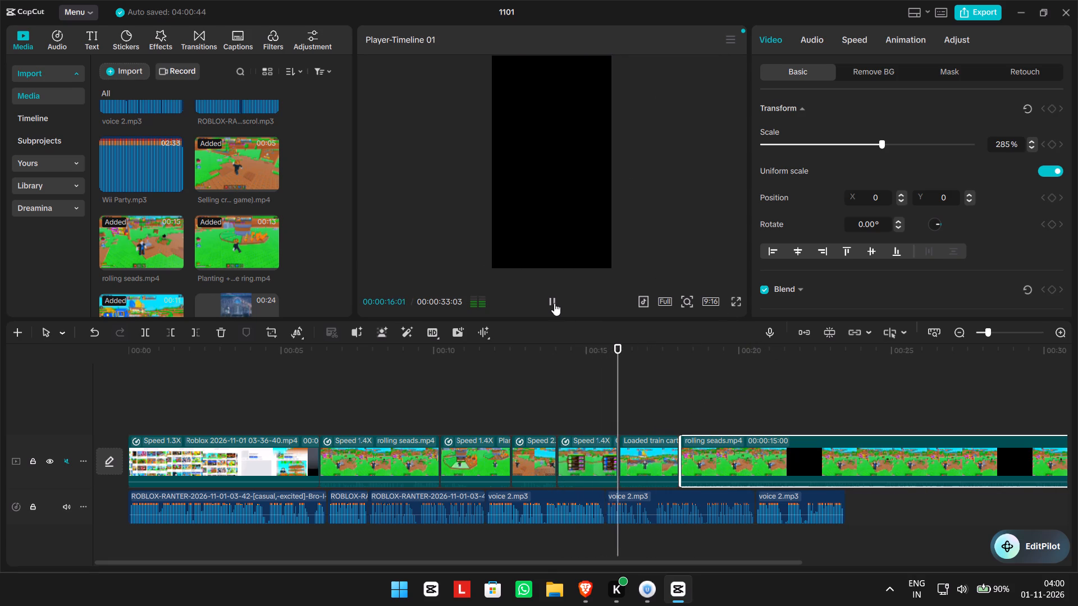
click(554, 303)
drag(654, 458, 651, 458)
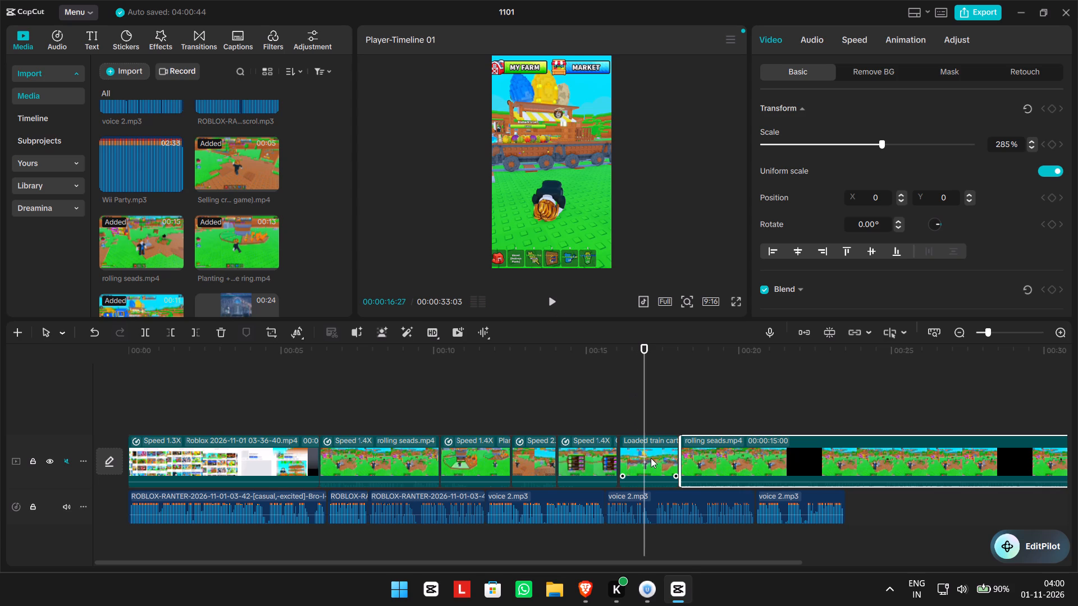
drag(651, 458, 652, 465)
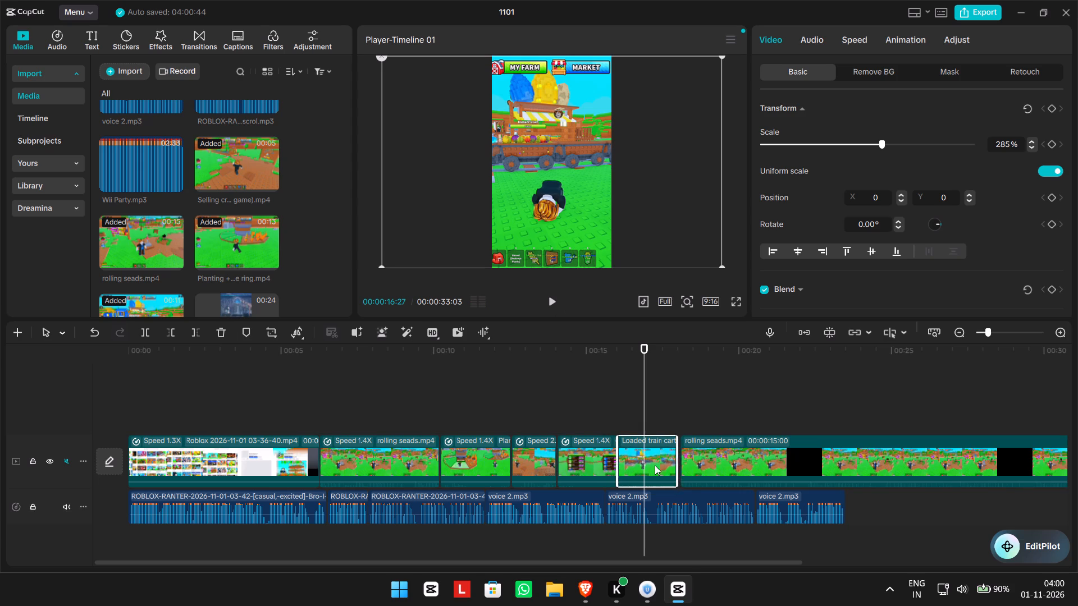
drag(737, 465, 732, 469)
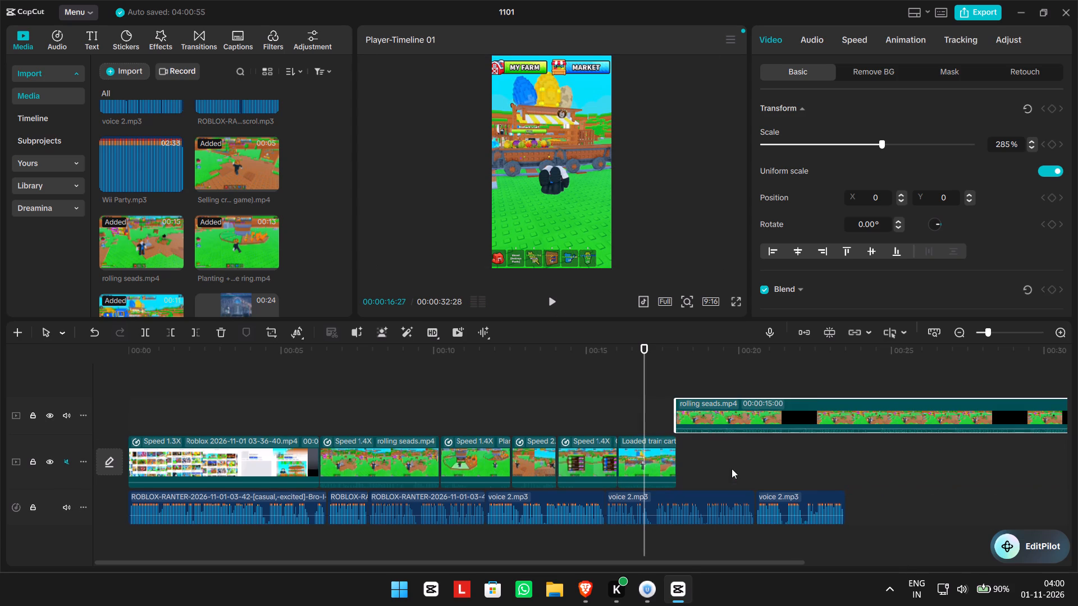
drag(721, 398, 723, 453)
Reframe the last rolling seads clip around the seed-rolling lever, with scale 272% and position X -856, Y 0.
drag(643, 396, 581, 382)
click(541, 284)
click(551, 299)
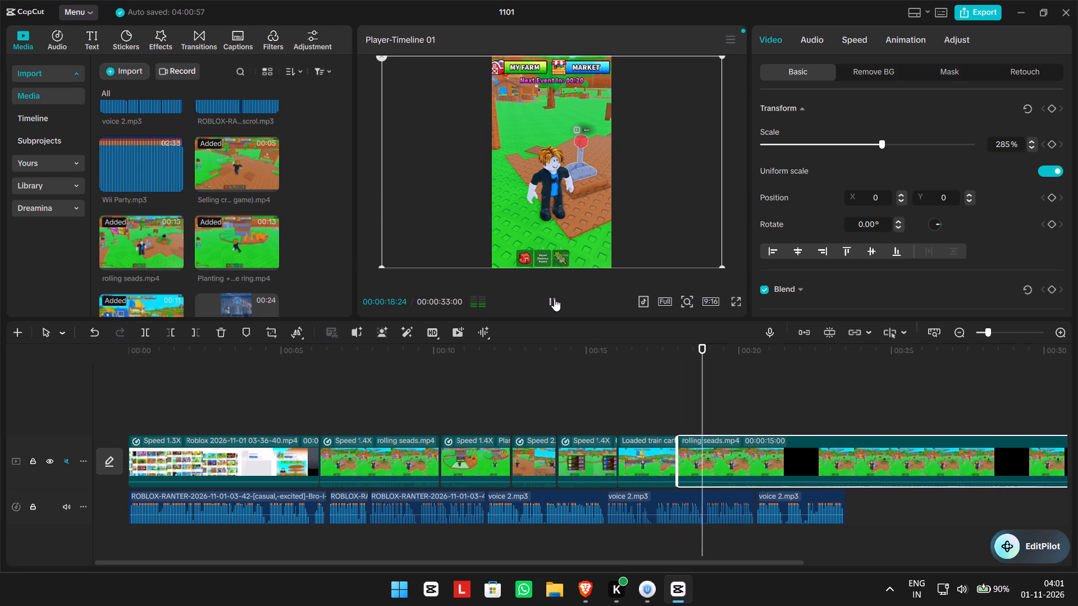
click(554, 299)
drag(587, 182, 549, 194)
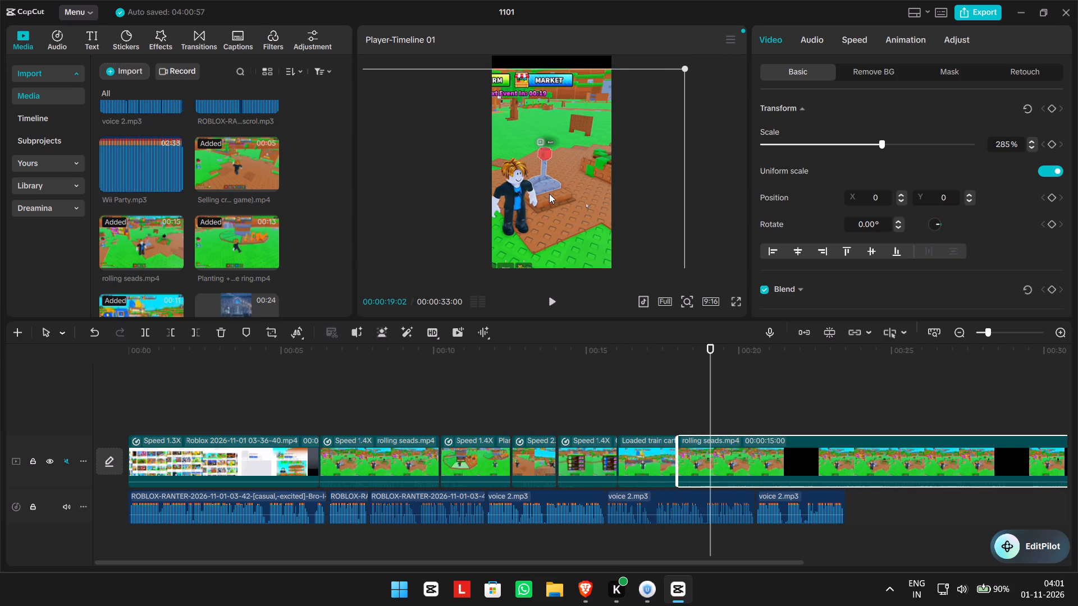
drag(549, 194, 529, 183)
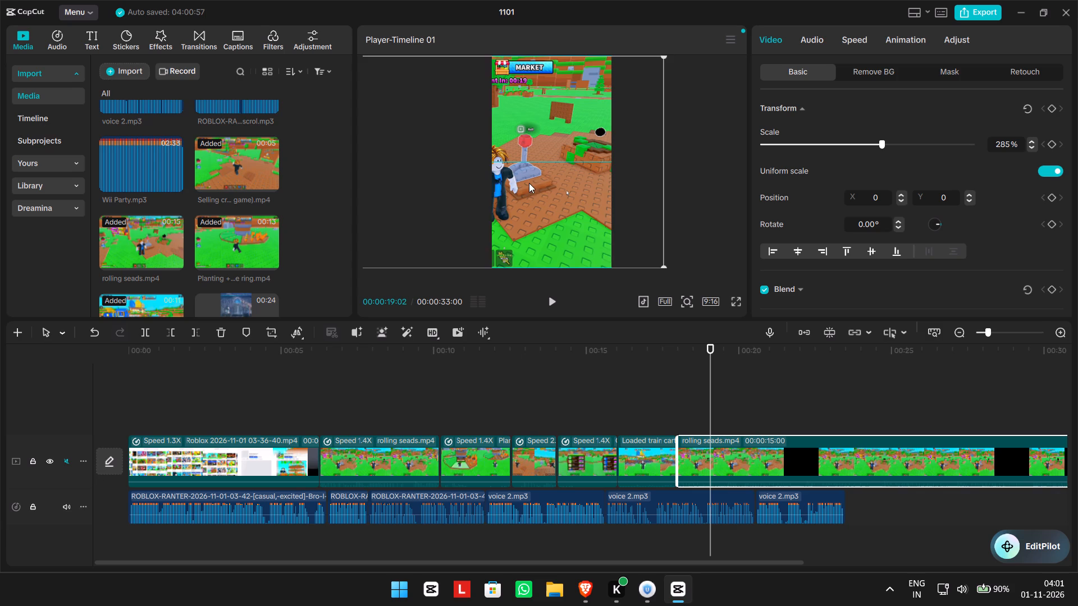
drag(529, 183, 535, 183)
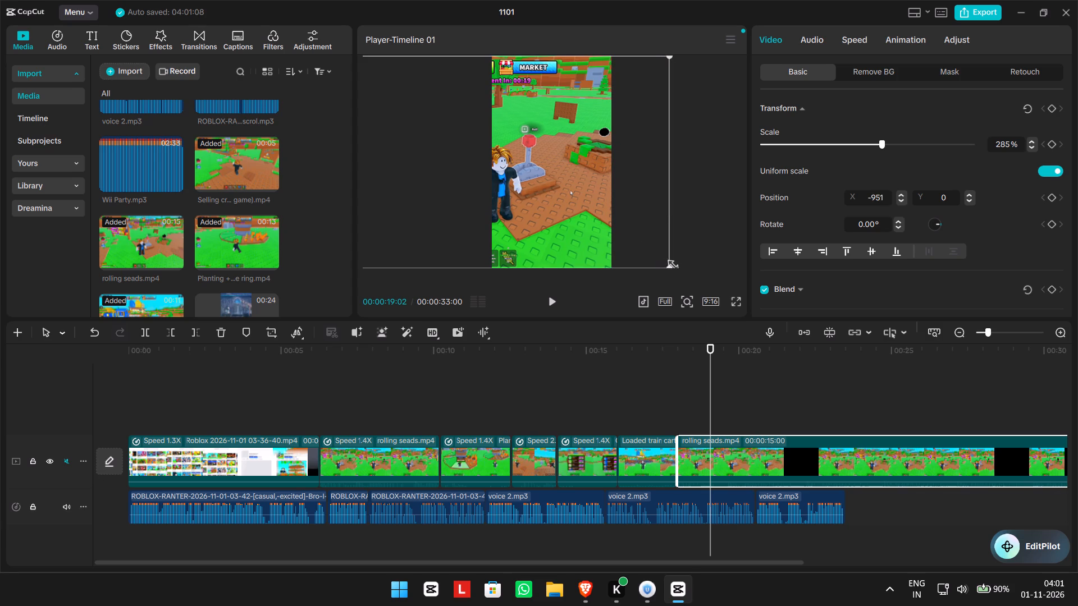
click(670, 270)
drag(666, 267, 655, 259)
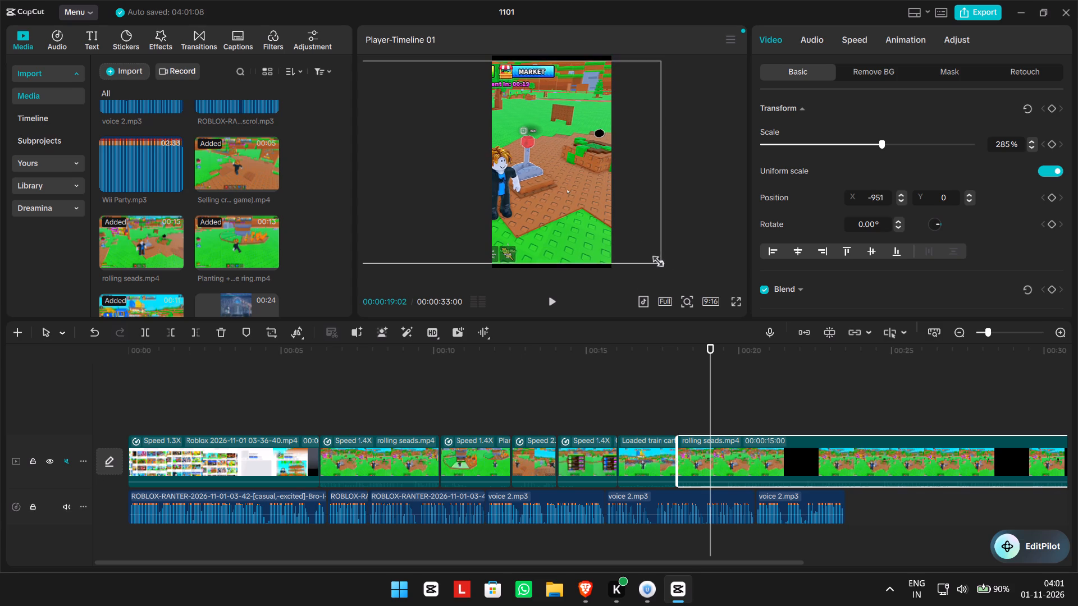
drag(655, 259, 656, 259)
drag(596, 229, 602, 231)
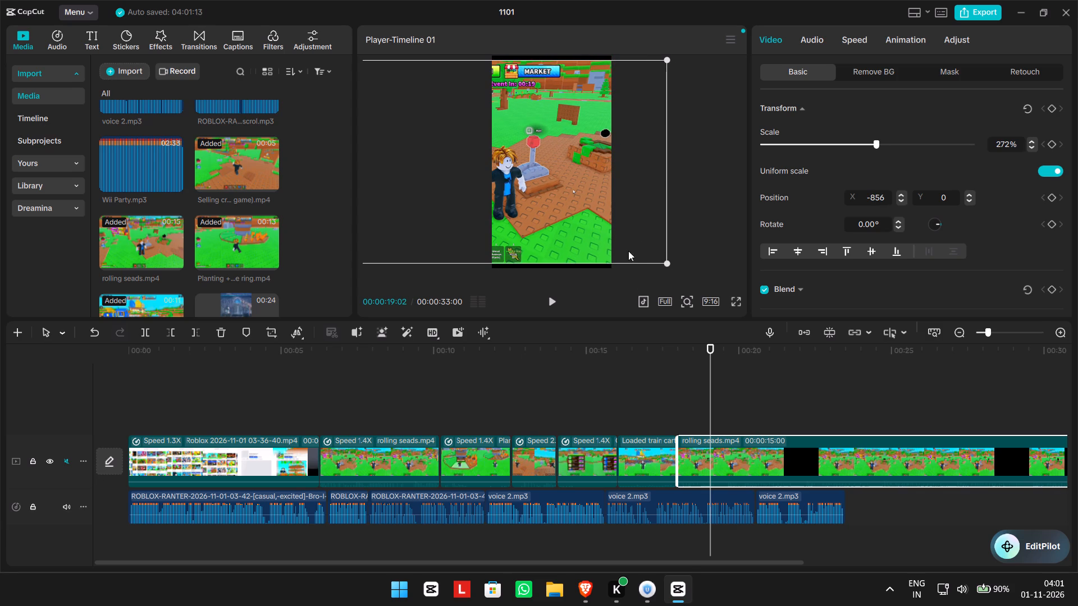
Play back the reframed last rolling seads clip with the voiceover and set its speed to 1.46x.
click(559, 299)
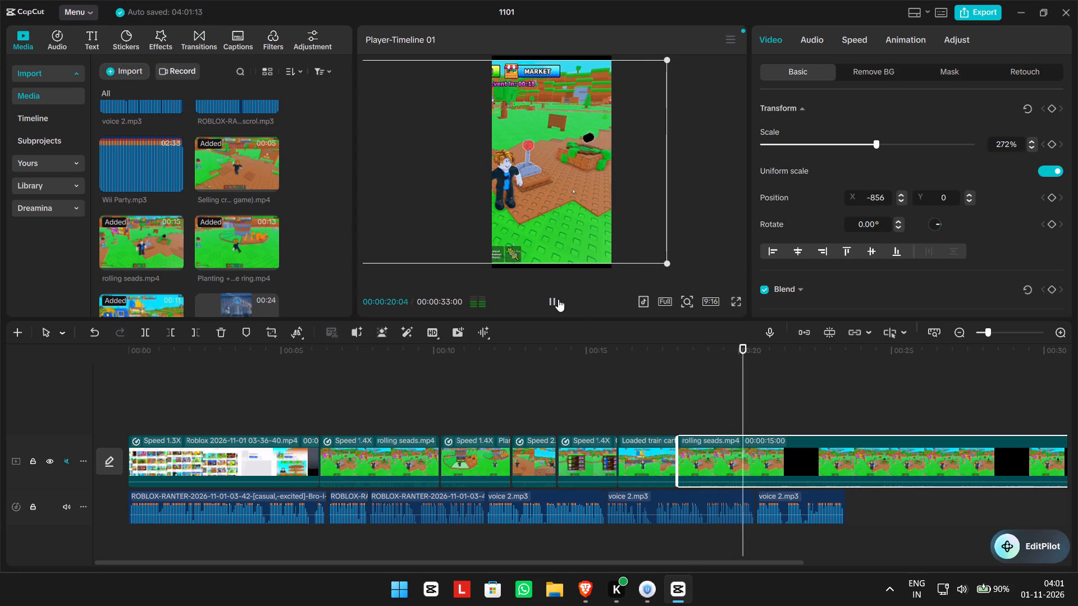
click(558, 299)
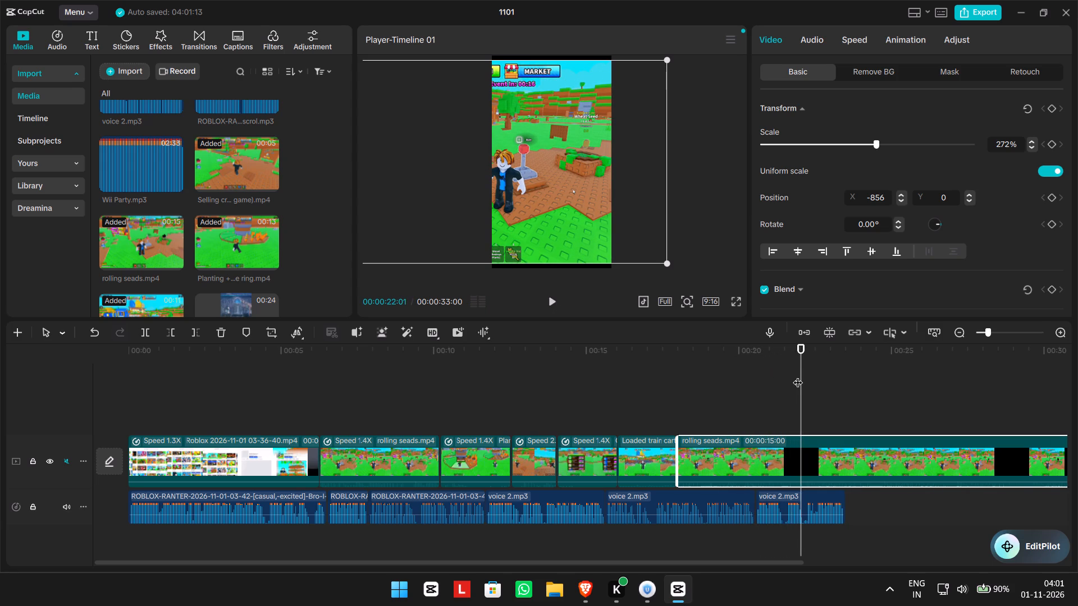
drag(800, 375, 617, 364)
click(555, 304)
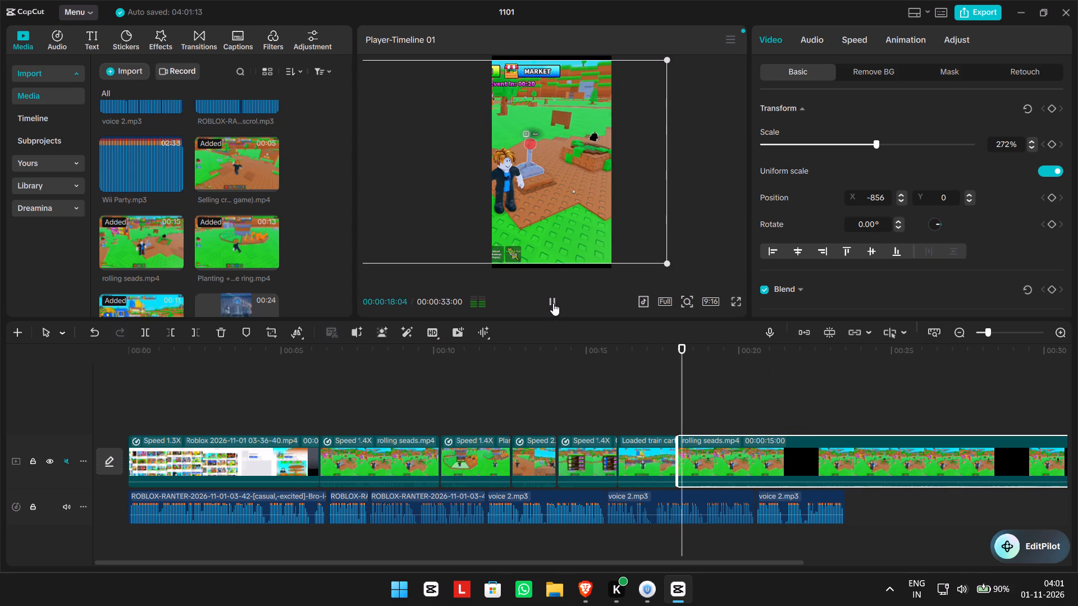
click(552, 303)
click(860, 42)
drag(819, 124, 826, 125)
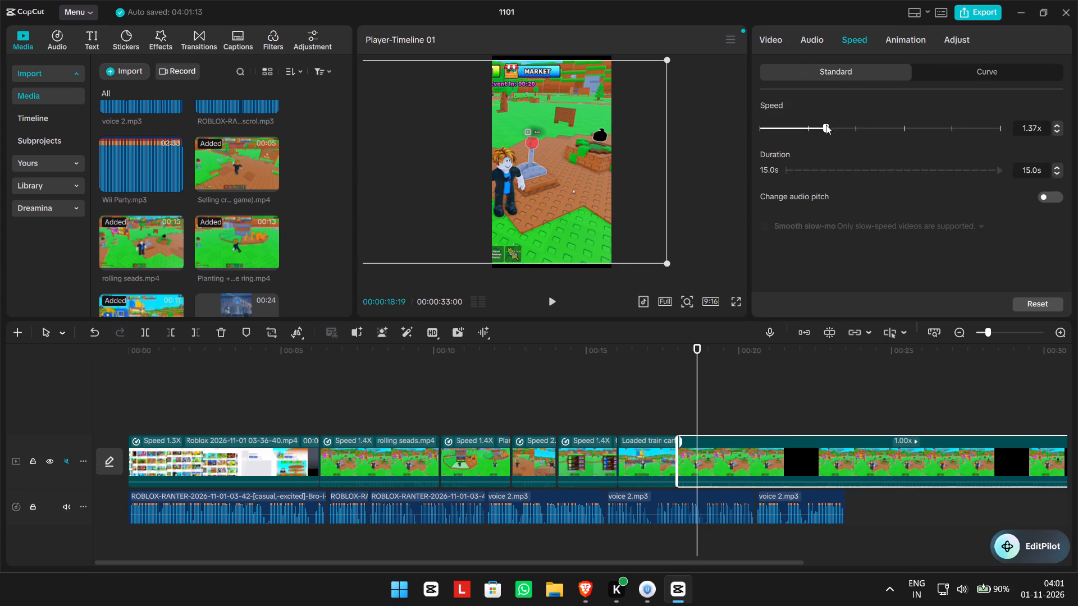
drag(826, 125, 830, 125)
Speed up the Loaded train carts clip to 1.29x and move the following rolling seads clip up against its end.
drag(696, 365, 614, 353)
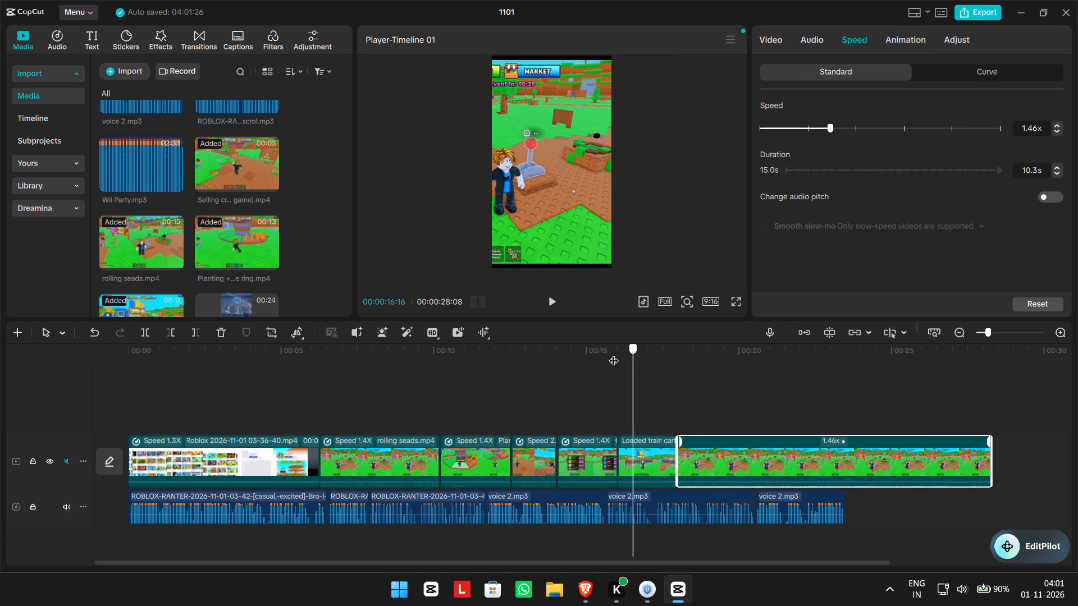
drag(614, 353, 613, 353)
click(558, 299)
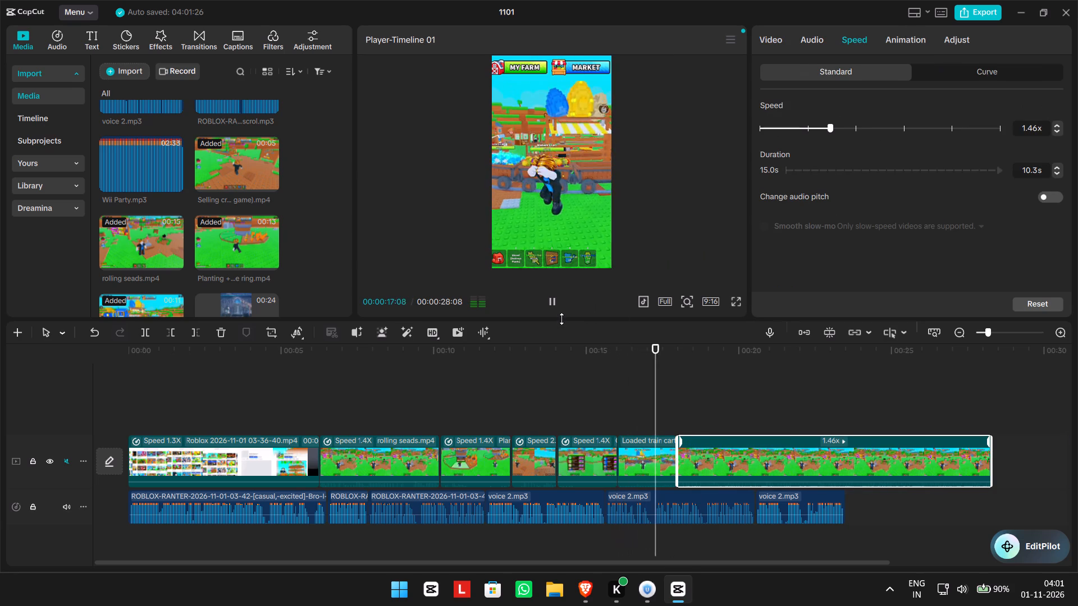
click(552, 313)
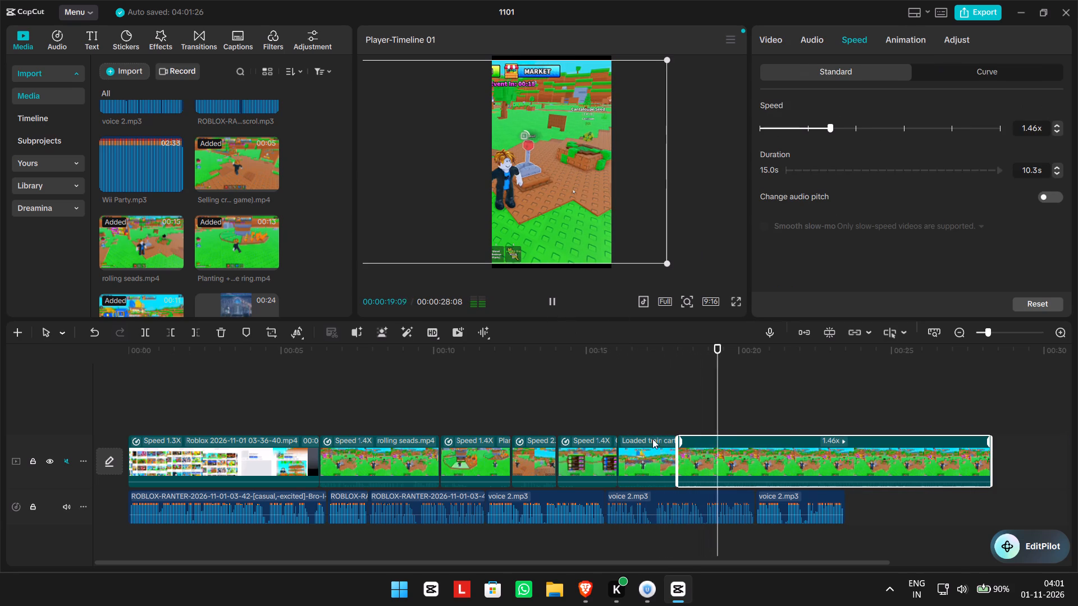
click(634, 465)
drag(816, 127, 822, 128)
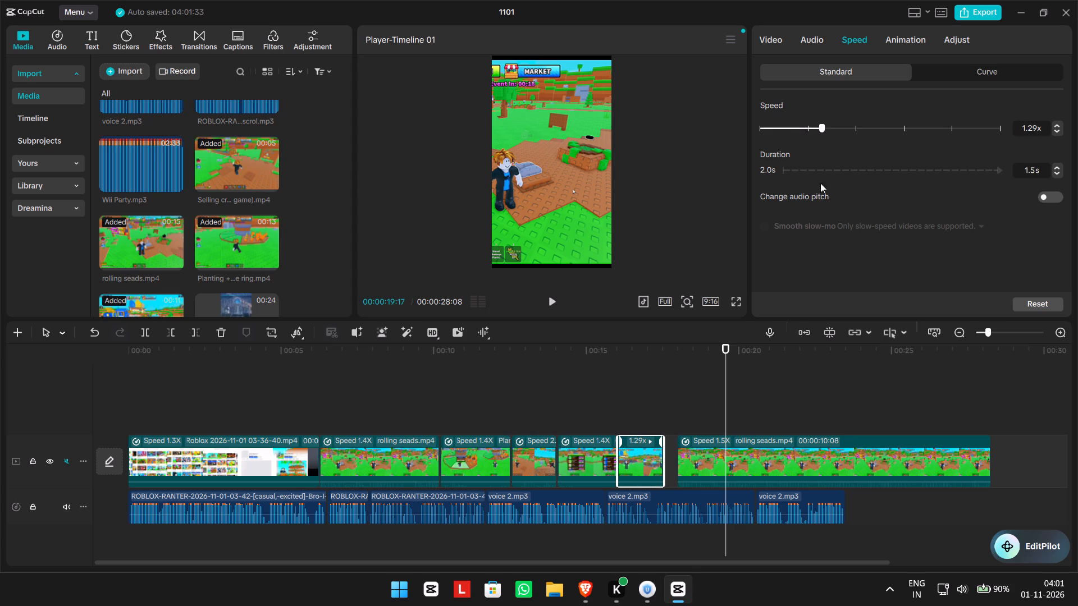
drag(726, 445, 715, 448)
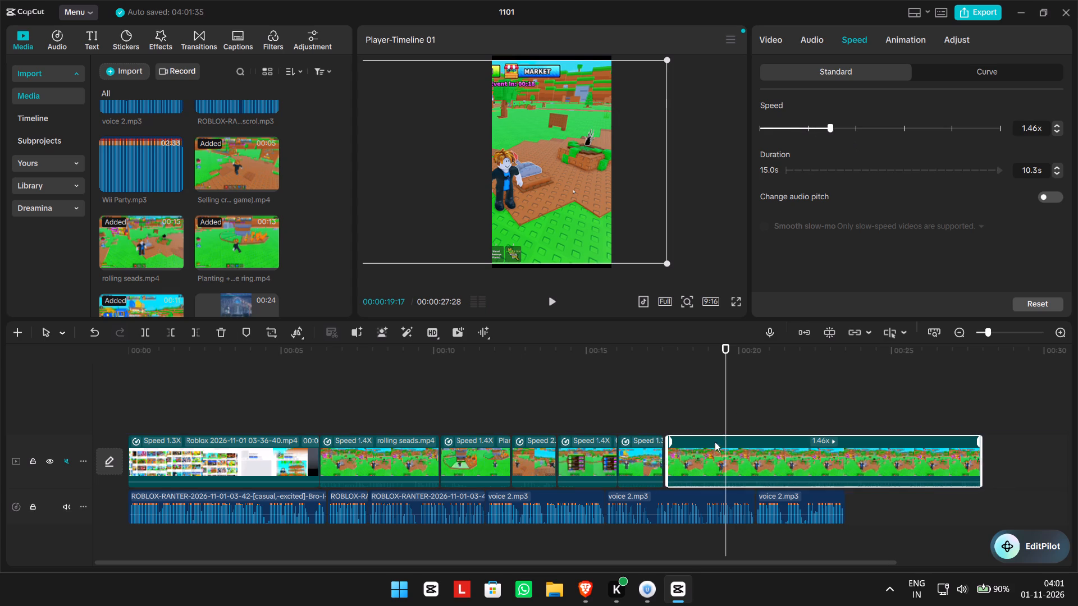
Play back the last rolling seads clip with the voiceover and trim off its end at 00:00:20:27.
drag(727, 396, 633, 399)
click(552, 304)
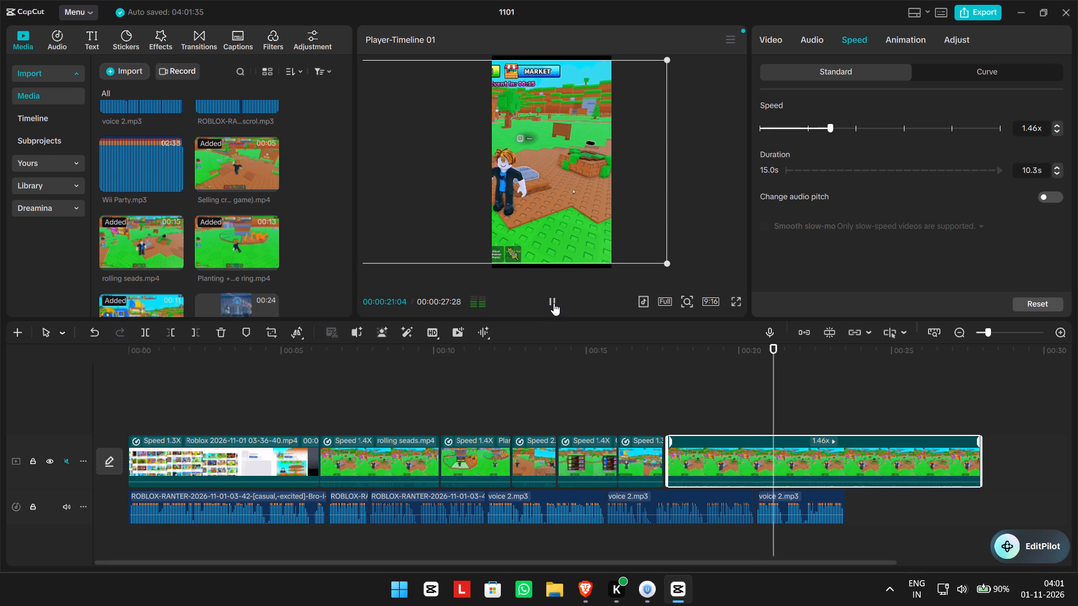
click(554, 303)
click(779, 391)
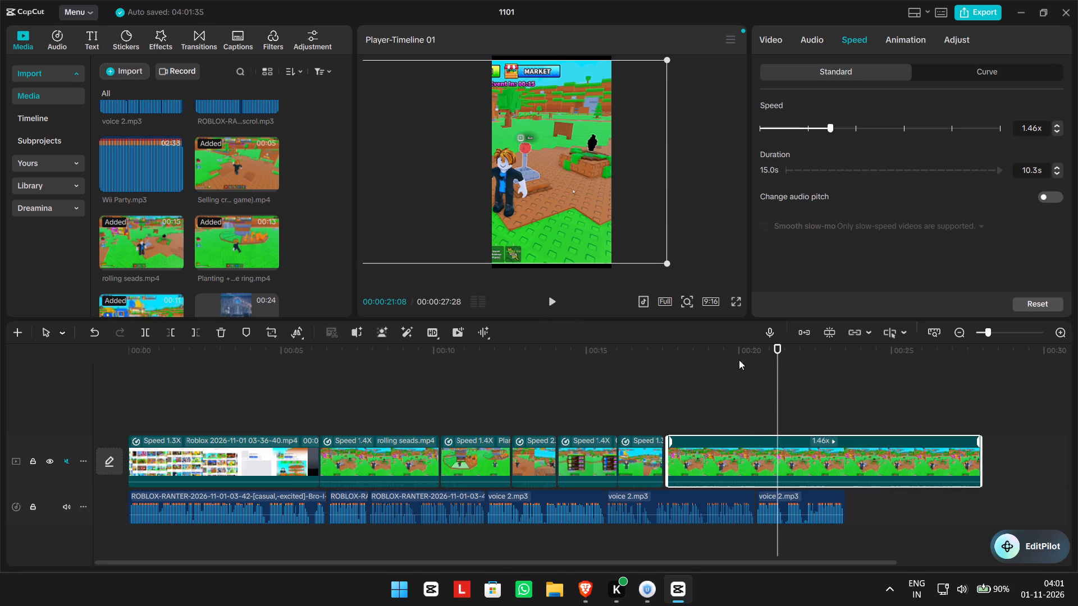
drag(773, 368, 733, 369)
click(546, 308)
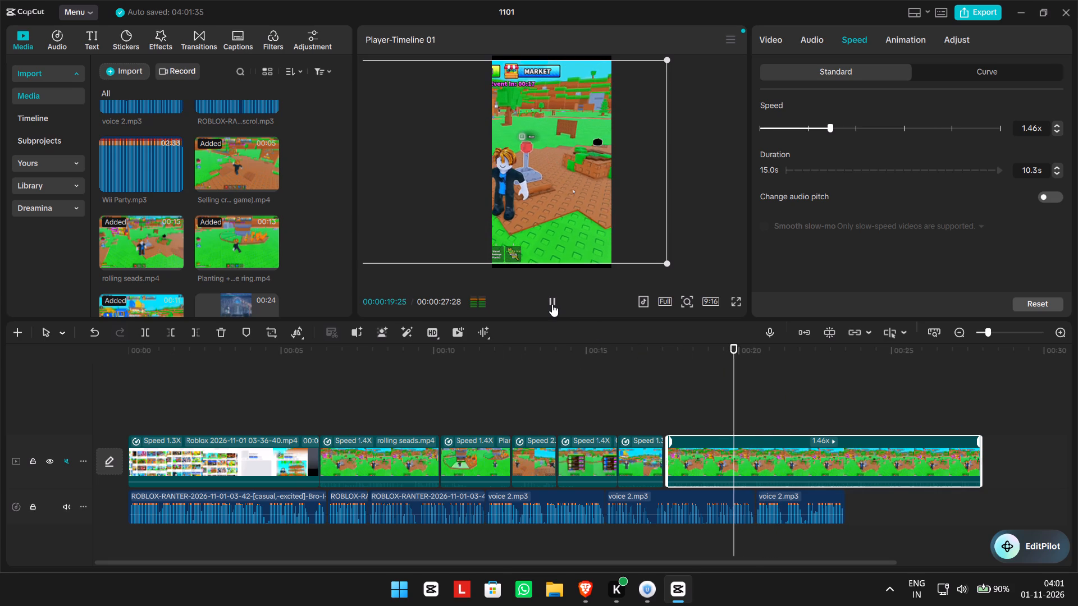
click(552, 304)
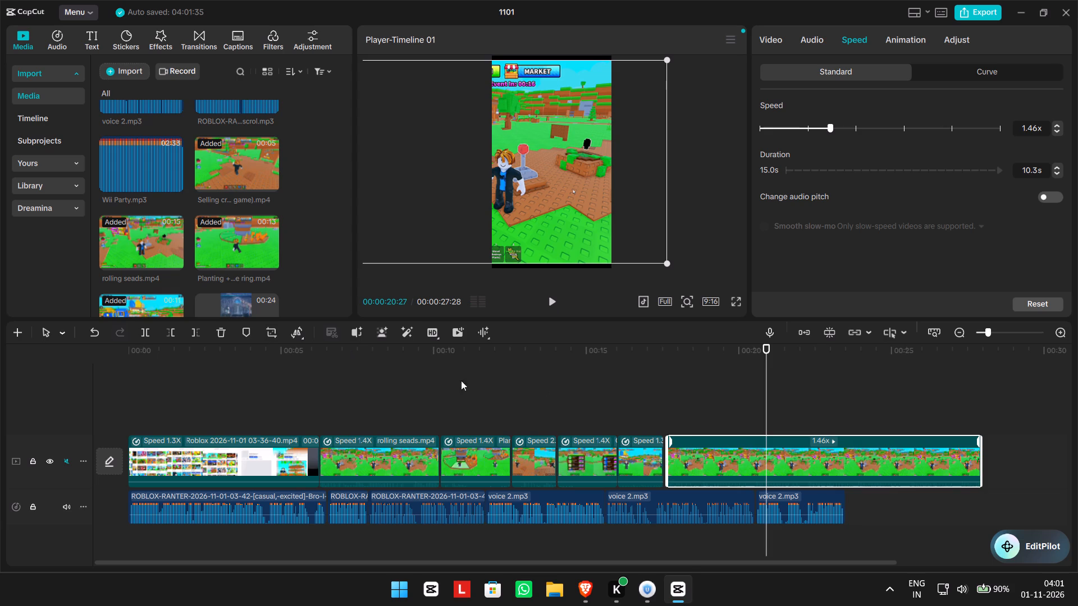
click(197, 332)
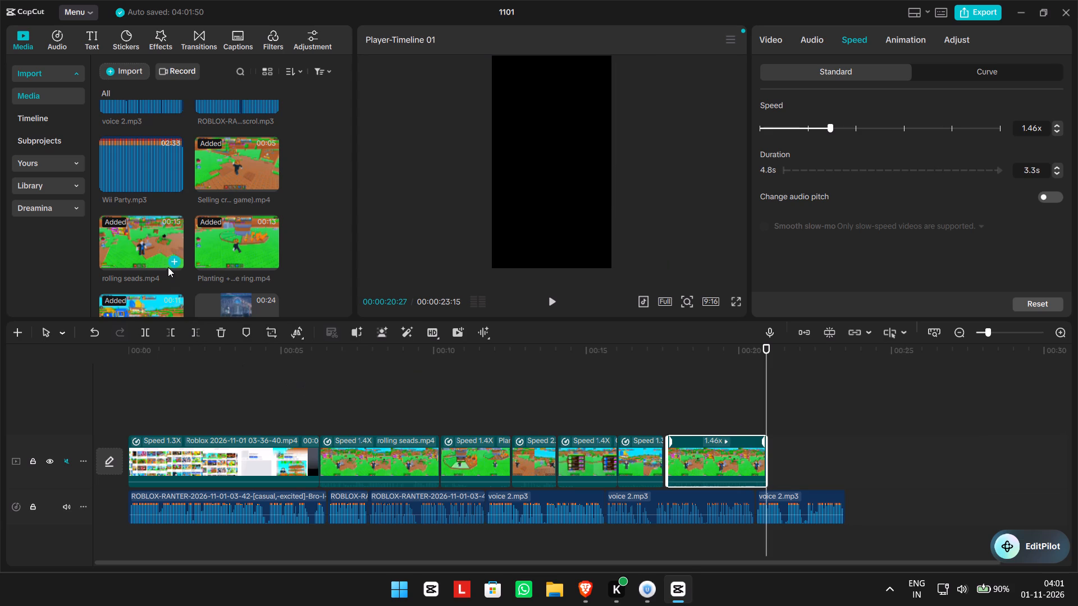
Add Cocoon Lily seed (1 in 740).mp4 directly after the last rolling seads clip and scale it to 285% to fill the vertical frame.
scroll(167, 254, down, 5)
drag(211, 203, 765, 480)
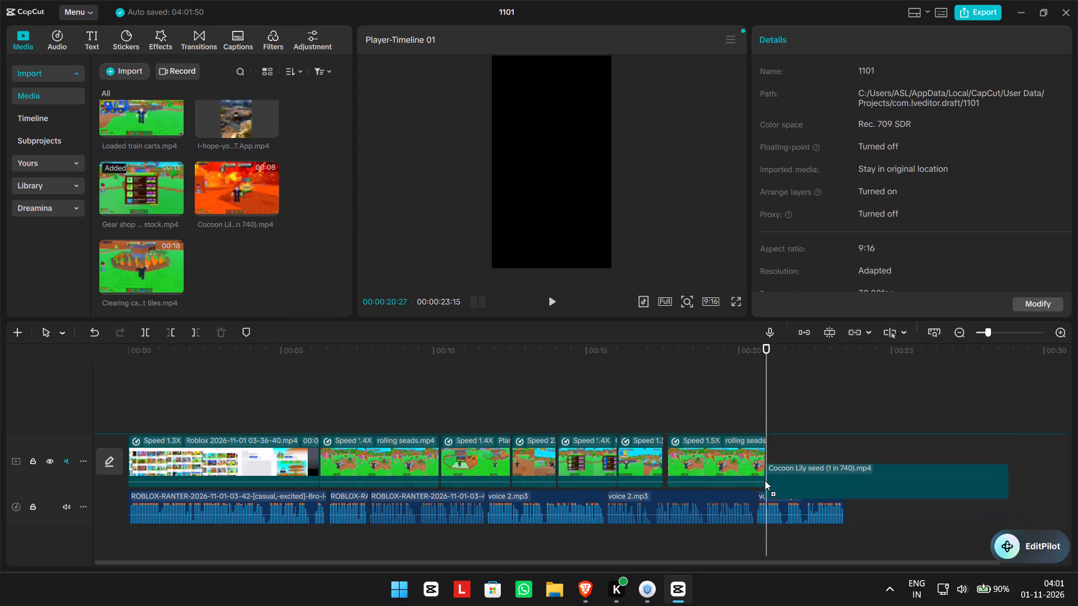
drag(765, 480, 768, 479)
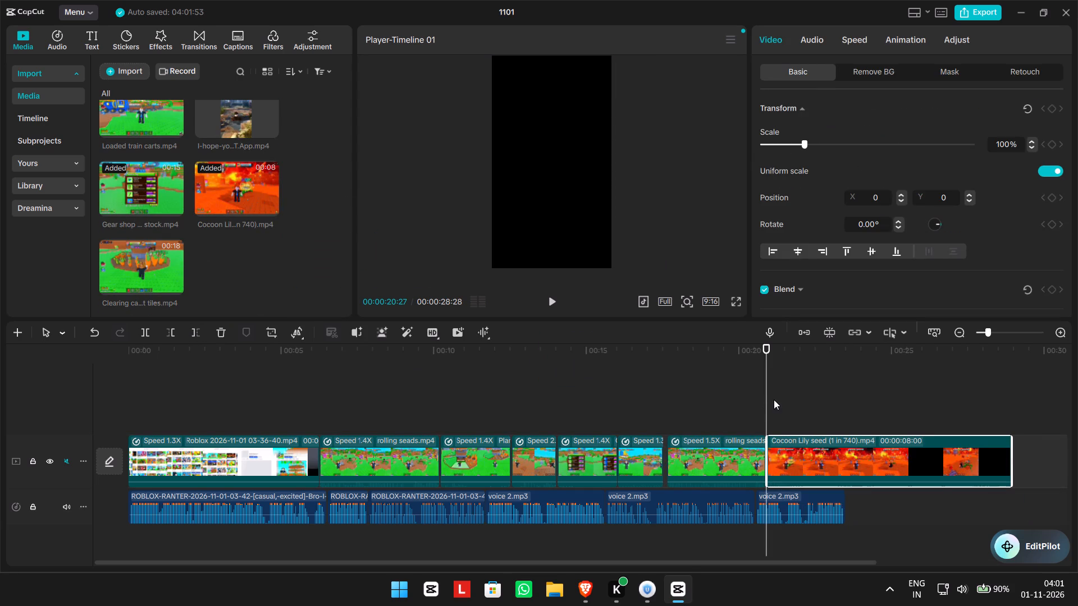
click(774, 400)
click(595, 171)
drag(609, 195, 743, 332)
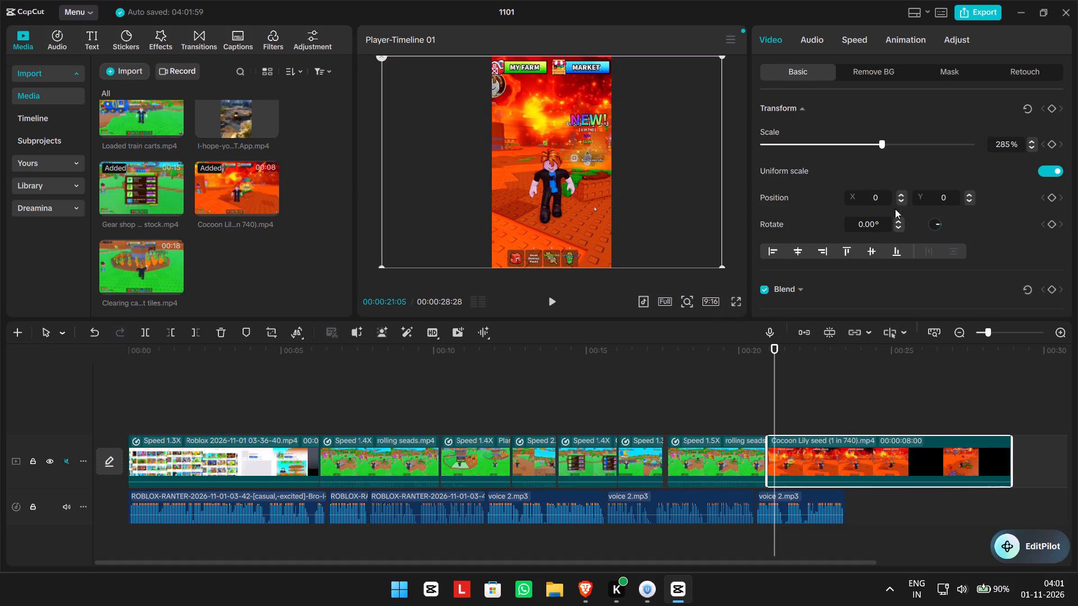
Speed up the Cocoon Lily seed clip to 1.34x and play back the sequence through it.
click(843, 24)
click(852, 43)
click(820, 124)
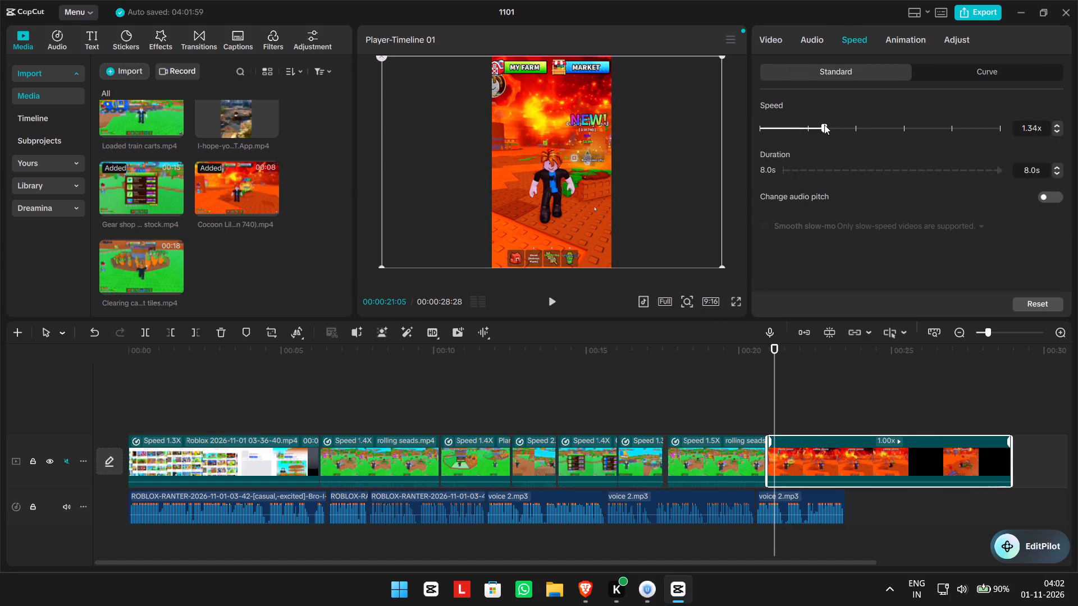
drag(775, 368, 713, 369)
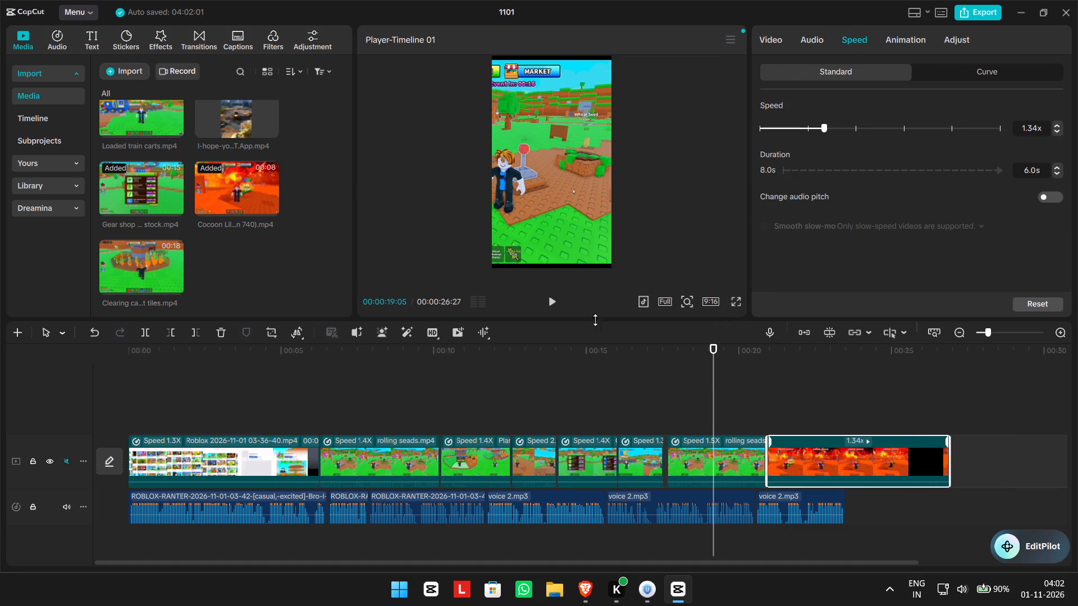
click(556, 302)
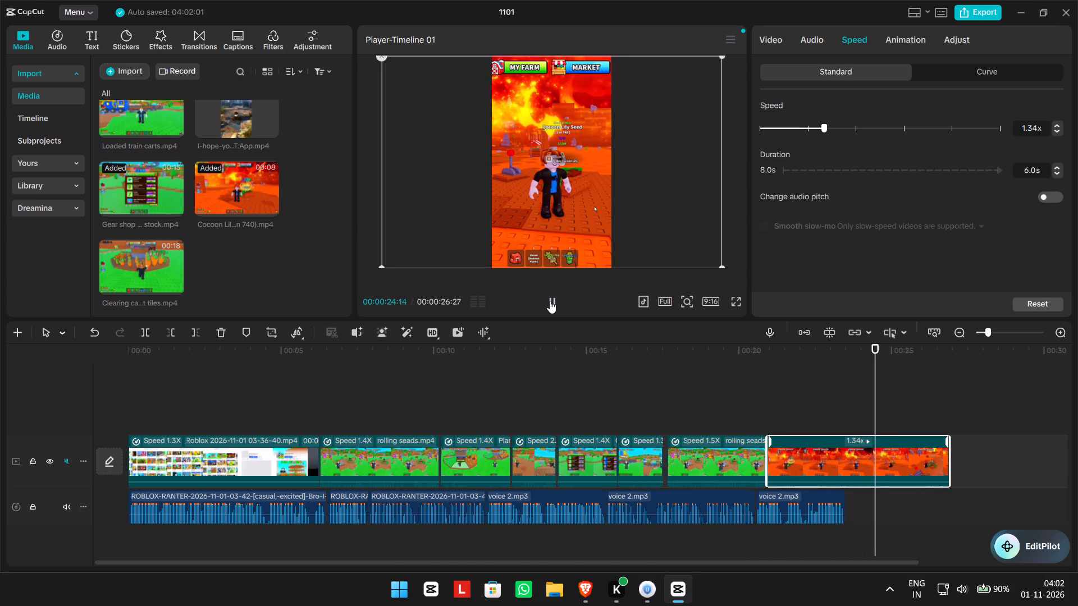
click(550, 301)
click(550, 301)
double_click(550, 300)
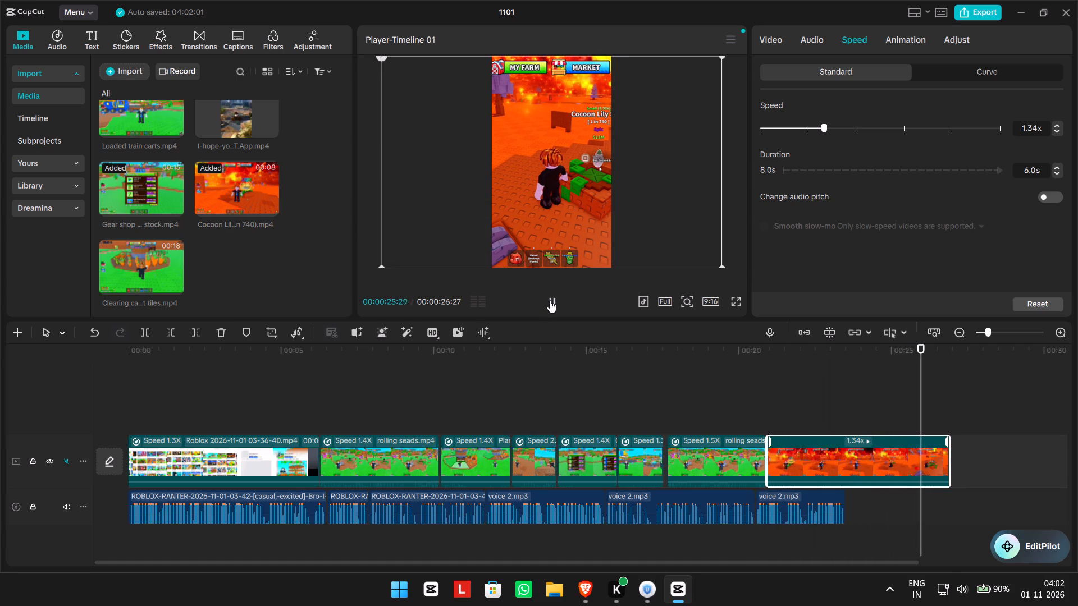
click(550, 300)
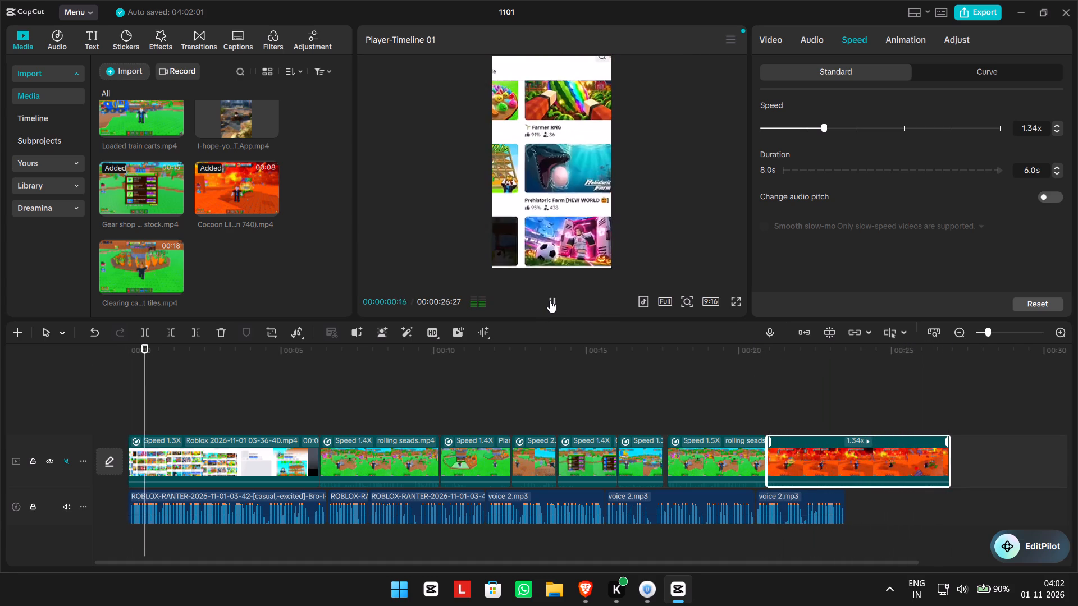
click(556, 300)
Add voice 3.mp3 to the audio track directly after the last voice 2.mp3 piece.
scroll(149, 203, up, 10)
drag(213, 142, 828, 528)
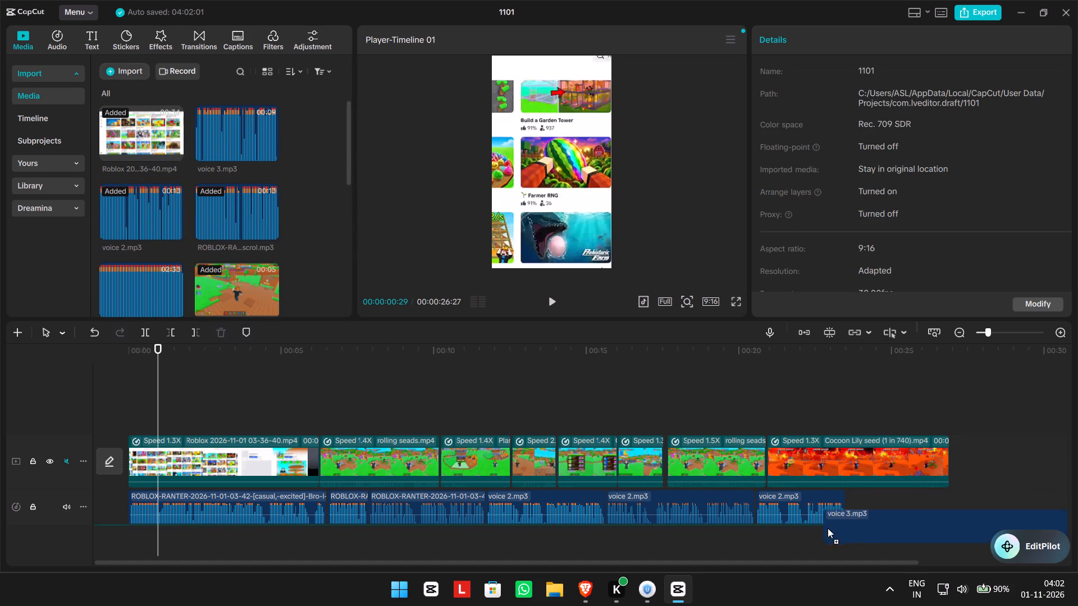
drag(828, 528, 846, 515)
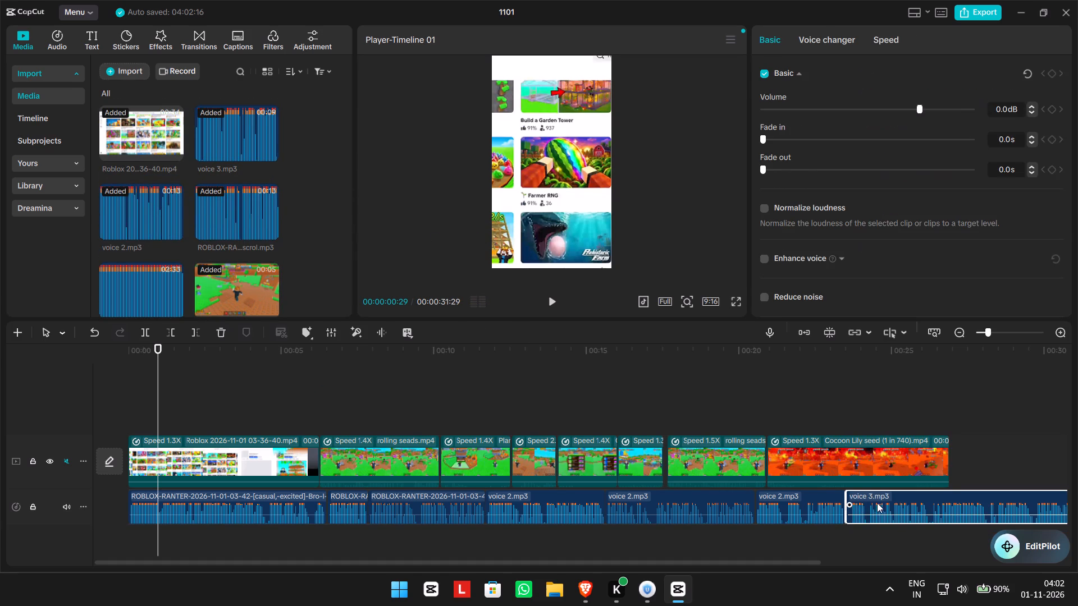
Split off and delete the silent start and silent end of voice 3.mp3.
ctrl+scroll(916, 519, up, 10)
scroll(907, 514, left, 11)
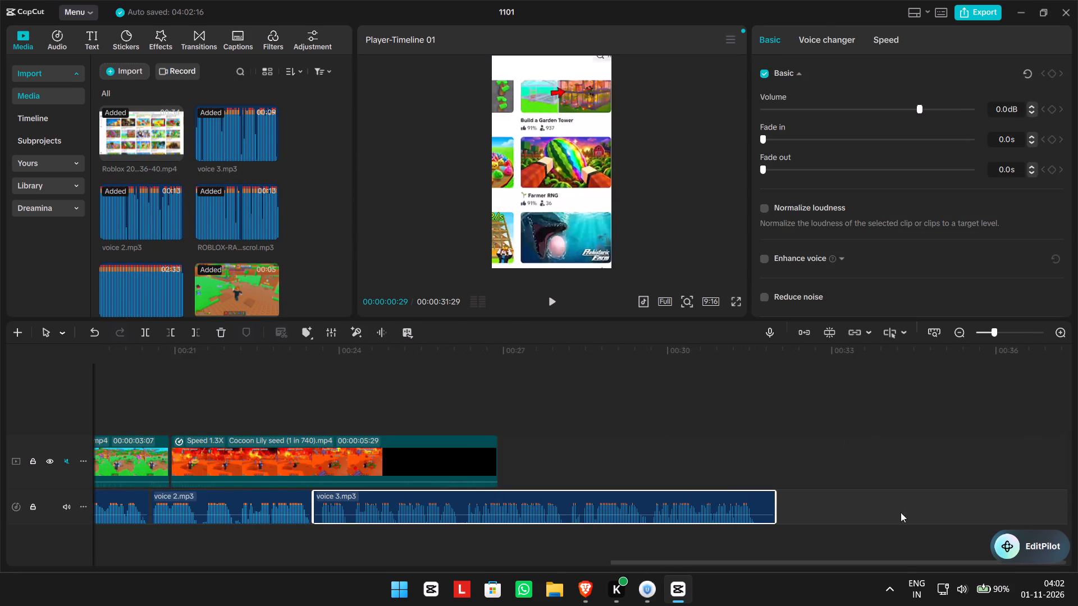
ctrl+scroll(385, 493, up, 7)
ctrl+scroll(478, 512, up, 3)
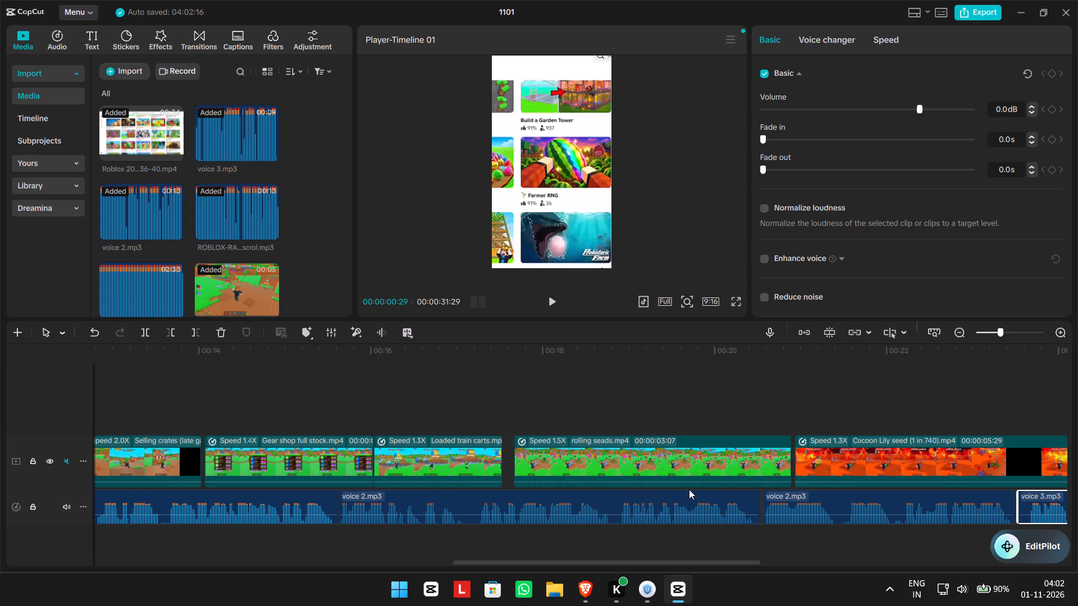
scroll(689, 489, left, 2)
click(801, 415)
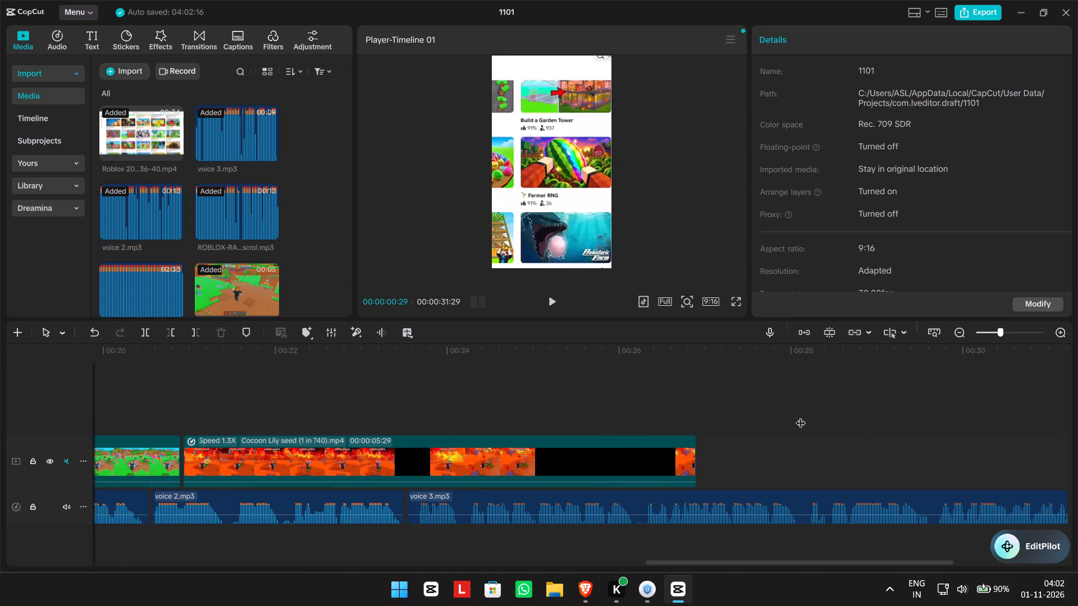
key(b)
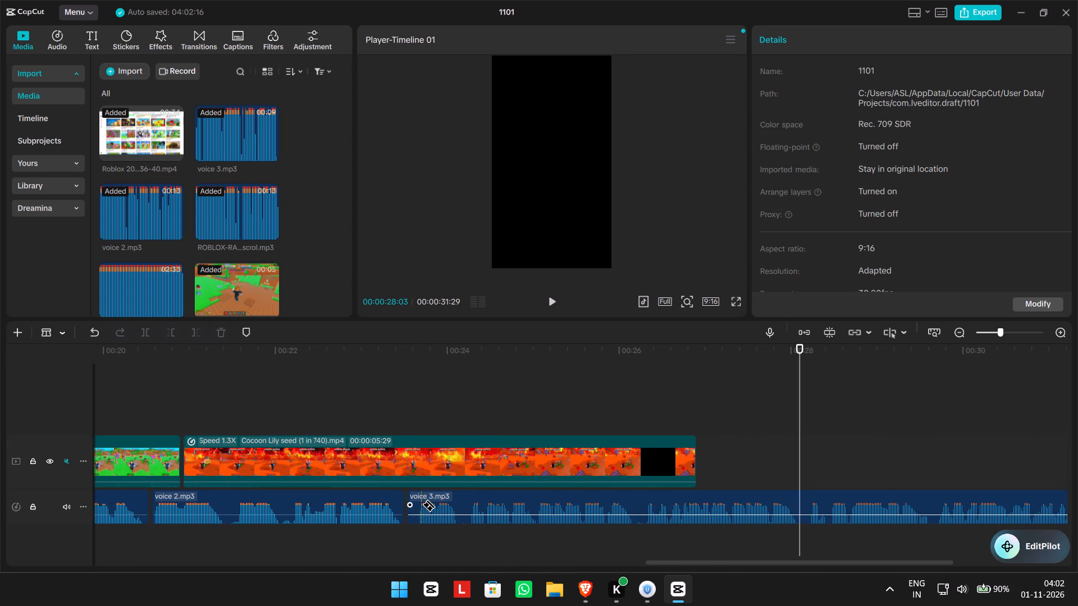
click(419, 503)
scroll(810, 503, left, 3)
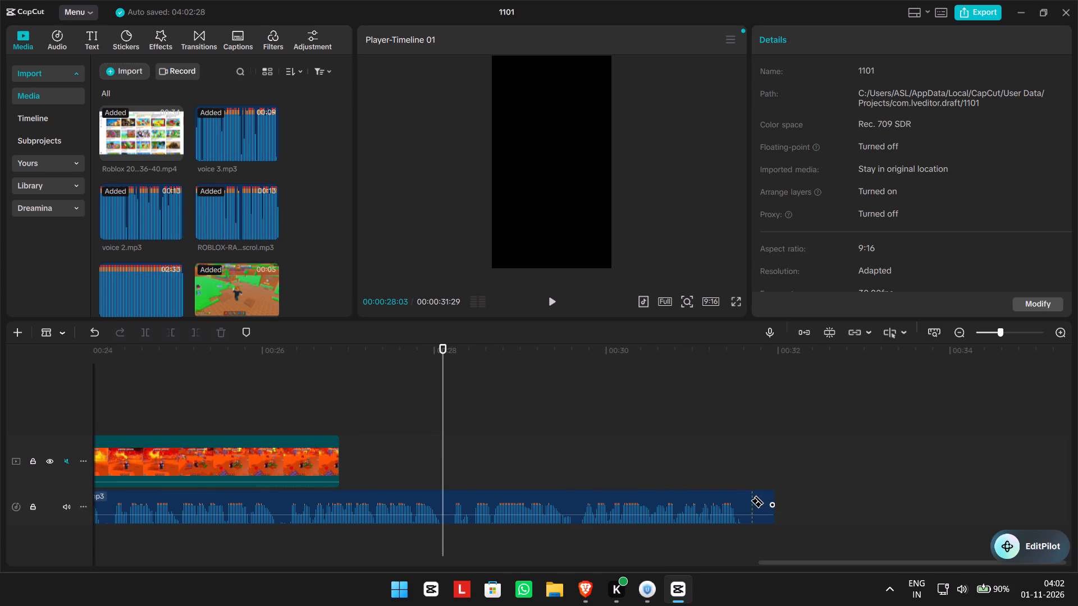
click(747, 500)
key(a)
click(756, 505)
click(223, 332)
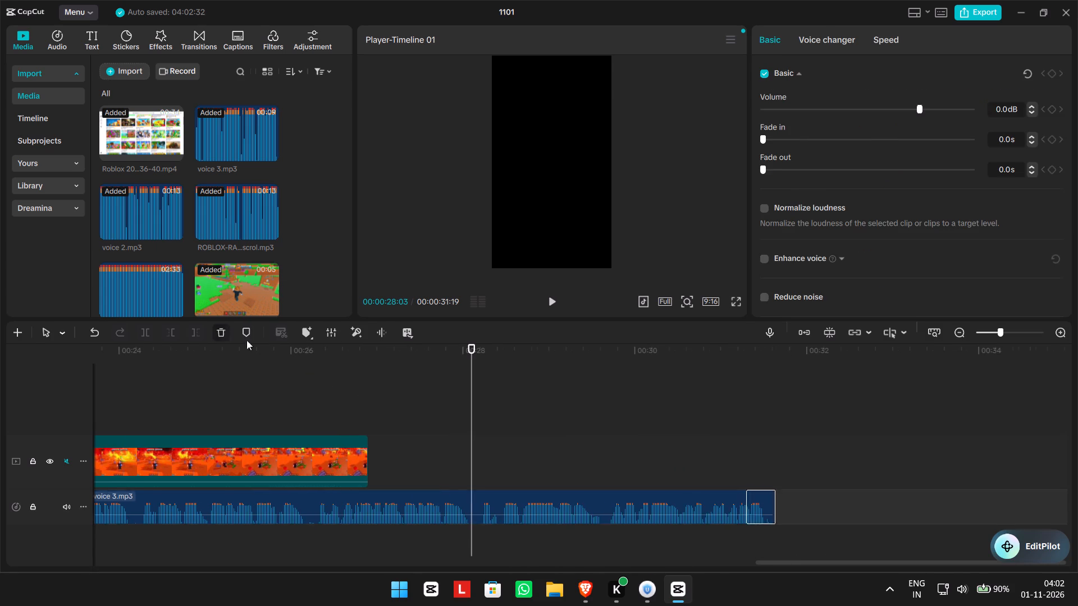
scroll(536, 468, right, 1)
click(378, 500)
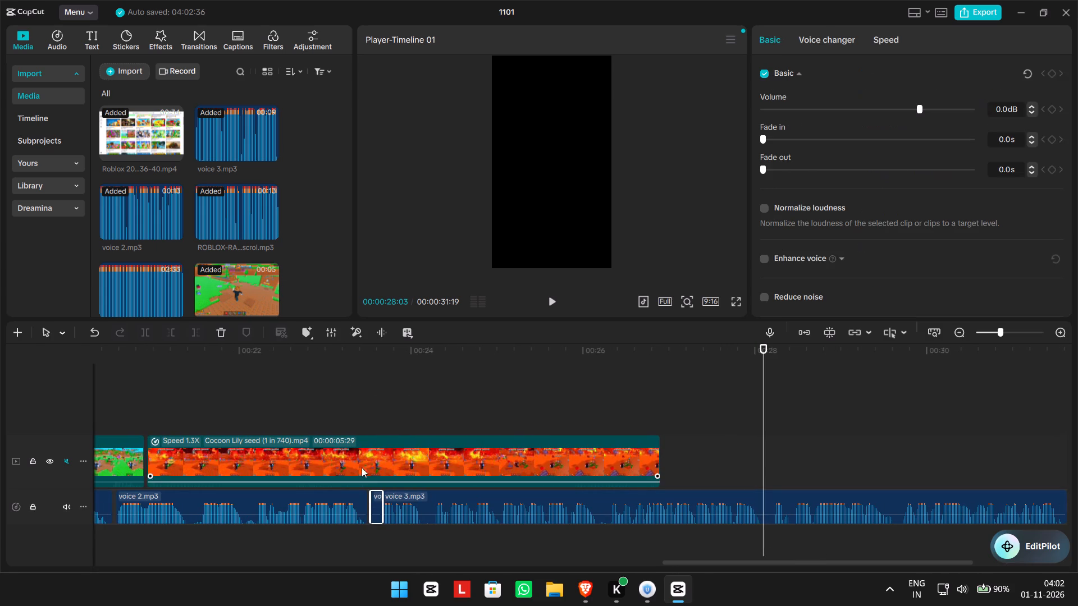
click(220, 338)
Close the small gaps on the audio track by moving the last voice 2.mp3 piece and voice 3.mp3 earlier against the preceding audio.
drag(471, 506, 457, 509)
drag(764, 421, 284, 408)
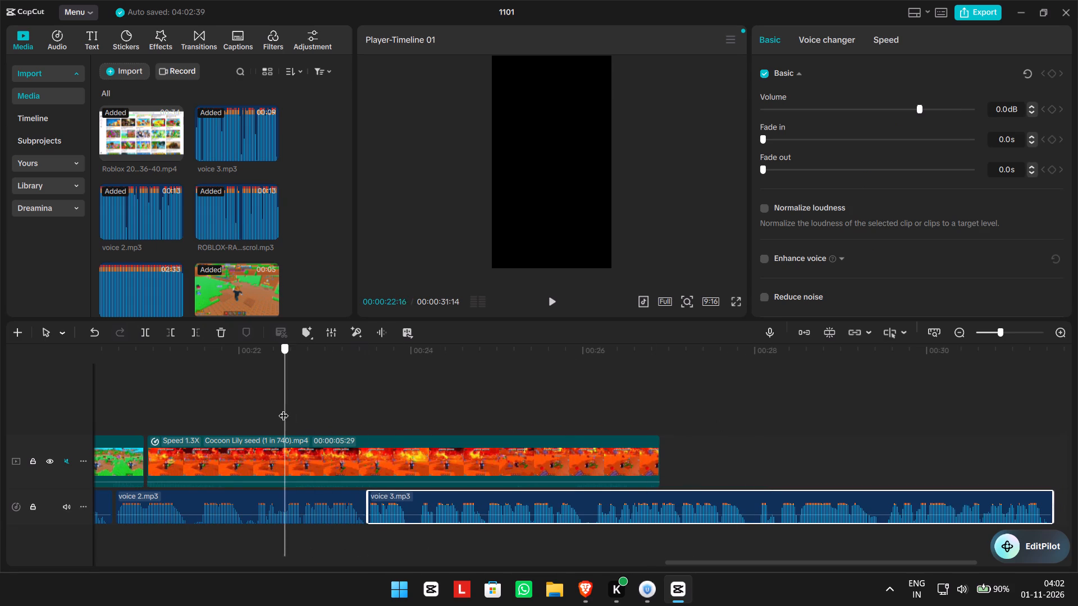
drag(284, 408, 216, 404)
drag(228, 508, 223, 509)
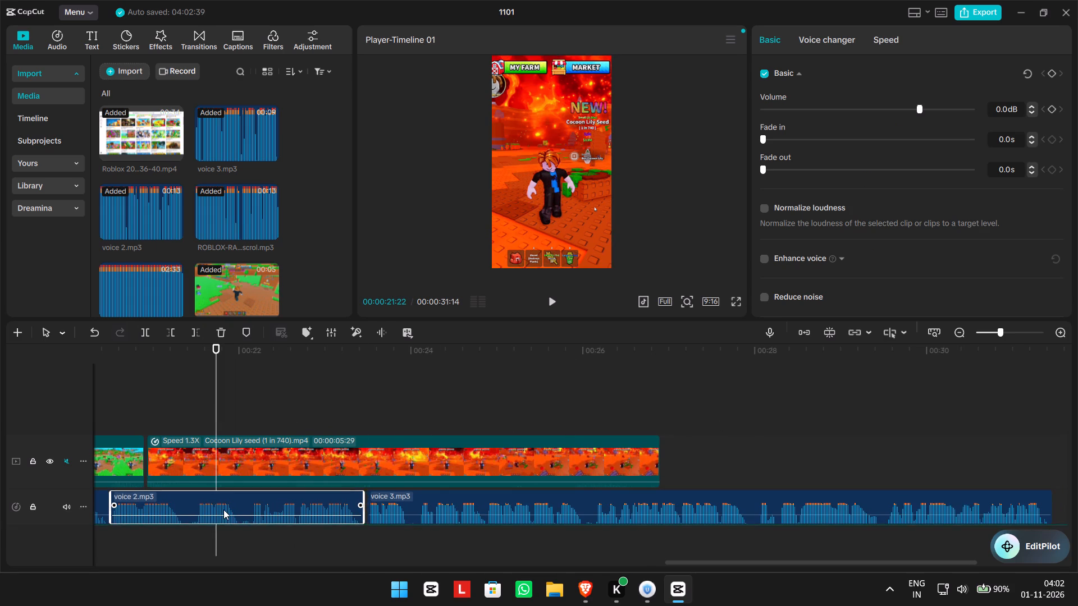
drag(223, 509, 226, 518)
drag(466, 504, 460, 509)
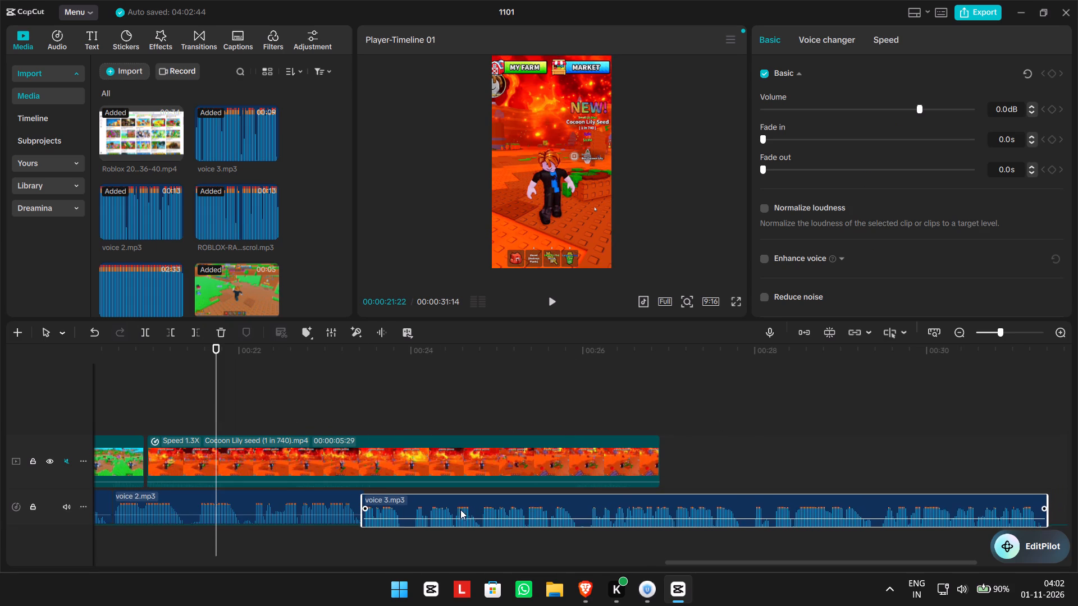
drag(460, 509, 462, 515)
Play back around the start of voice 3.mp3 and cut off the rest of the Cocoon Lily seed clip from that point.
drag(213, 371, 97, 376)
click(549, 300)
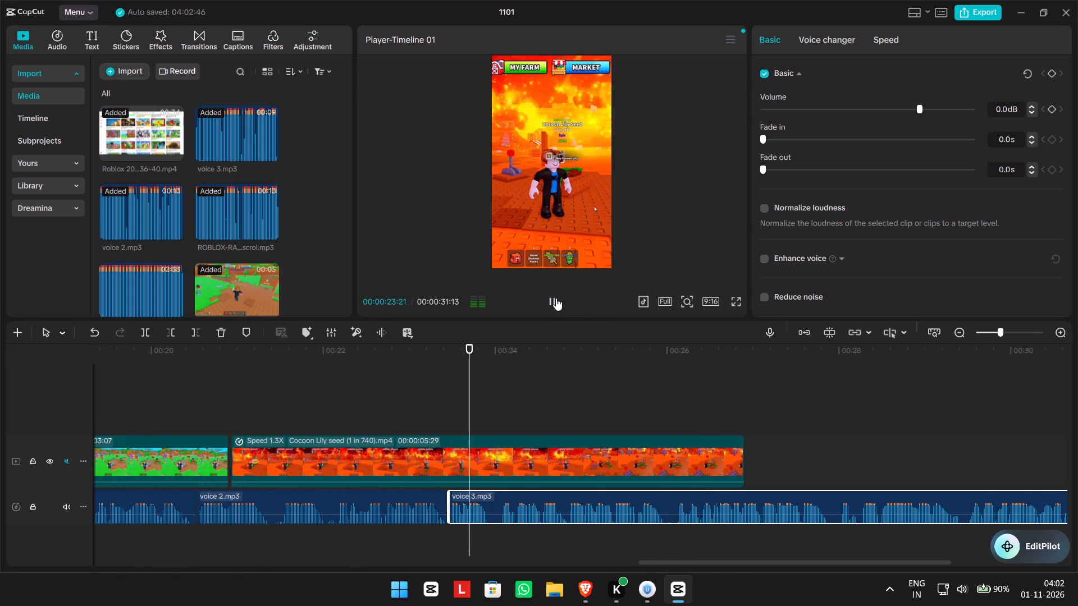
click(556, 299)
click(552, 299)
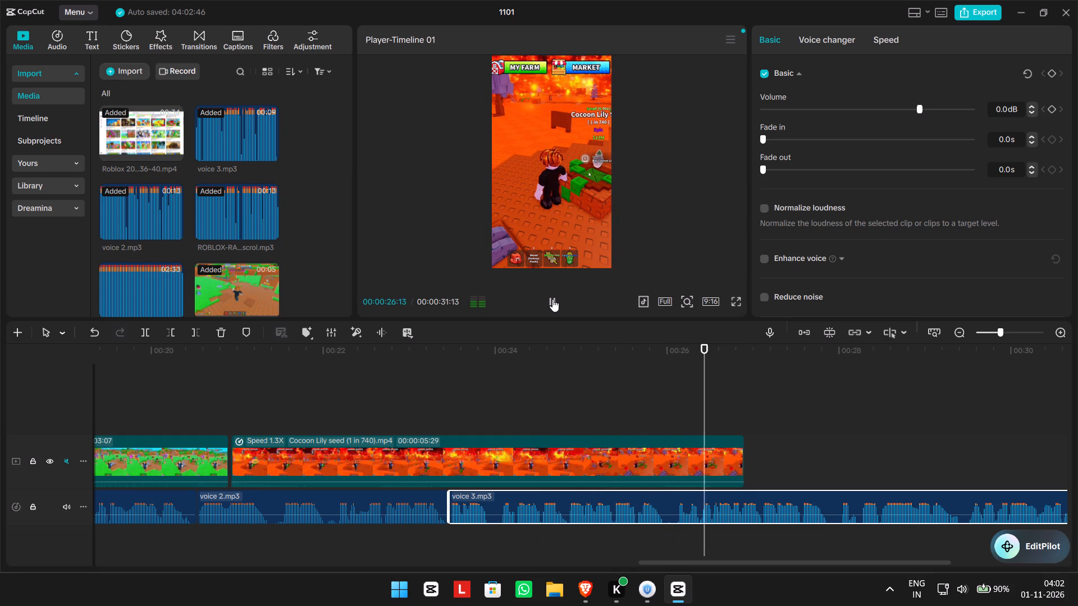
click(552, 299)
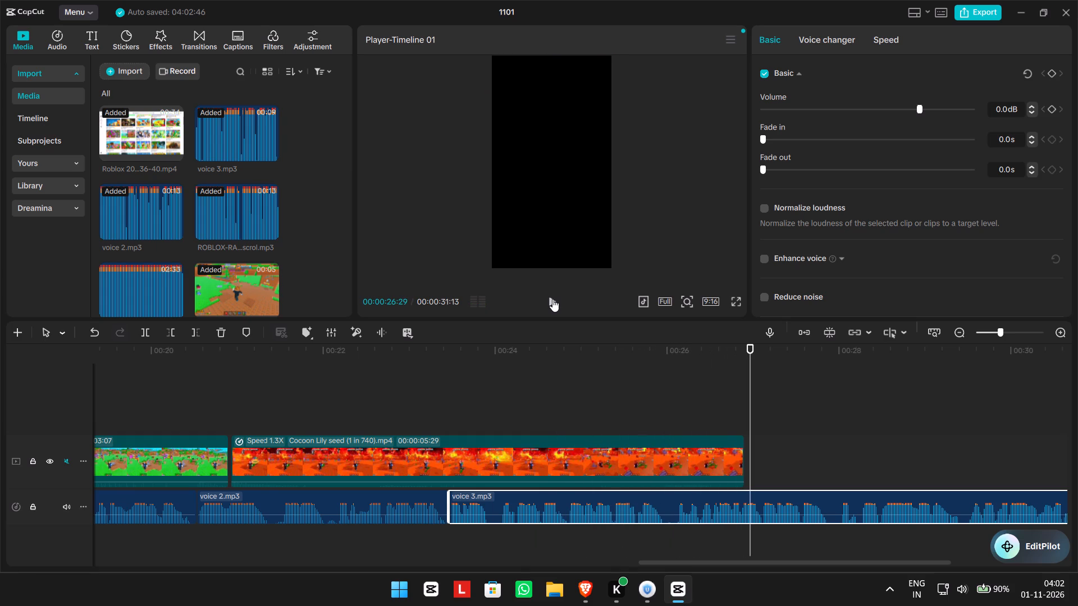
drag(752, 396, 309, 367)
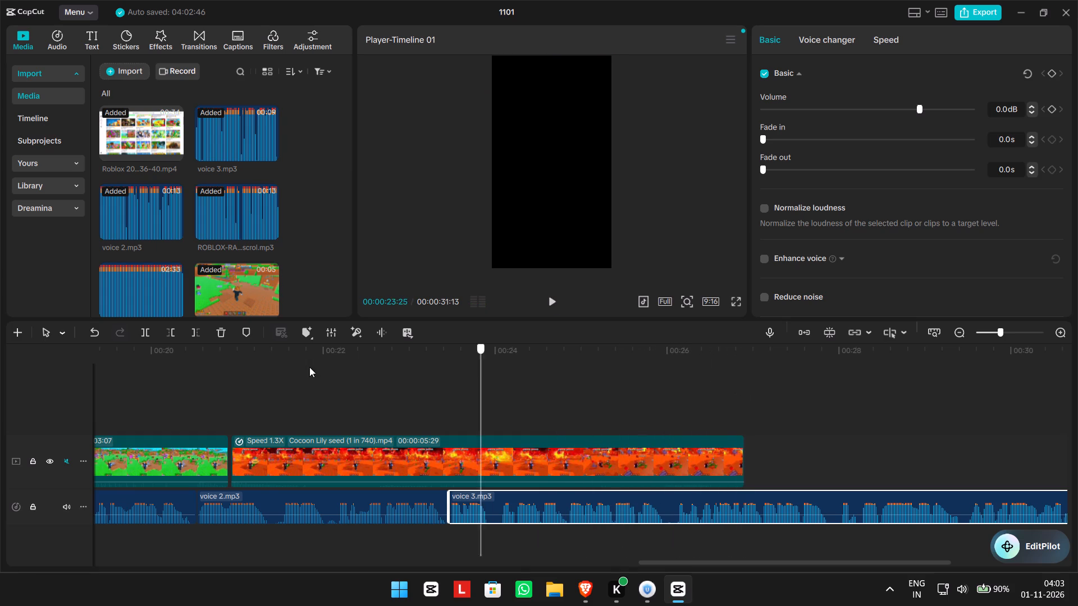
drag(309, 367, 199, 354)
click(560, 302)
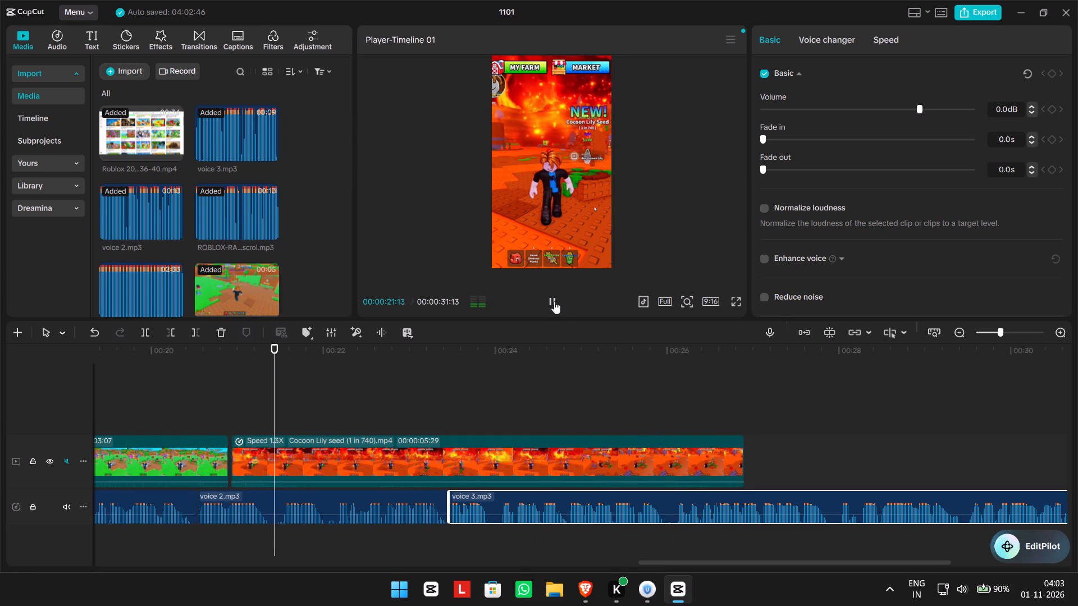
click(554, 301)
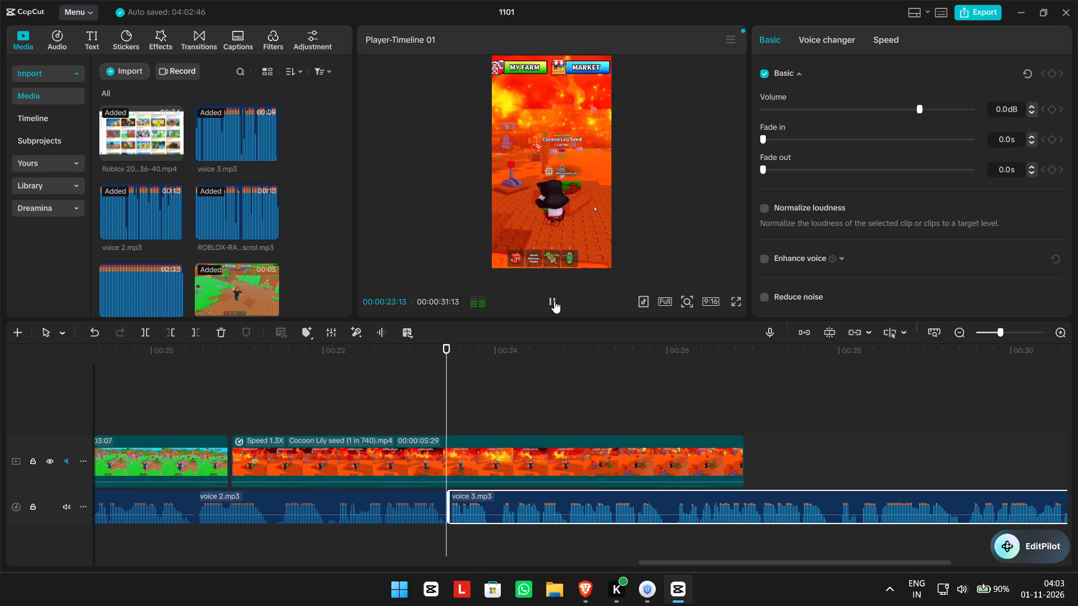
drag(456, 398, 447, 398)
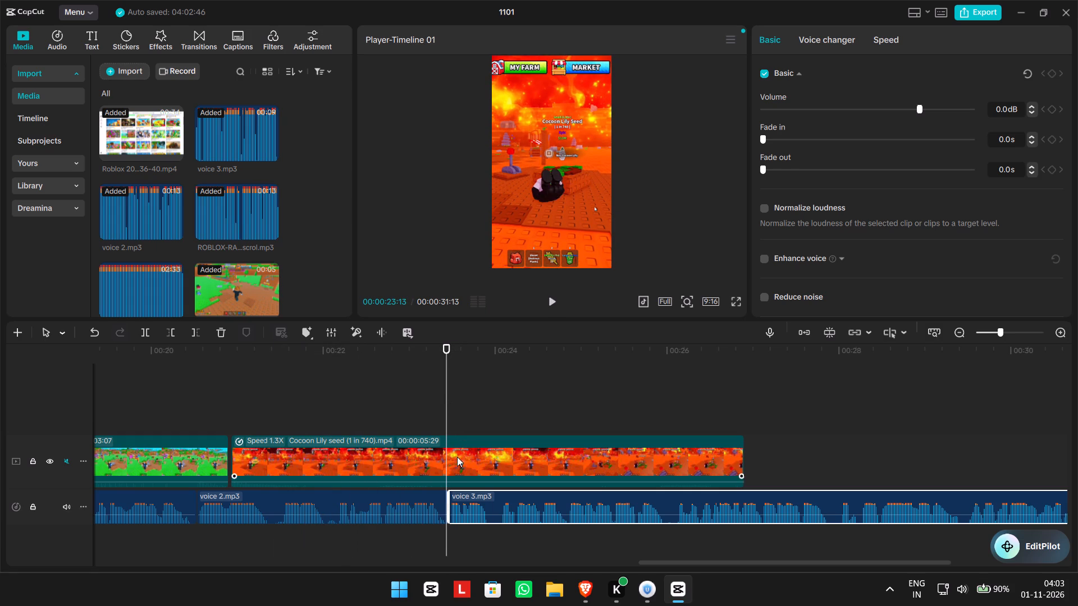
click(467, 460)
click(445, 411)
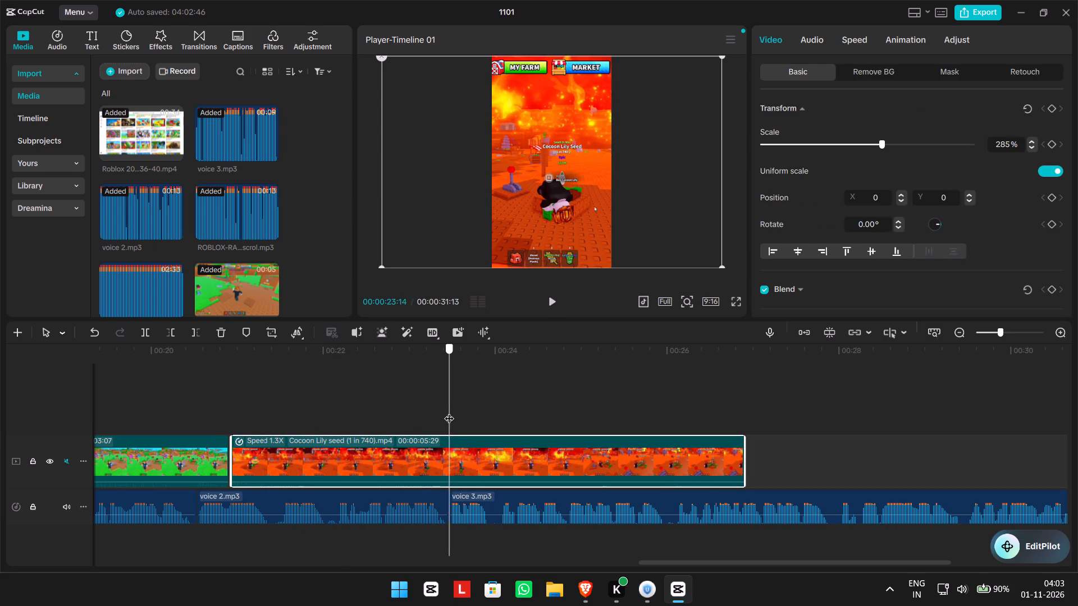
click(198, 333)
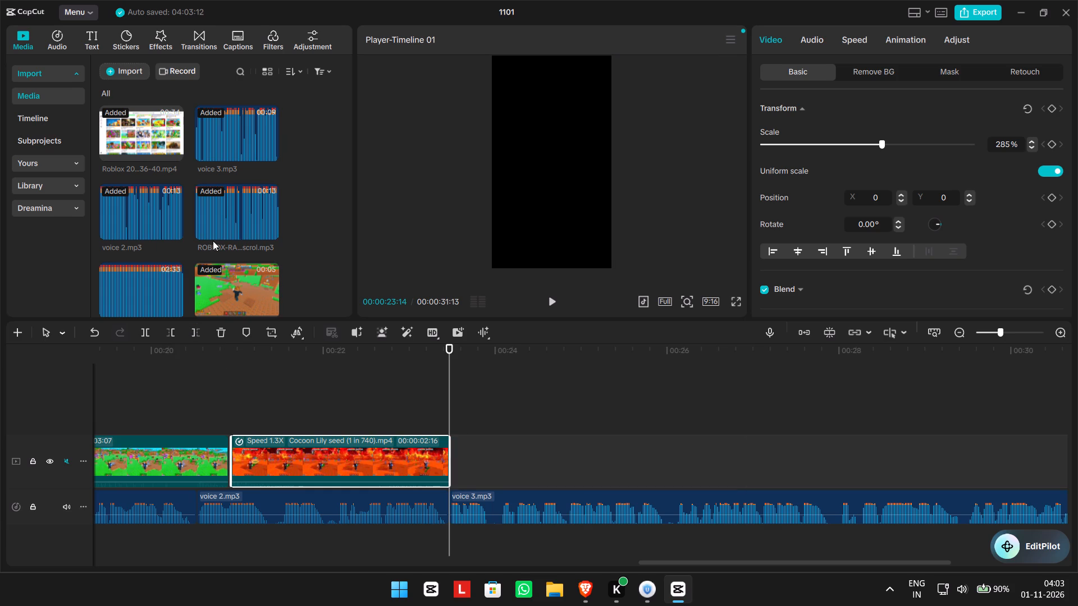
Add Clearing carrot tiles.mp4 directly after the Cocoon Lily seed clip and scale it to 285% to fill the vertical frame.
scroll(213, 242, down, 3)
scroll(198, 215, up, 1)
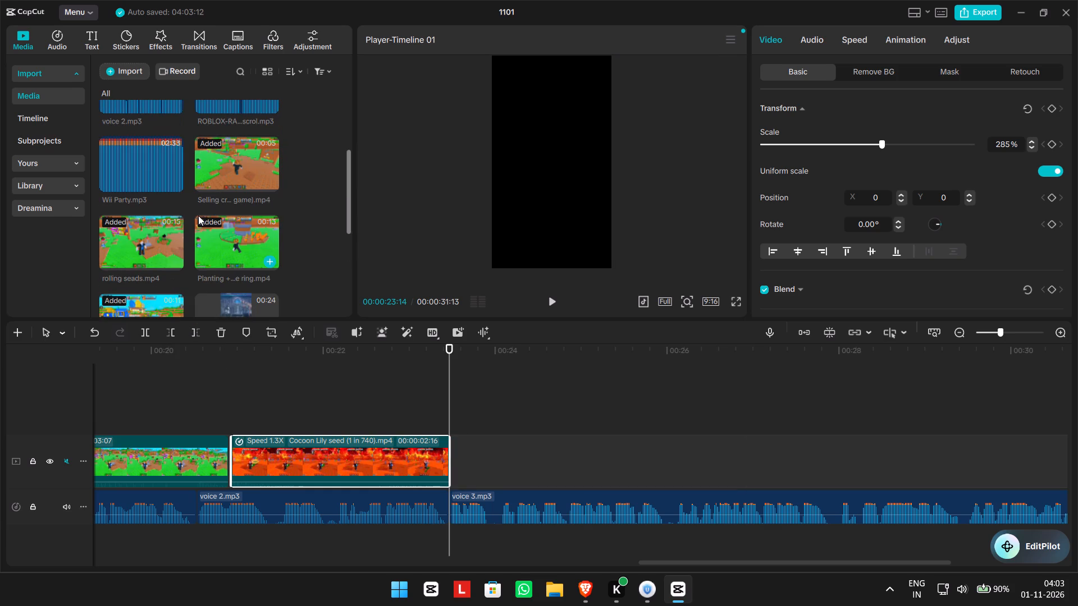
scroll(202, 215, down, 3)
scroll(153, 267, down, 1)
drag(131, 252, 170, 268)
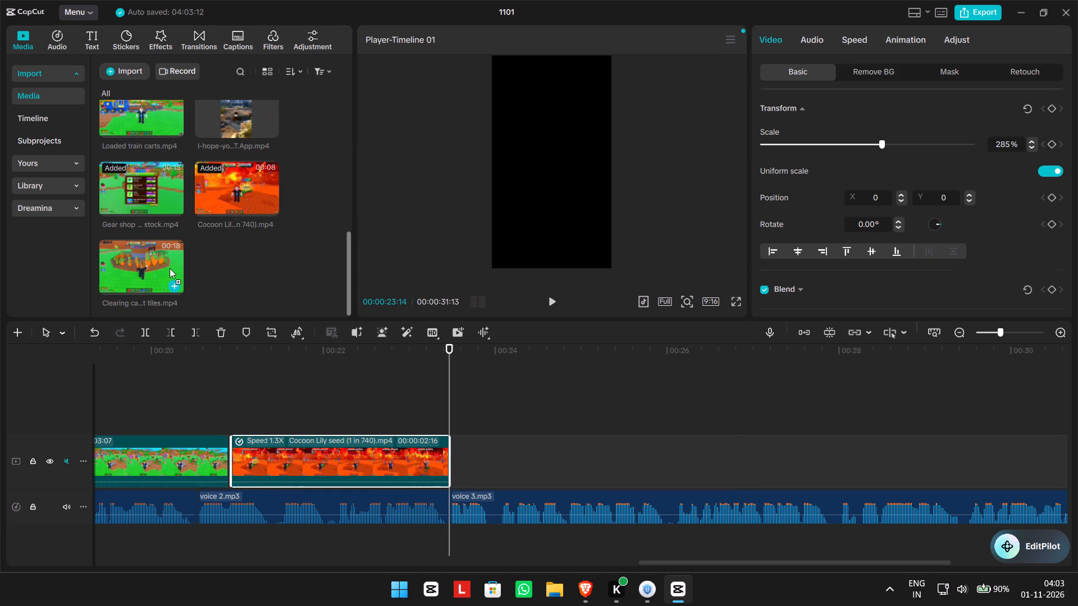
drag(170, 268, 453, 463)
drag(446, 377, 473, 379)
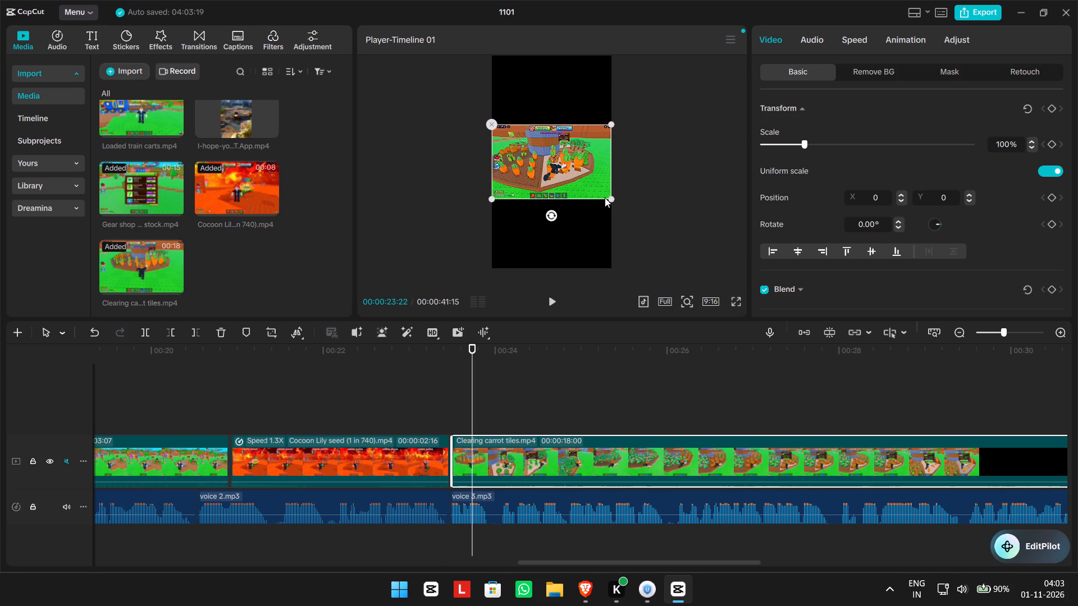
drag(611, 201, 761, 341)
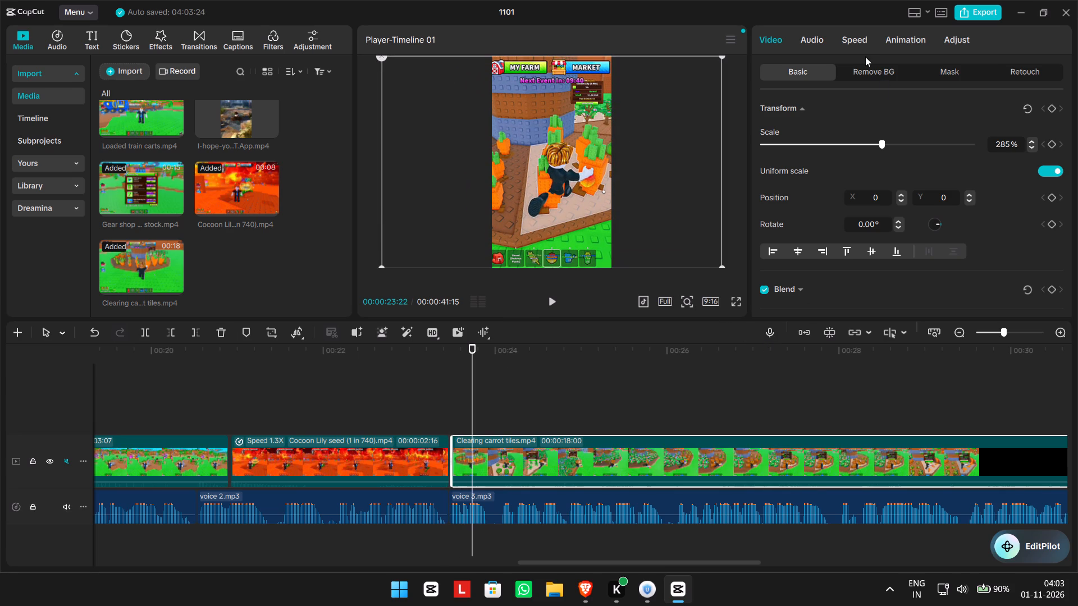
Speed up the Clearing carrot tiles clip to 1.41x.
click(854, 41)
click(827, 121)
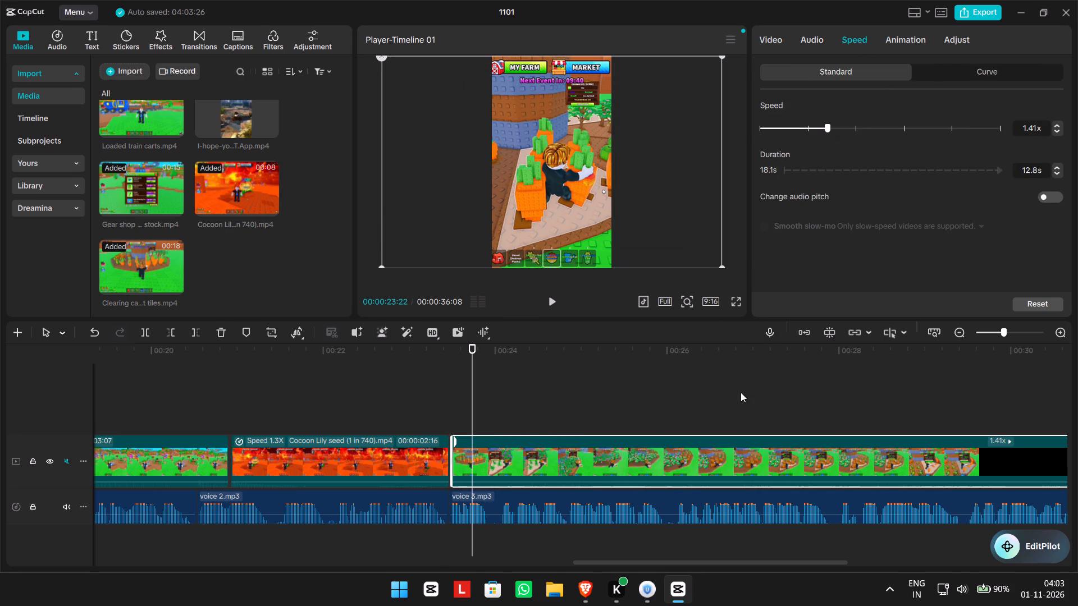
scroll(733, 379, down, 4)
ctrl+scroll(804, 421, down, 12)
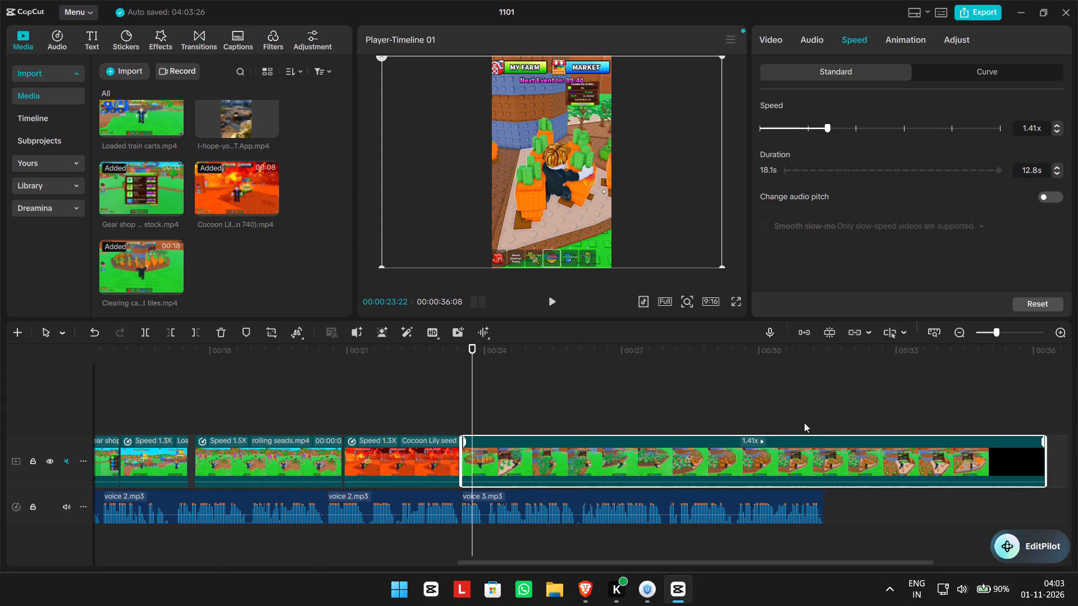
scroll(660, 407, left, 1)
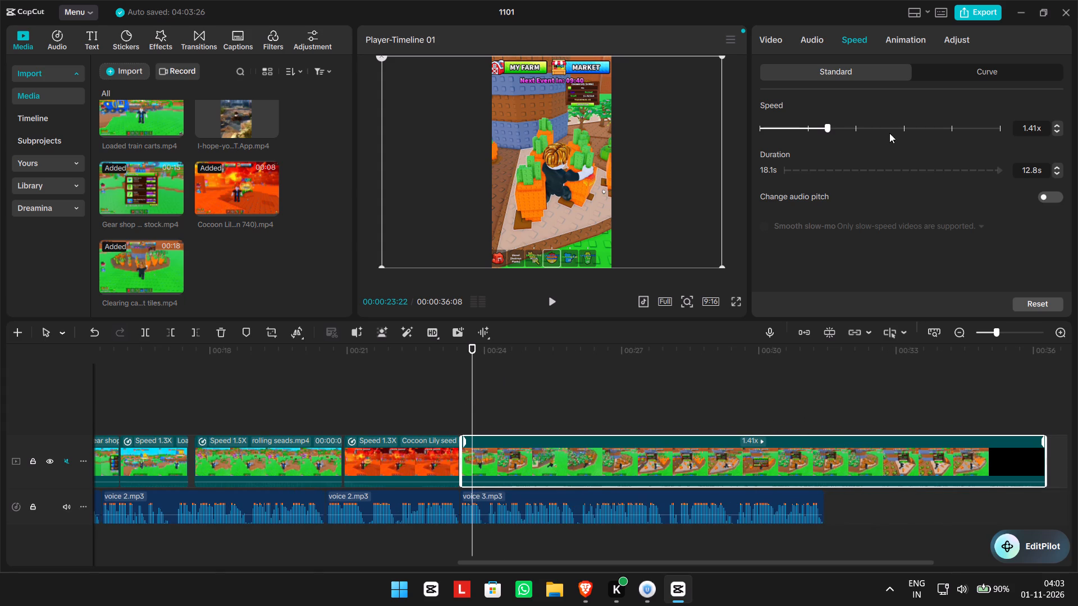
Play back the Clearing carrot tiles clip and cut off its remainder where voice 3.mp3 ends.
drag(465, 360, 418, 355)
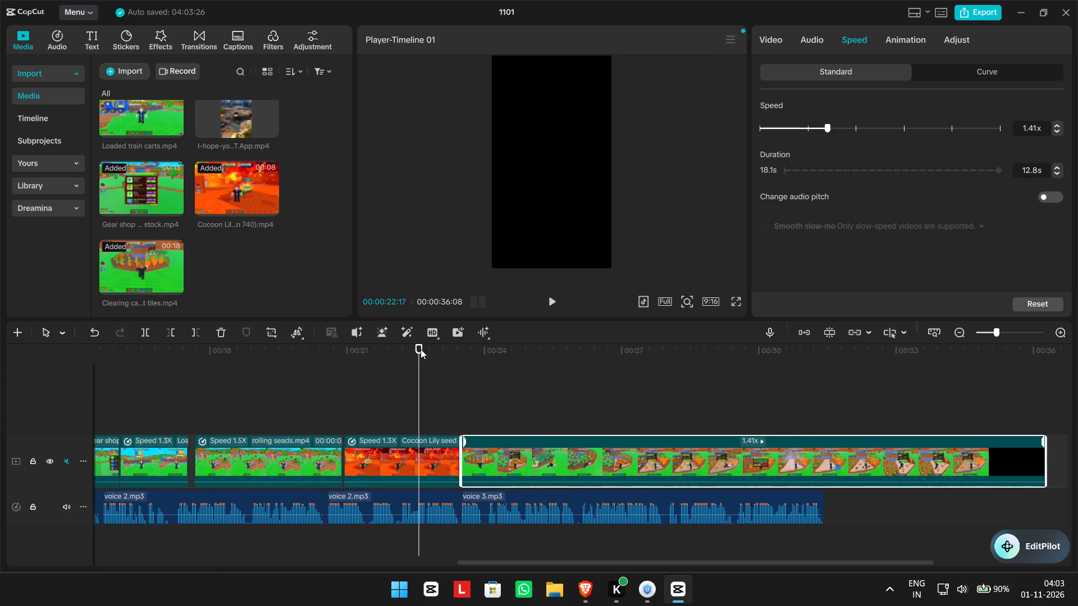
click(548, 297)
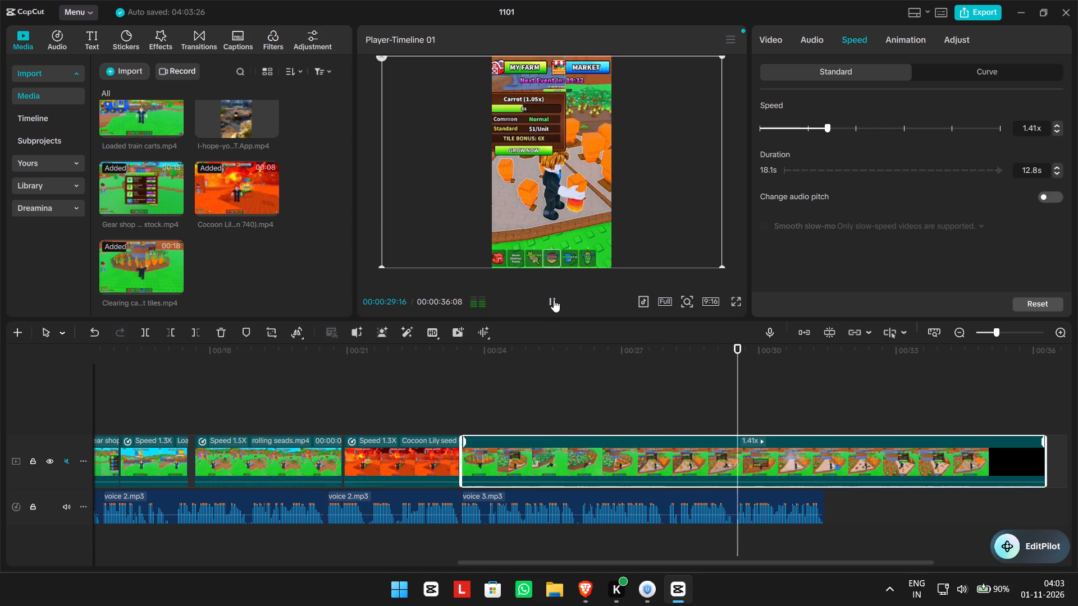
click(548, 300)
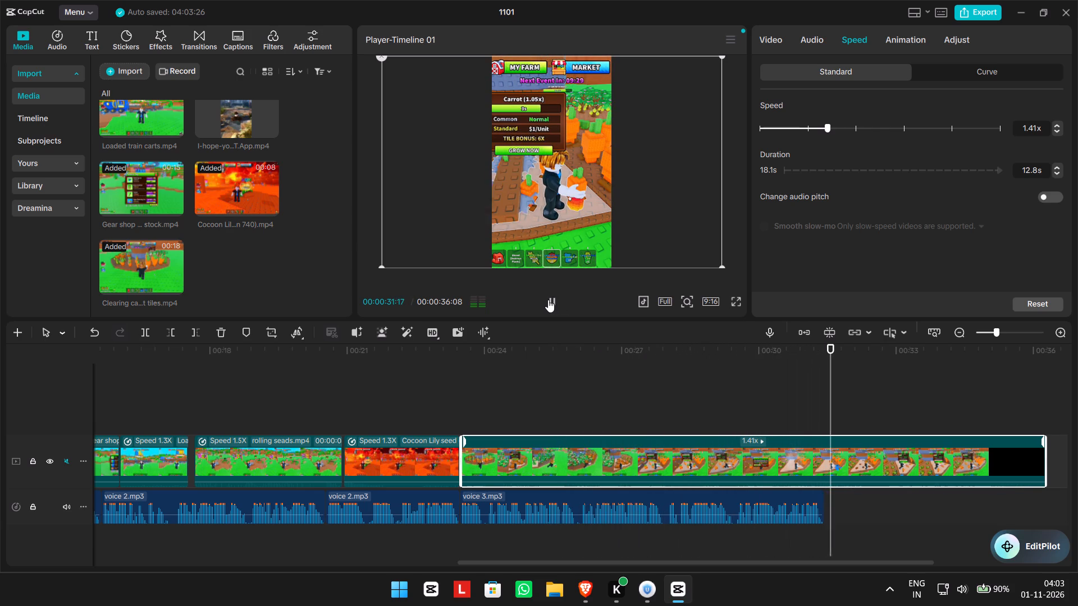
drag(831, 374, 825, 375)
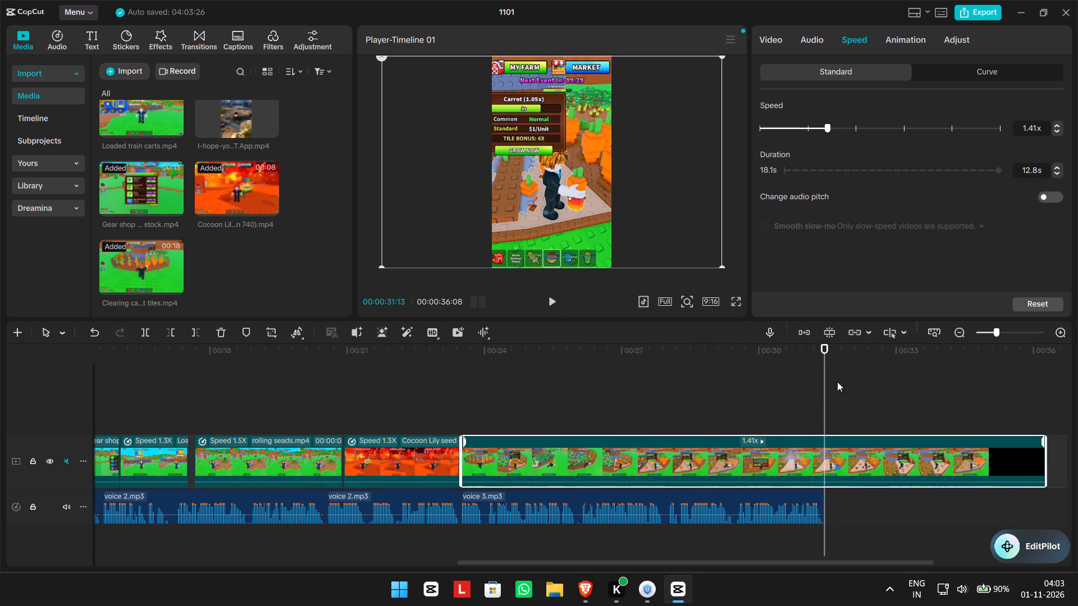
click(880, 458)
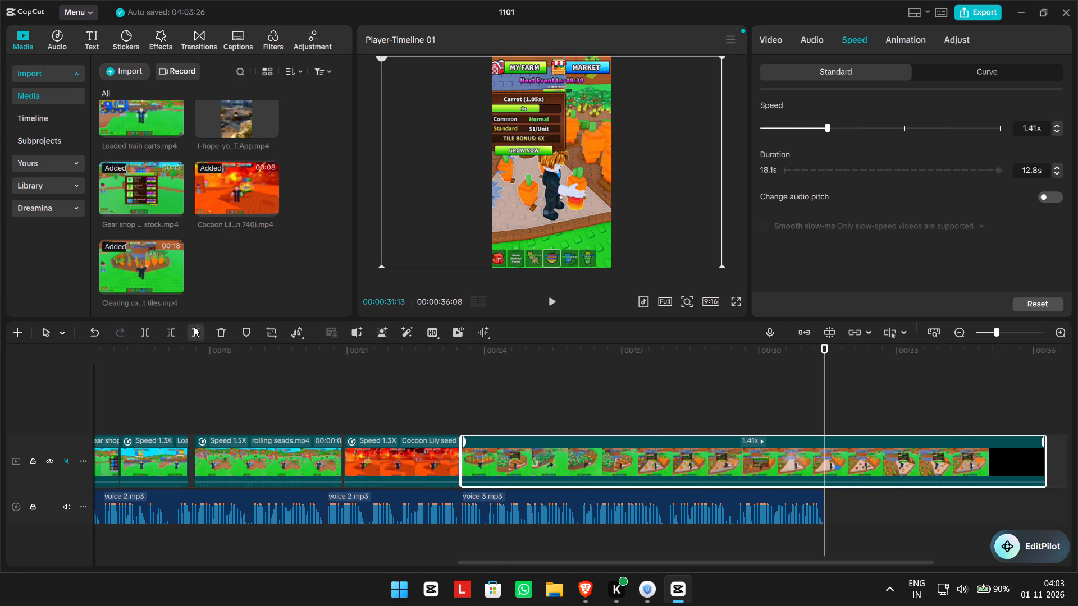
click(193, 327)
Play back the sequence from the start to check how the clips fit the voiceover.
drag(826, 368, 30, 357)
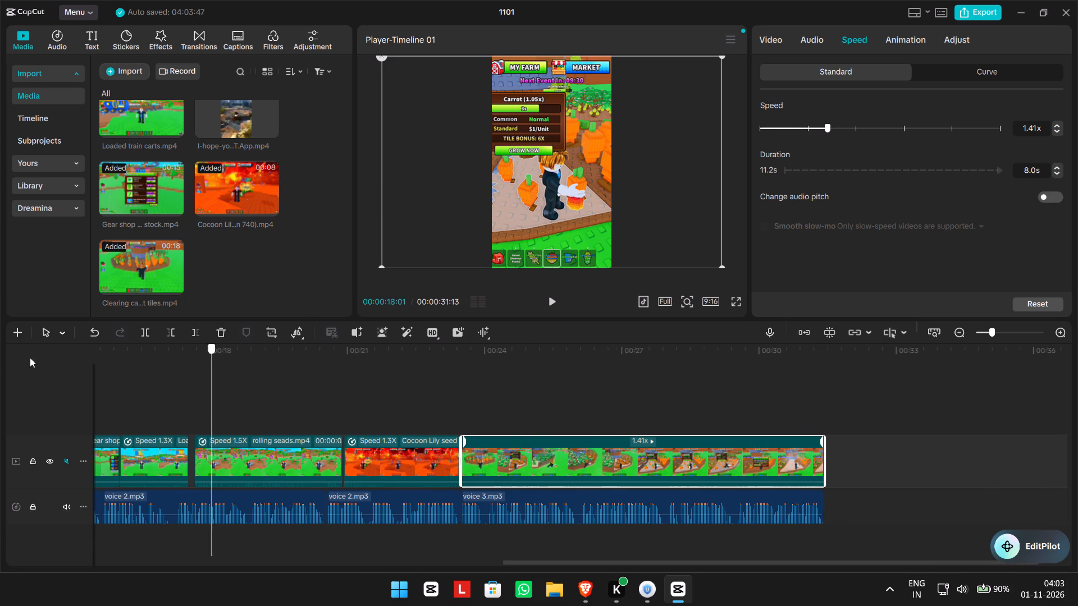
drag(30, 357, 0, 351)
click(563, 299)
click(551, 296)
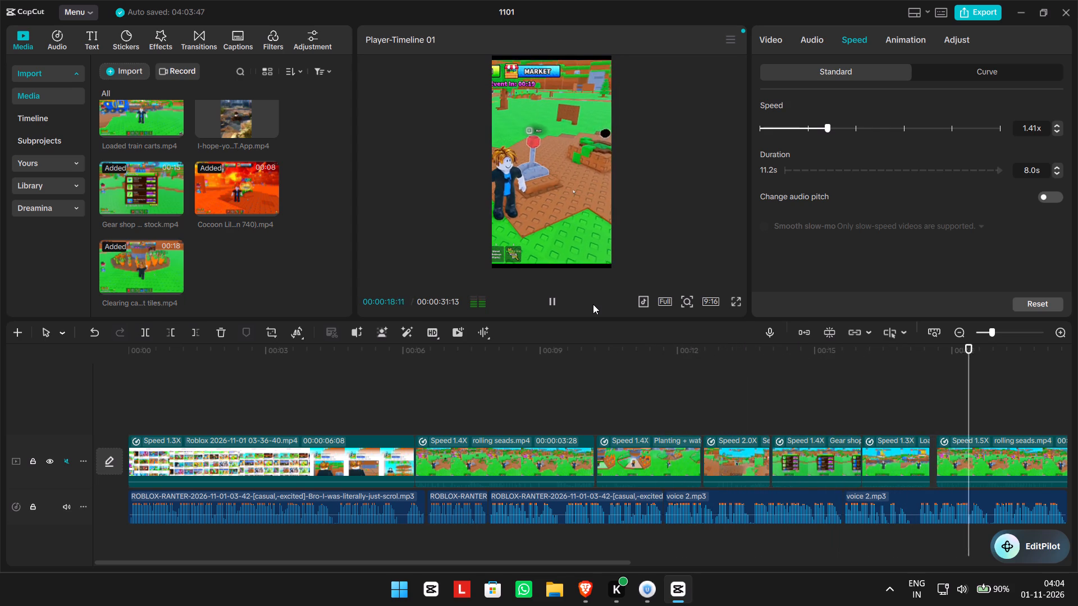
scroll(999, 388, left, 1)
ctrl+scroll(999, 388, down, 1)
ctrl+scroll(999, 388, left, 1)
ctrl+scroll(990, 405, down, 4)
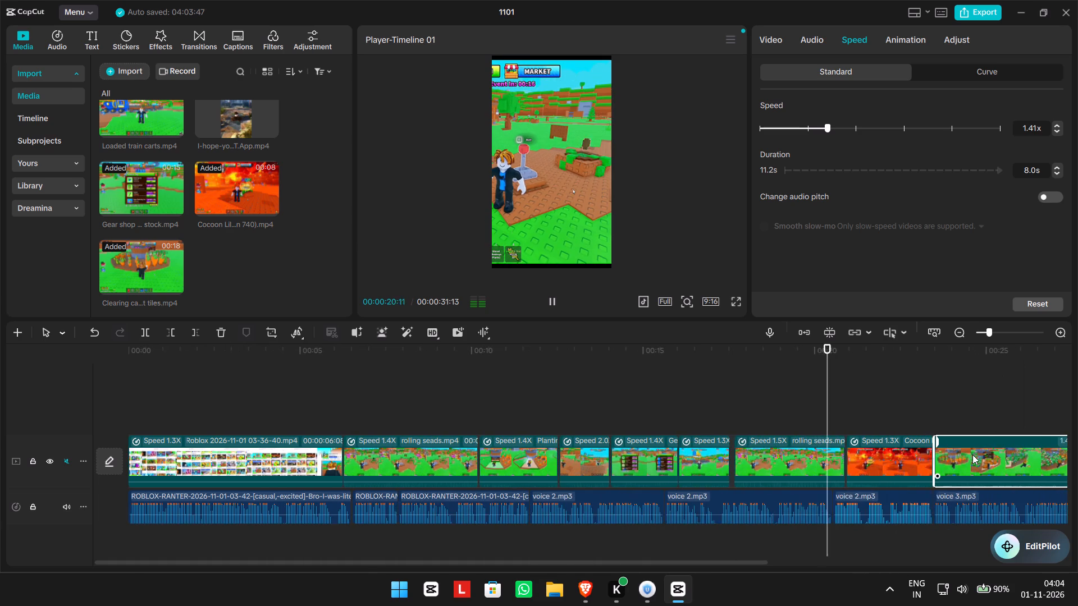
Move the last three video clips together slightly earlier toward the Loaded train carts clip, and play back the sequence through them.
ctrl+scroll(972, 454, down, 6)
click(887, 457)
drag(852, 458, 784, 460)
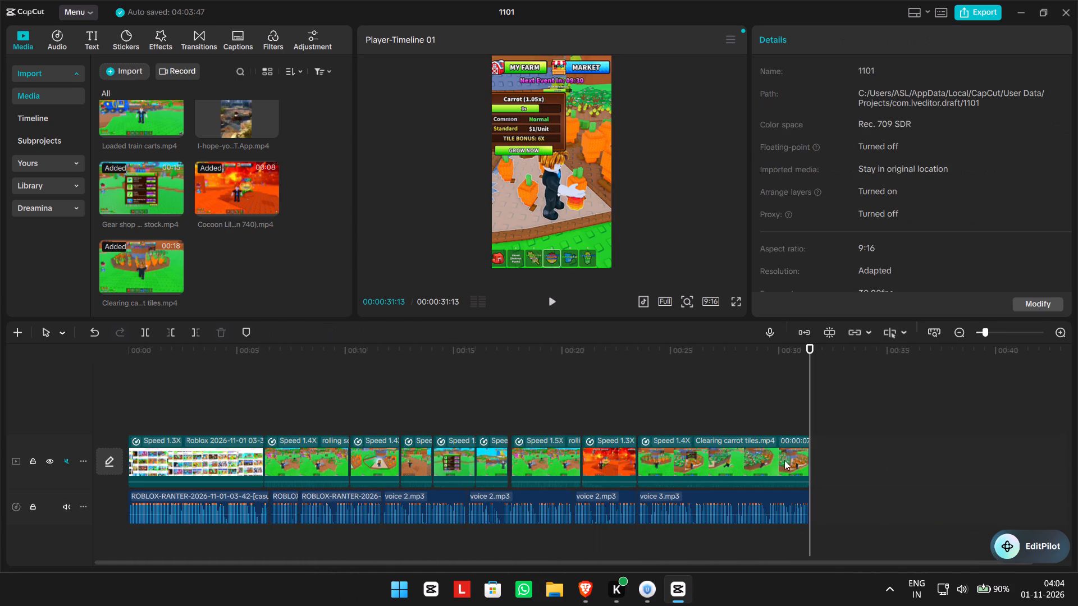
drag(784, 460, 542, 454)
drag(596, 463, 591, 470)
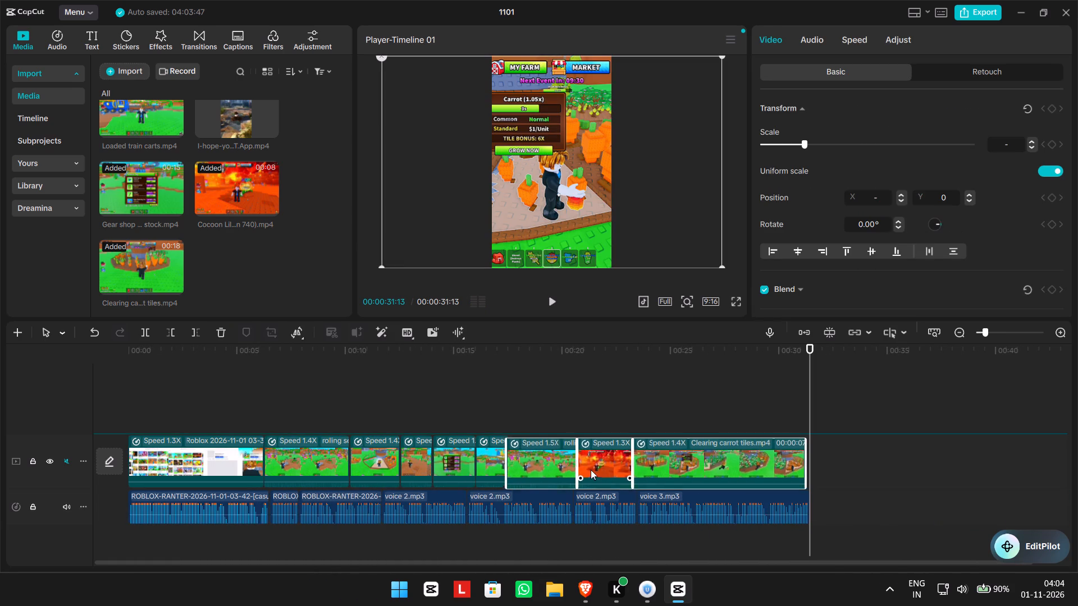
drag(591, 470, 593, 469)
drag(808, 400, 469, 391)
click(552, 297)
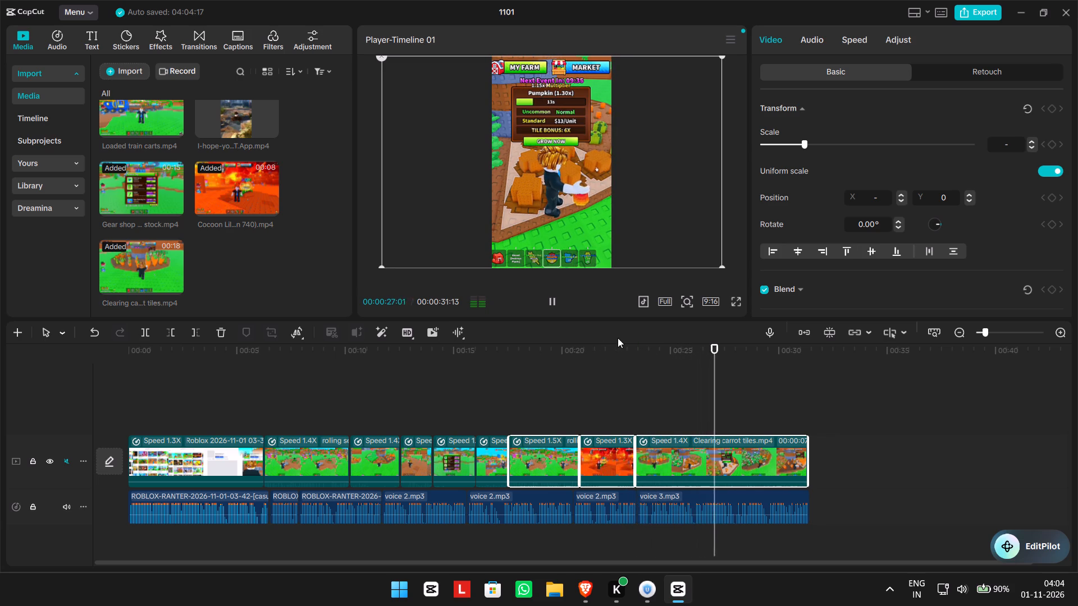
click(862, 390)
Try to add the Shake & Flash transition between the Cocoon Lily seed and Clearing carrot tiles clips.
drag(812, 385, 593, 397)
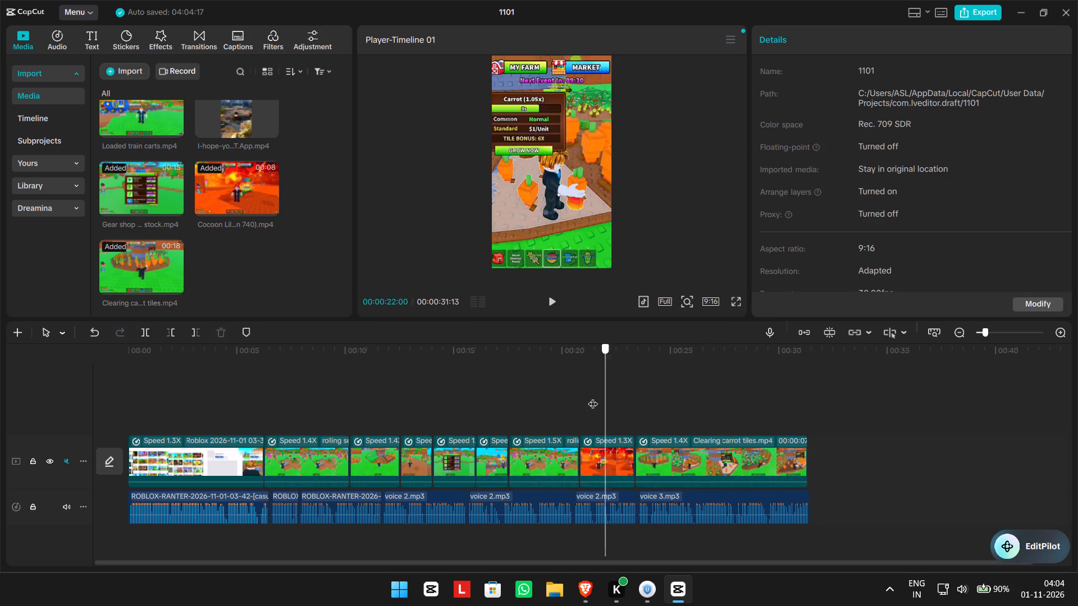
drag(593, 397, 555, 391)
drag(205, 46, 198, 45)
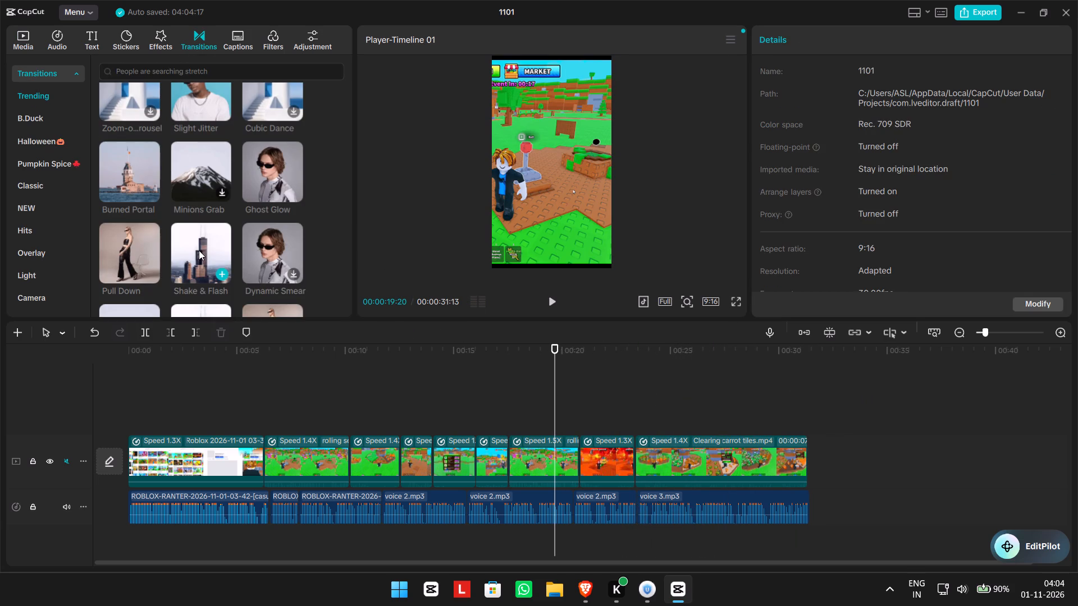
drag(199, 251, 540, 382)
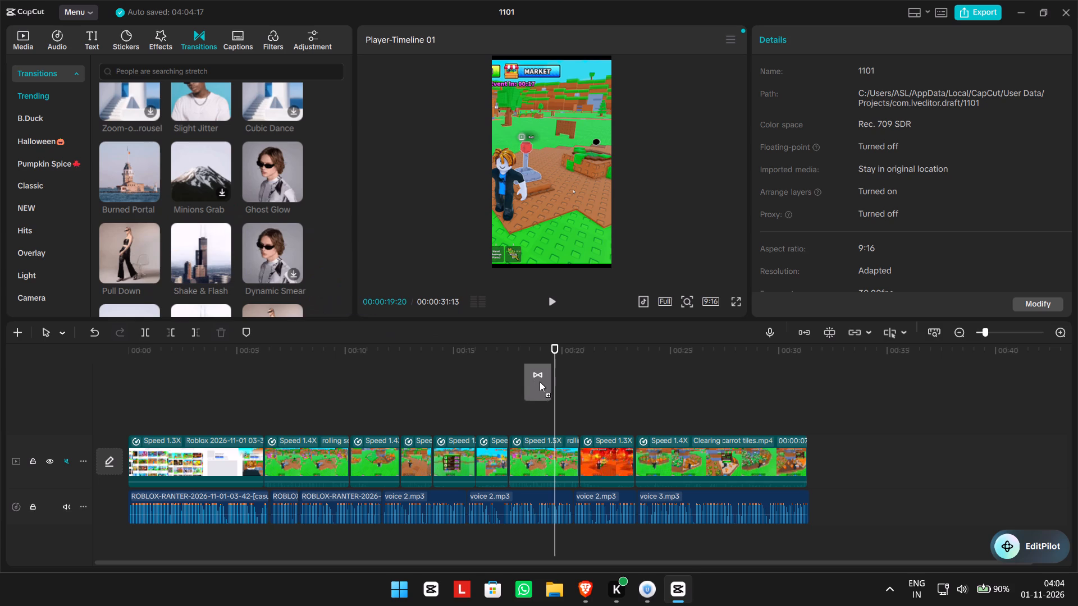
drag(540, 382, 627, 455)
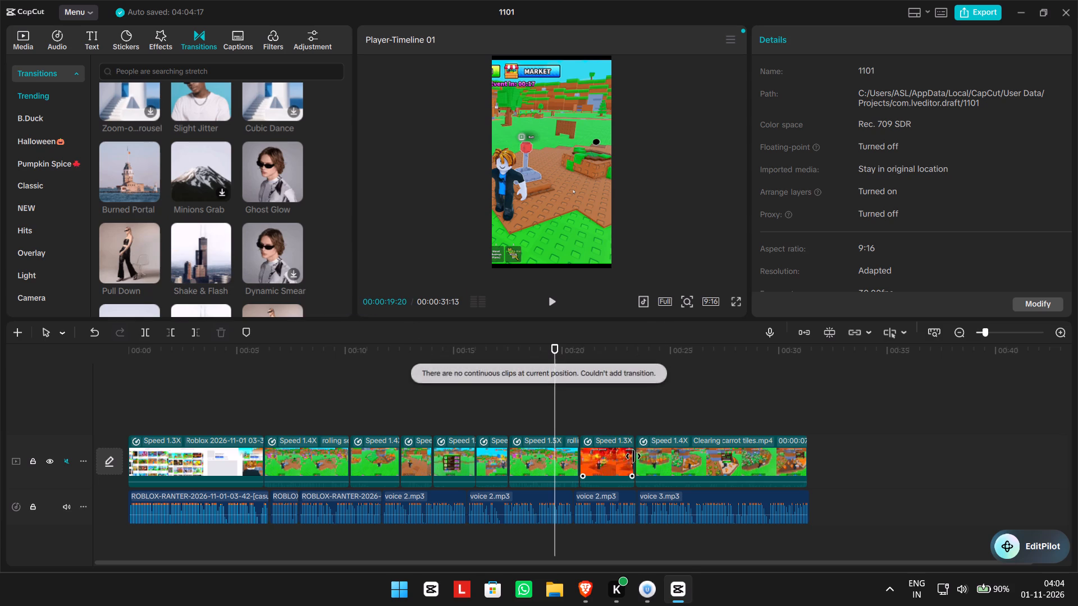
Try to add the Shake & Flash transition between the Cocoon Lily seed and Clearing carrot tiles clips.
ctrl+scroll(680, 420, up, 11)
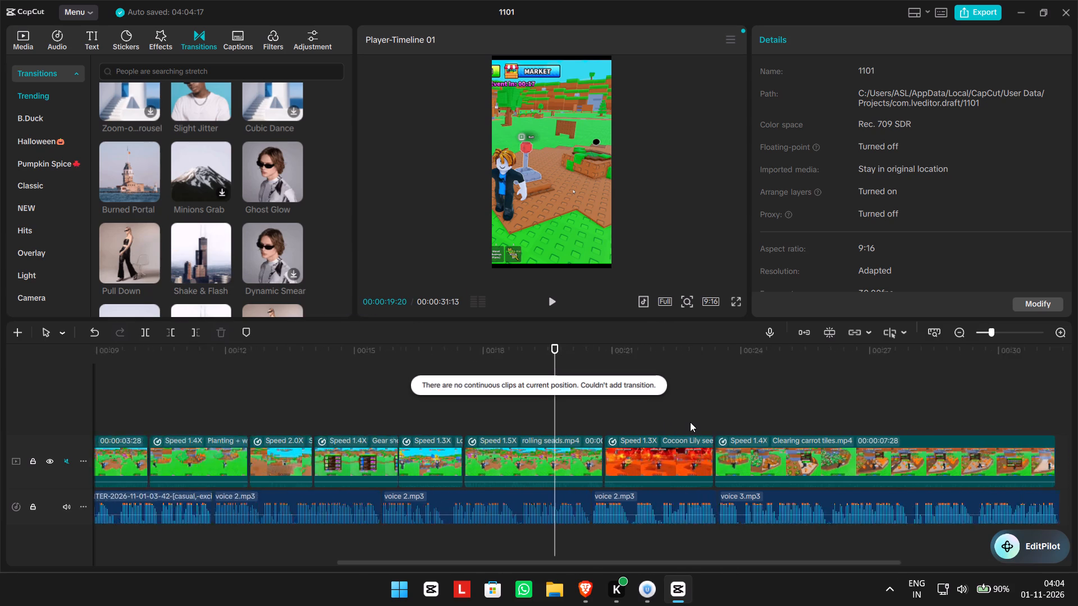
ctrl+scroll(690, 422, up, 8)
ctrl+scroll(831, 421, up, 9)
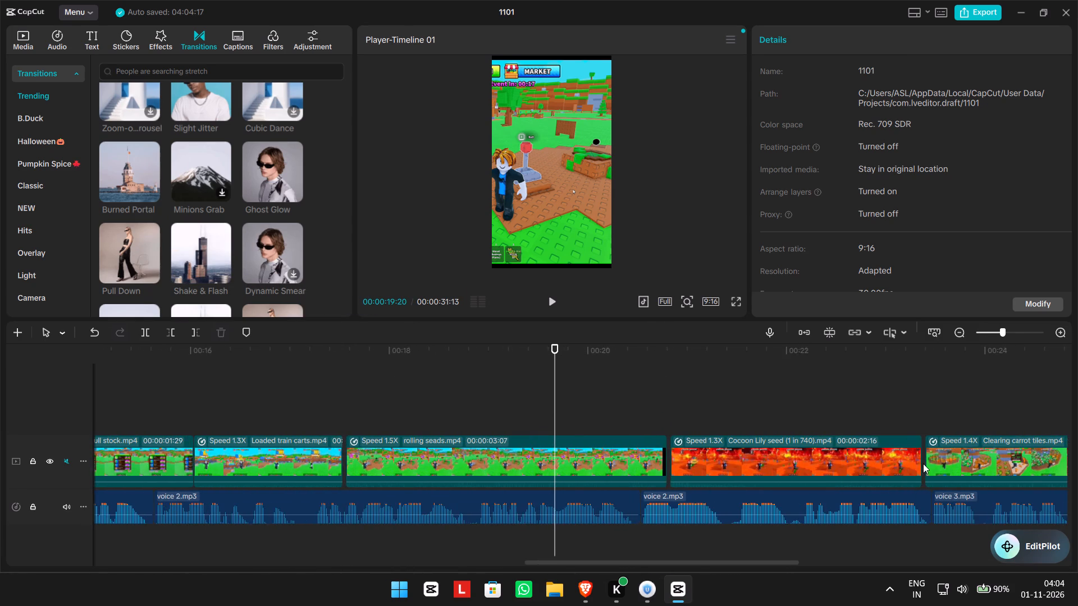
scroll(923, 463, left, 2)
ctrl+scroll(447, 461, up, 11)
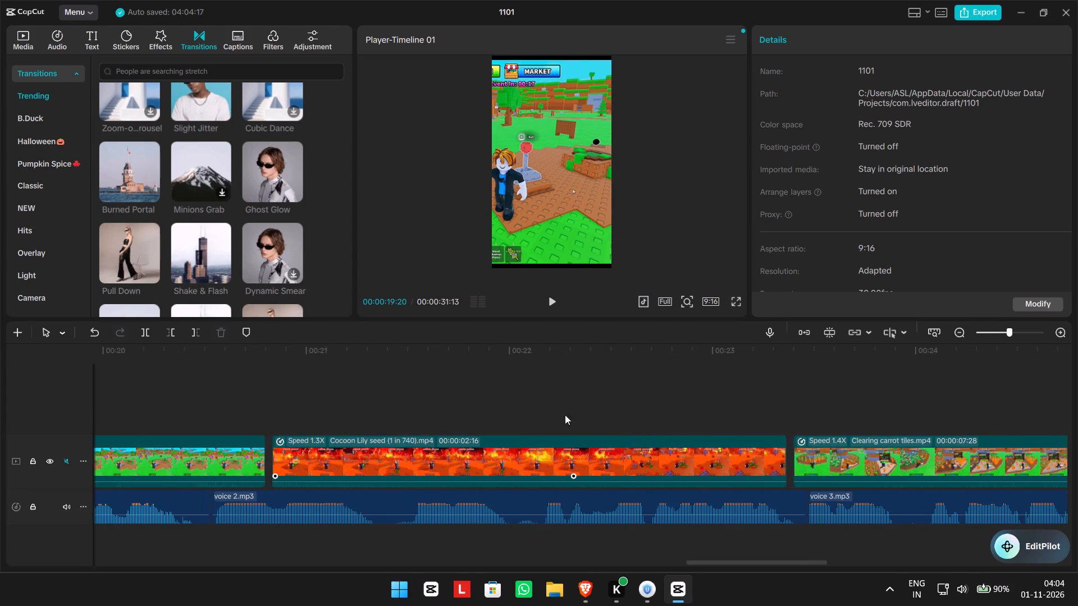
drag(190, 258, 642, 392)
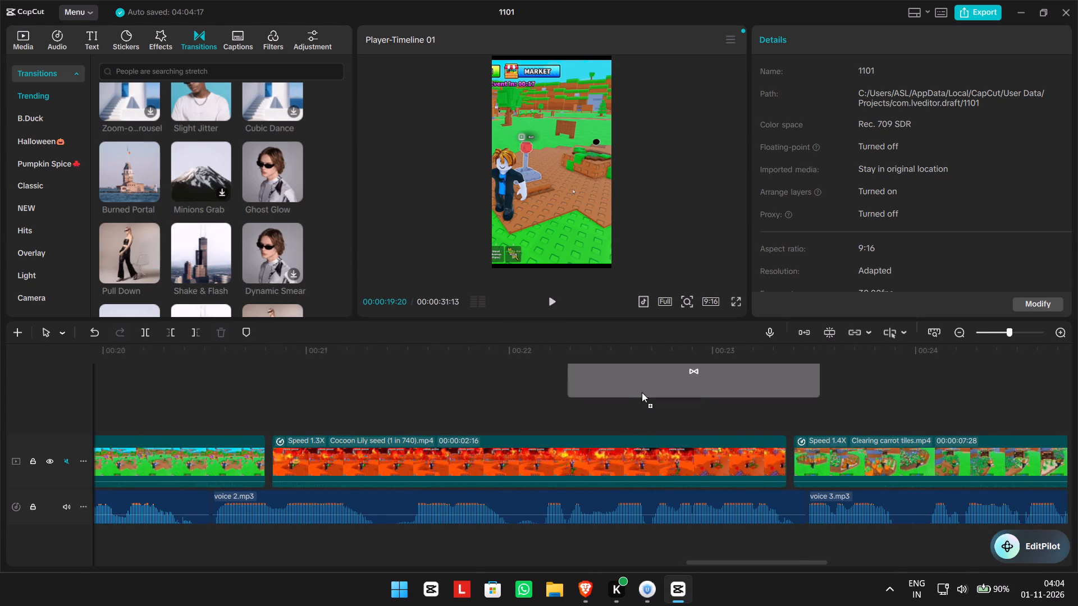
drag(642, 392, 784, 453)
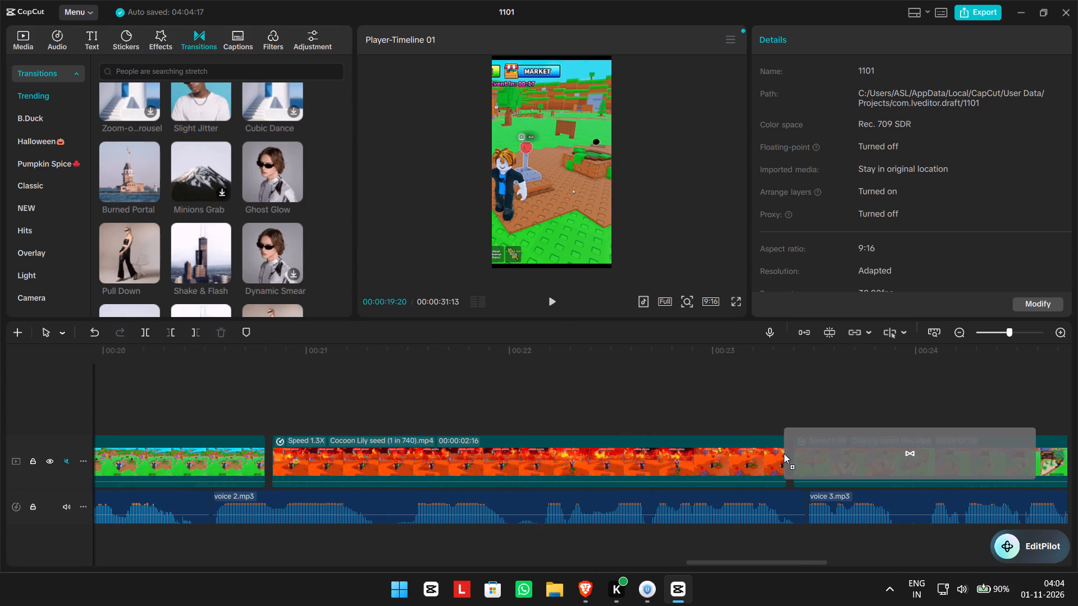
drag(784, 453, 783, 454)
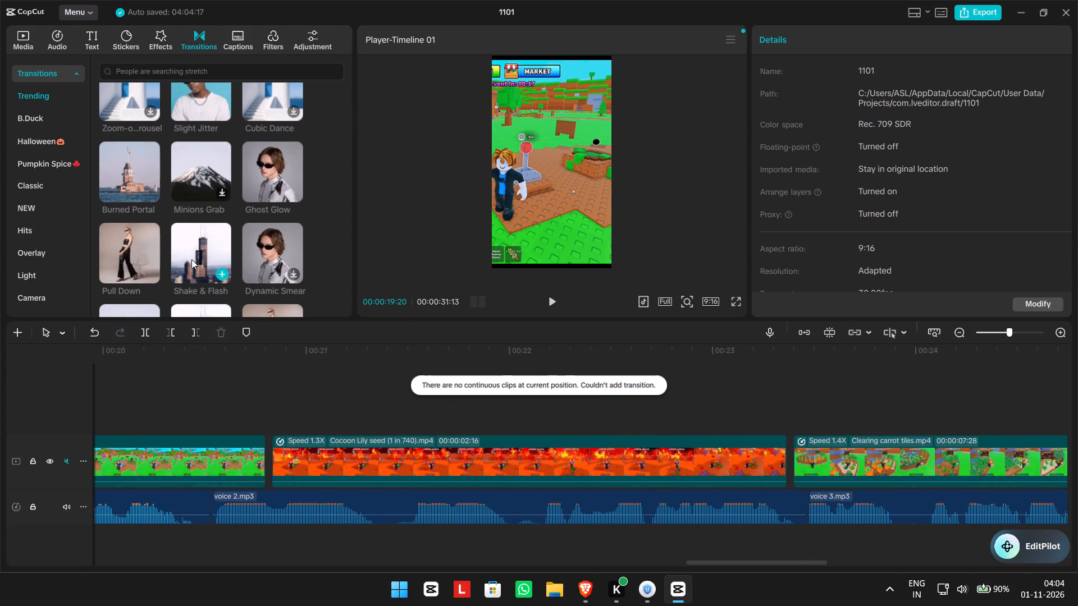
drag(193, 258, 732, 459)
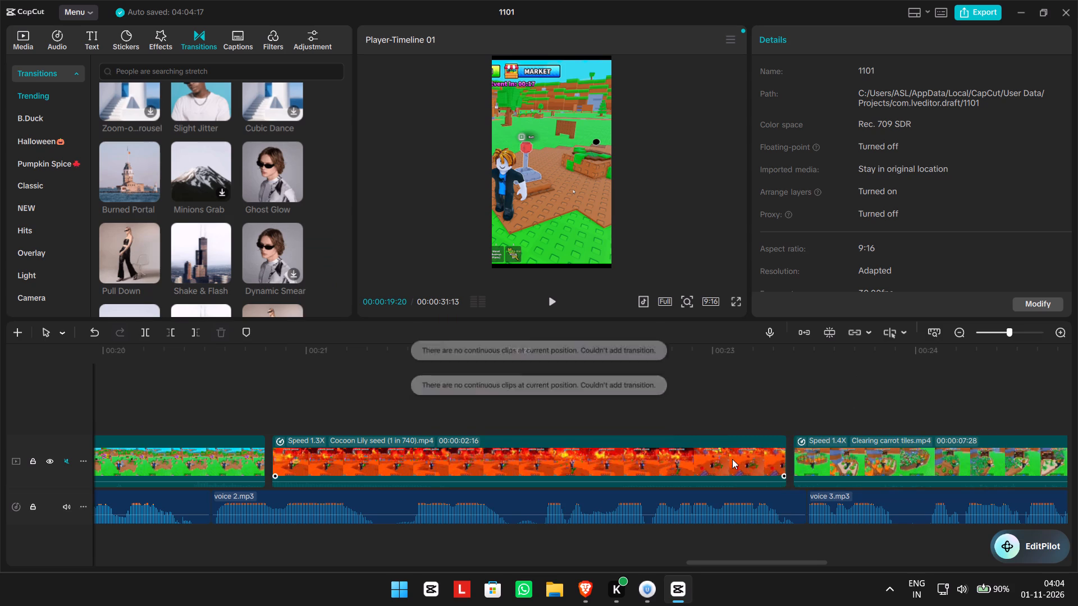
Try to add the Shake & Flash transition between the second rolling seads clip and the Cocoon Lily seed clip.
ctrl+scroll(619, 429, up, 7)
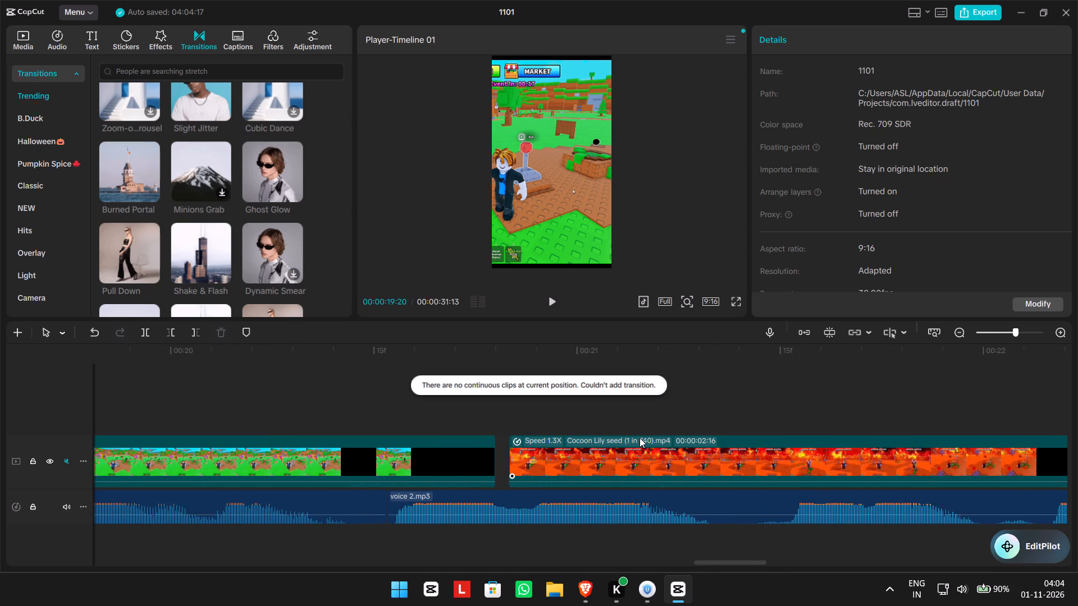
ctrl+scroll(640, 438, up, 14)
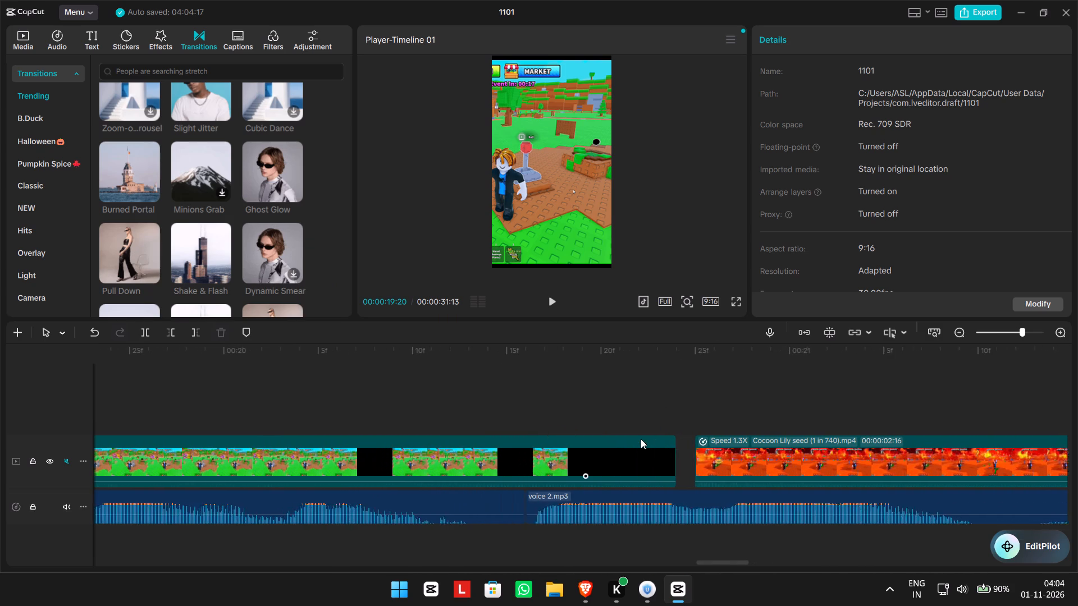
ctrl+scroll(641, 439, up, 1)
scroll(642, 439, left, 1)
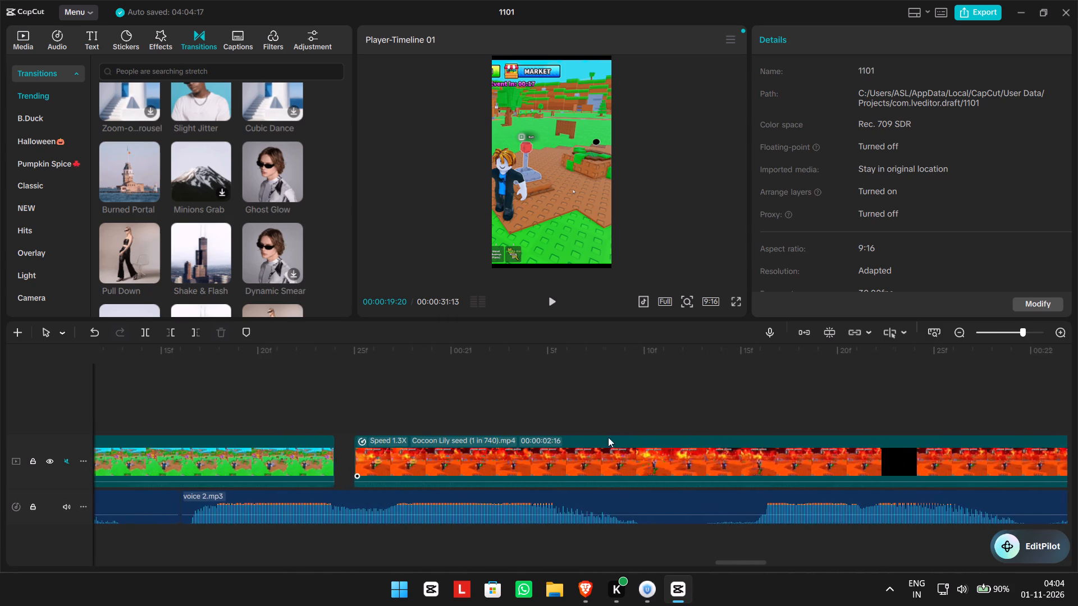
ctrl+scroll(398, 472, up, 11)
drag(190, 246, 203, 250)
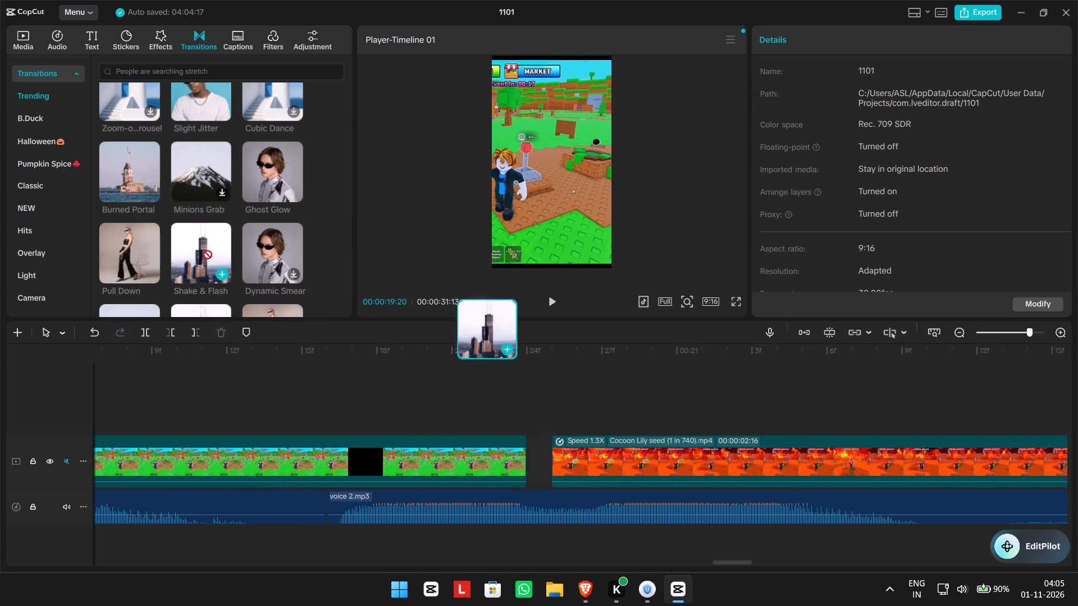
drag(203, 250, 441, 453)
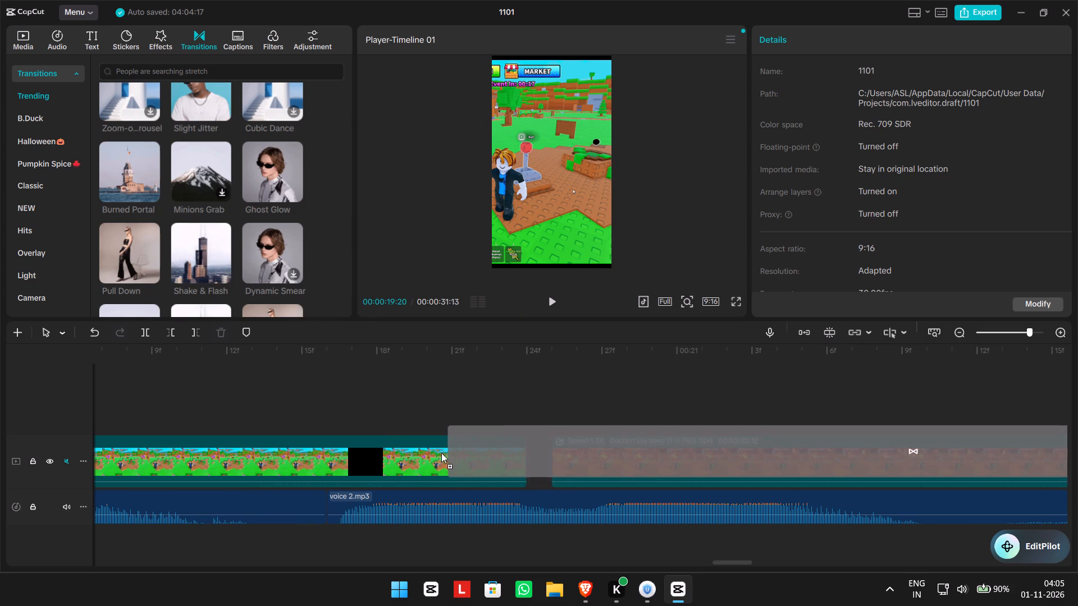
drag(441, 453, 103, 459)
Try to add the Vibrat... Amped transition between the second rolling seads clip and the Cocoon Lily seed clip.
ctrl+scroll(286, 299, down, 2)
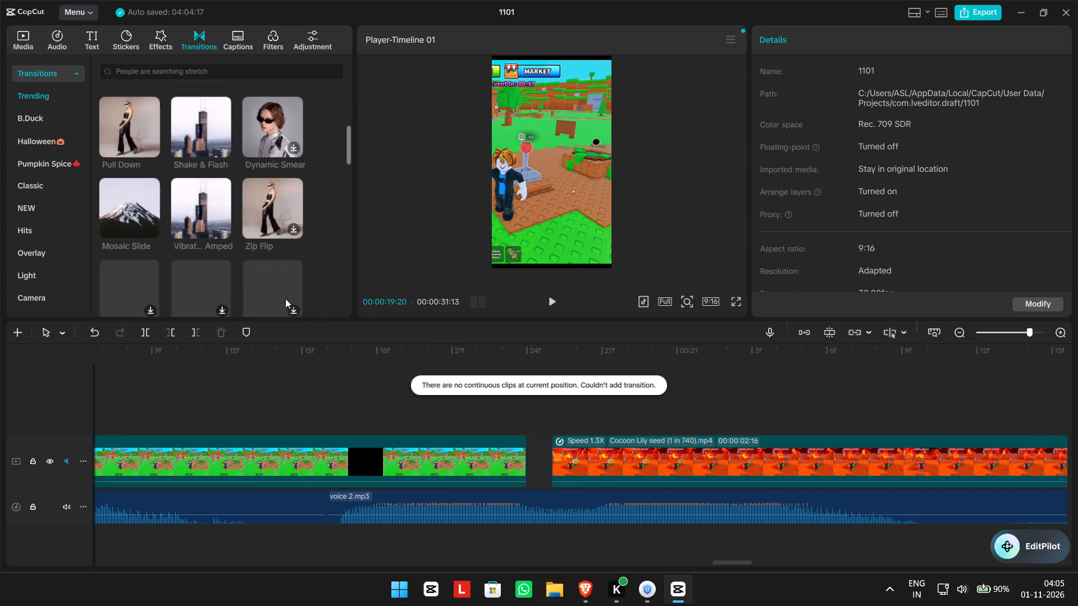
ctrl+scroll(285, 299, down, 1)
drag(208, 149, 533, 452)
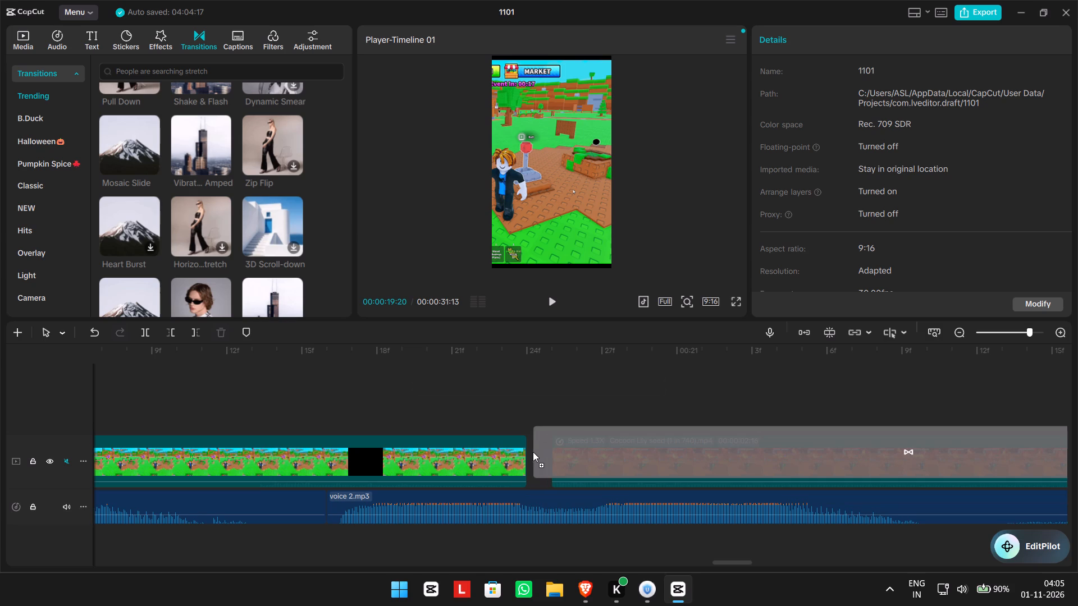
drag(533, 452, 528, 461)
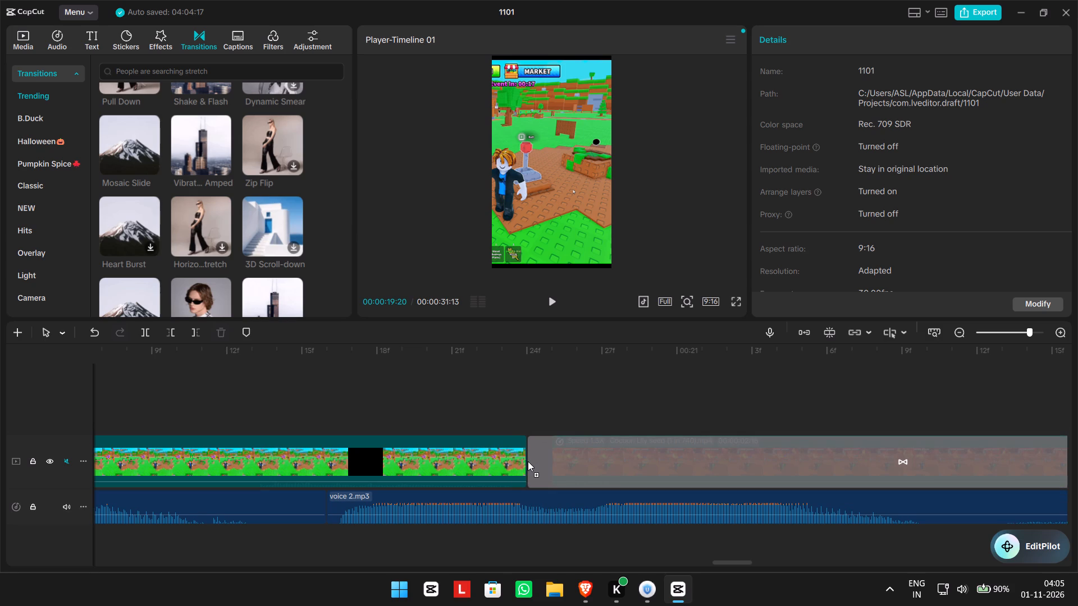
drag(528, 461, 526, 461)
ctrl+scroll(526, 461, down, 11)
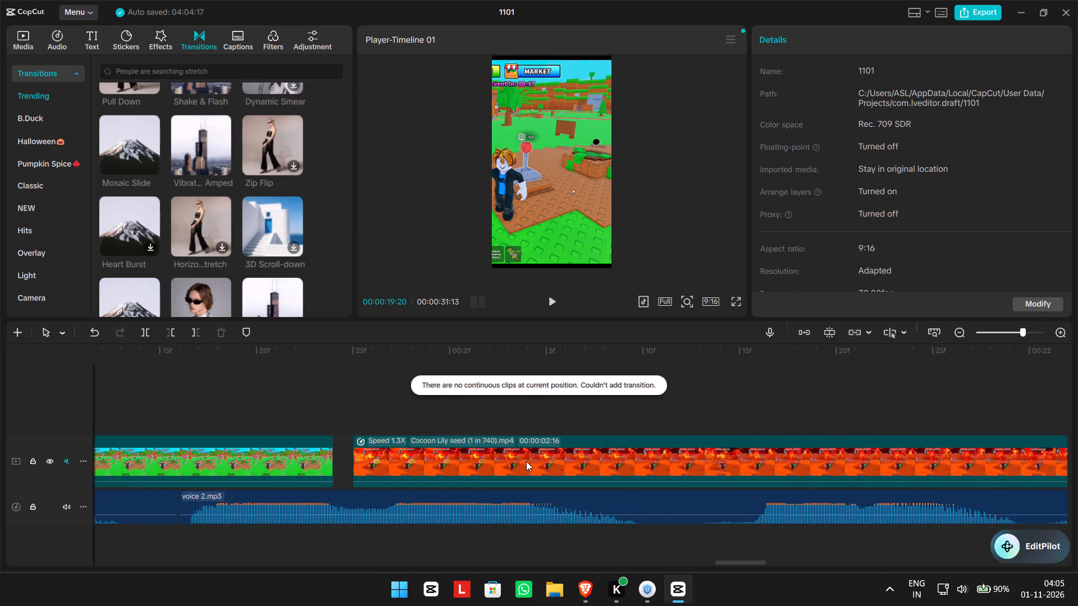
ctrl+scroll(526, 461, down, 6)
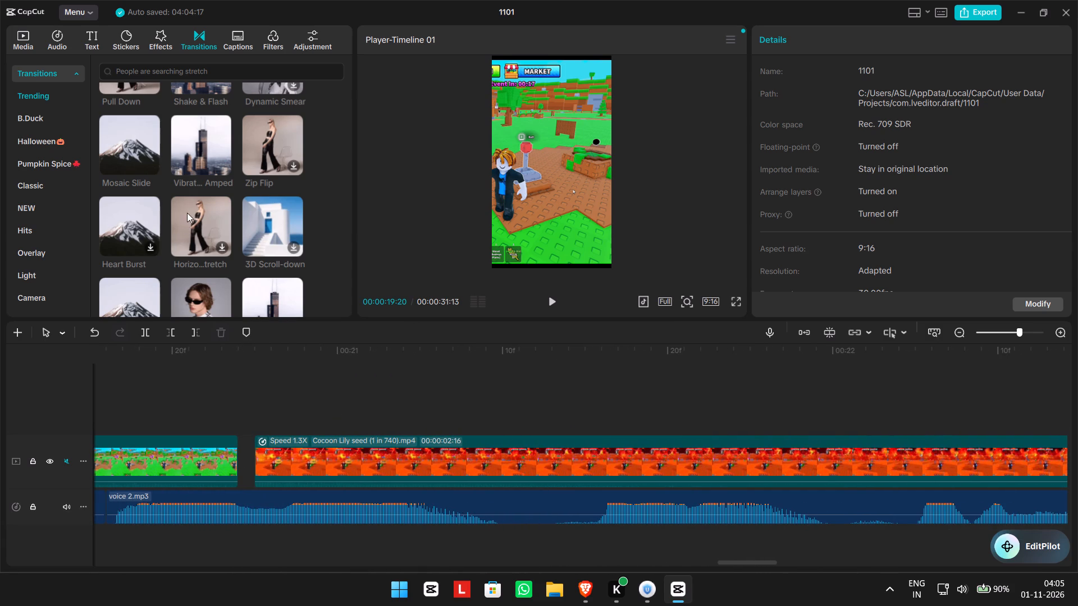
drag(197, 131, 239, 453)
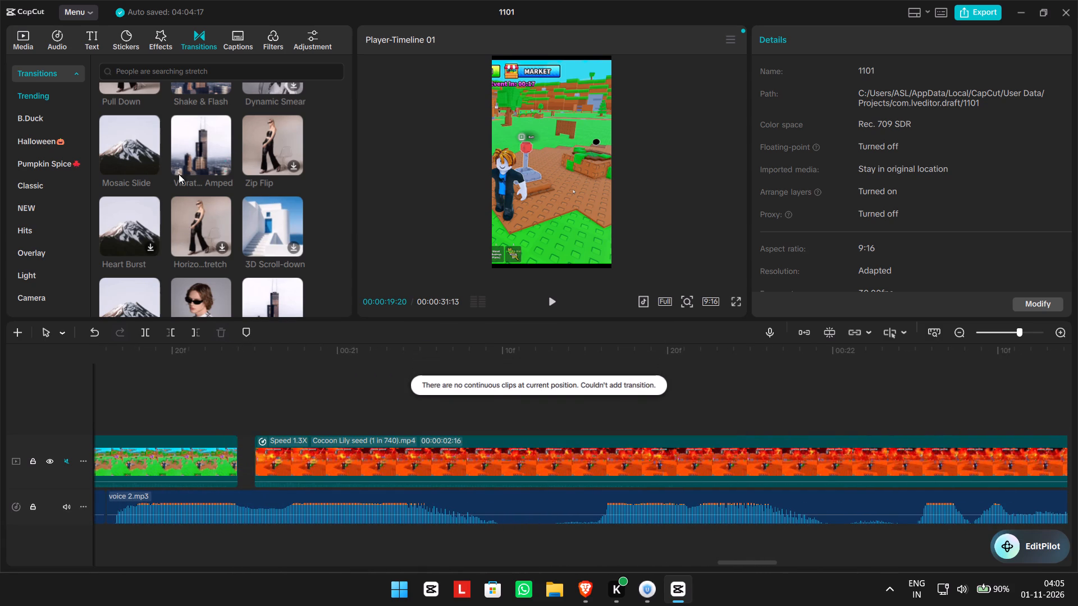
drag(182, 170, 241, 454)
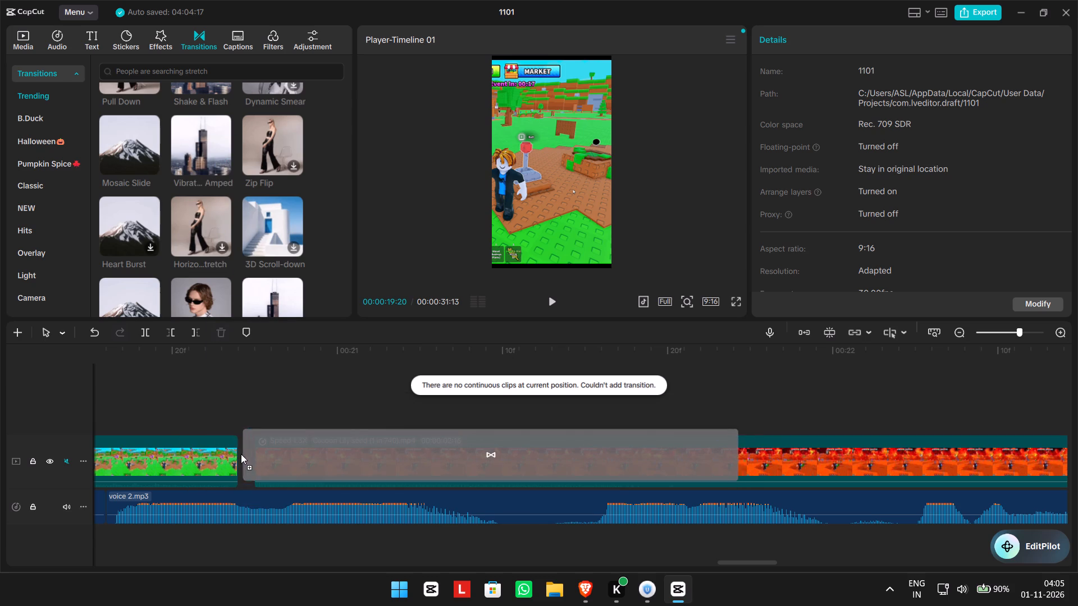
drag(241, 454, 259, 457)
Move the Cocoon Lily seed clip slightly earlier so it sits directly against the end of the second rolling seads clip.
ctrl+scroll(264, 457, down, 19)
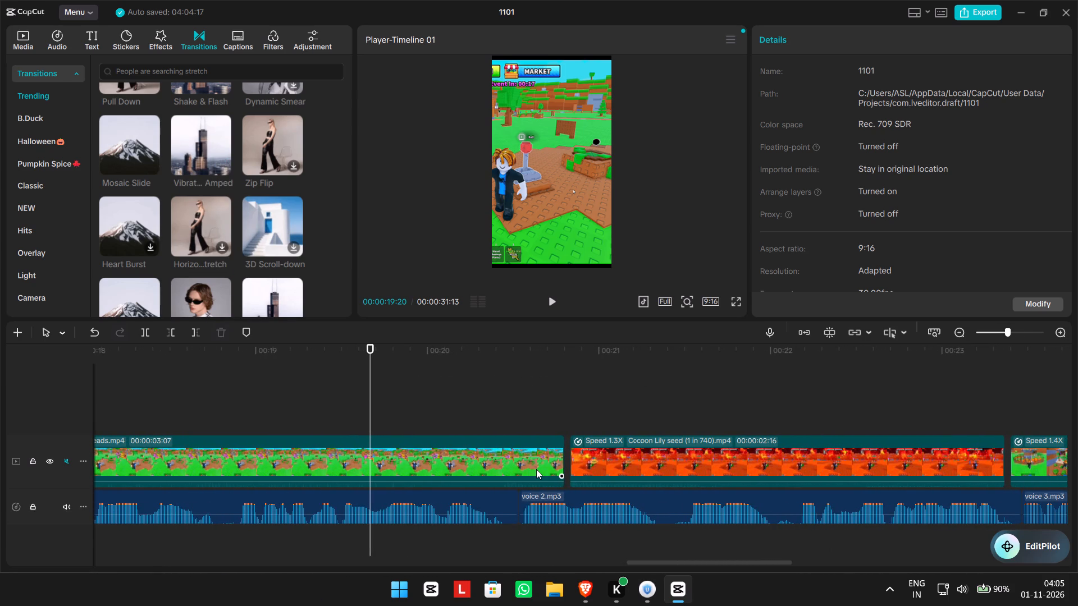
drag(615, 452, 607, 456)
scroll(649, 457, left, 1)
click(613, 401)
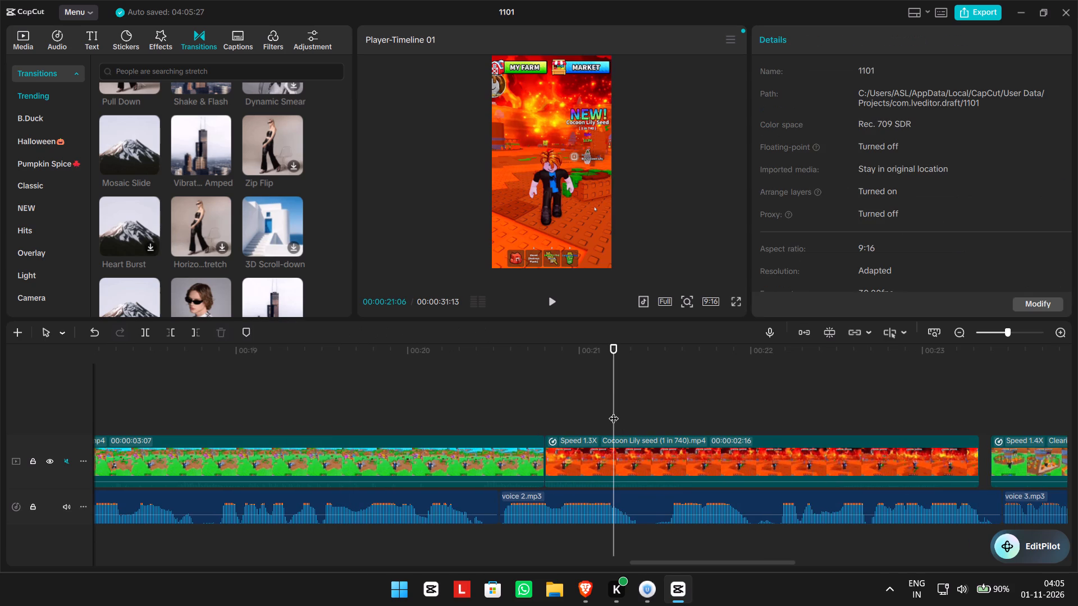
Move the Clearing carrot tiles clip slightly earlier so it sits directly against the end of the Cocoon Lily seed clip.
ctrl+scroll(599, 418, up, 11)
ctrl+scroll(587, 431, down, 4)
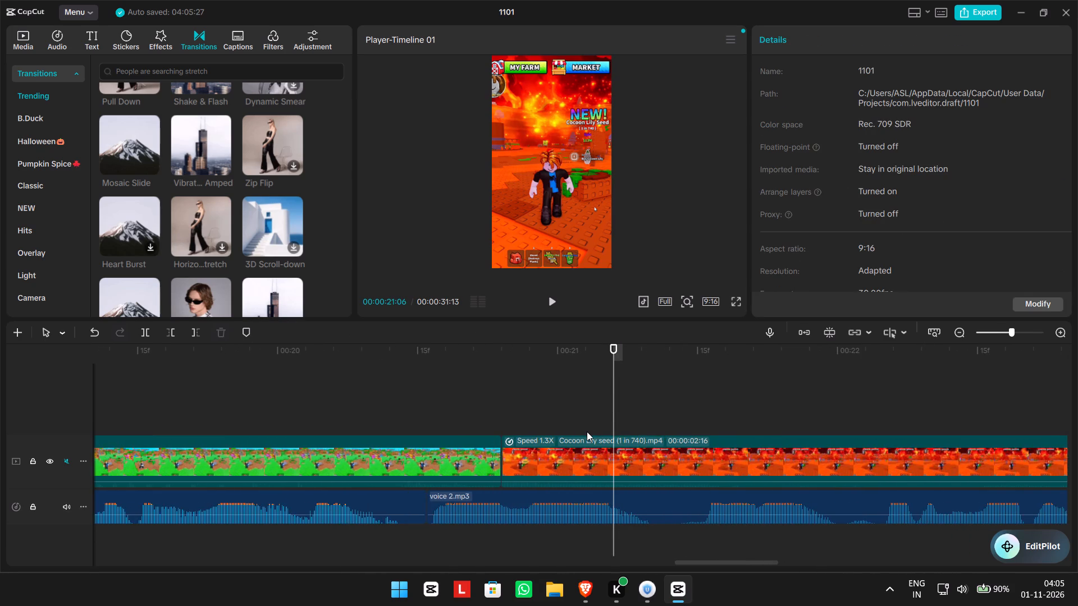
scroll(587, 431, left, 14)
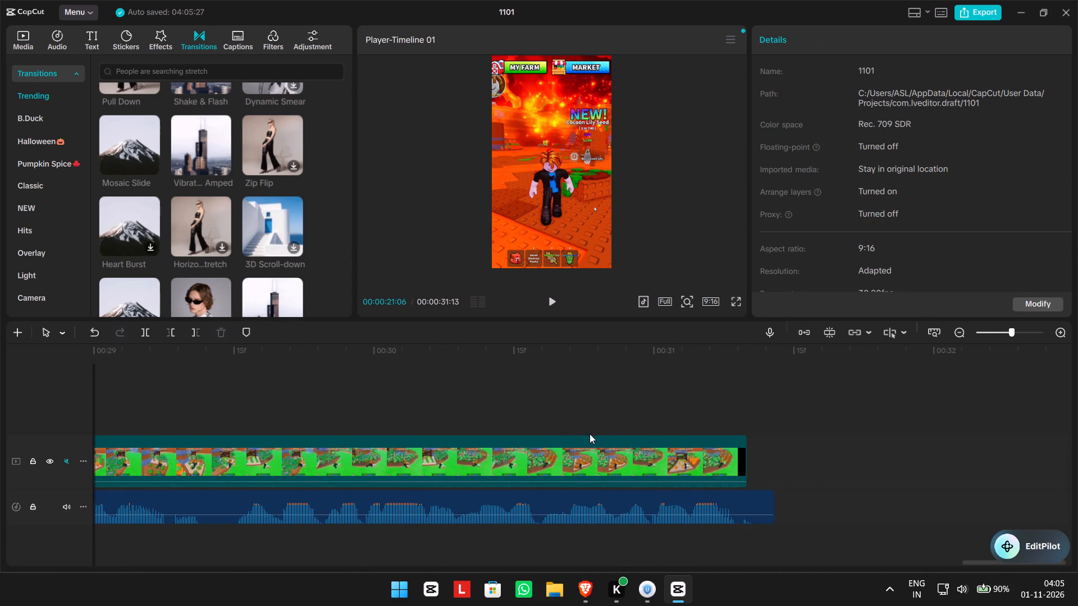
drag(798, 470, 340, 448)
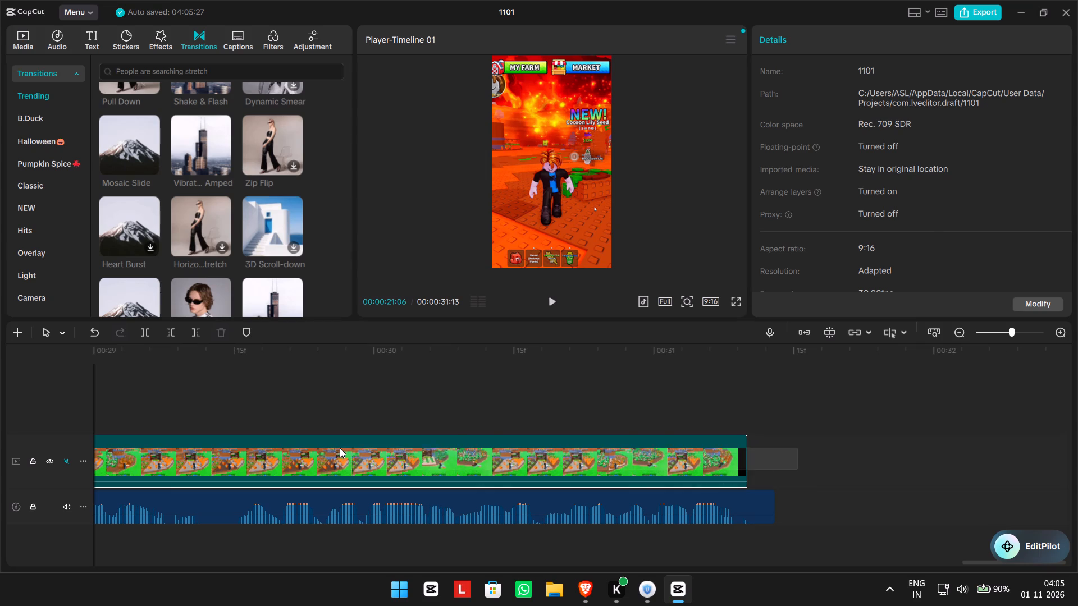
scroll(340, 448, right, 4)
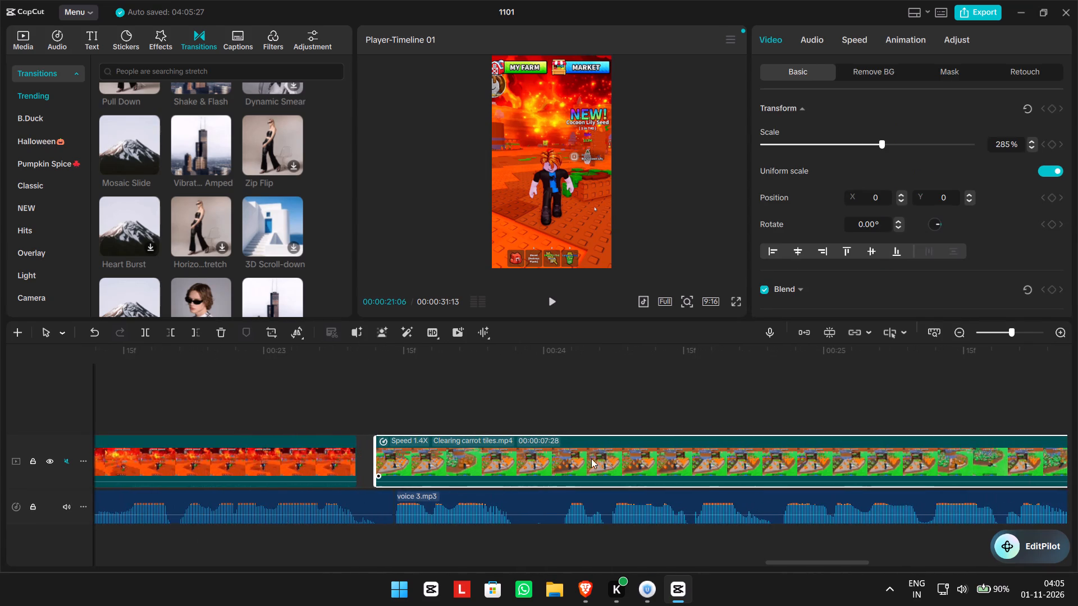
drag(528, 454, 514, 461)
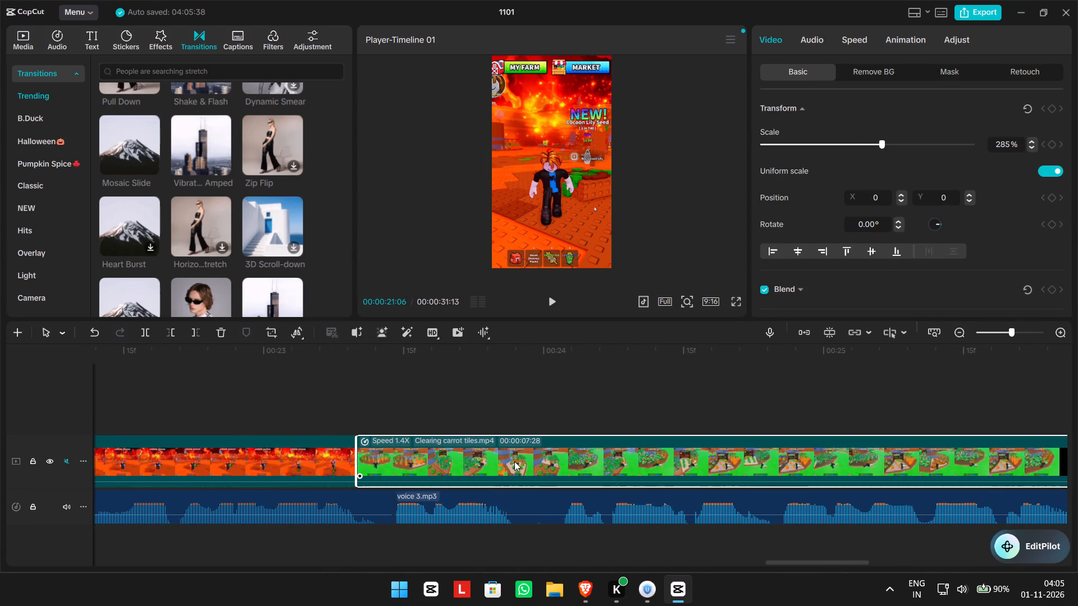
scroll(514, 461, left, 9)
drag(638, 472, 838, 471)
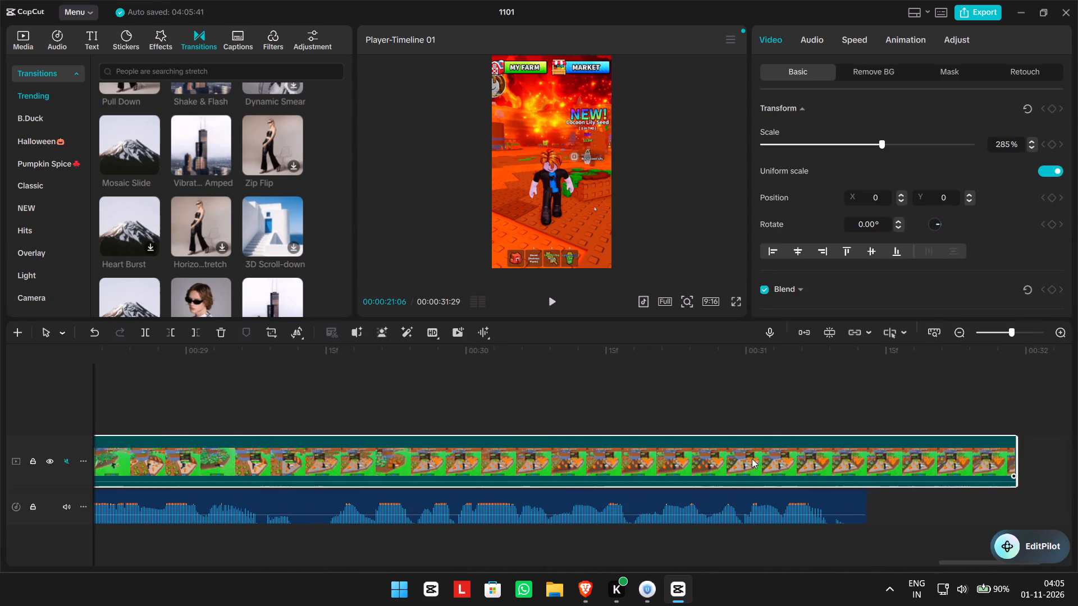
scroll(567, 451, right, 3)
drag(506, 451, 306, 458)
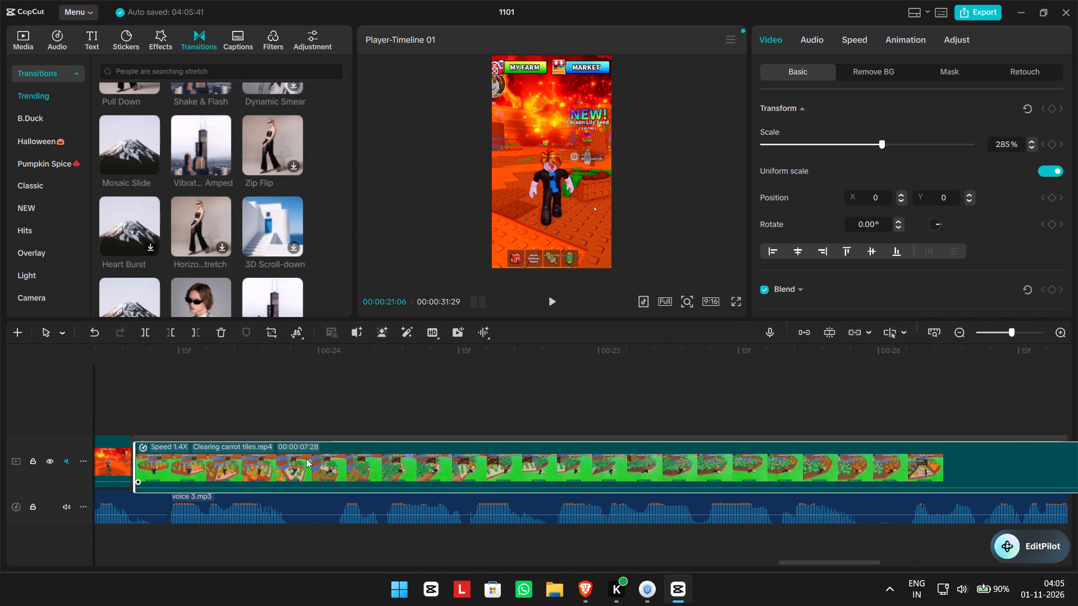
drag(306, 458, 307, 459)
Extend the end of the Clearing carrot tiles clip to the end of voice 3.mp3 at 00:00:31:13.
scroll(397, 454, left, 6)
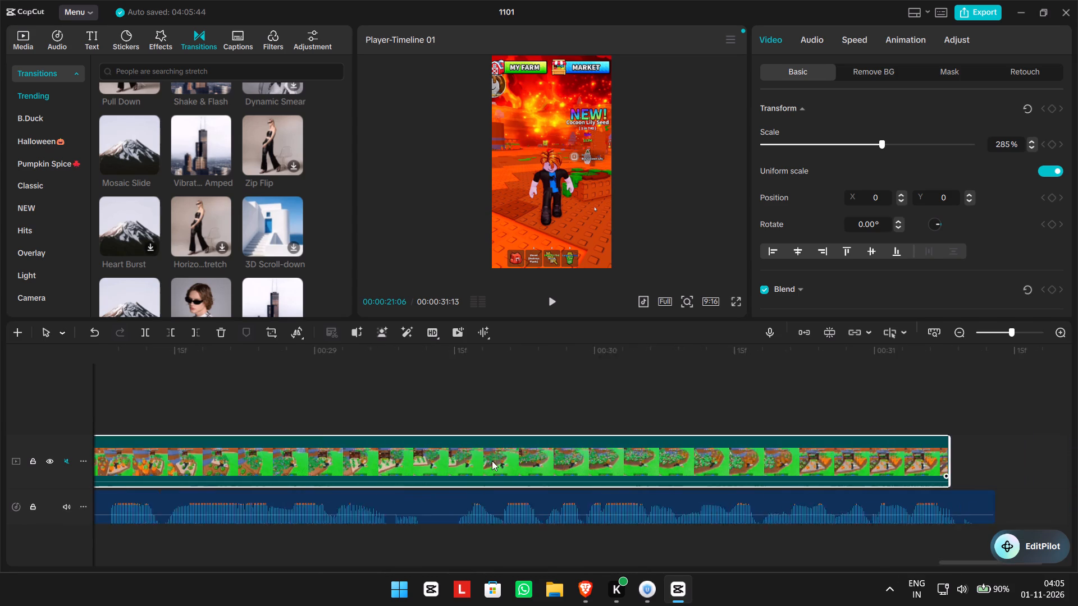
drag(891, 454, 933, 456)
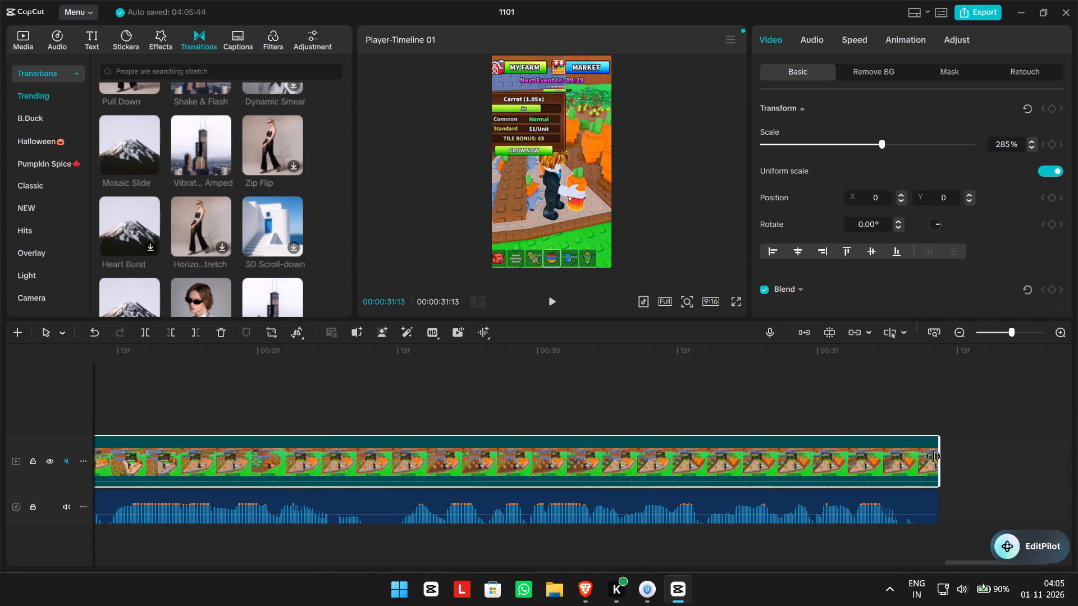
drag(933, 456, 933, 457)
Examine the joins between the clips back along the timeline for remaining gaps.
scroll(976, 457, right, 4)
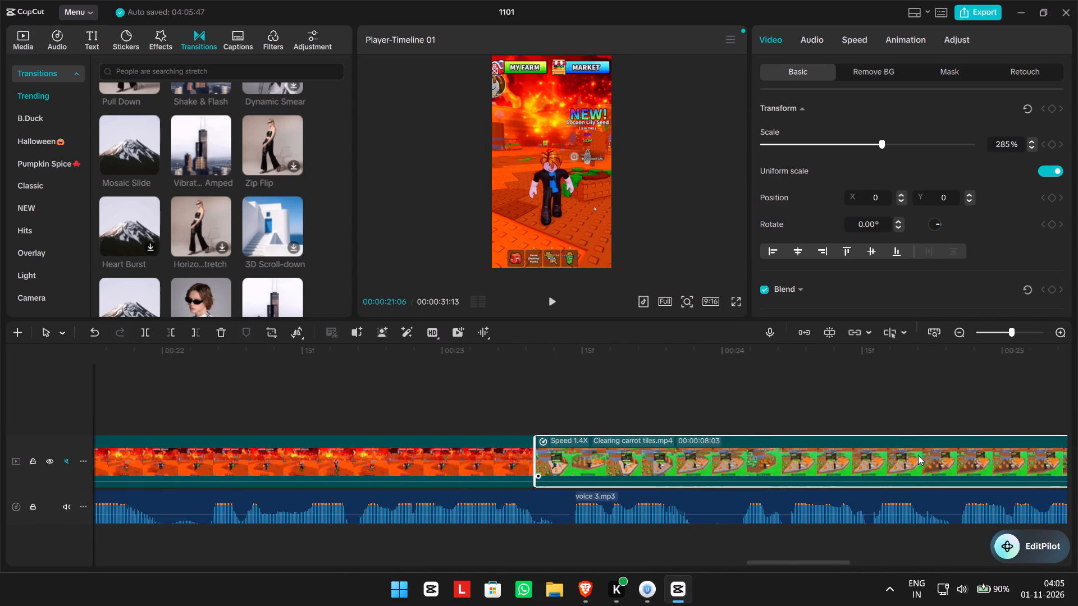
scroll(918, 455, right, 3)
click(748, 389)
drag(747, 390, 614, 393)
scroll(624, 392, right, 1)
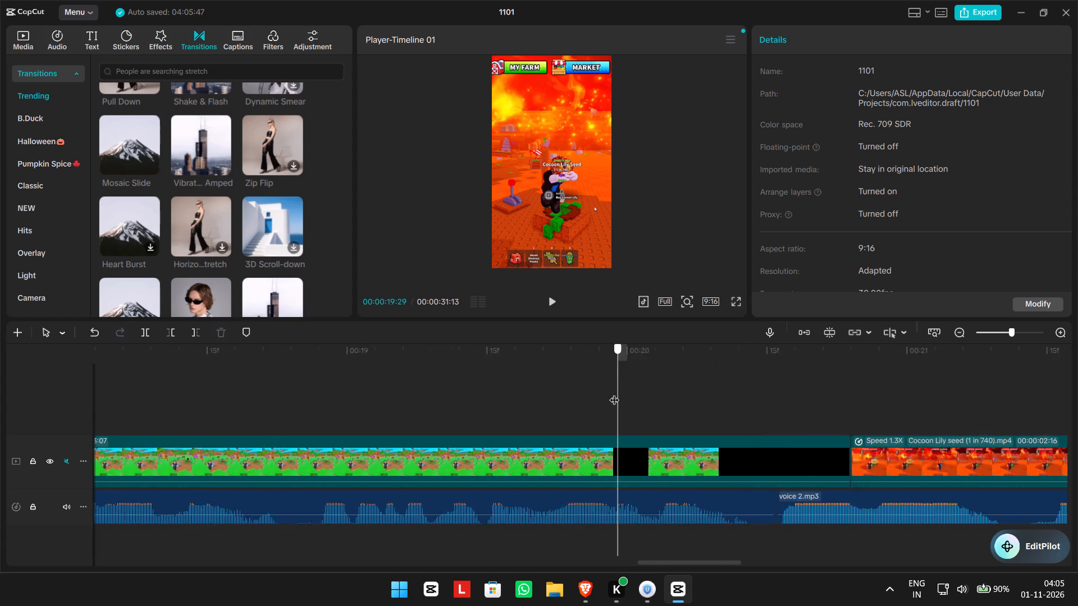
scroll(614, 393, right, 4)
drag(614, 393, 565, 394)
ctrl+scroll(575, 397, down, 15)
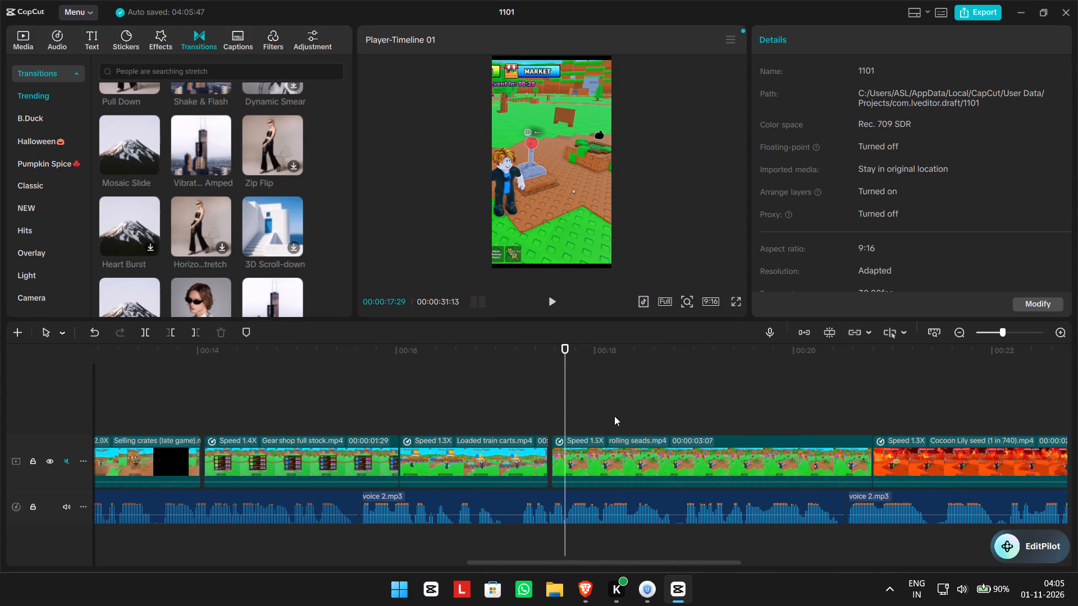
ctrl+scroll(614, 416, down, 6)
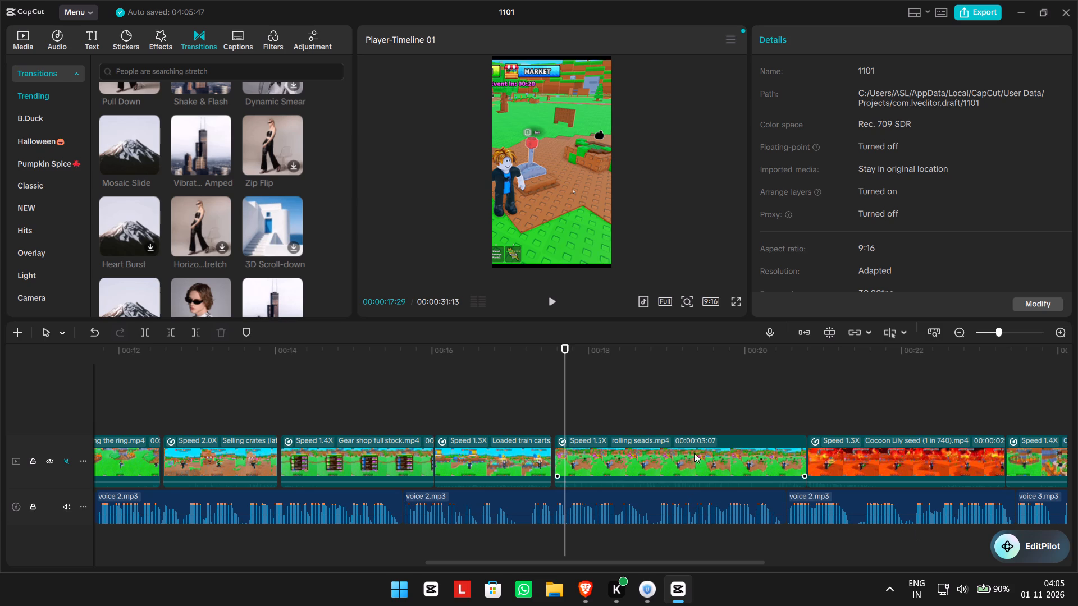
ctrl+scroll(395, 451, down, 17)
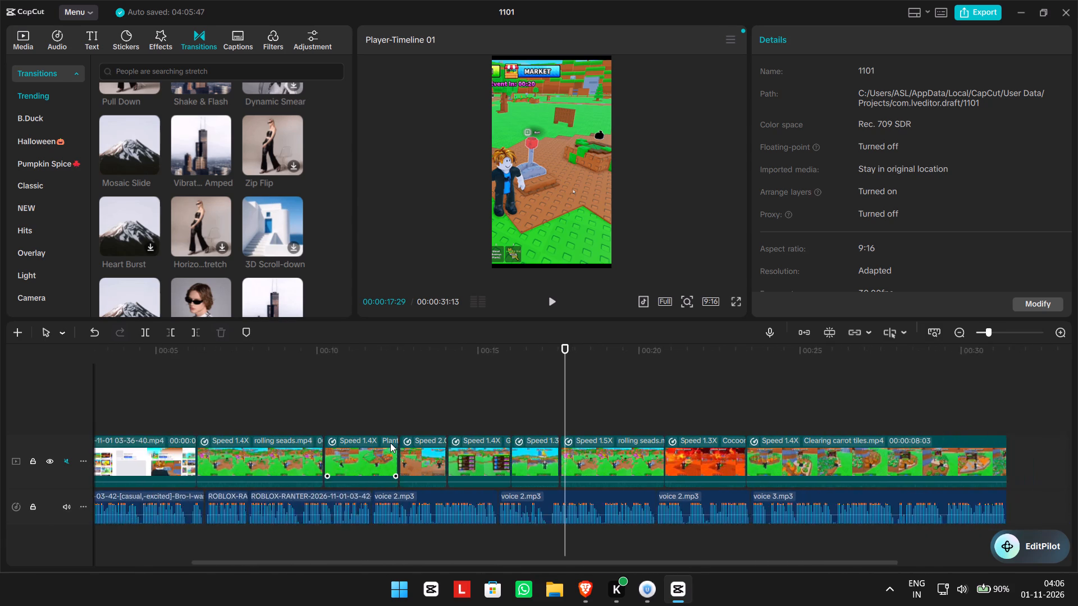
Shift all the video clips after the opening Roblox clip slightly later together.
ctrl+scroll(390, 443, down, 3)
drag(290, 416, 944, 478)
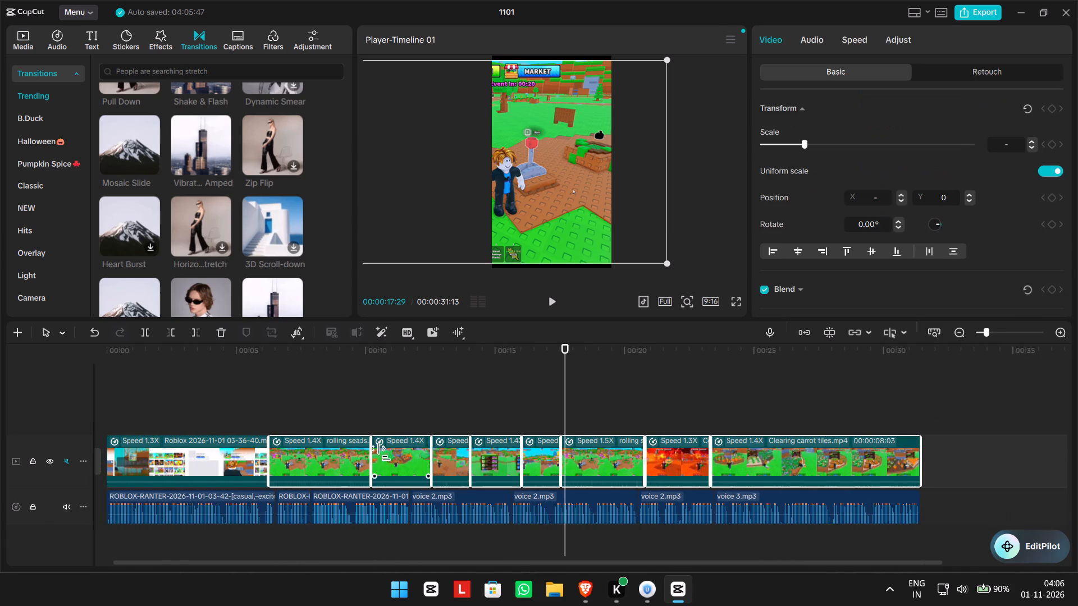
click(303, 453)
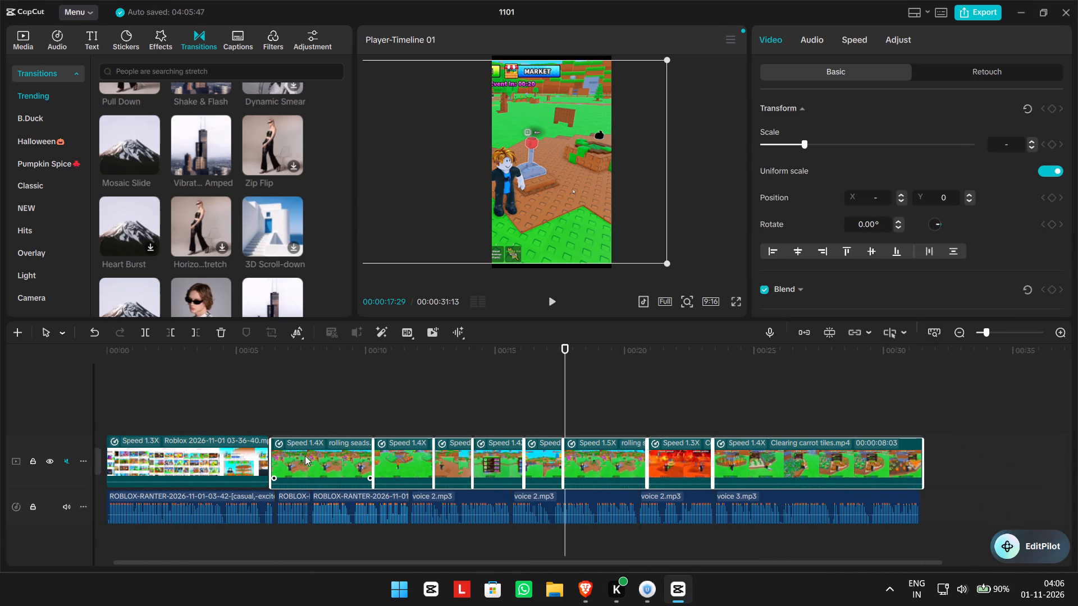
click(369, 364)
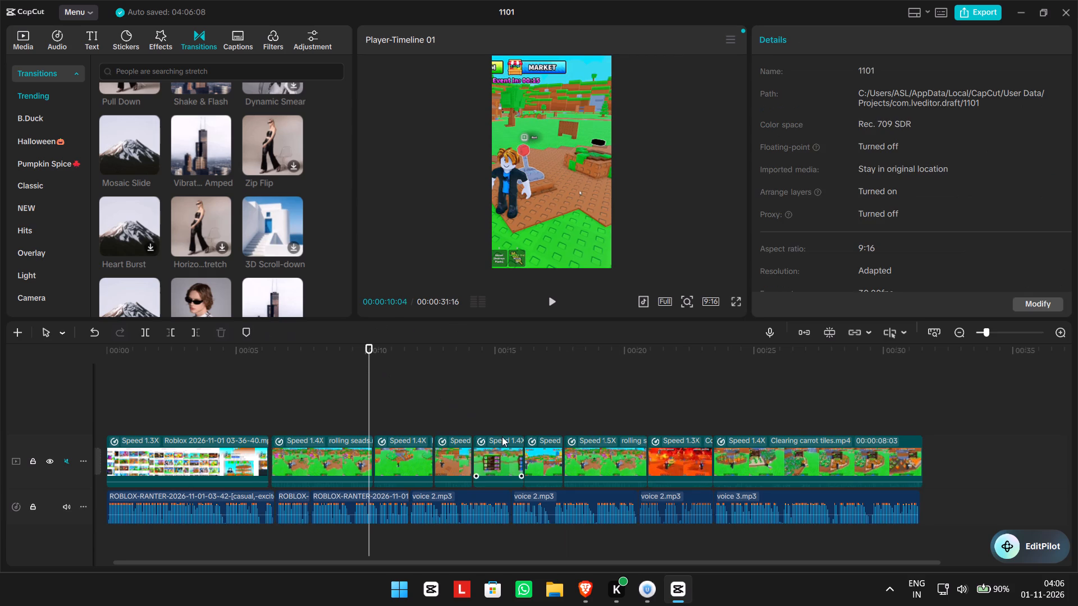
Move the first rolling seads clip slightly earlier so it sits directly against the end of the opening Roblox clip.
ctrl+scroll(503, 439, up, 16)
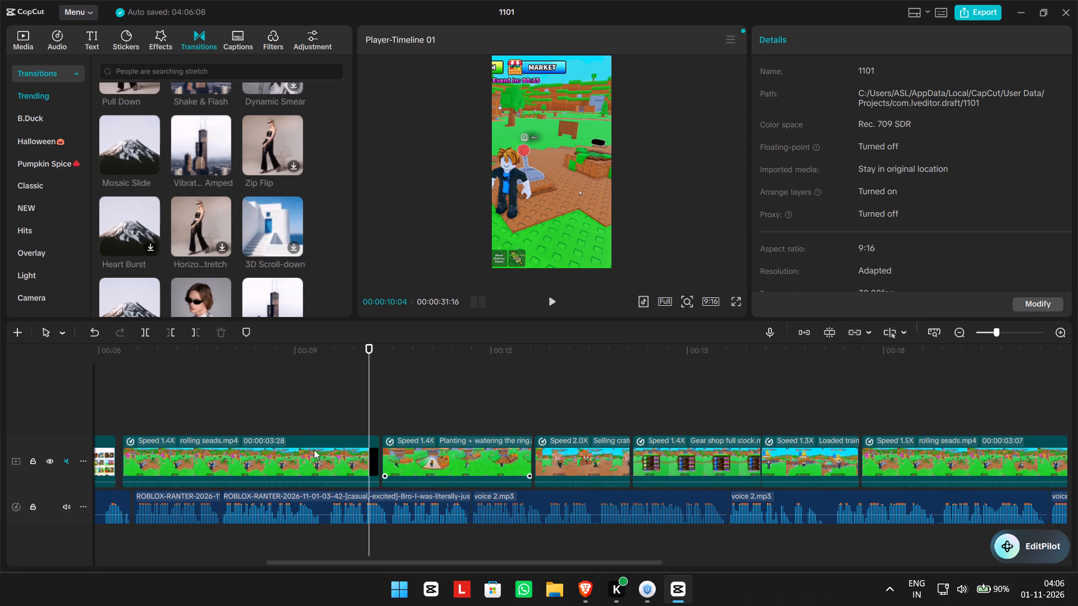
drag(217, 460, 209, 470)
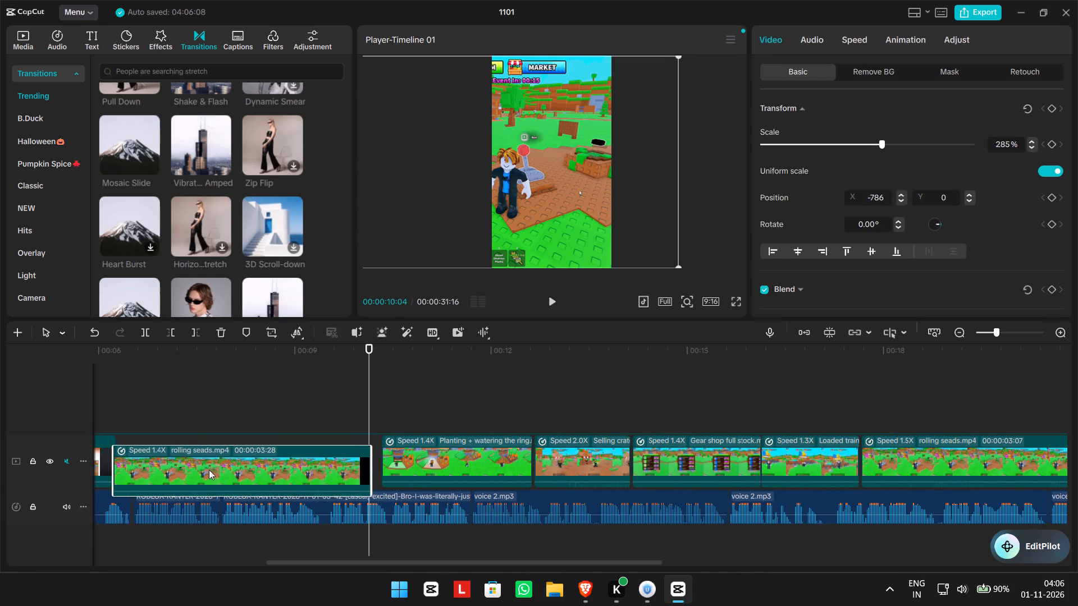
drag(209, 470, 209, 467)
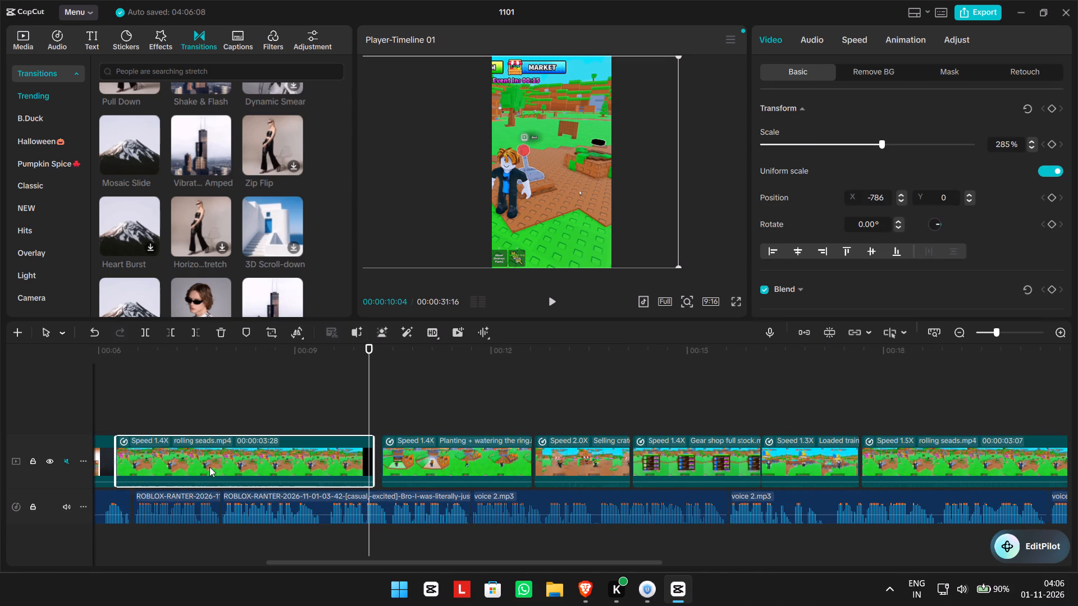
Move the Planting + watering, Selling crat, Gear shop, Loaded train and second rolling seads clips earlier, each directly against the clip before it.
drag(465, 450, 457, 462)
drag(587, 455, 577, 463)
drag(695, 465, 684, 479)
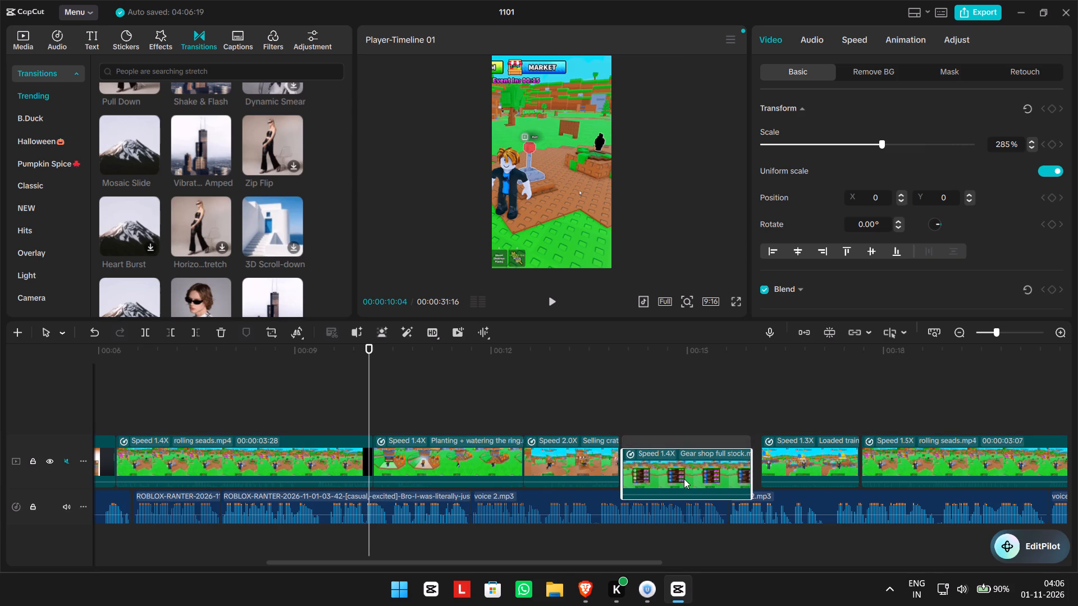
drag(684, 479, 681, 479)
drag(789, 464, 779, 471)
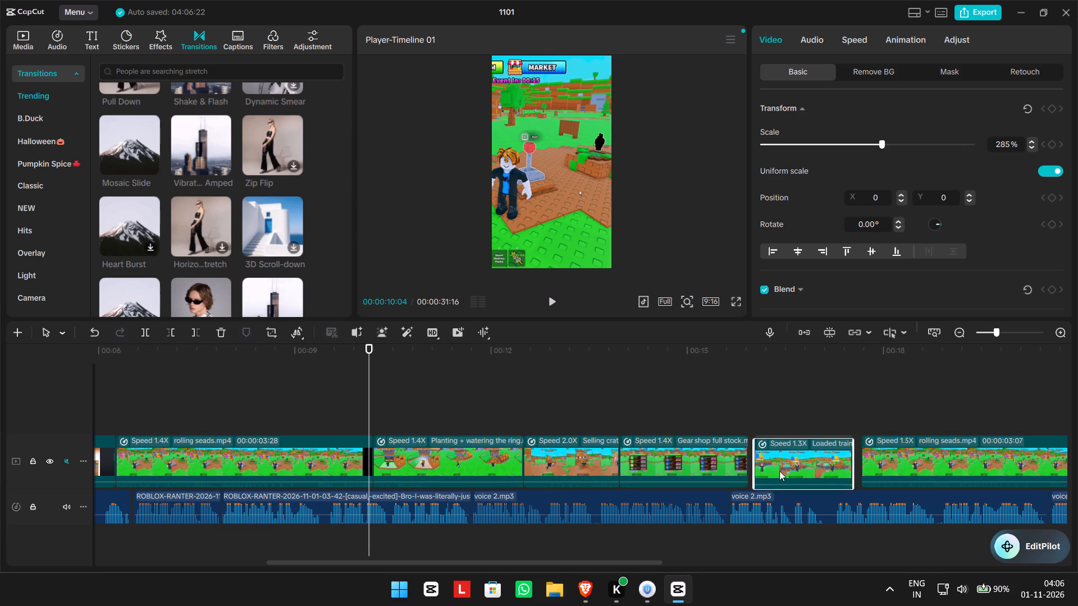
drag(779, 471, 776, 478)
drag(911, 463, 900, 465)
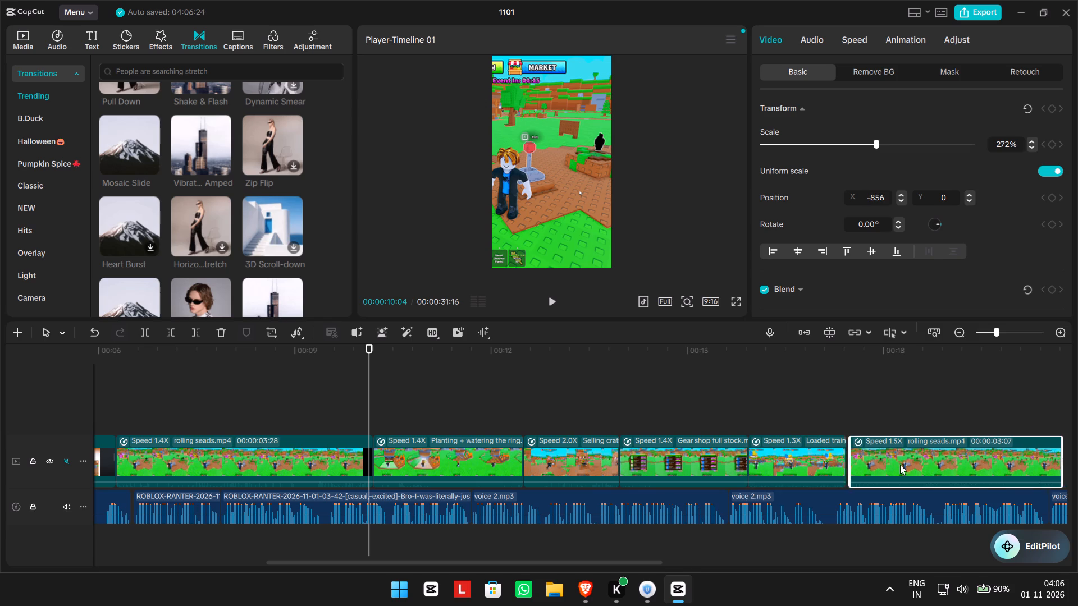
drag(900, 465, 896, 473)
Move the Cocoon Lily seed and Clearing carrot tiles clips earlier, each directly against the end of the clip before it.
scroll(896, 473, left, 1)
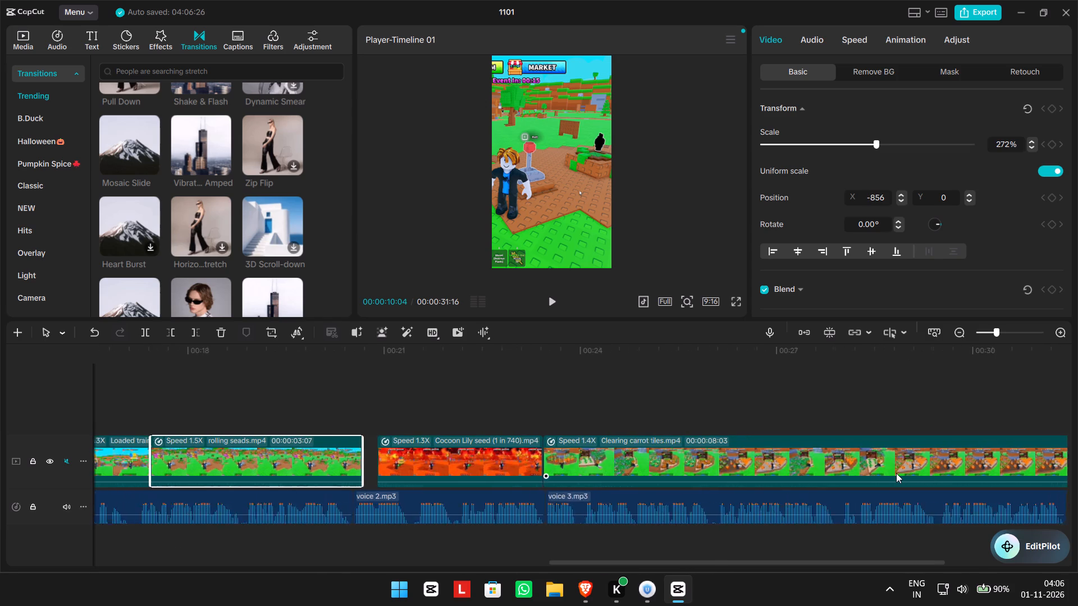
scroll(896, 473, left, 1)
drag(477, 457, 468, 465)
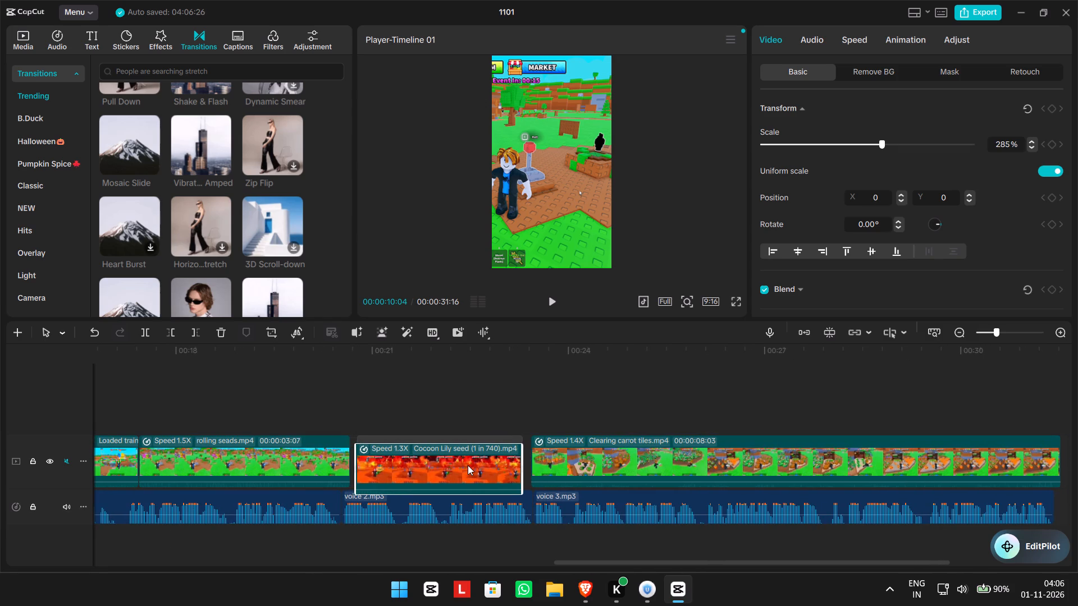
drag(468, 465, 462, 465)
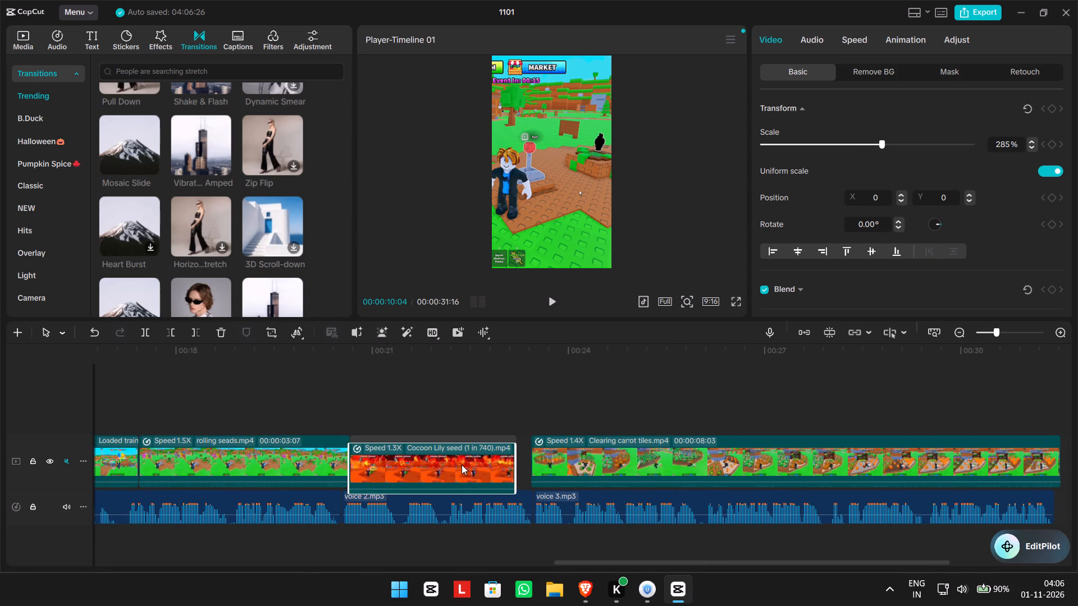
drag(462, 465, 462, 465)
drag(602, 449, 586, 461)
Extend the end of the Clearing carrot tiles clip to 00:00:31:14 so it covers the end of voice 3.mp3.
scroll(677, 481, left, 1)
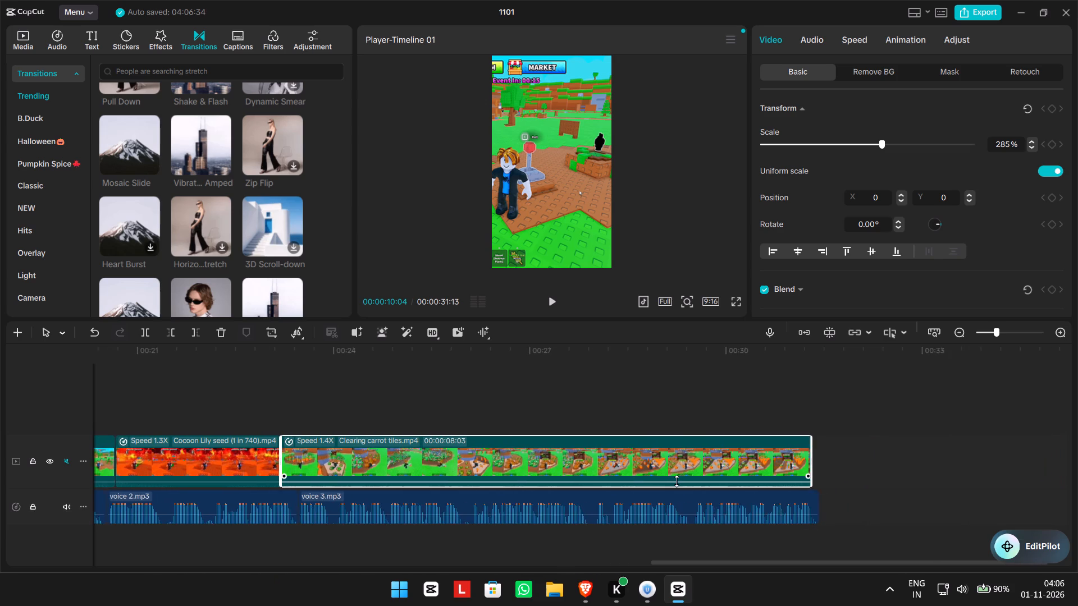
scroll(677, 481, left, 1)
drag(765, 464, 766, 464)
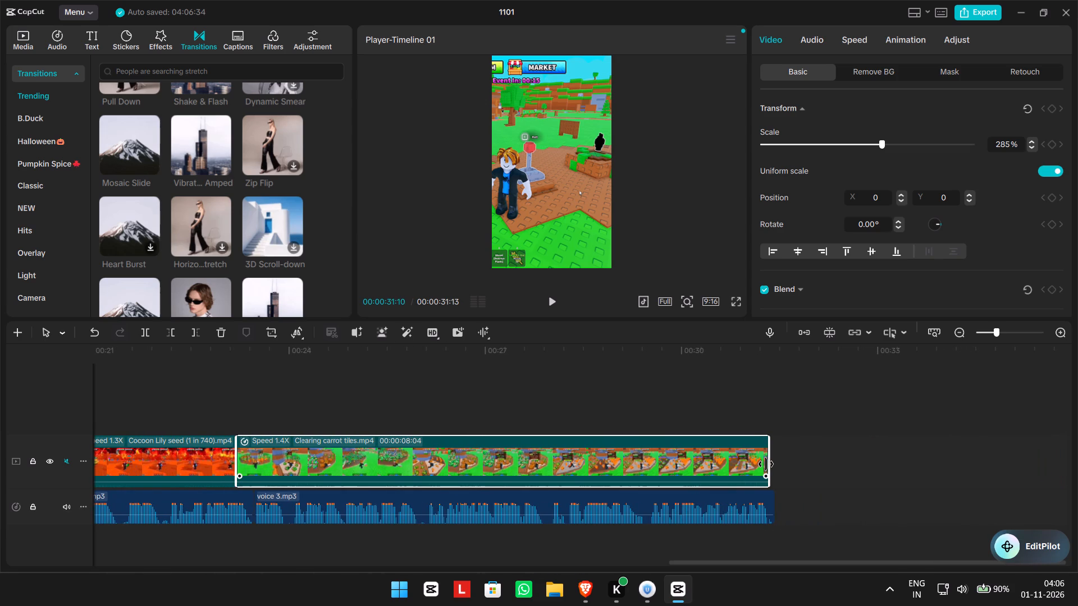
drag(766, 464, 772, 464)
click(823, 461)
drag(775, 397, 766, 396)
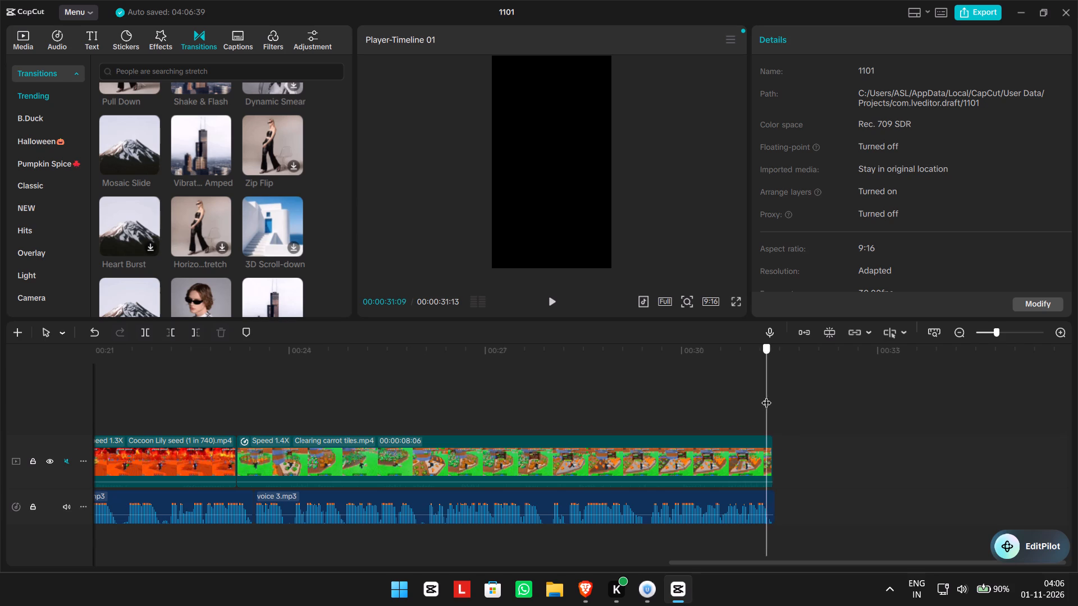
drag(766, 396, 780, 391)
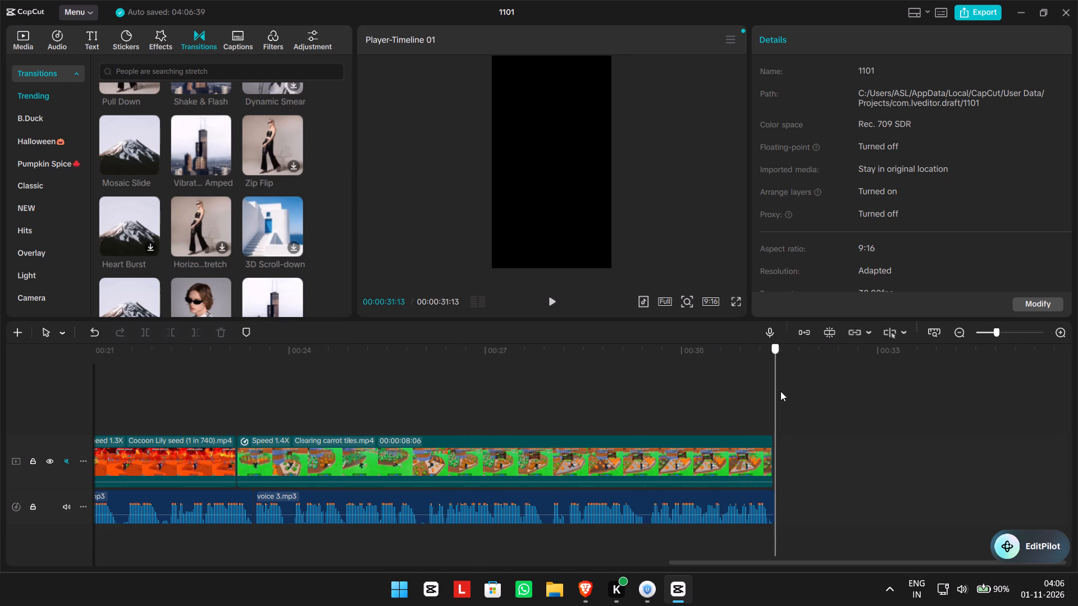
drag(780, 391, 781, 392)
click(760, 444)
click(773, 446)
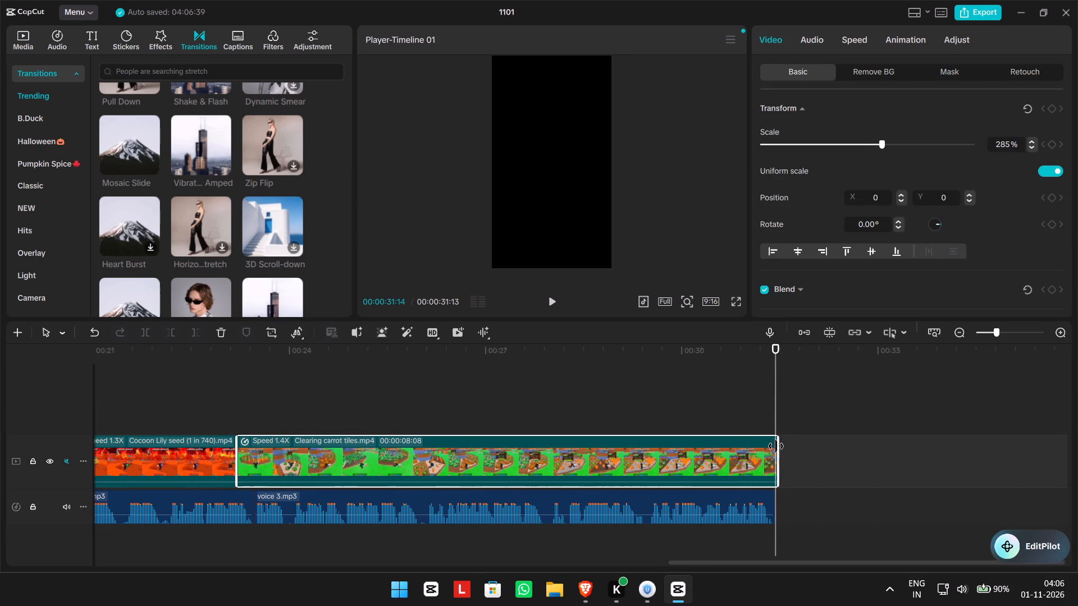
Play the whole video from the start in full screen to review the edit.
drag(777, 406, 609, 385)
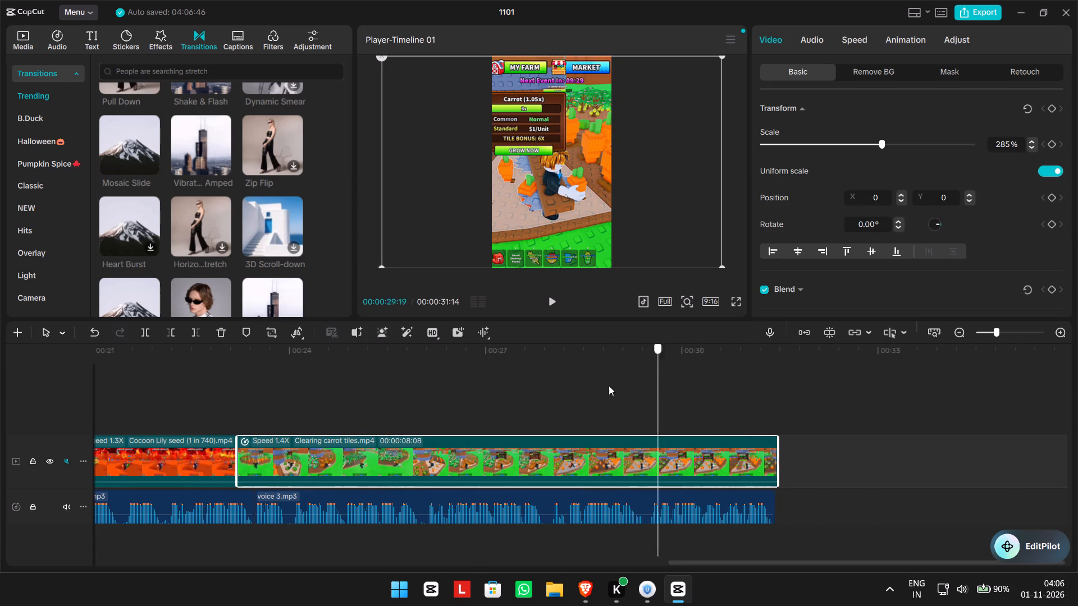
drag(609, 385, 0, 310)
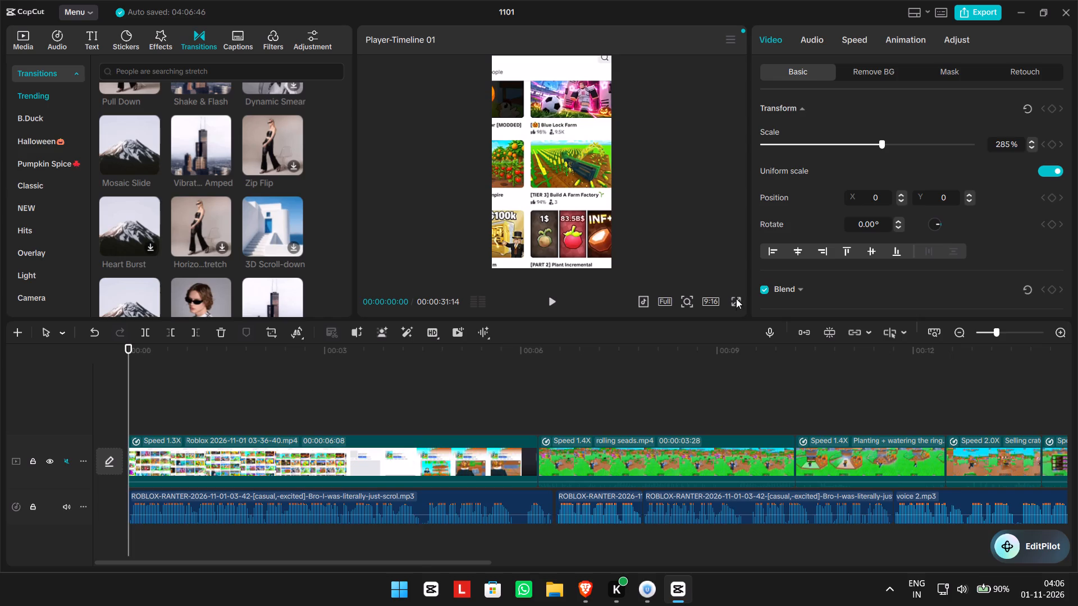
click(736, 301)
click(359, 546)
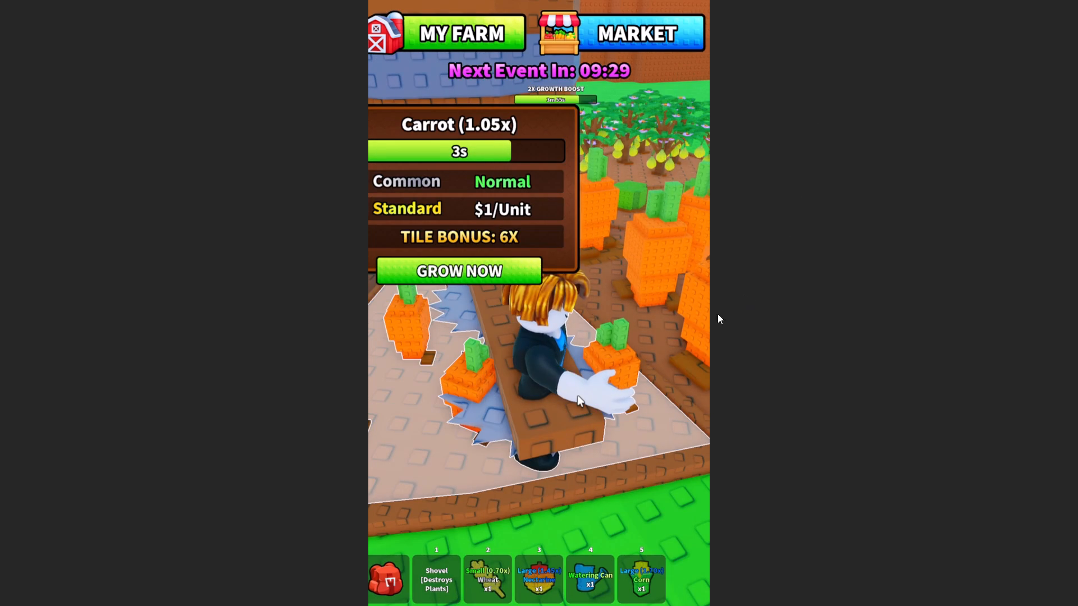
key(Escape)
drag(807, 399, 806, 406)
Open the EditPilot assistant and remove the attached clip from its prompt.
click(997, 555)
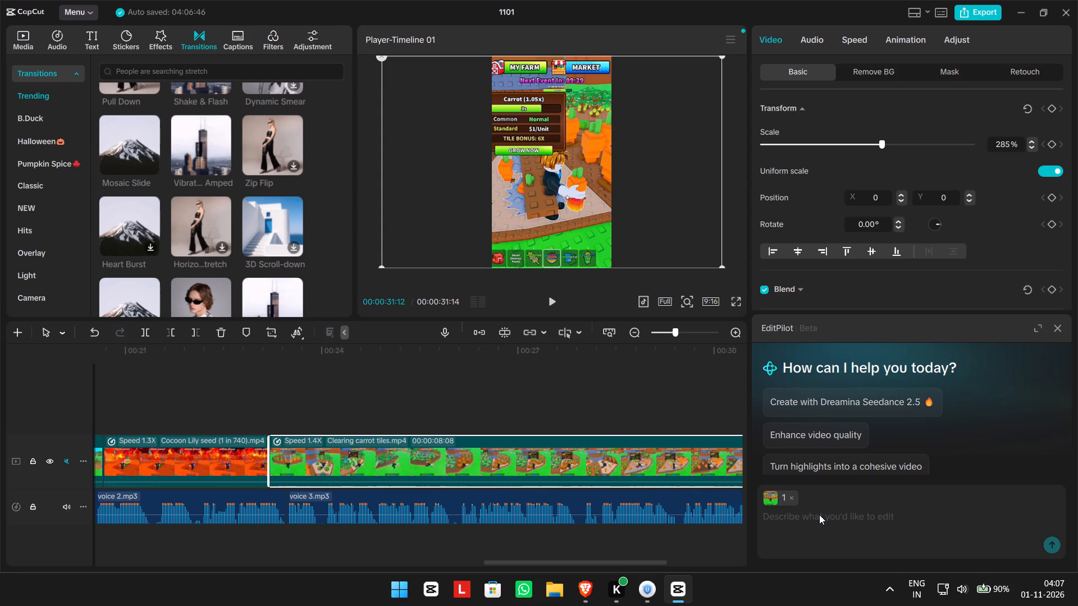
click(819, 515)
click(441, 356)
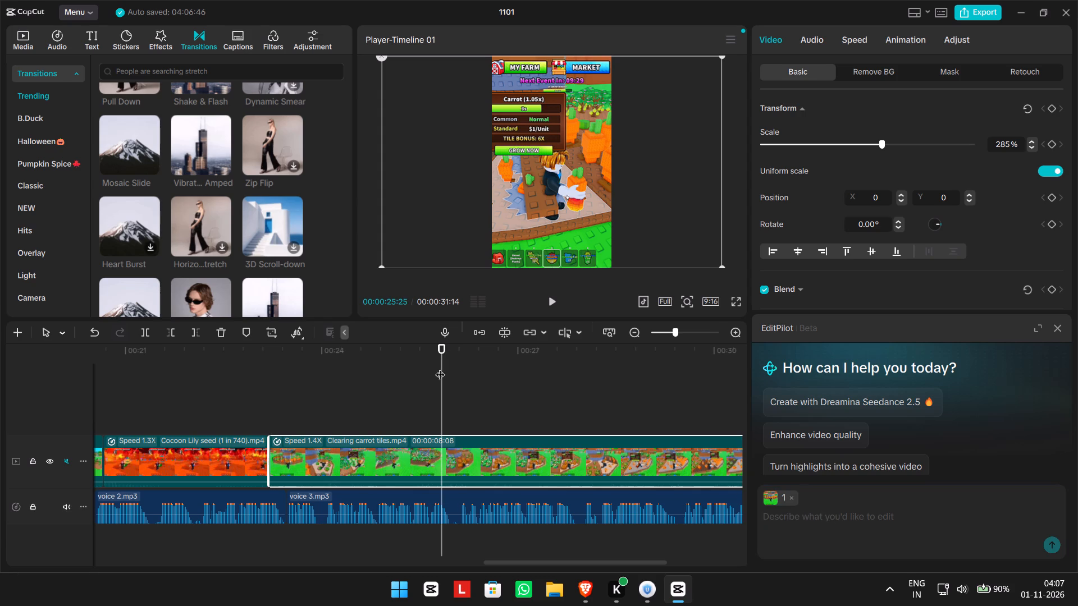
click(533, 457)
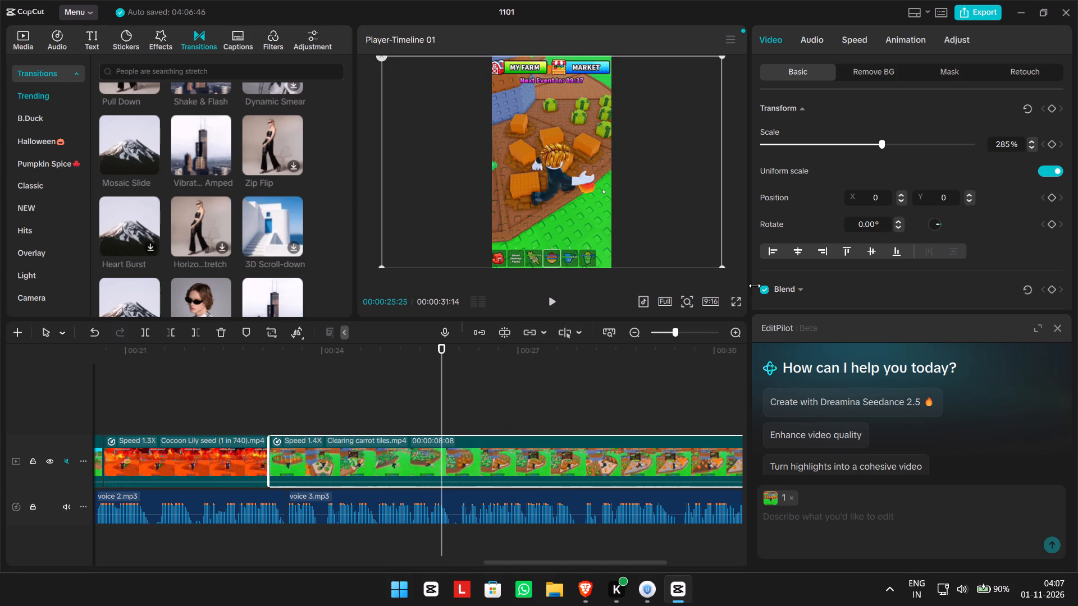
click(755, 286)
click(734, 286)
click(791, 501)
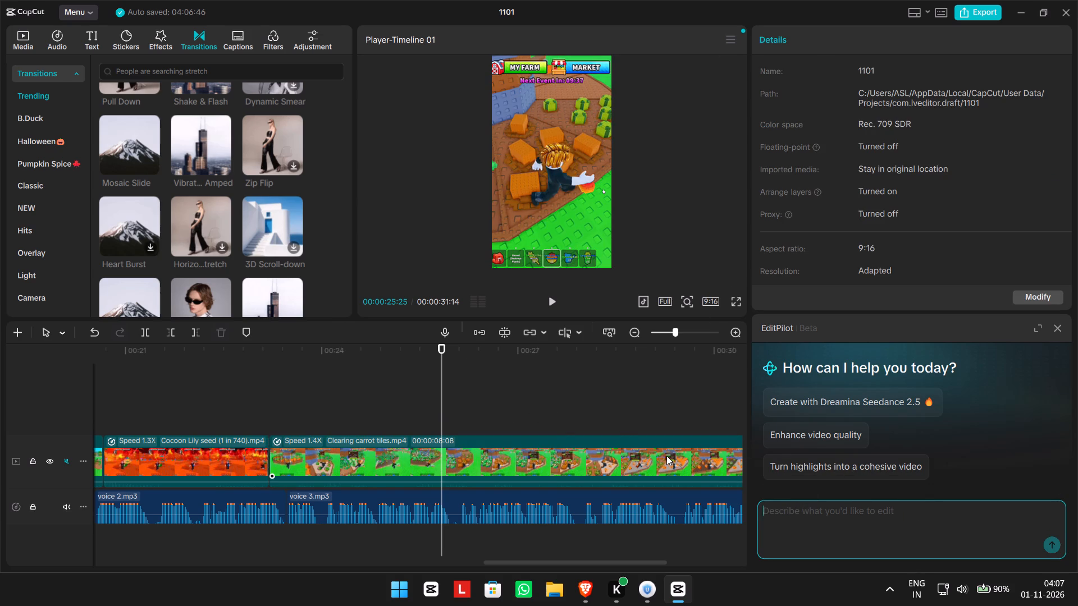
Send EditPilot the request "add transition".
text(add)
key(space)
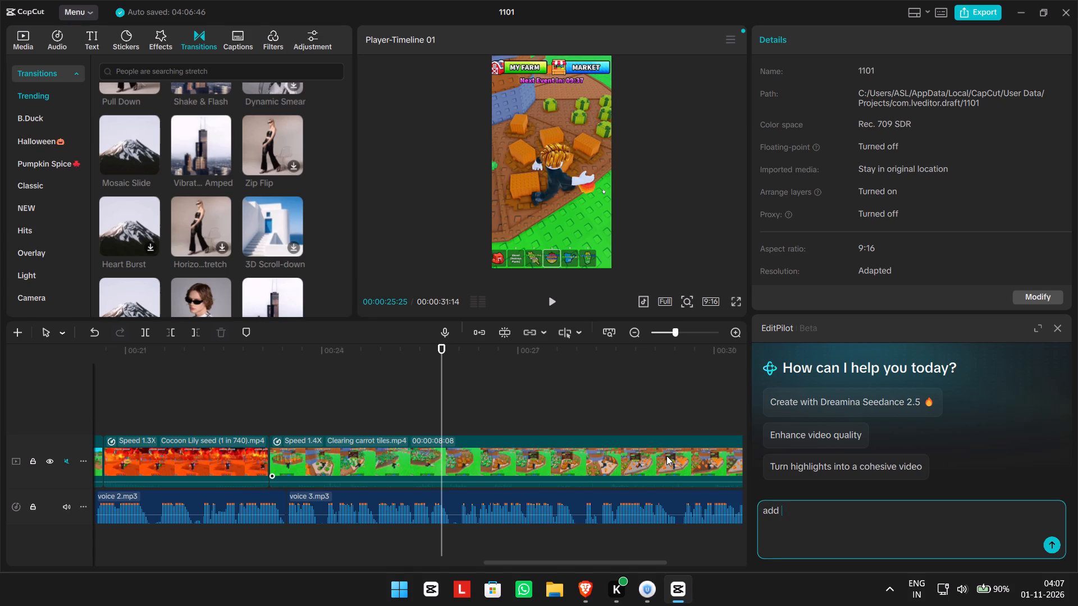
key(t)
text(ra)
key(n)
key(s)
text(ition)
key(space)
key(Return)
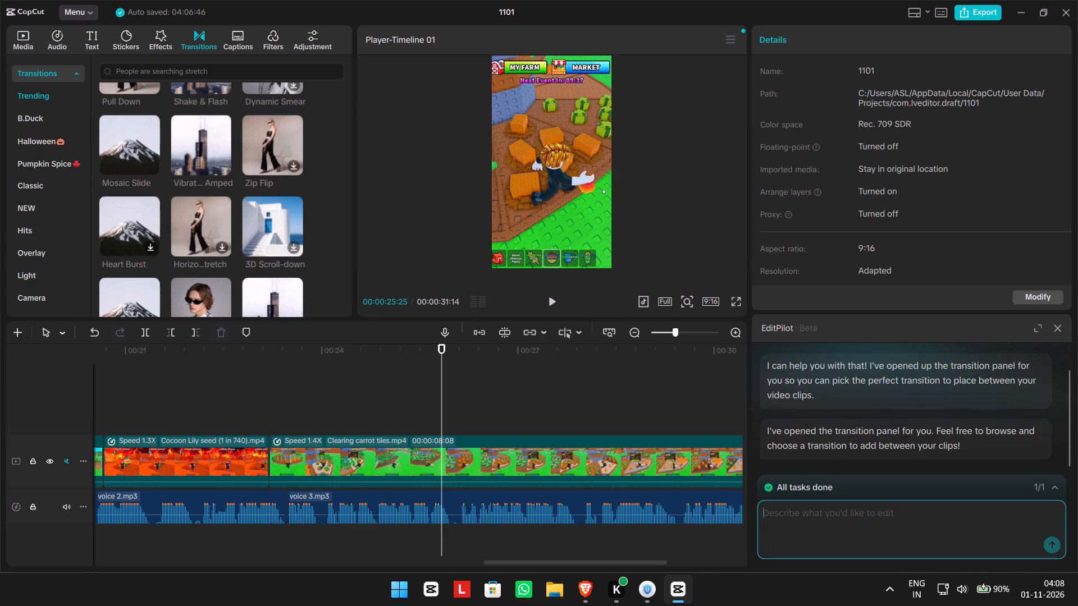
Send EditPilot the message "it is not leting me place it".
scroll(907, 441, down, 1)
scroll(907, 441, right, 1)
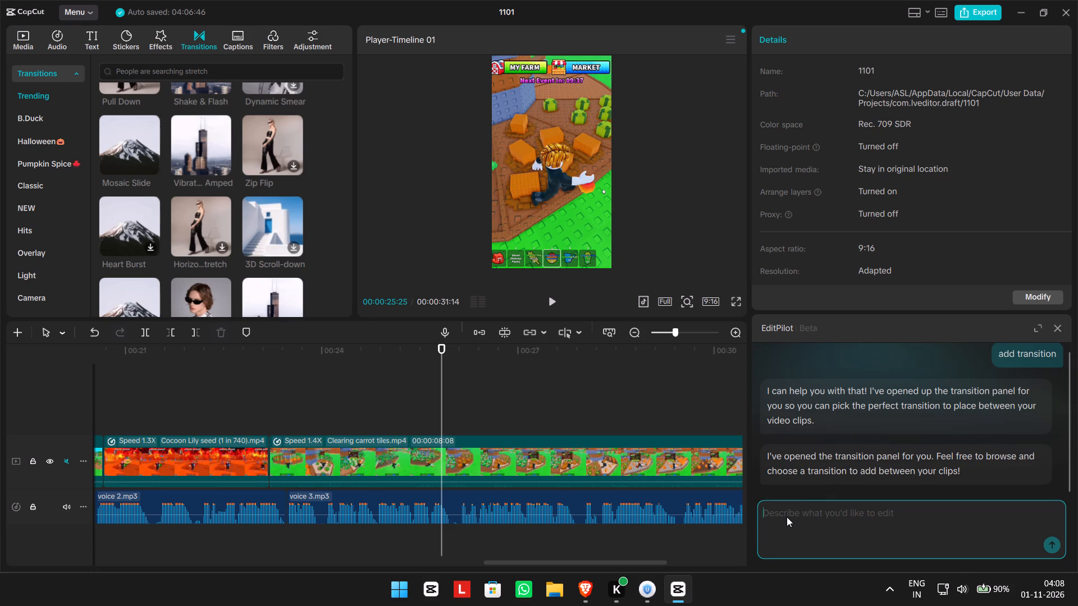
text(it is not)
key(space)
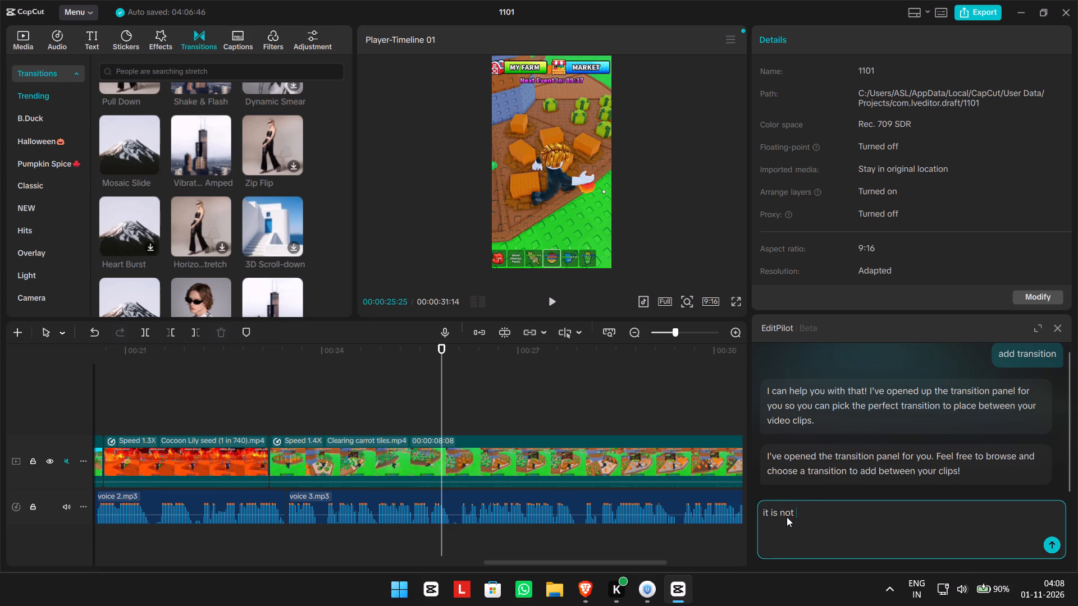
text(leting)
key(space)
text(me)
key(space)
text(place it)
key(space)
key(Return)
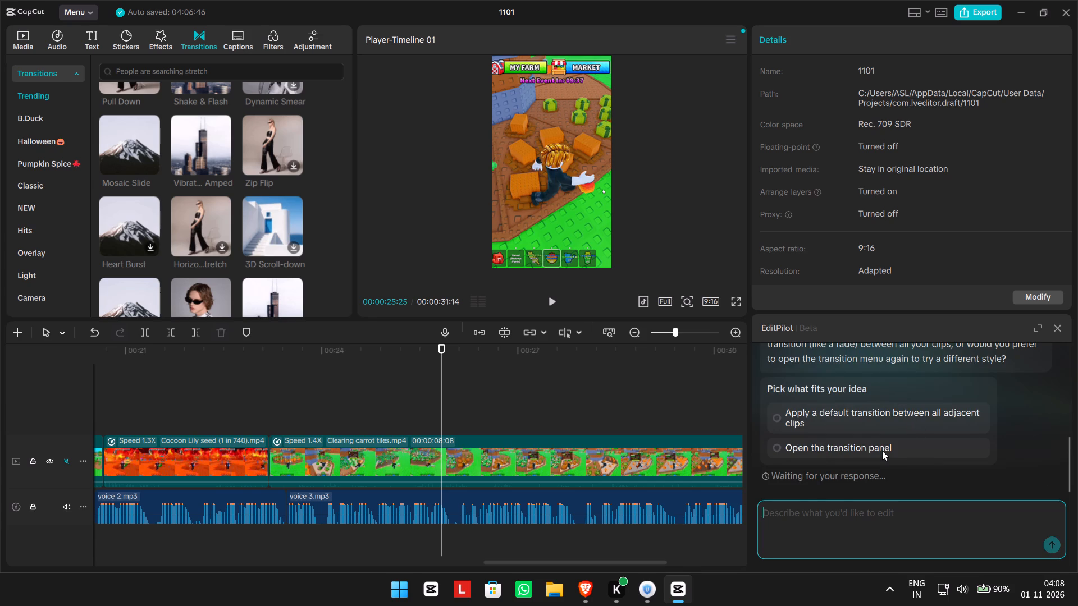
Read EditPilot's reply and choose its option to apply a default transition between all adjacent clips.
scroll(874, 444, up, 1)
scroll(875, 444, down, 1)
scroll(803, 450, up, 1)
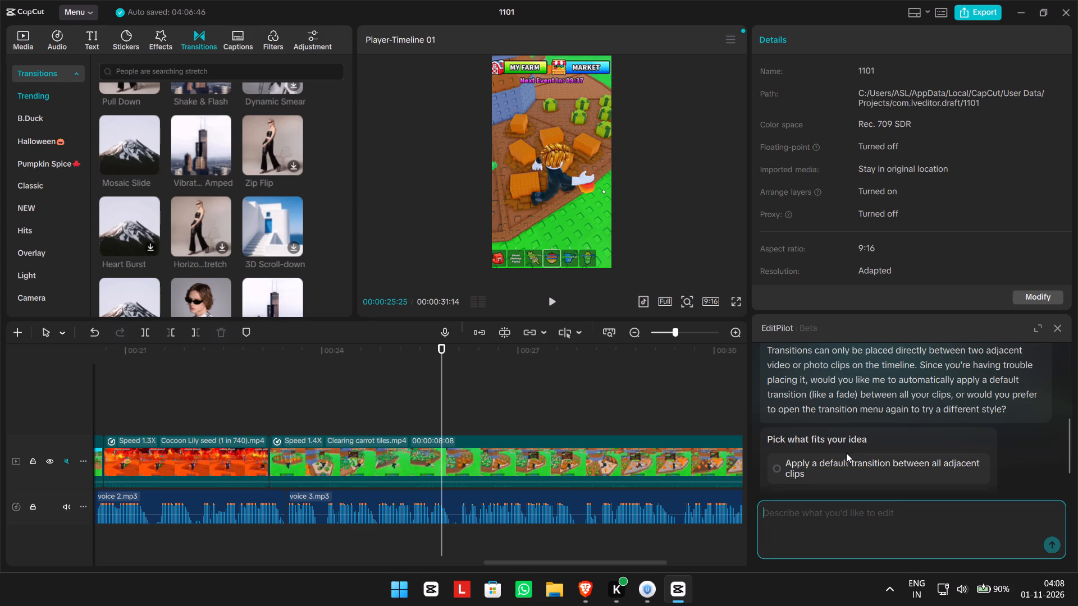
scroll(873, 456, down, 1)
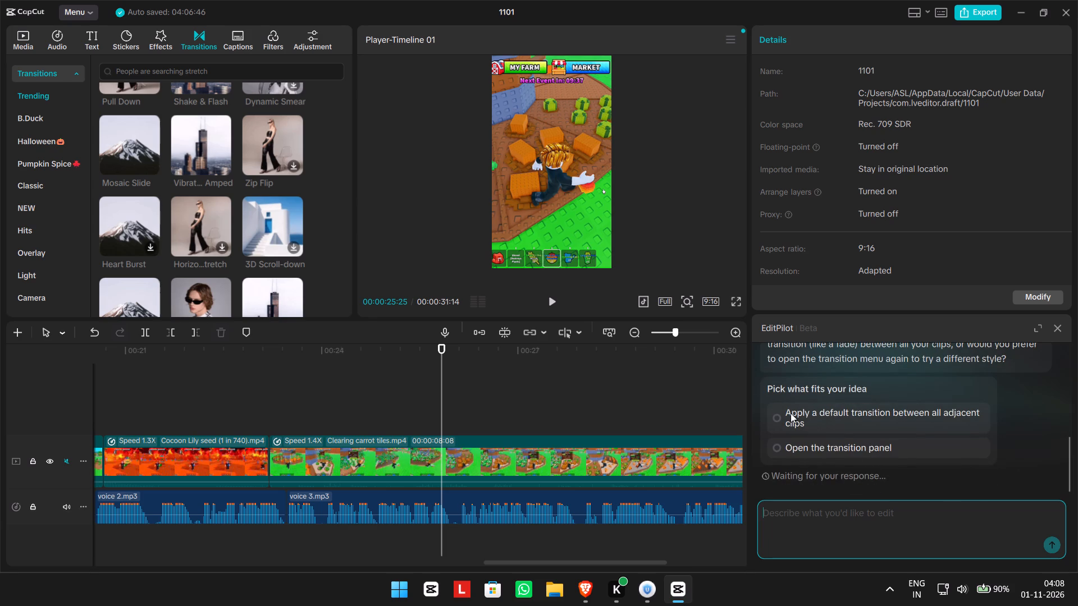
click(791, 413)
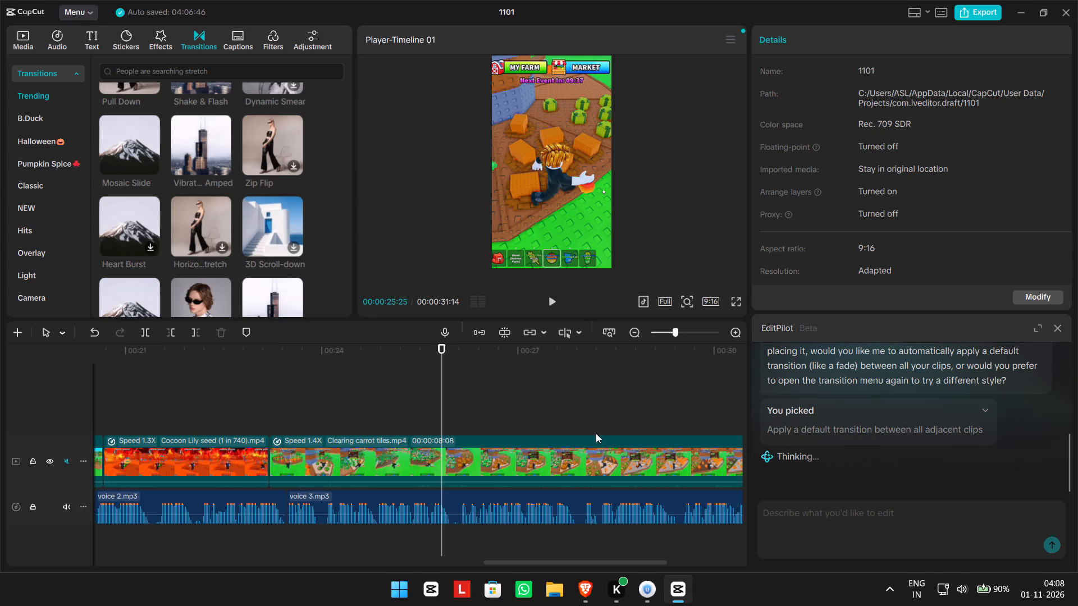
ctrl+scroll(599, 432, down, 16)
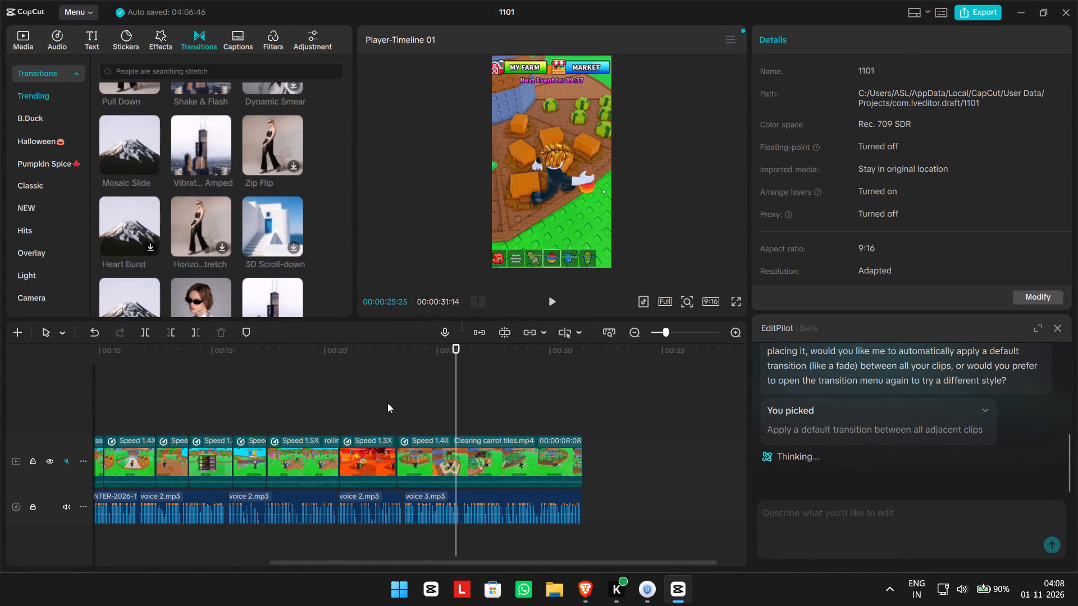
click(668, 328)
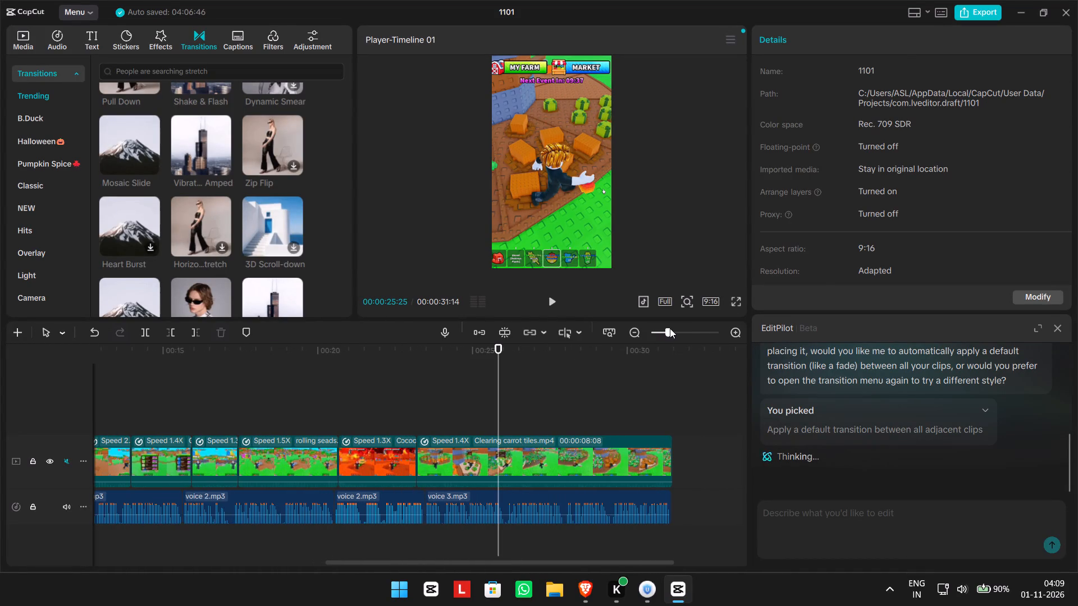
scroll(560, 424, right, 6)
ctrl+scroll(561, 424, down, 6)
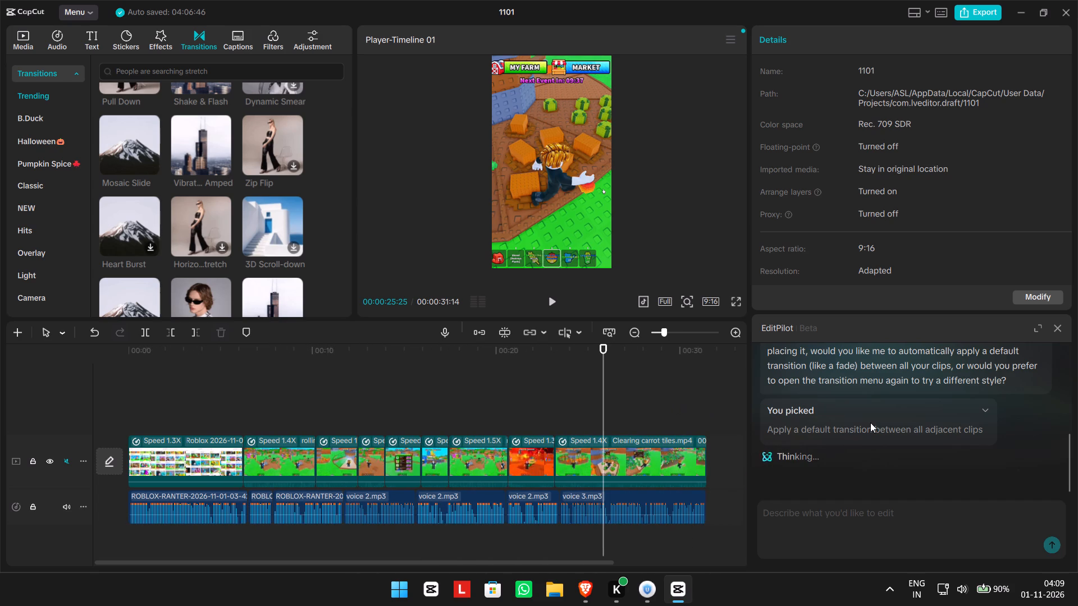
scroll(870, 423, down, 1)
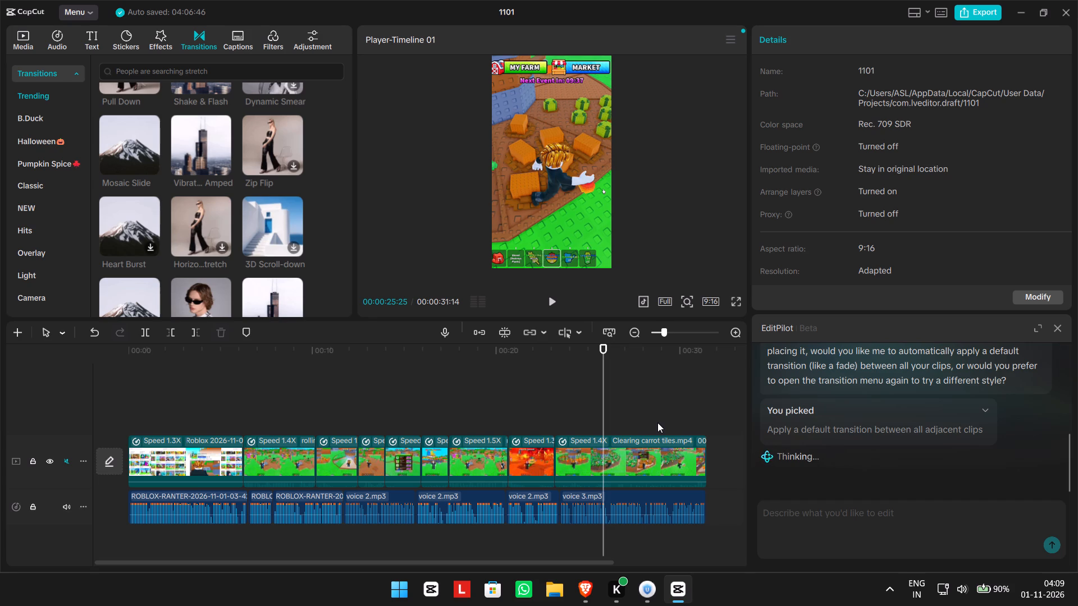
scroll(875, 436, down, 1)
click(583, 585)
click(553, 518)
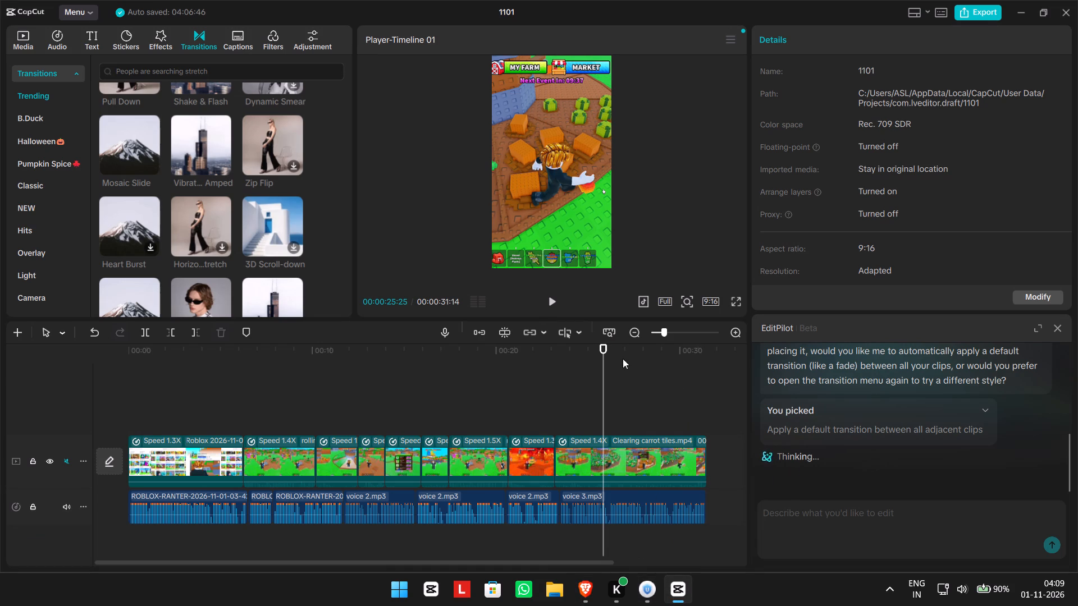
Add the Vibration Amped transition between the Cocoon Lily seed and Clearing carrot tiles clips, accepting duplicate frames.
drag(604, 362, 84, 381)
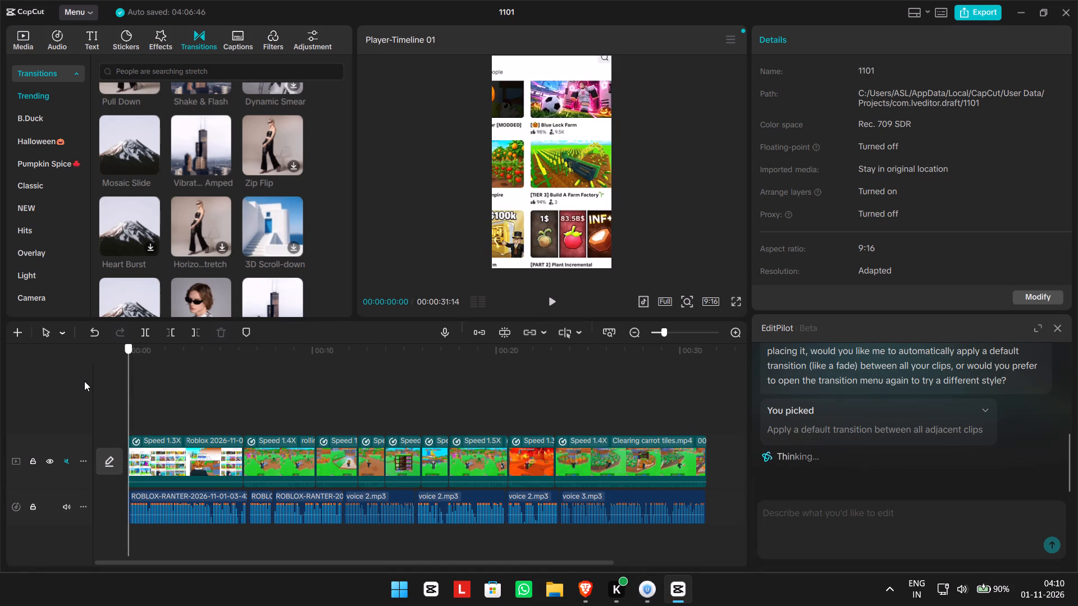
drag(84, 381, 330, 405)
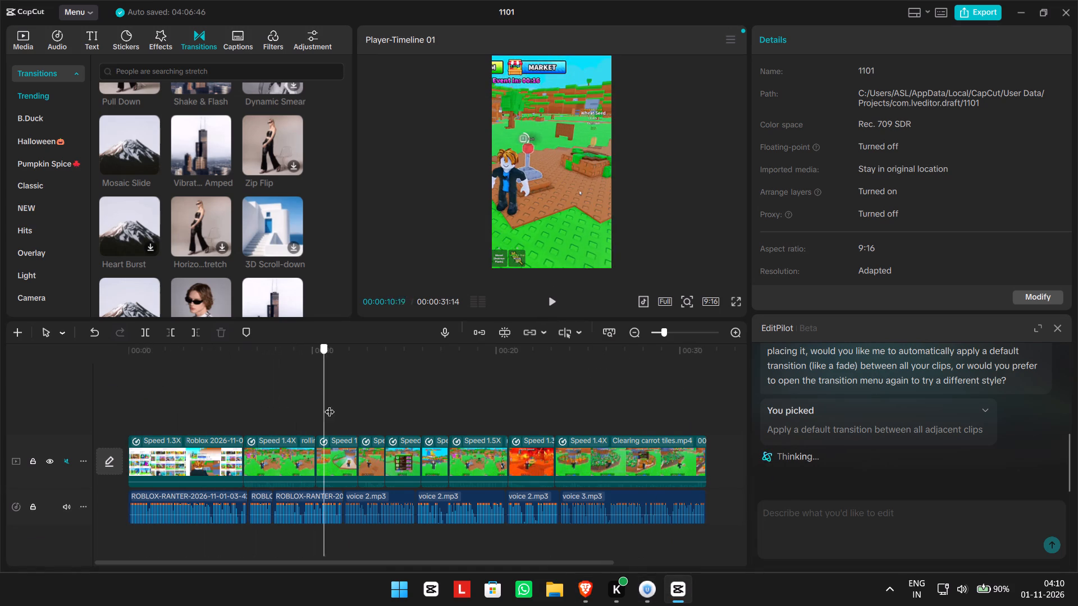
drag(330, 405, 556, 431)
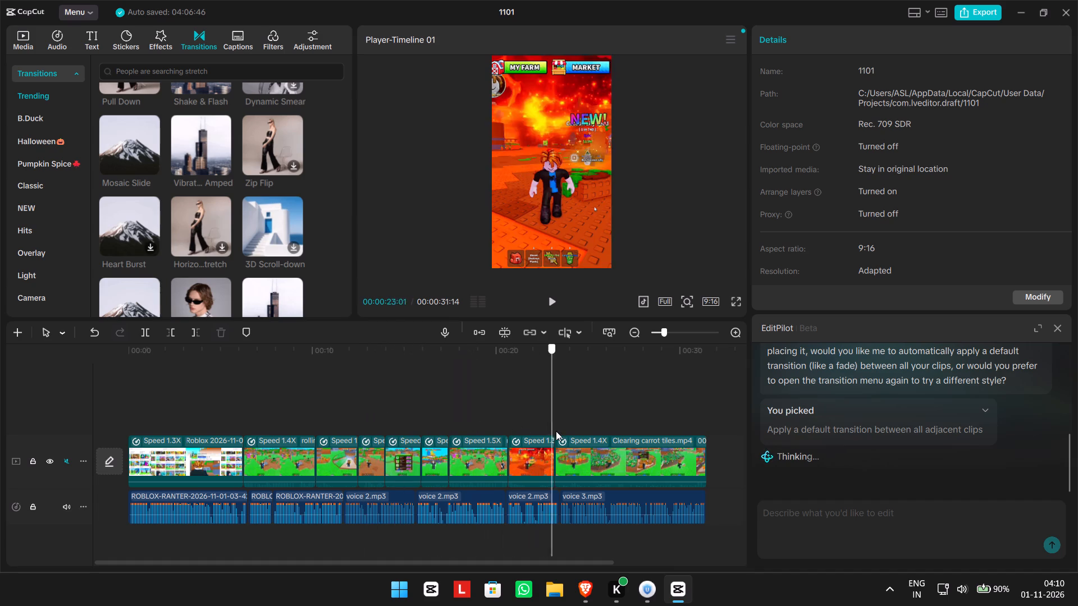
drag(556, 431, 394, 374)
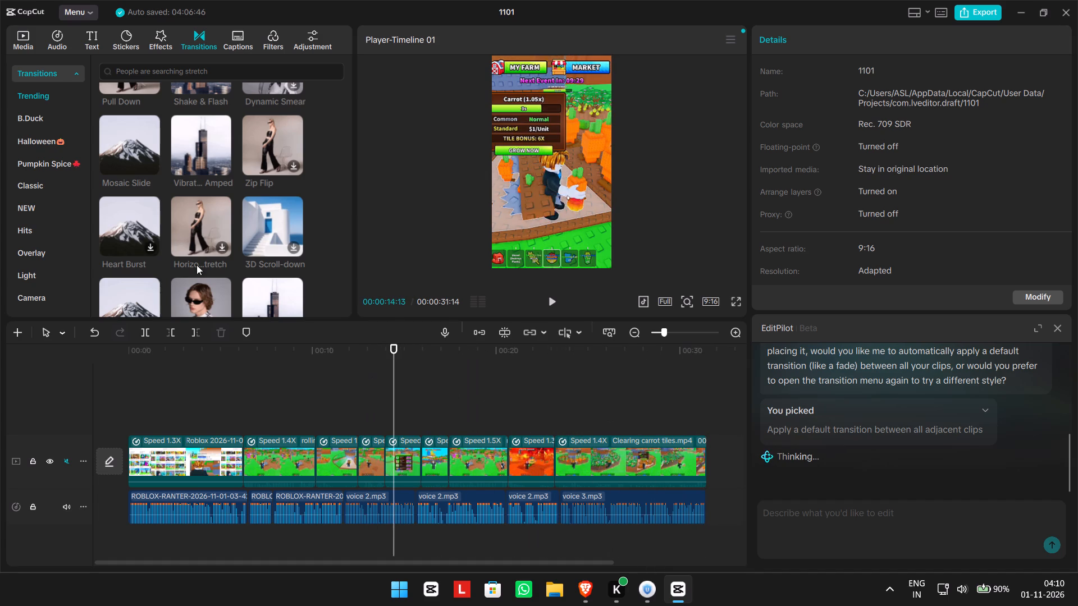
scroll(187, 253, down, 2)
scroll(188, 253, up, 1)
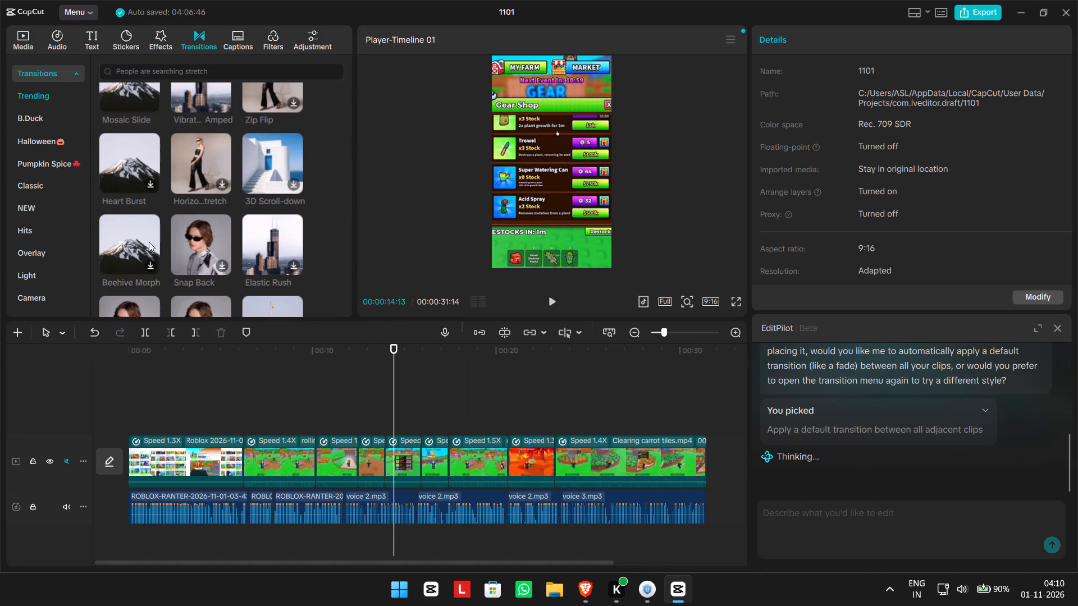
scroll(202, 250, up, 1)
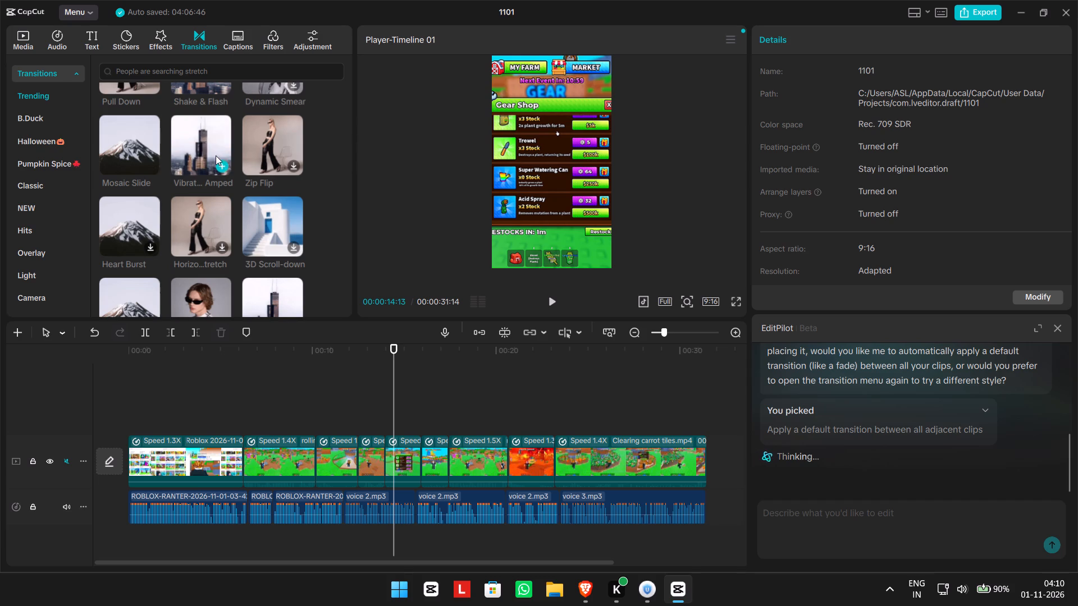
drag(192, 153, 551, 437)
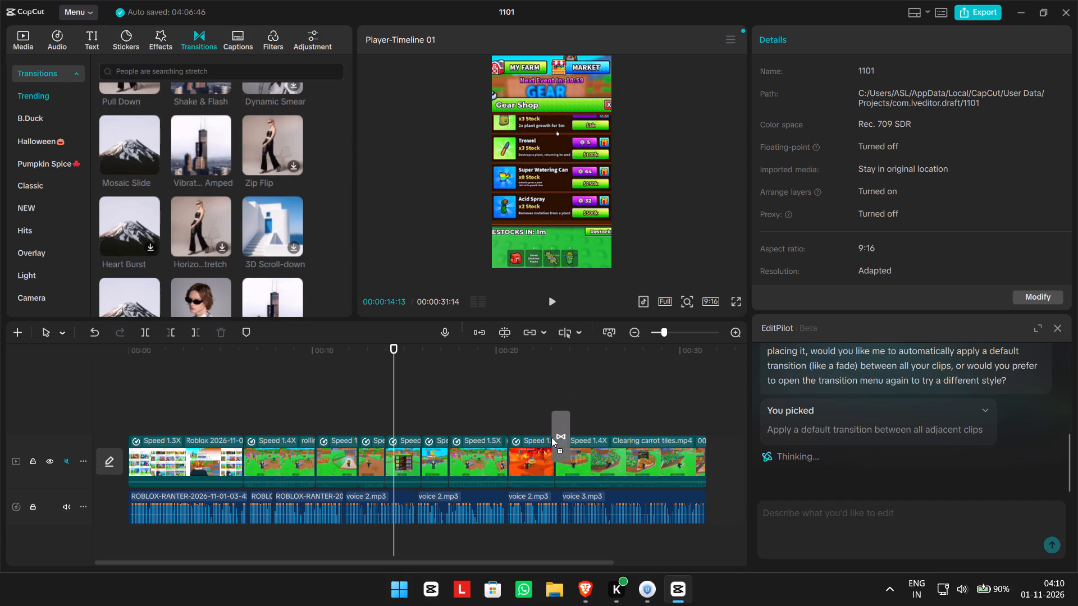
drag(551, 437, 546, 458)
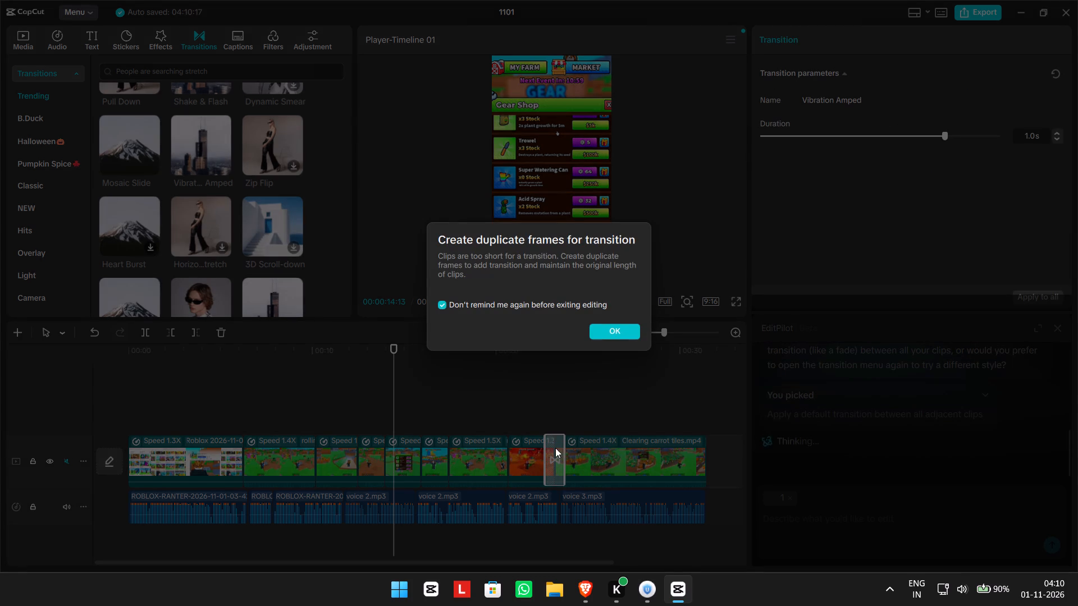
click(616, 329)
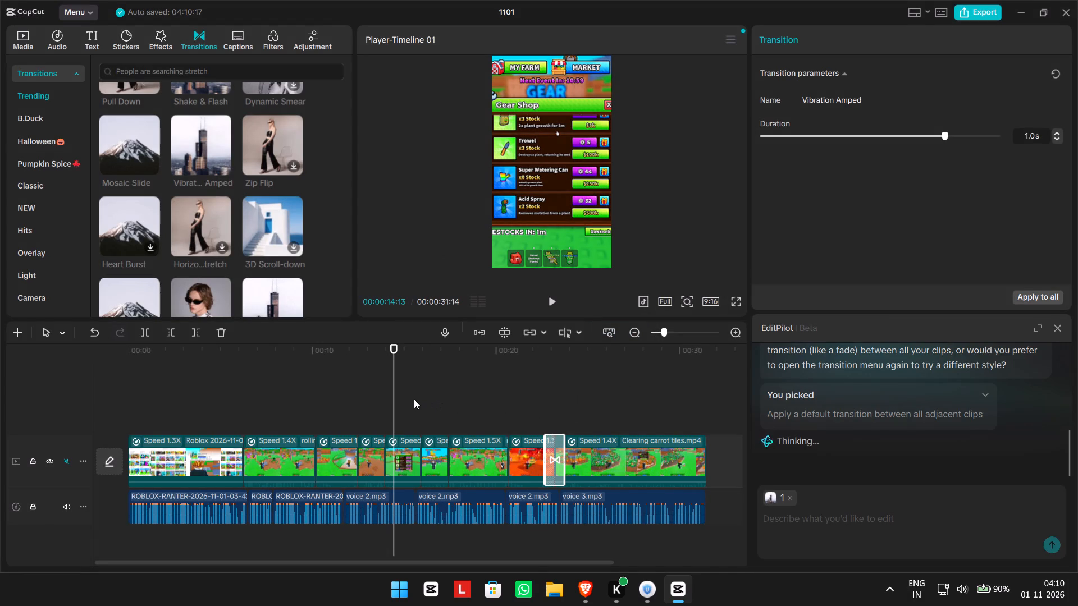
drag(554, 447, 528, 447)
Play the section around the Vibration Amped transition twice to review how it looks.
click(553, 305)
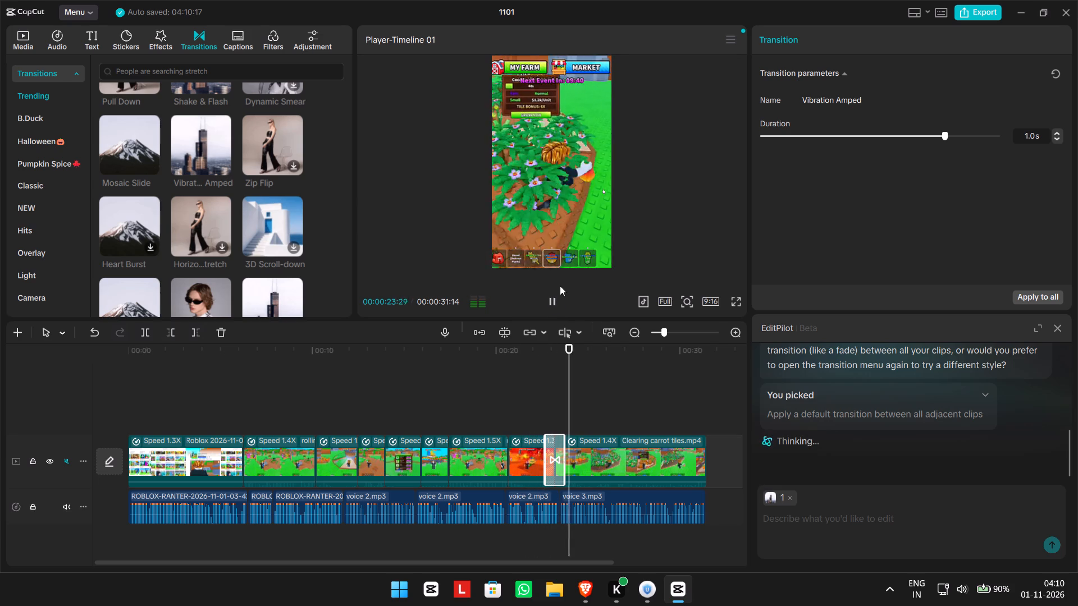
click(555, 295)
drag(583, 388, 566, 388)
drag(562, 387, 527, 383)
click(552, 297)
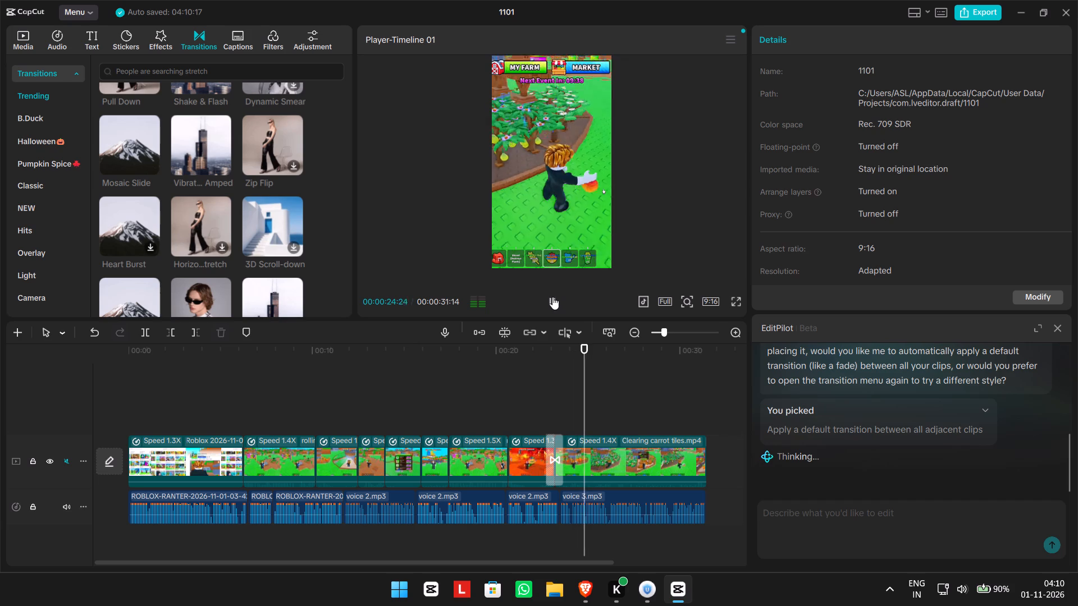
click(552, 297)
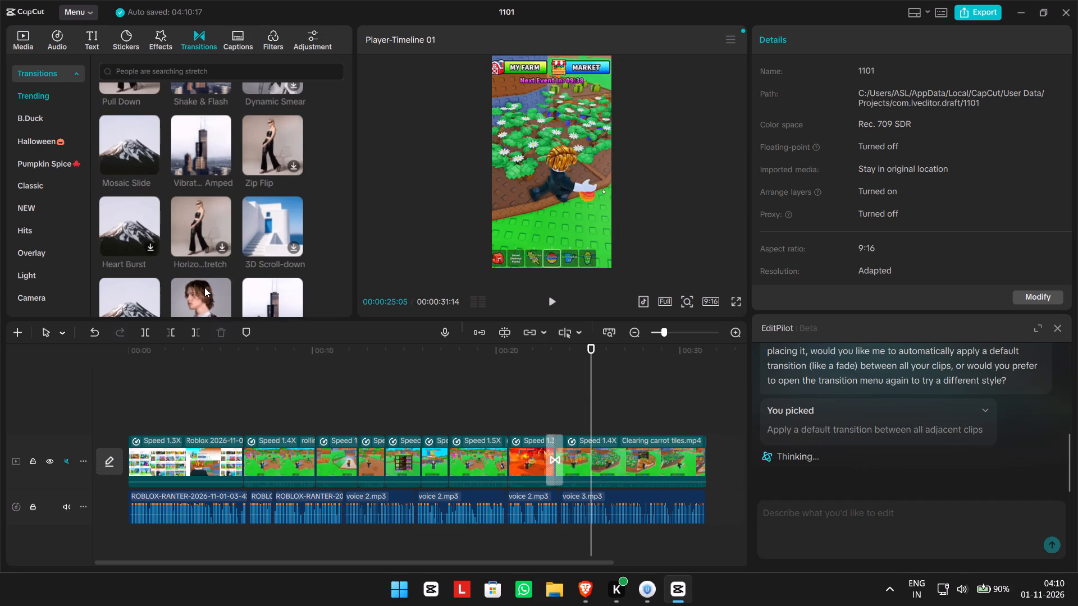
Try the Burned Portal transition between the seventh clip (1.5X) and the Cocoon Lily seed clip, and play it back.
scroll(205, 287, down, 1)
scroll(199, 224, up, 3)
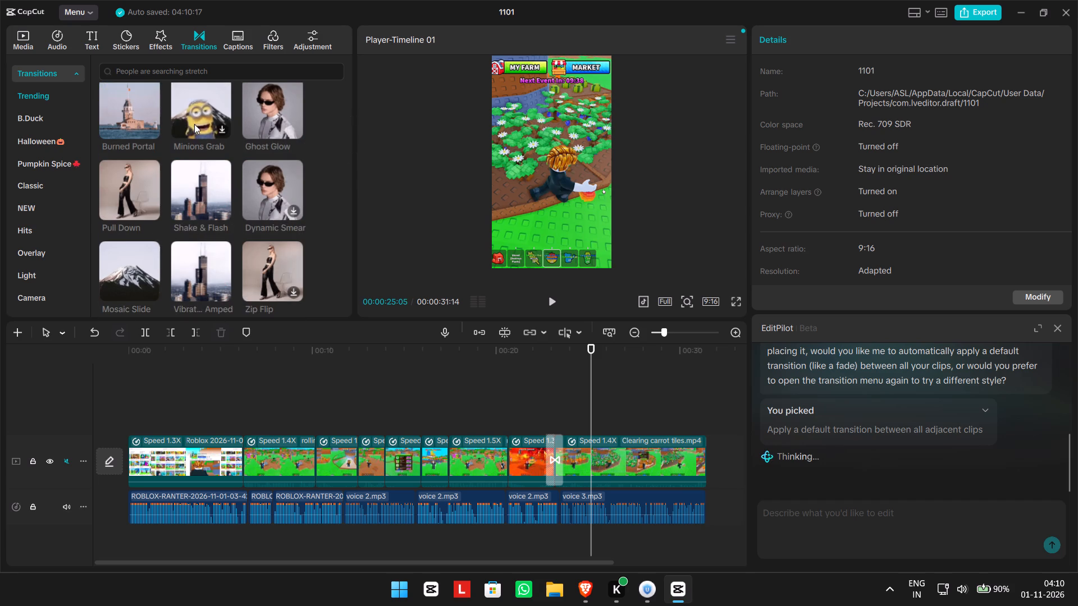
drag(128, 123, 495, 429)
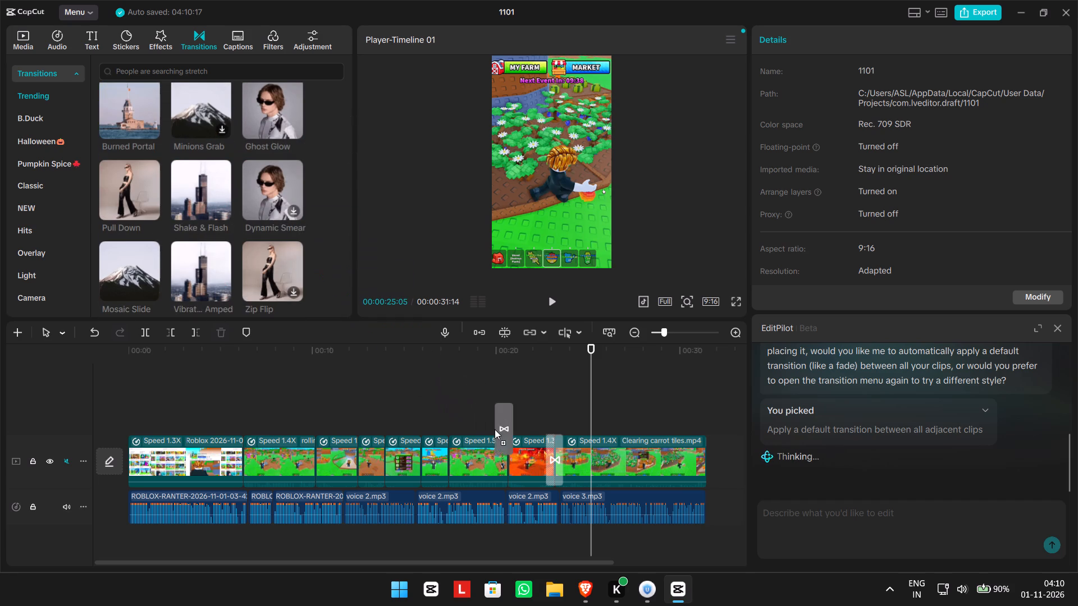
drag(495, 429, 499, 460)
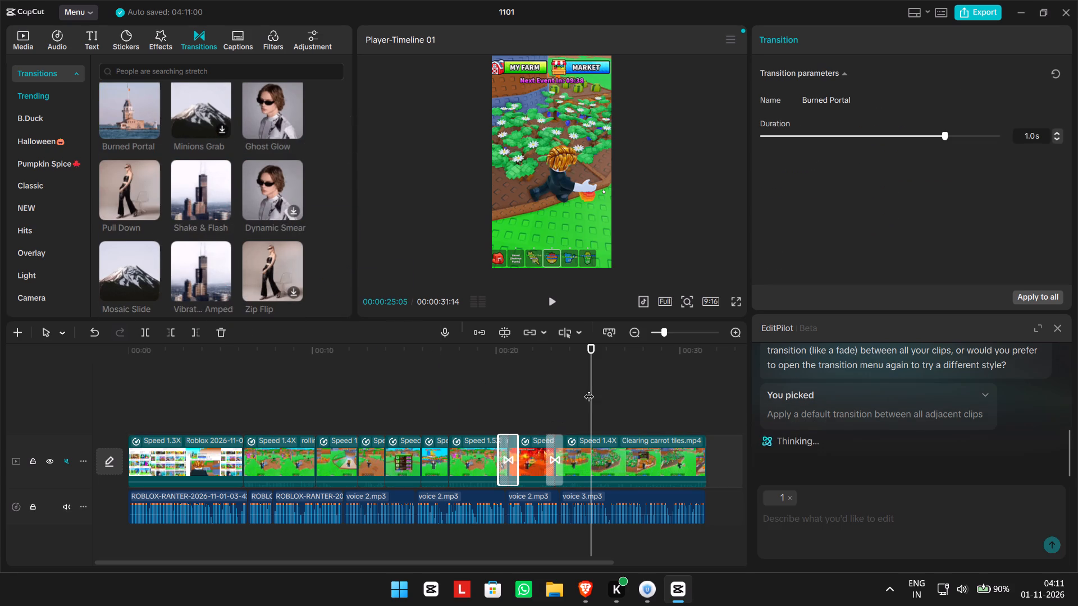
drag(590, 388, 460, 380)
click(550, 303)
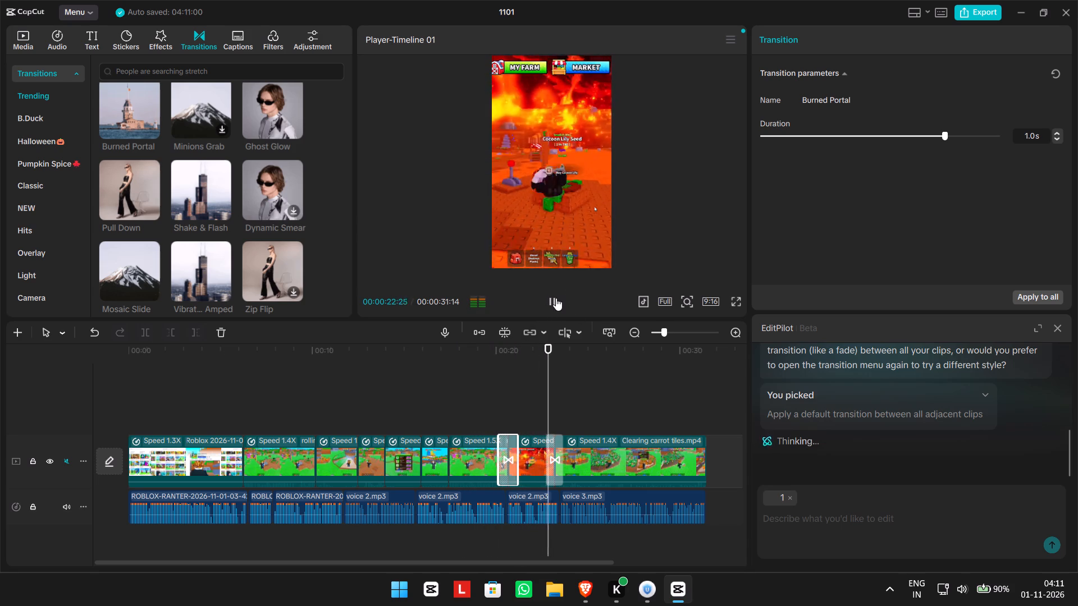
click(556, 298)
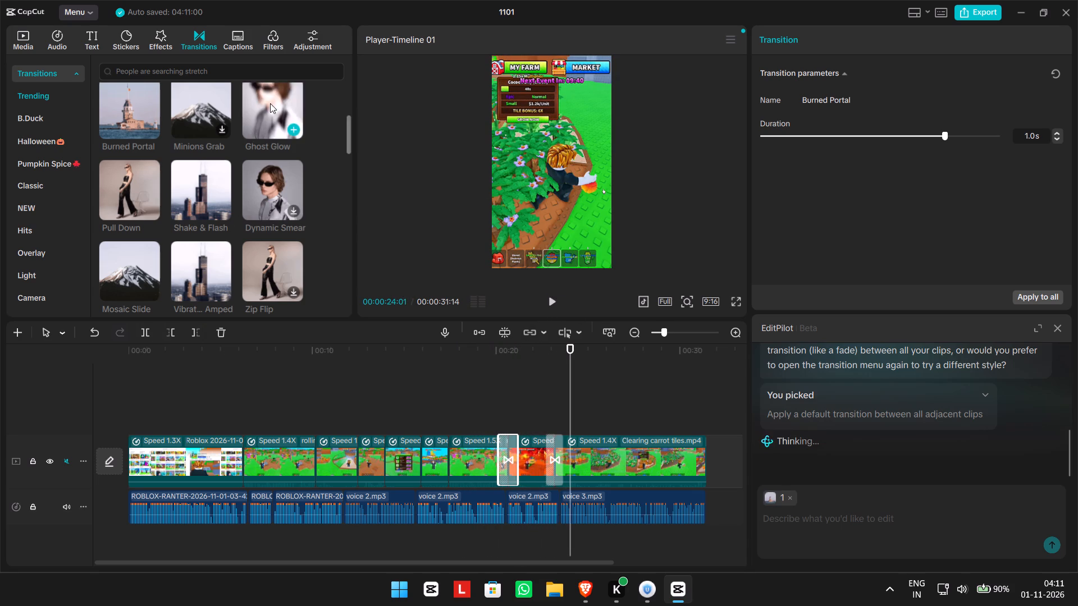
Replace the Burned Portal transition before the Cocoon Lily seed clip with Ghost Glow and play through it.
drag(269, 121, 496, 444)
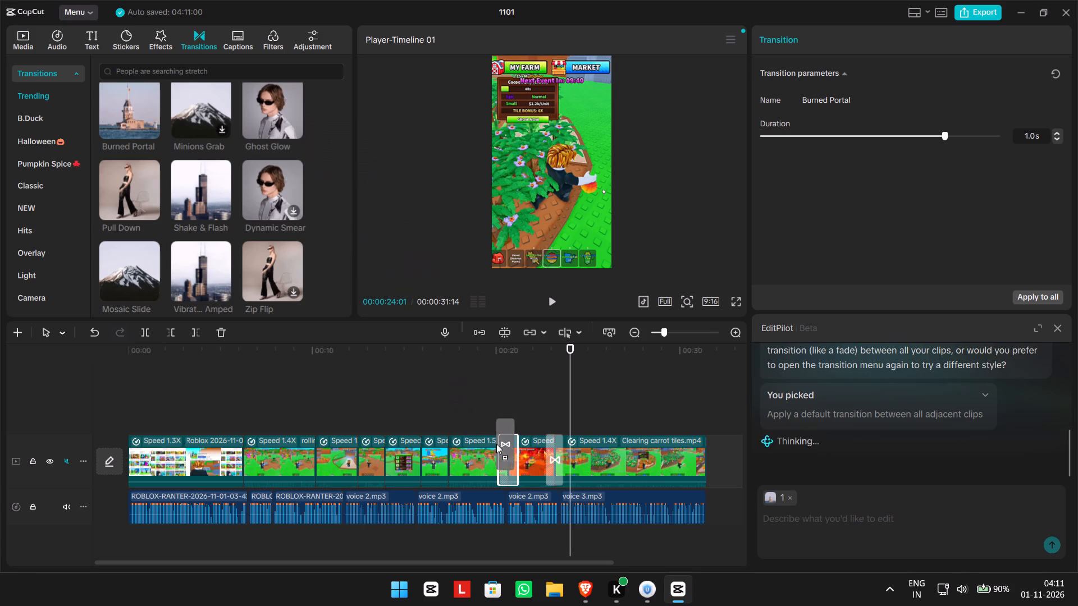
drag(496, 444, 500, 454)
drag(568, 381, 536, 380)
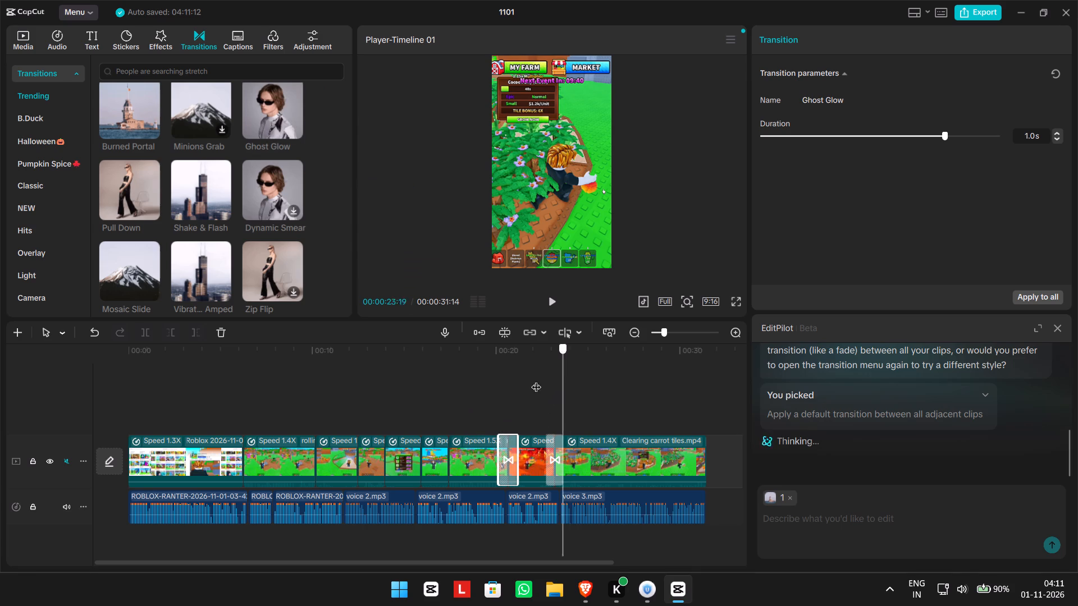
drag(536, 380, 490, 379)
click(535, 303)
click(555, 303)
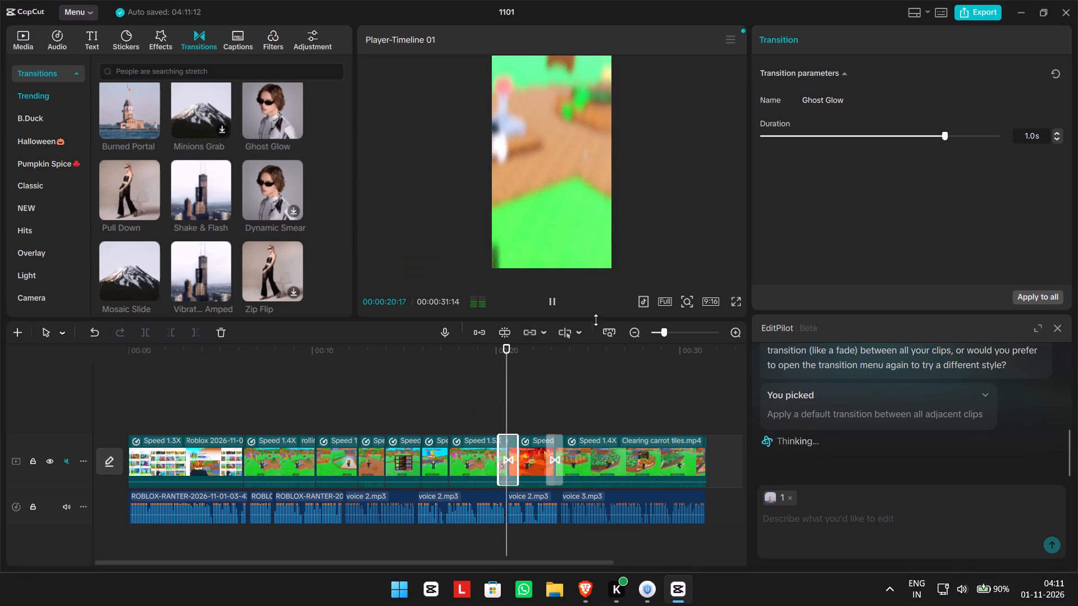
drag(526, 398, 473, 391)
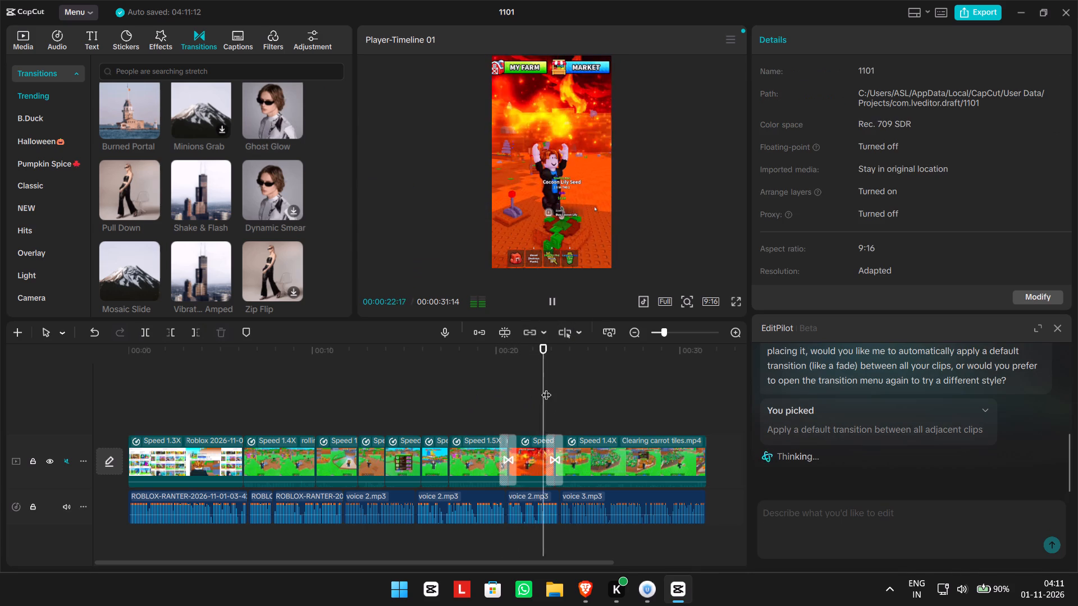
drag(546, 388, 424, 377)
Close the EditPilot assistant.
click(1056, 327)
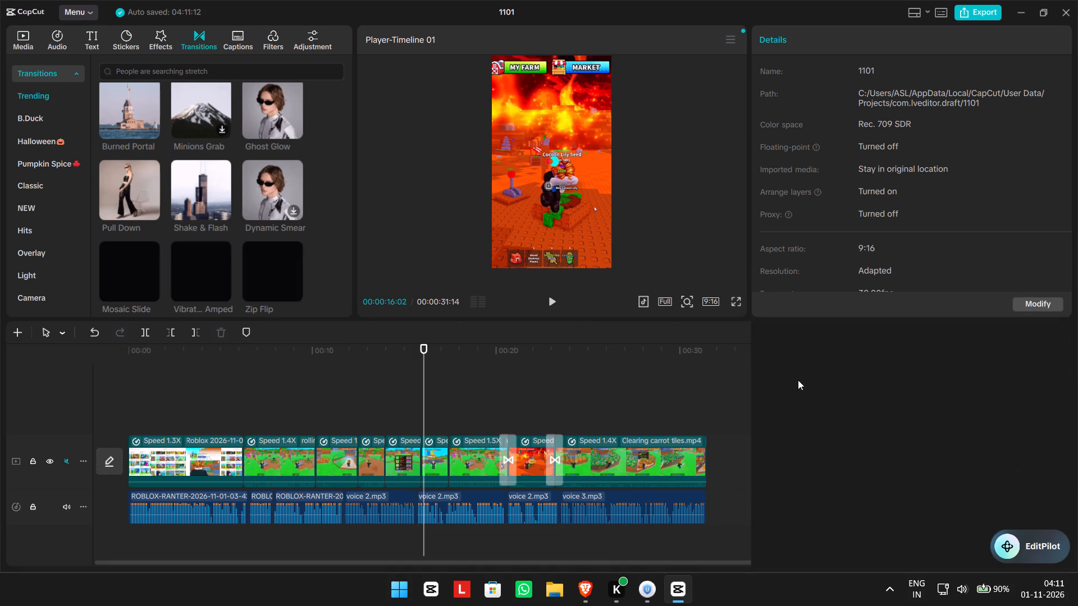
Replay the section around the Cocoon Lily seed clip to review the transitions on both sides.
click(550, 299)
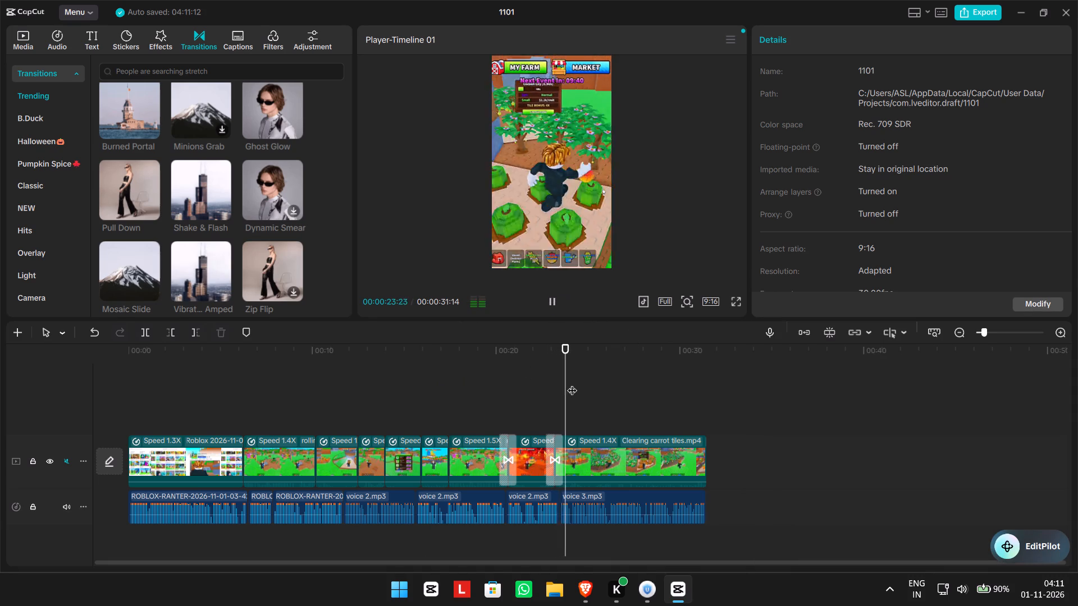
drag(567, 383, 469, 374)
click(550, 295)
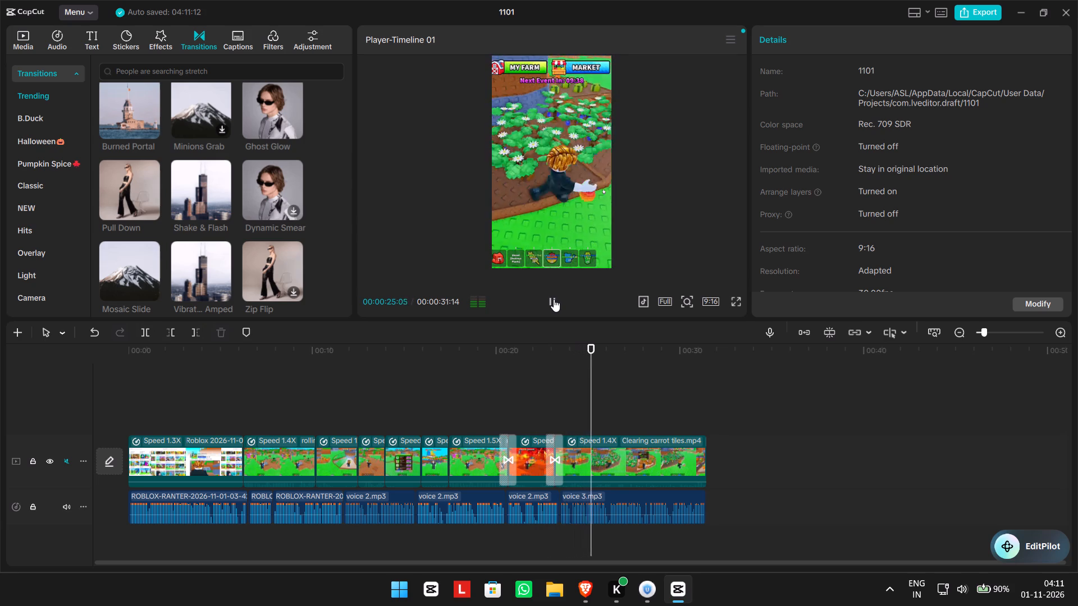
Add the Shake & Flash transition between the first Roblox clip and the second clip, and play it back.
drag(629, 374, 228, 365)
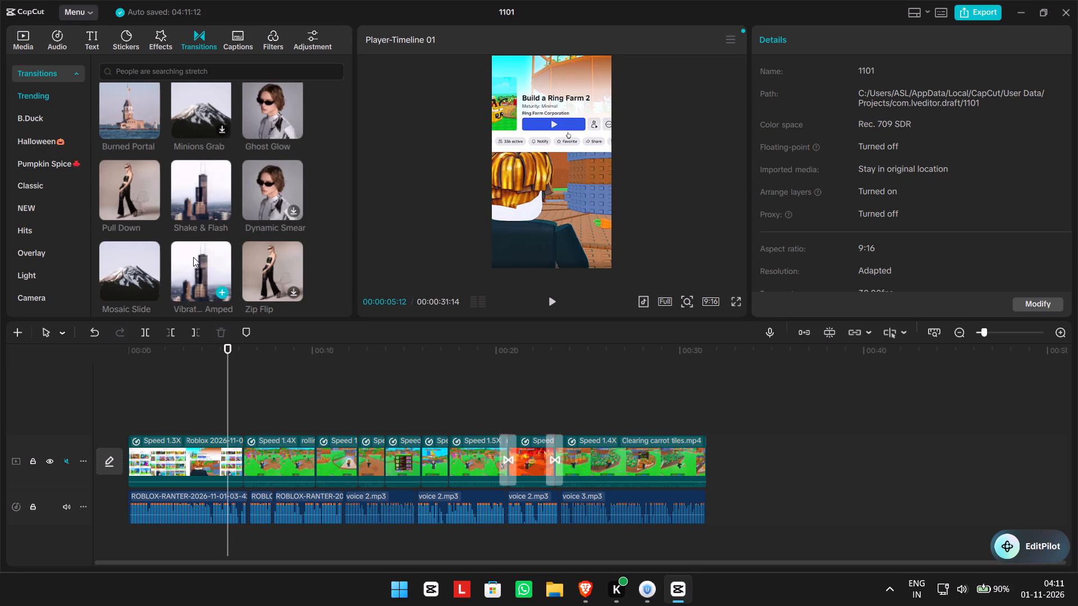
drag(202, 190, 241, 399)
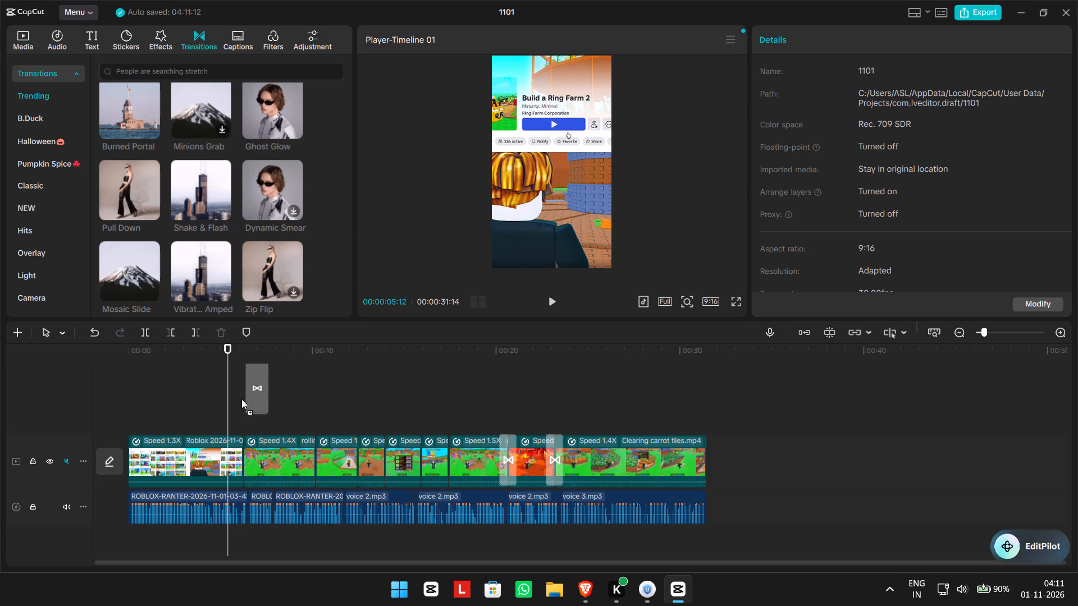
drag(241, 399, 233, 452)
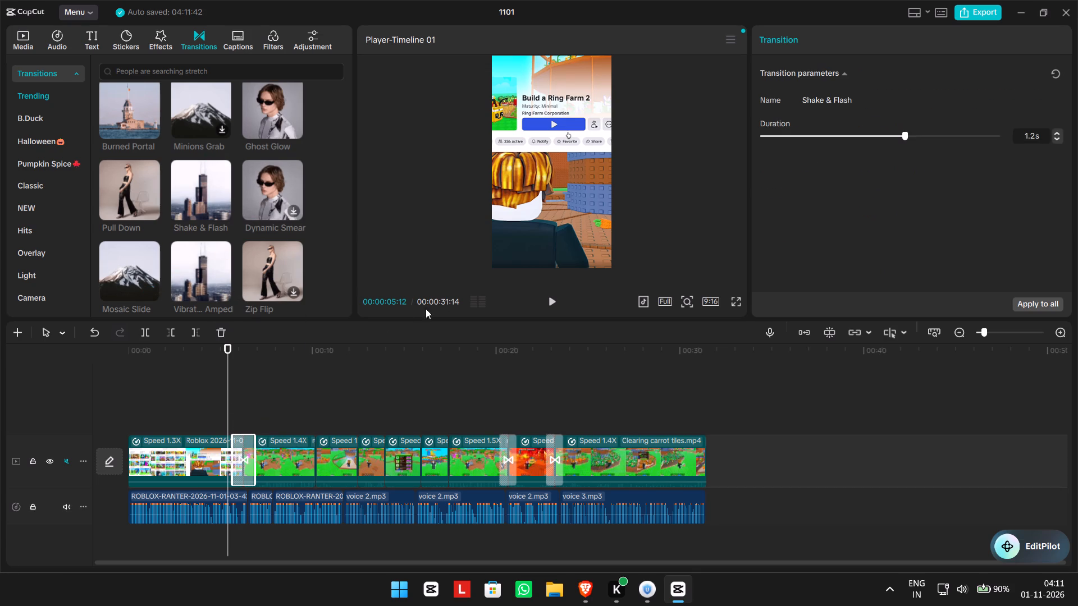
click(549, 293)
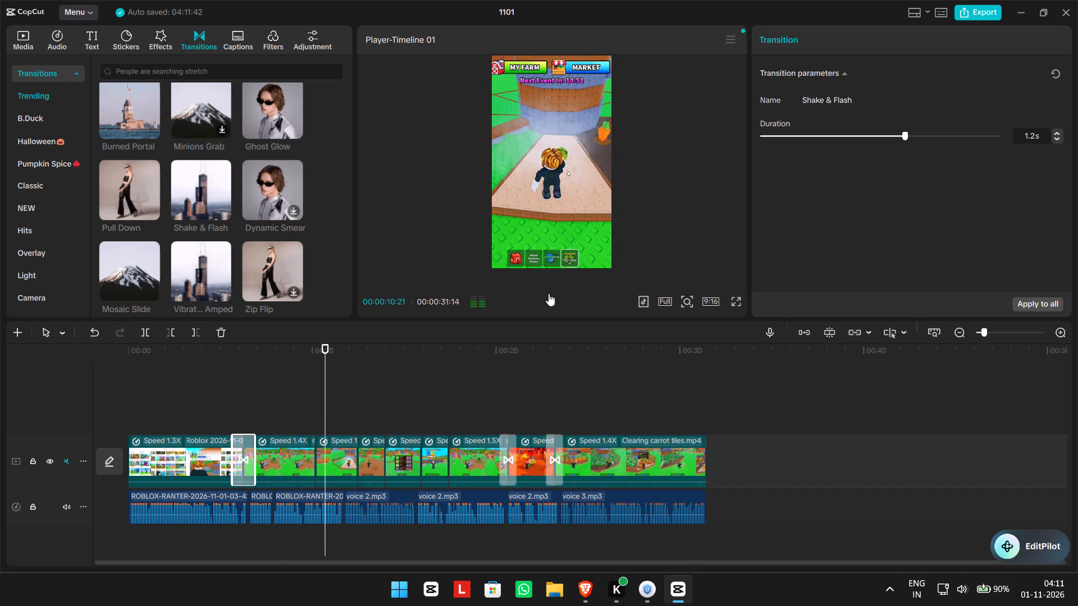
click(549, 293)
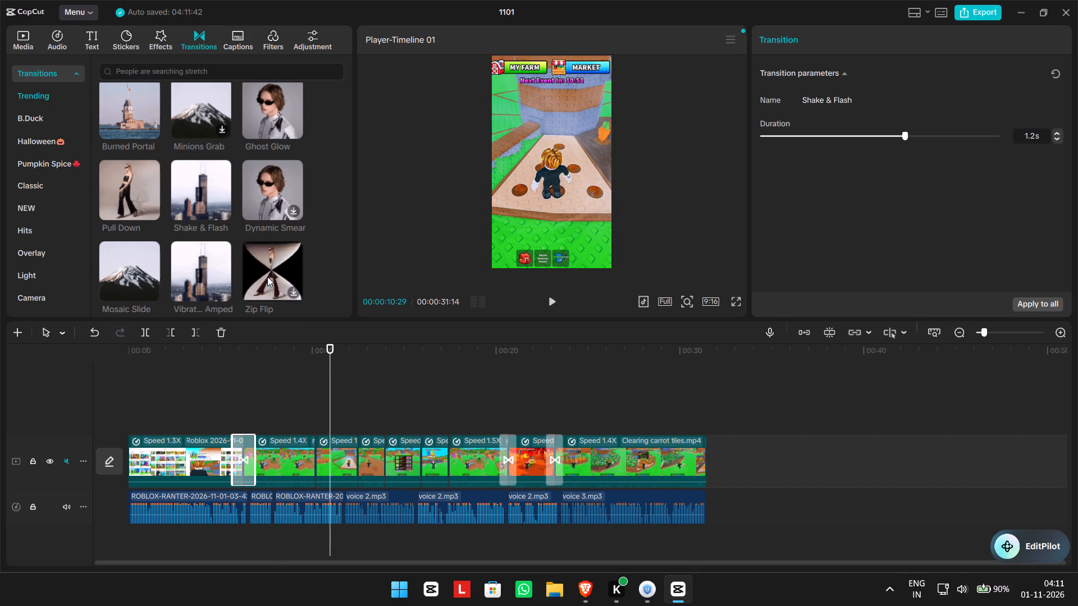
Browse the Trending transitions and add Blurry Shock between the second and third video clips.
scroll(267, 277, down, 1)
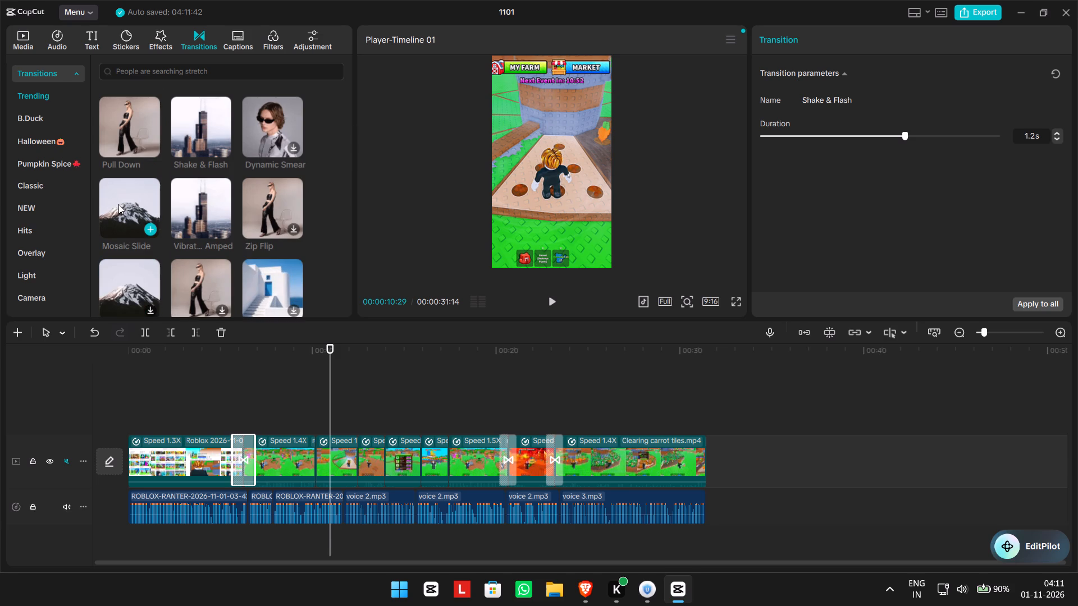
scroll(208, 213, down, 2)
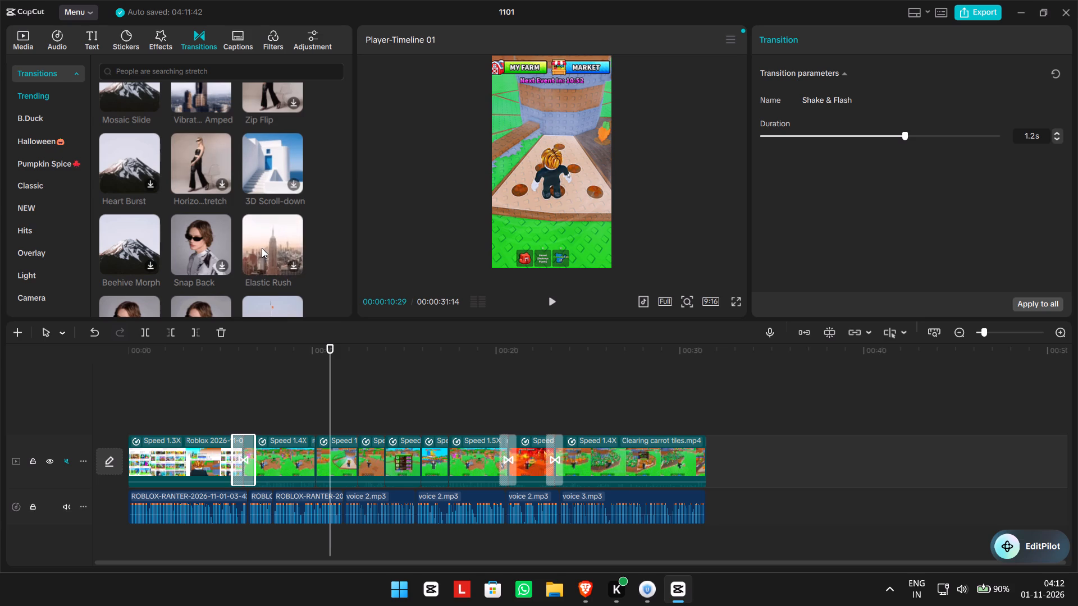
scroll(262, 248, down, 1)
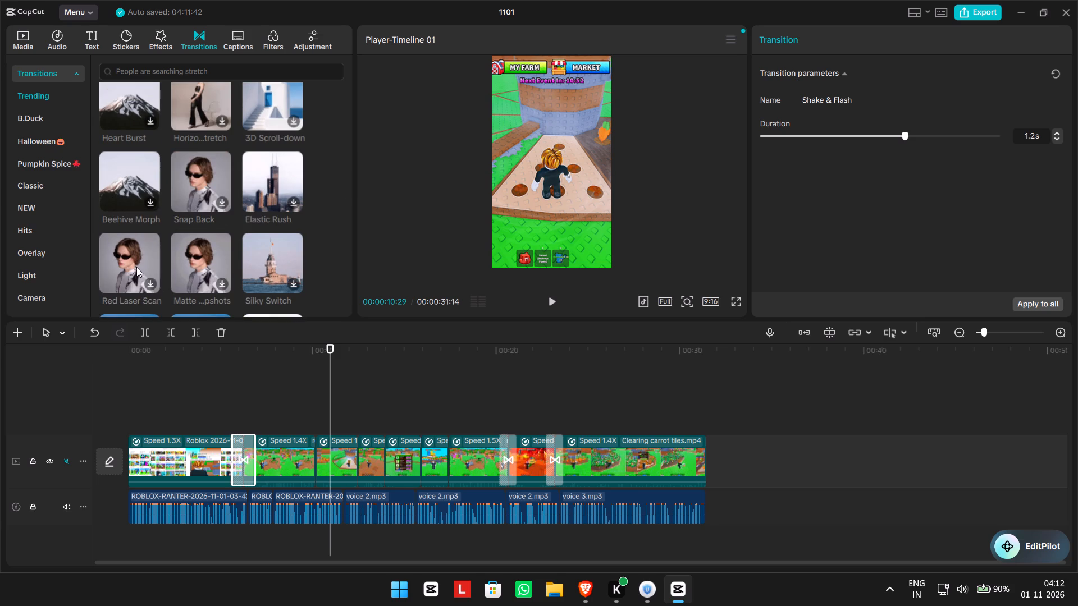
scroll(133, 270, down, 1)
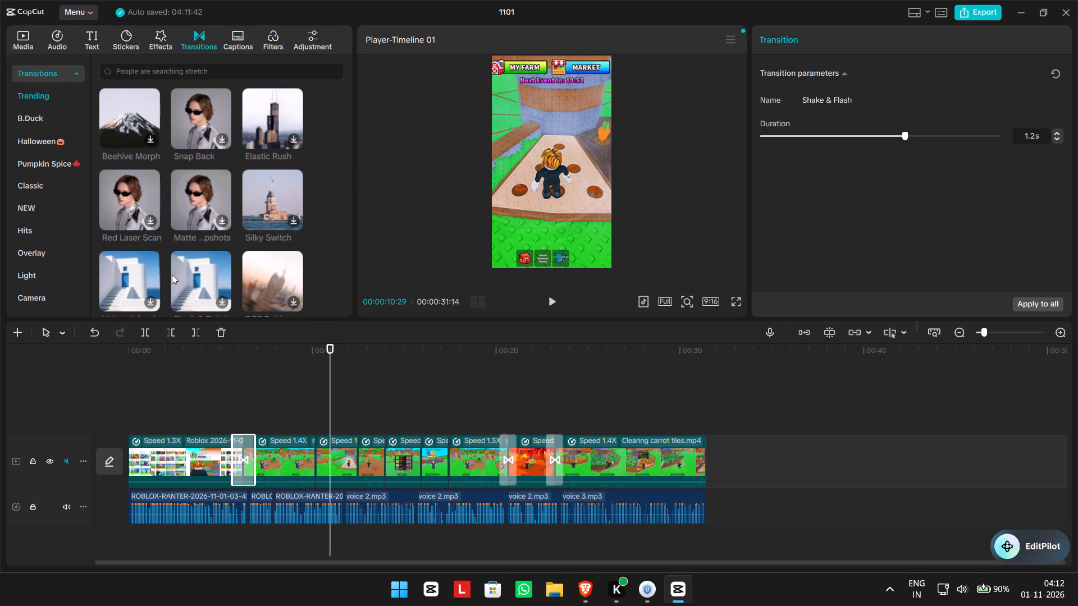
scroll(281, 275, down, 1)
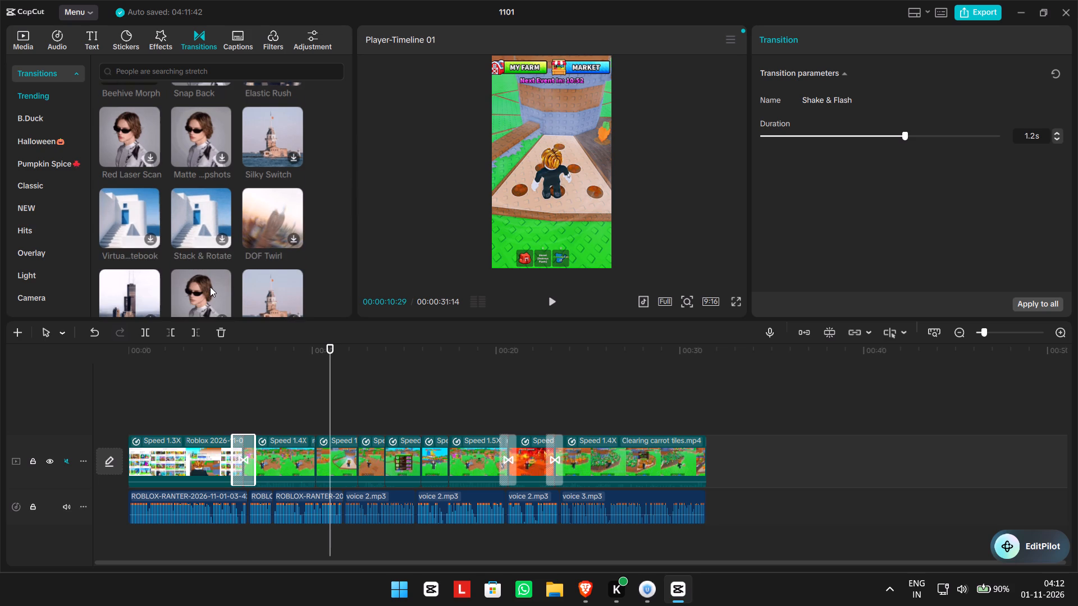
scroll(208, 287, down, 1)
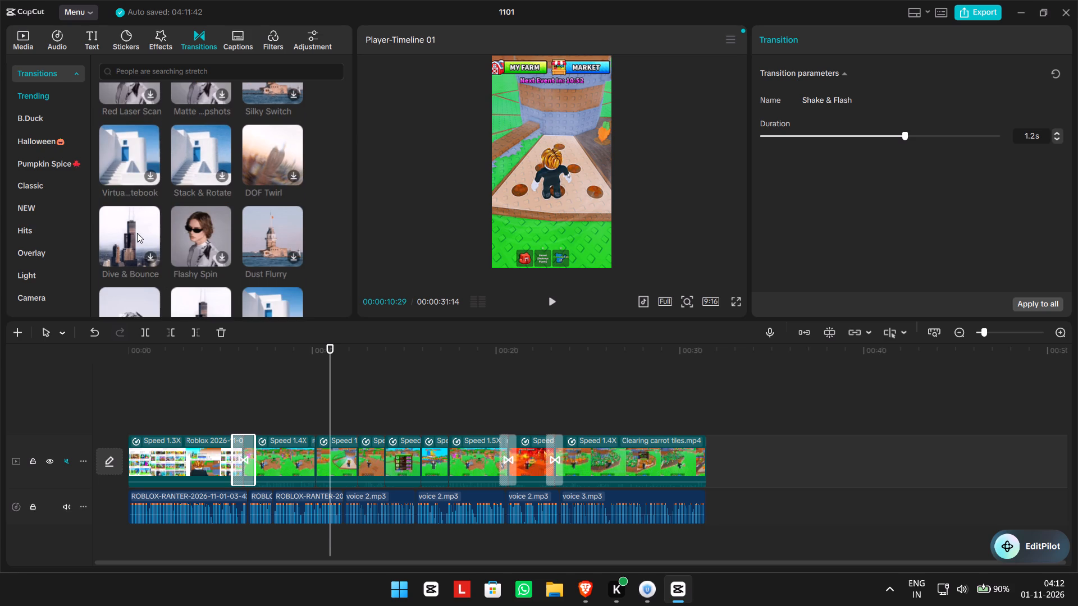
scroll(138, 305, down, 1)
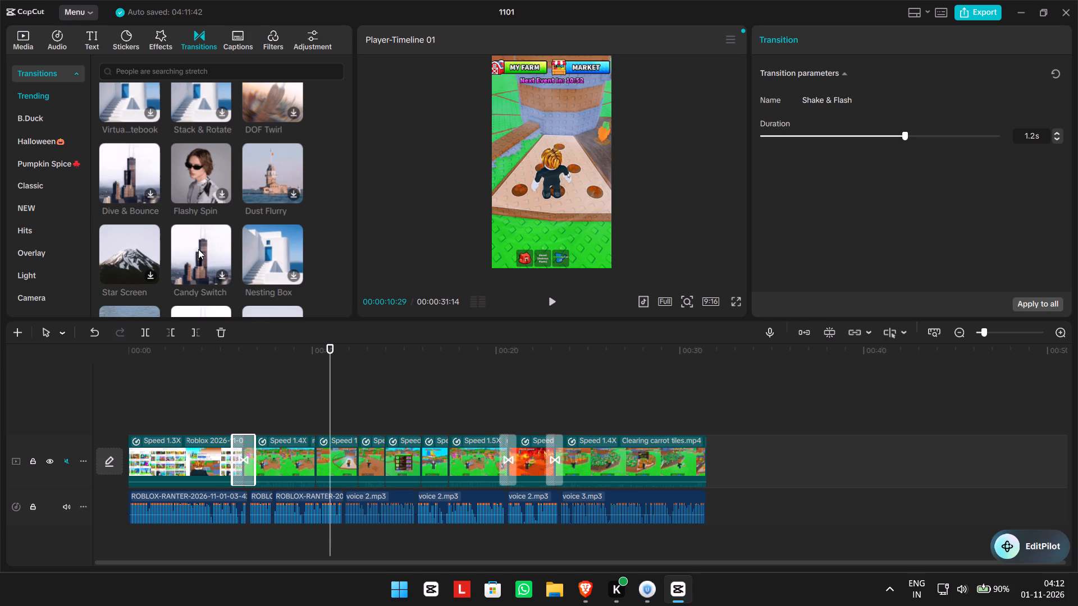
scroll(279, 257, down, 1)
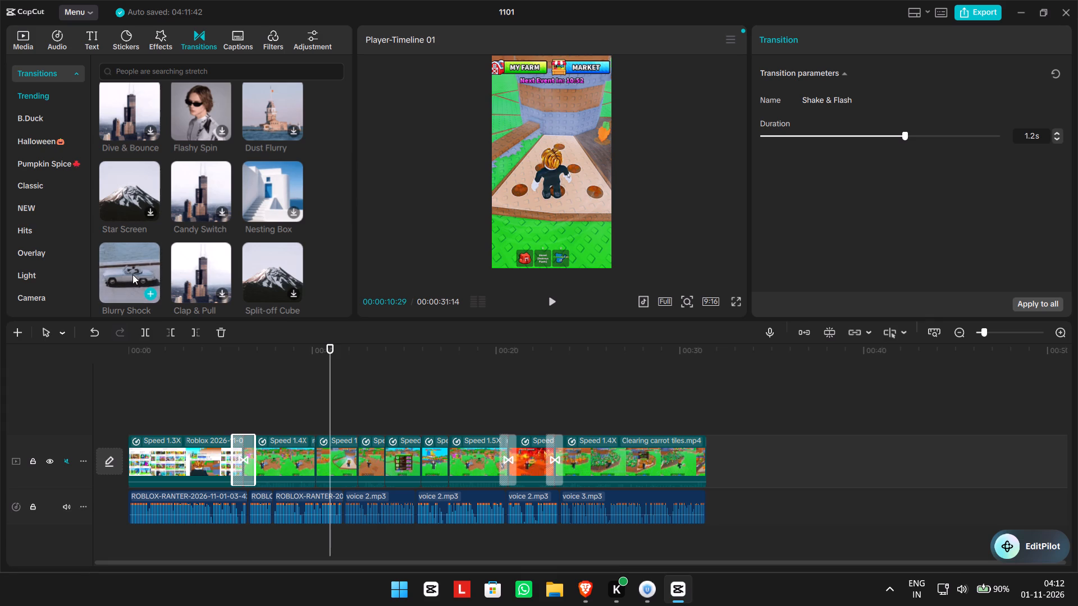
drag(136, 274, 314, 423)
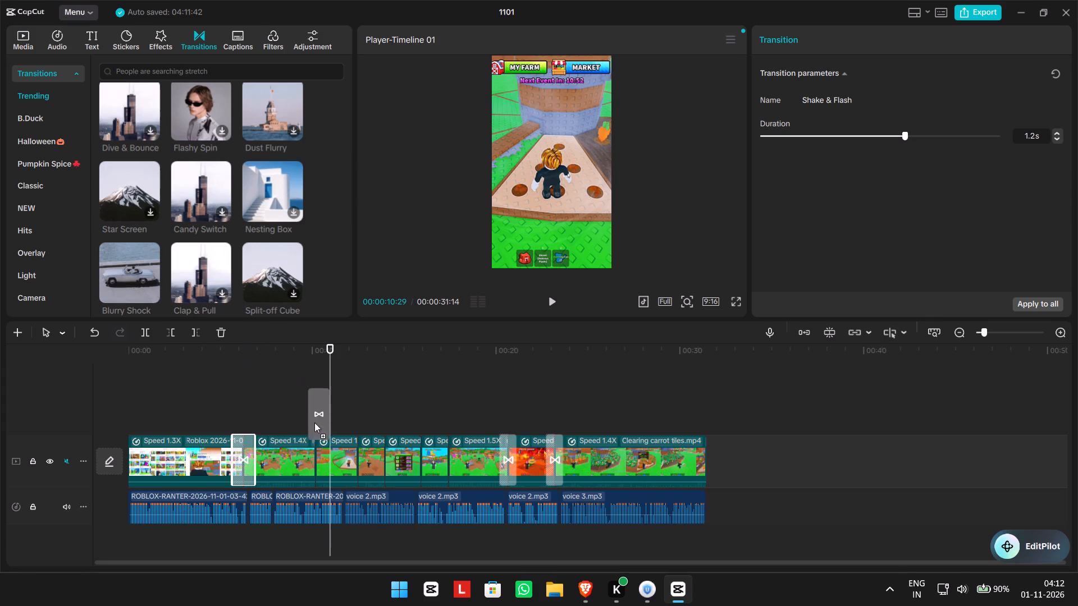
drag(314, 423, 307, 456)
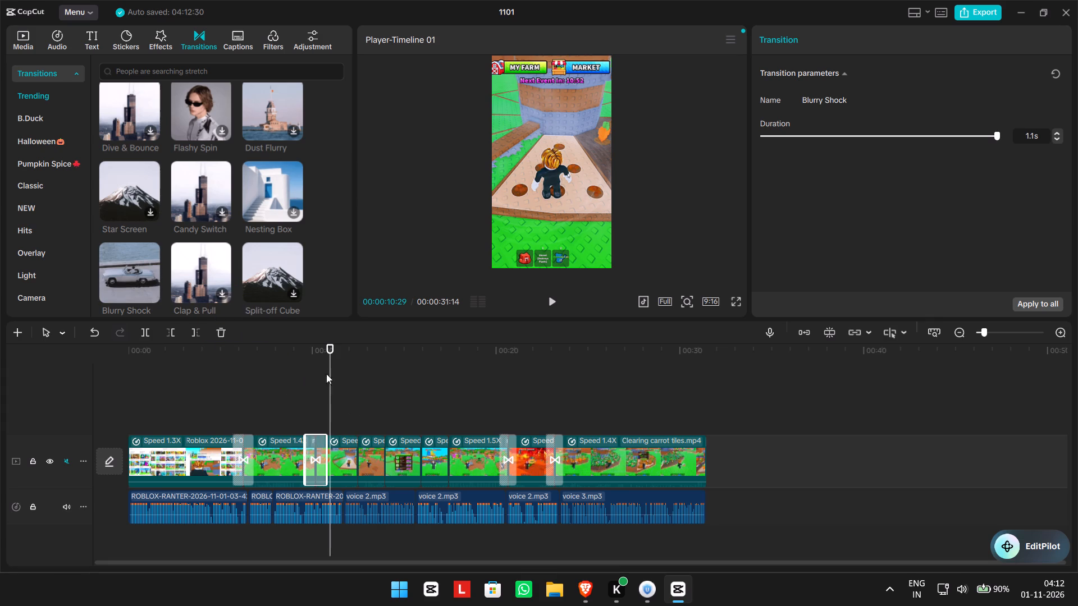
Add the Clap & Pull transition between the third and fourth video clips.
drag(209, 284, 350, 460)
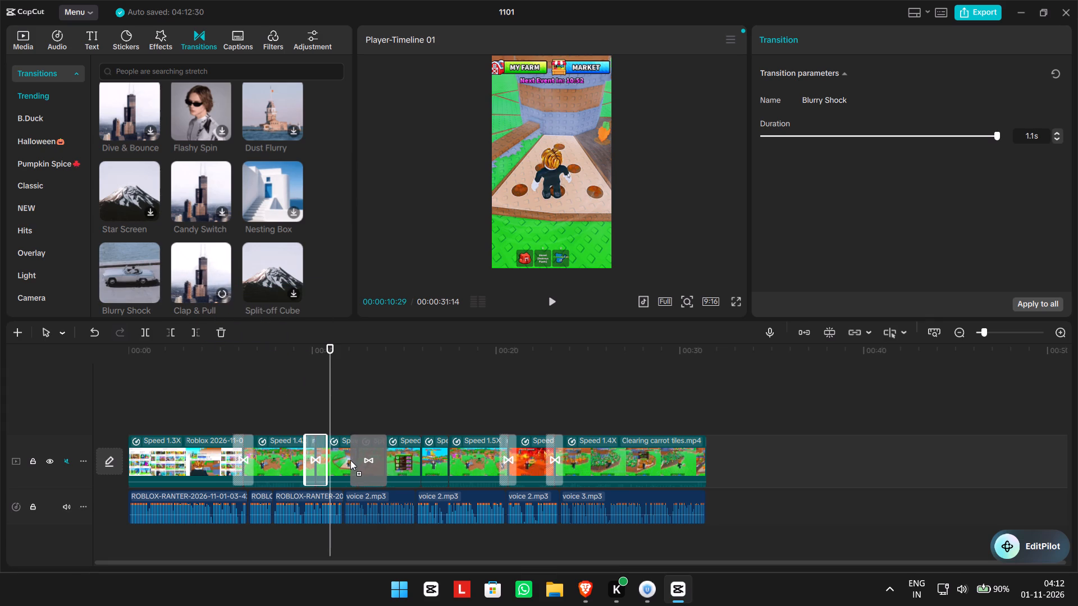
drag(350, 460, 351, 461)
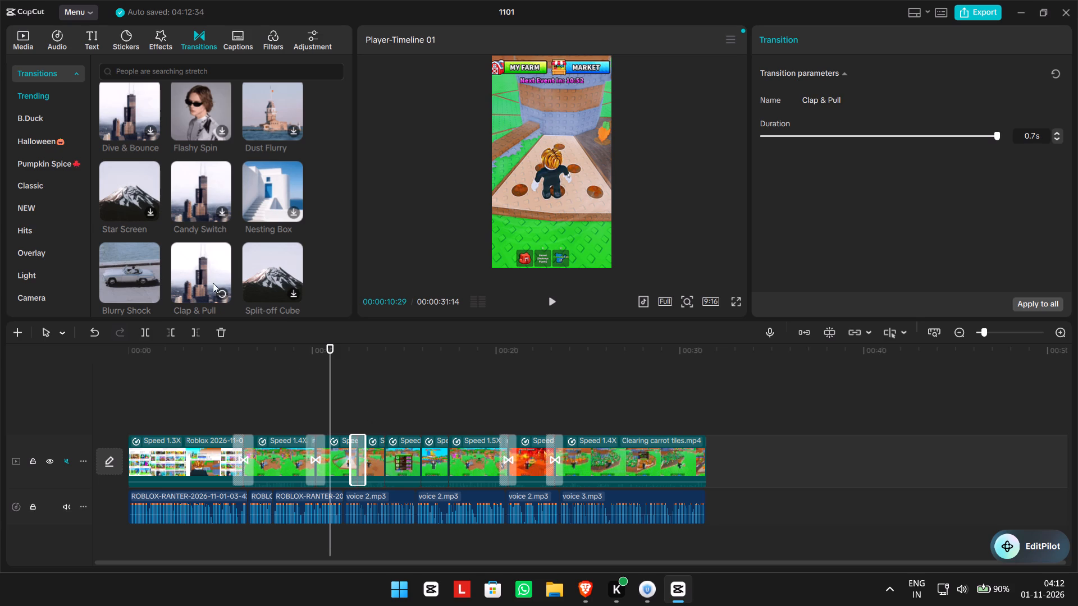
Add the Camera Right transition between the fourth and fifth video clips.
scroll(224, 278, down, 1)
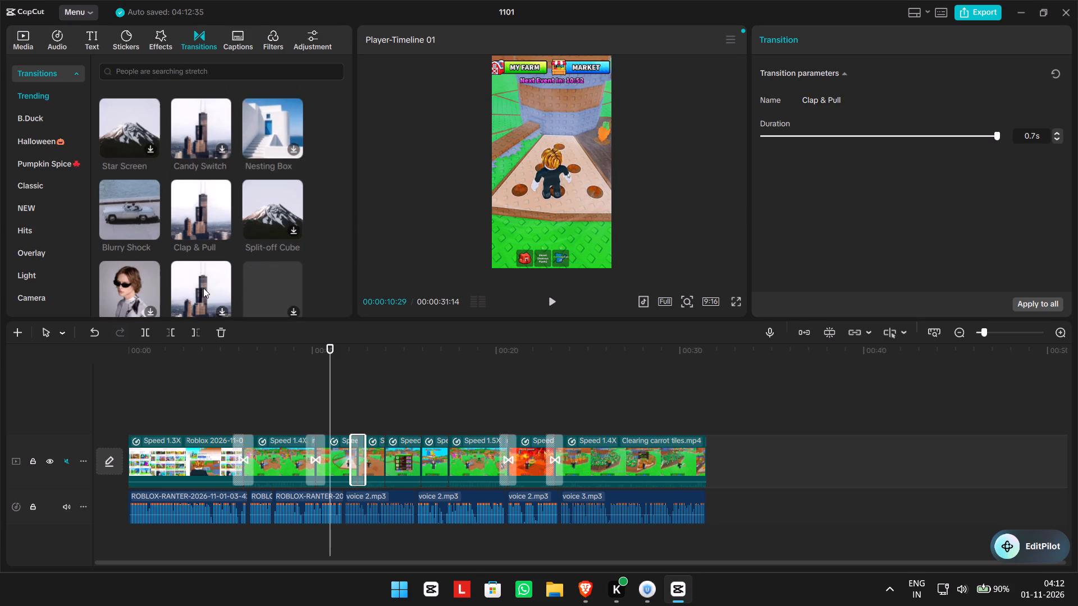
scroll(201, 286, down, 1)
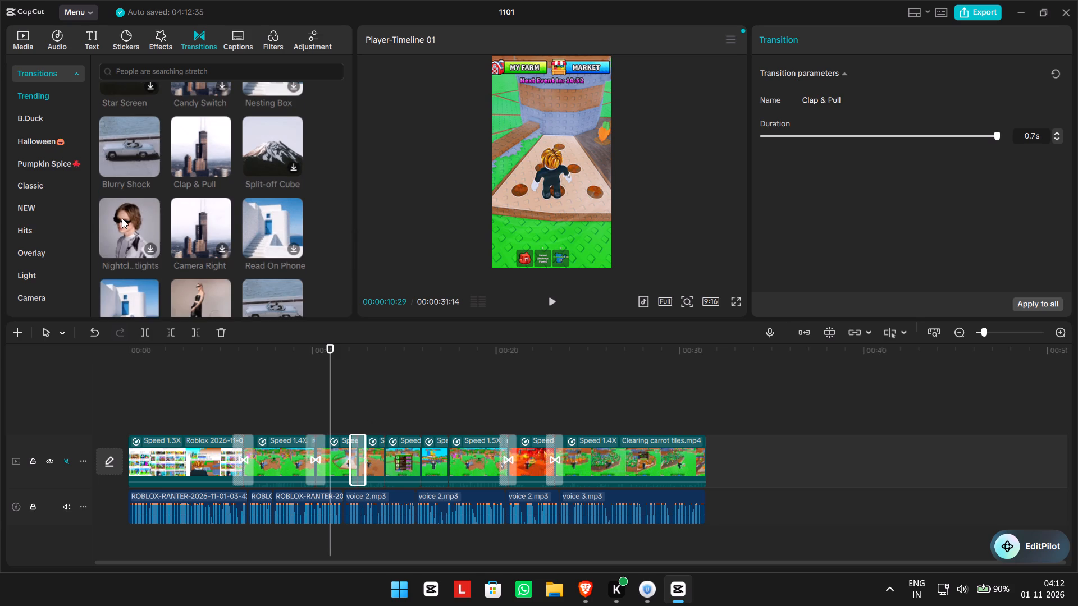
drag(205, 228, 381, 433)
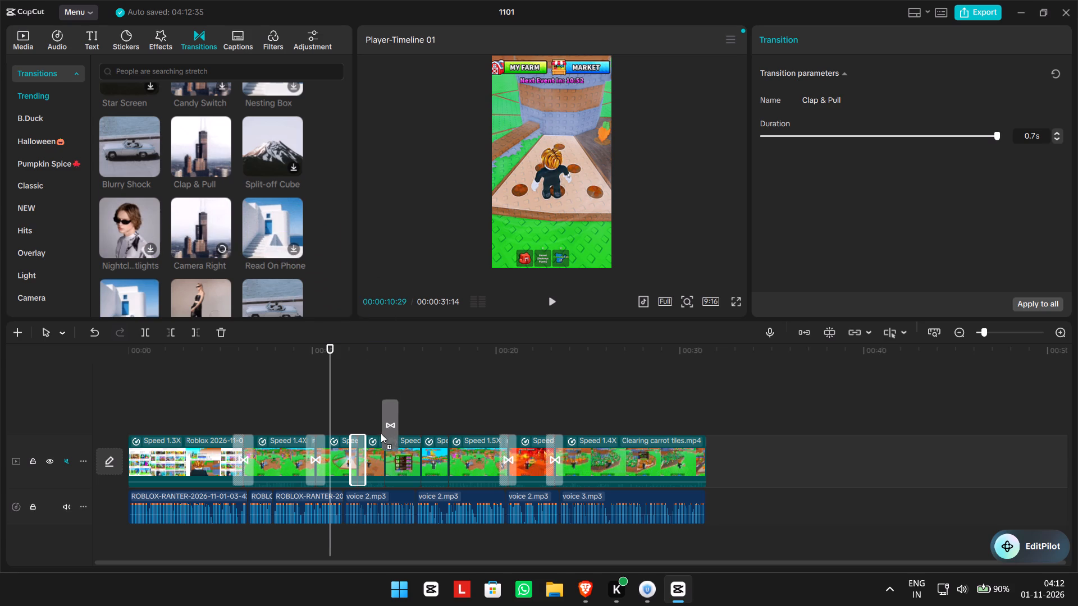
drag(381, 433, 377, 450)
Add the Blur Focus transition between the fifth and sixth video clips.
scroll(222, 277, down, 1)
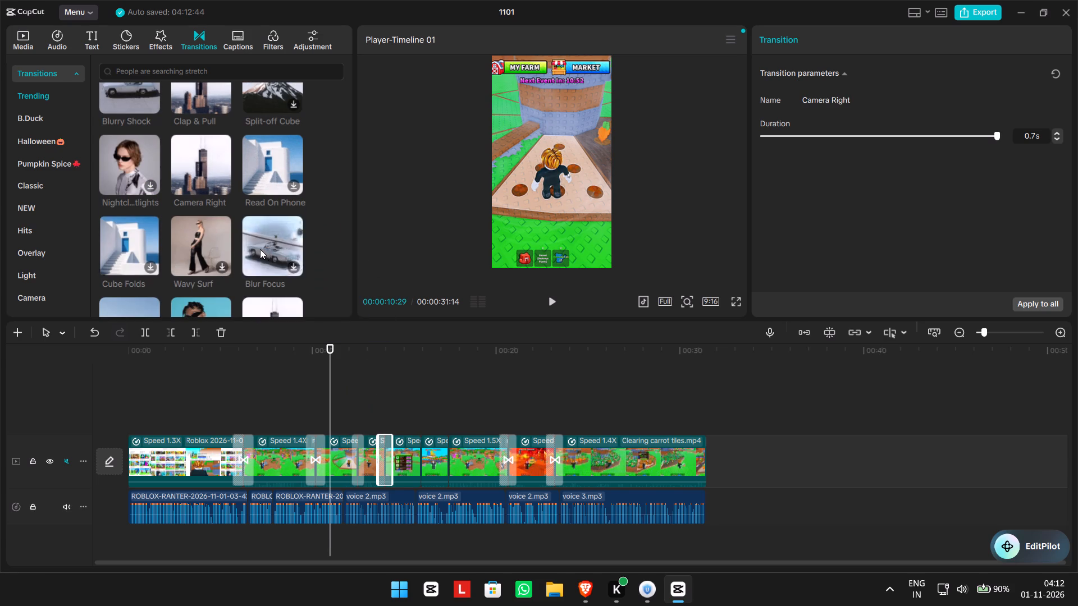
scroll(260, 249, down, 1)
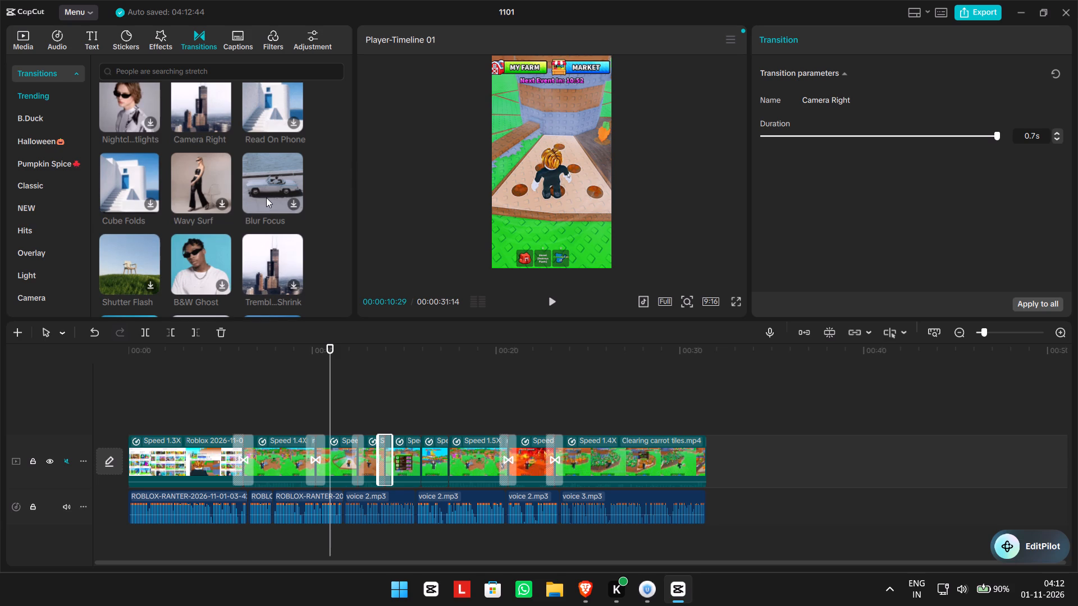
drag(266, 196, 413, 452)
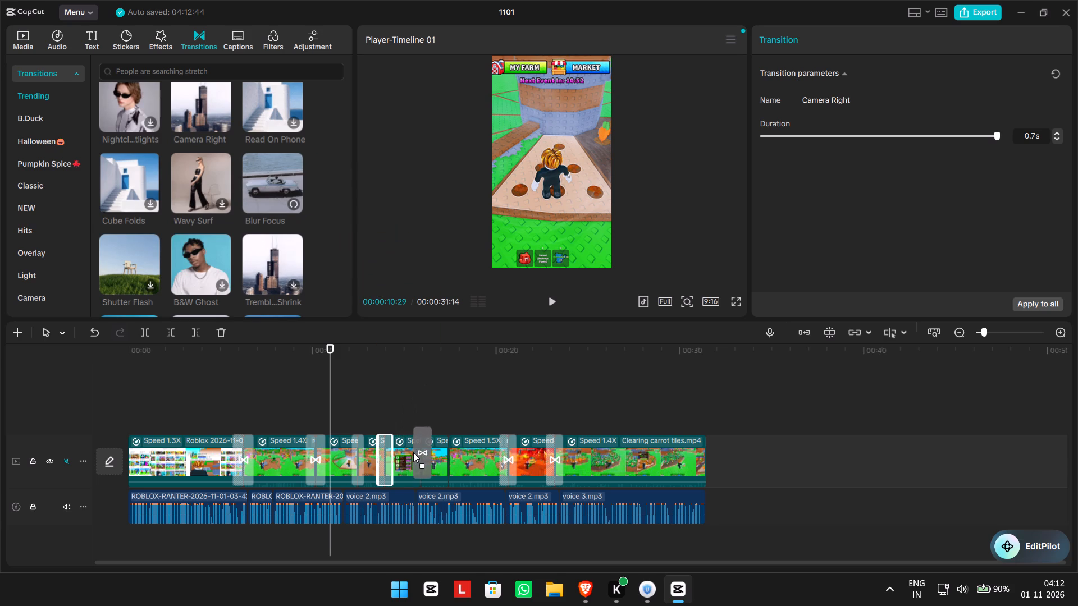
drag(413, 452, 413, 452)
Add the Tremble & Shrink transition between the sixth and seventh video clips.
scroll(250, 258, down, 1)
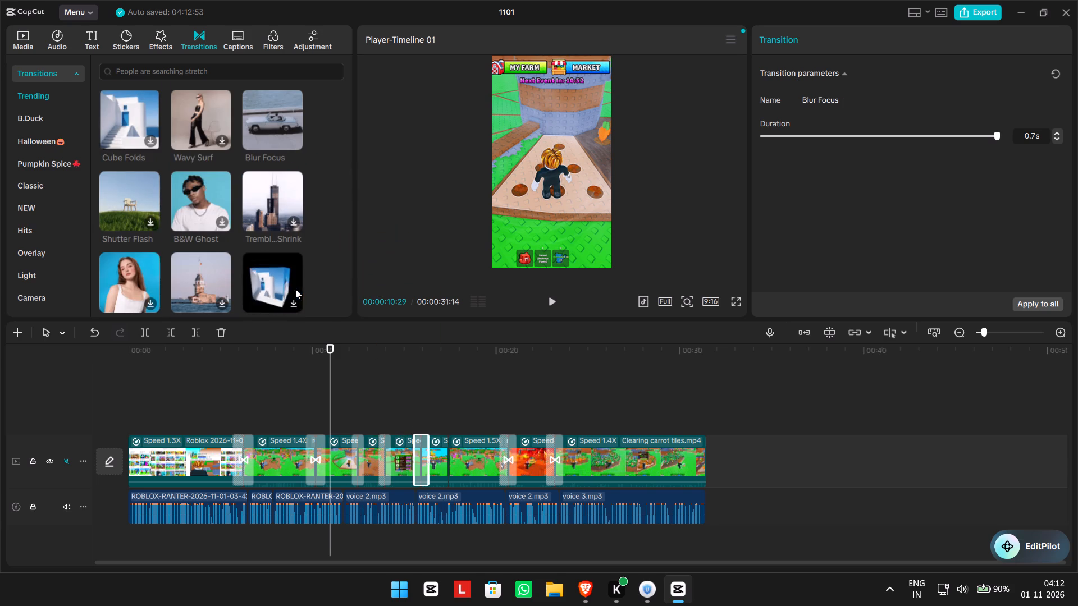
drag(268, 204, 341, 253)
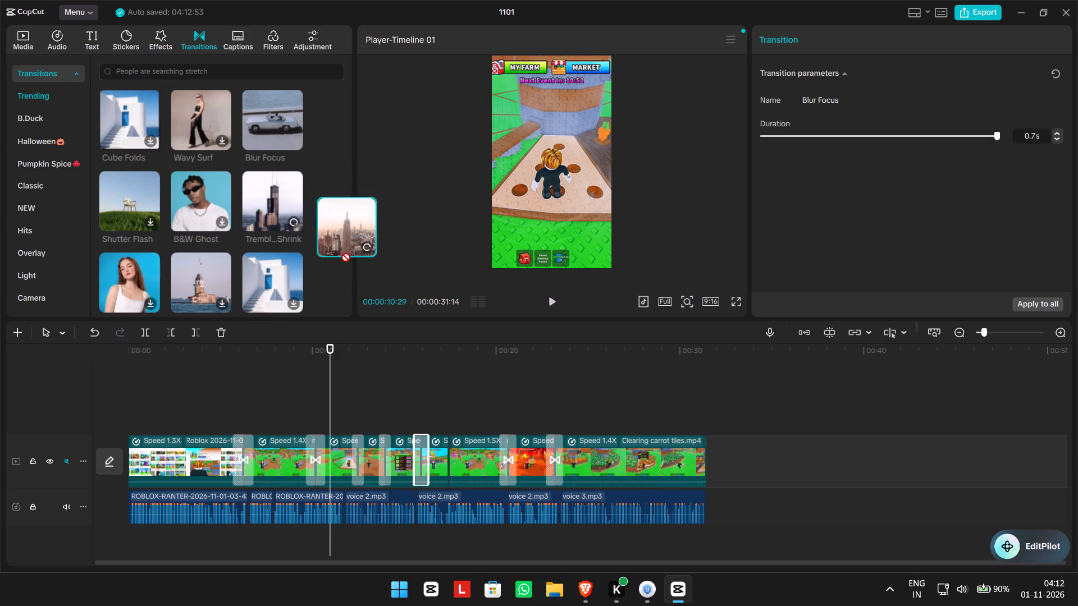
drag(341, 253, 441, 448)
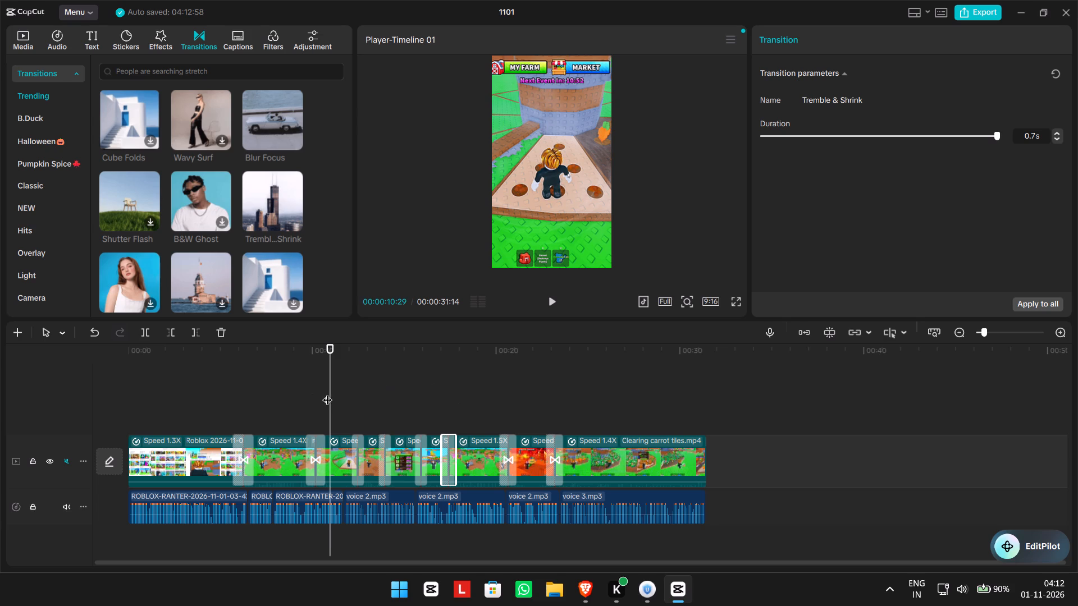
Play the whole video full screen from the start to review the transitions, then return to the beginning.
drag(330, 393, 69, 369)
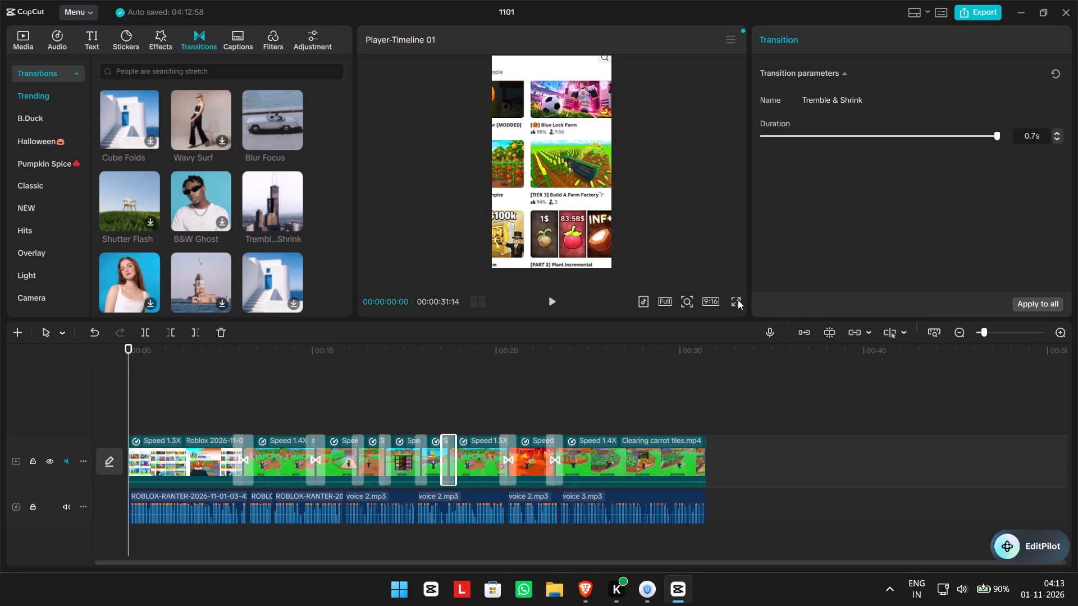
click(737, 300)
click(350, 539)
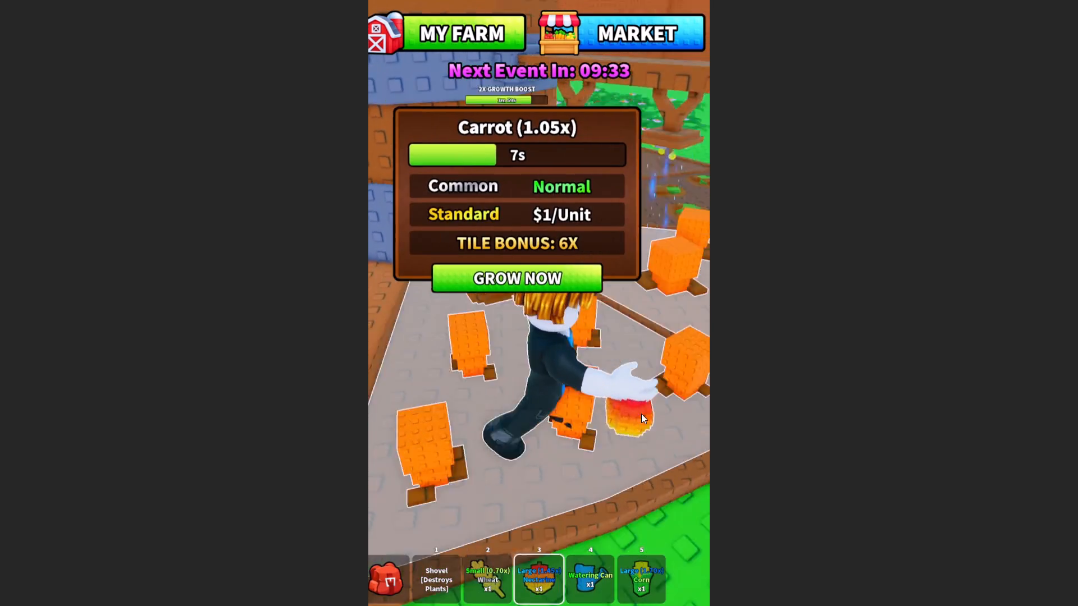
key(Escape)
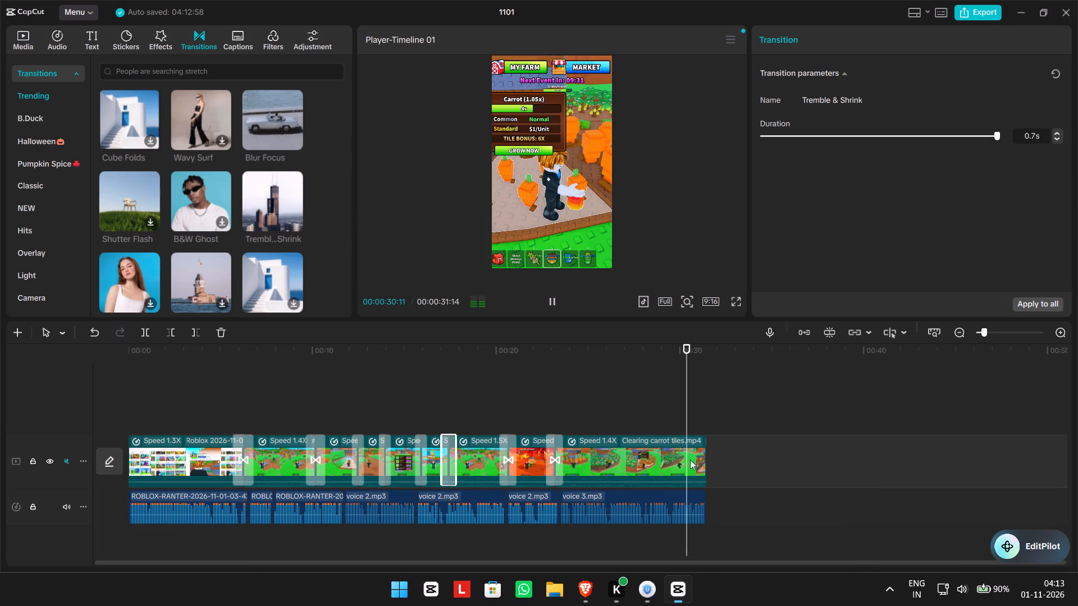
drag(707, 393, 0, 375)
Place the imported Wii Party.mp3 music on a new audio track below the voiceovers, starting at the beginning of the timeline.
click(24, 42)
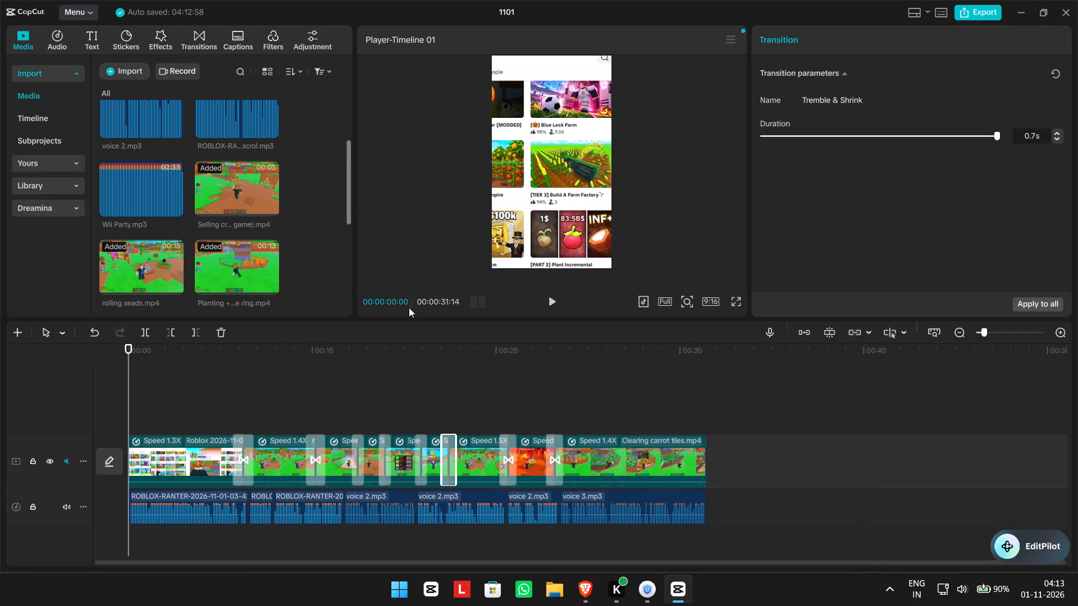
scroll(147, 222, up, 1)
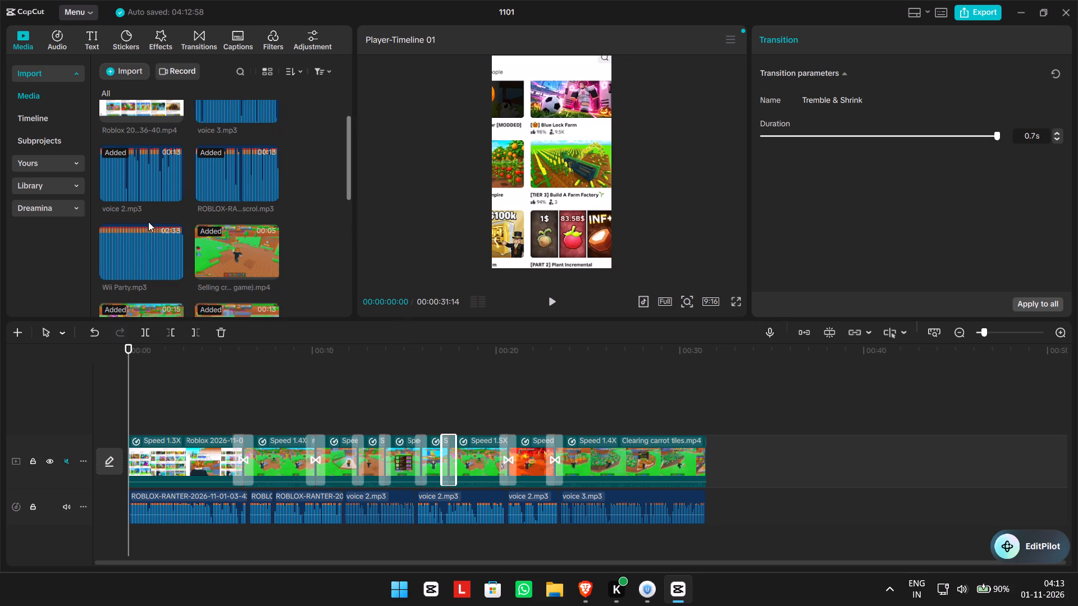
scroll(152, 246, up, 4)
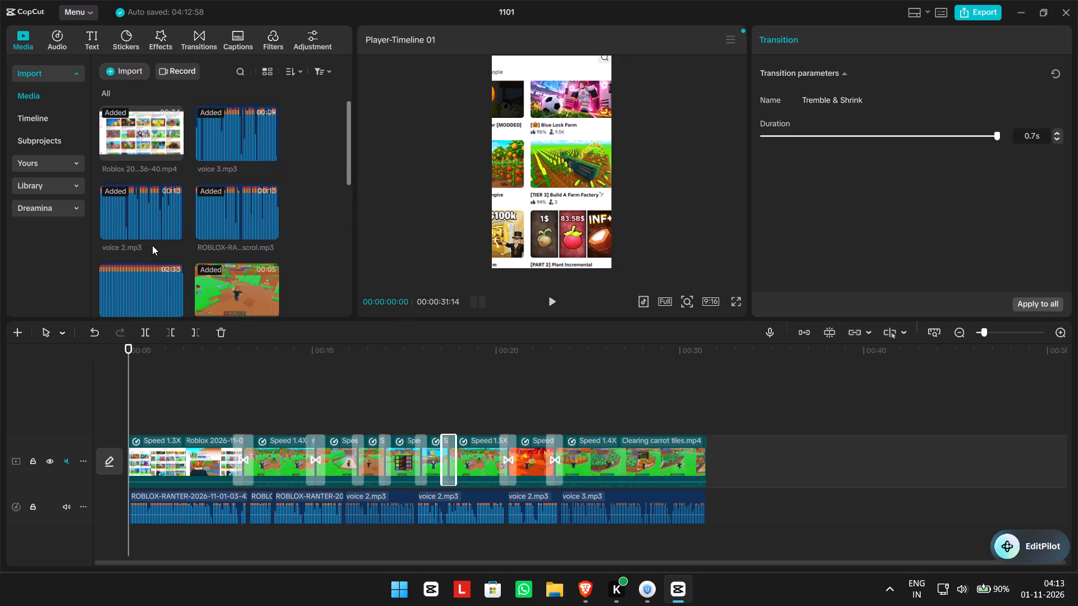
drag(140, 276, 248, 419)
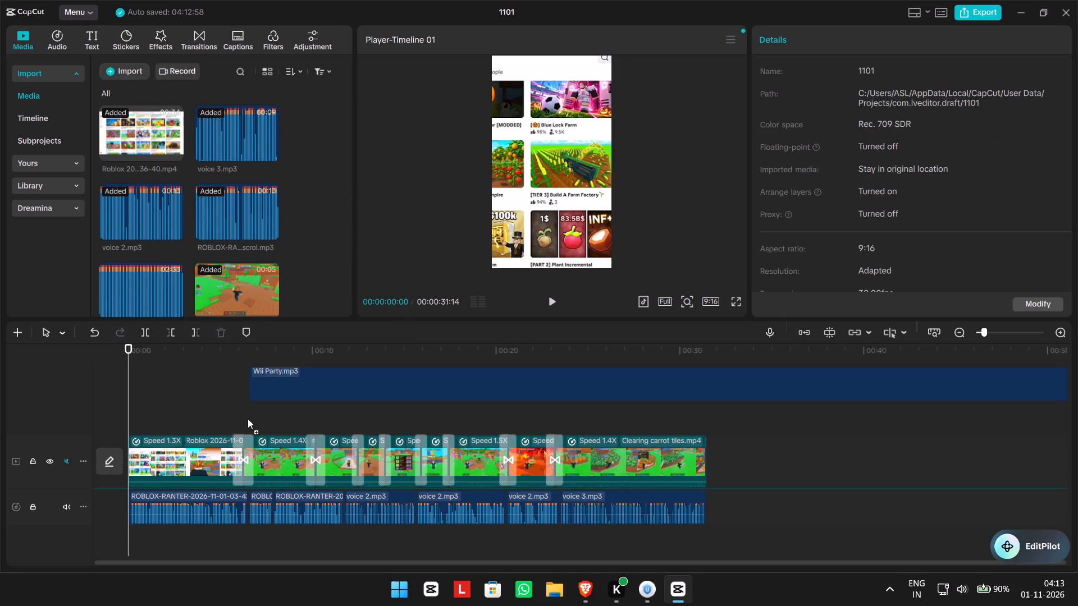
drag(248, 419, 127, 542)
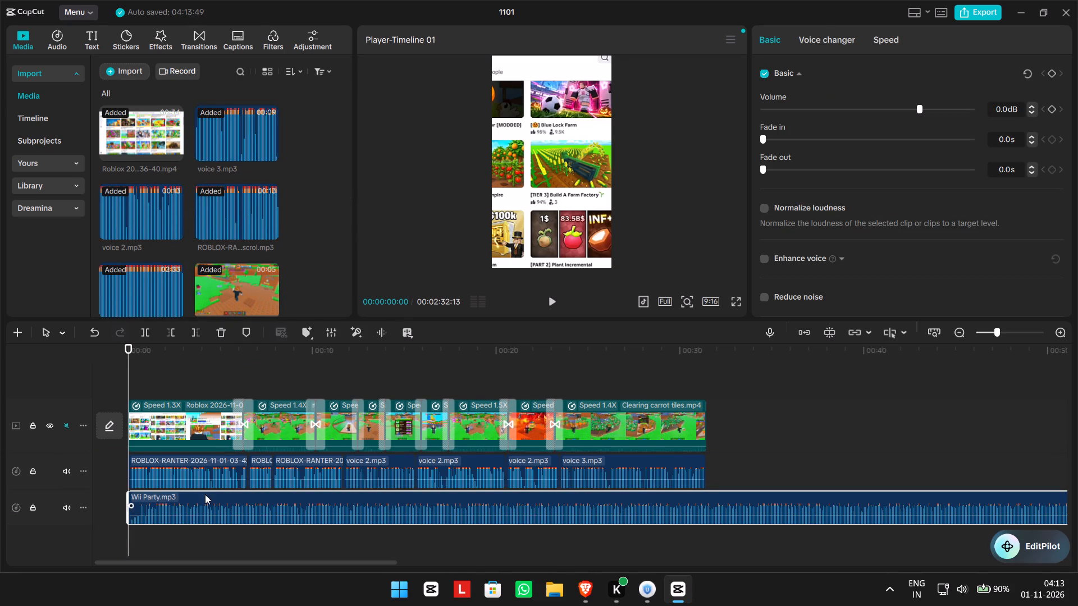
Trim off the part of Wii Party.mp3 that runs past the end of the video, at 00:00:31:10.
drag(129, 377, 705, 397)
click(760, 504)
click(203, 331)
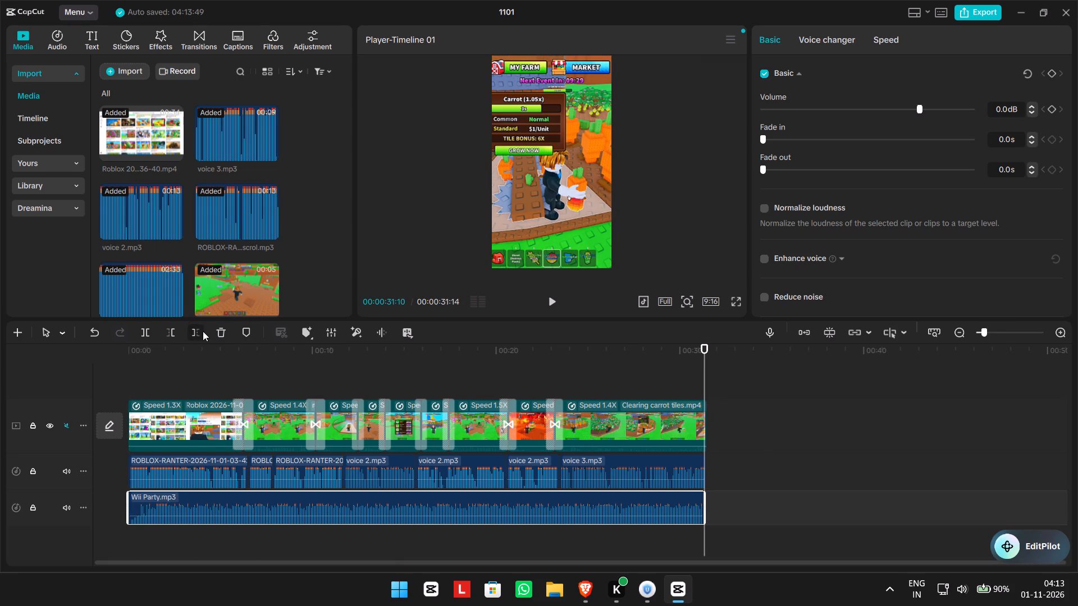
Turn on loudness normalization for the Wii Party.mp3 music clip.
click(764, 210)
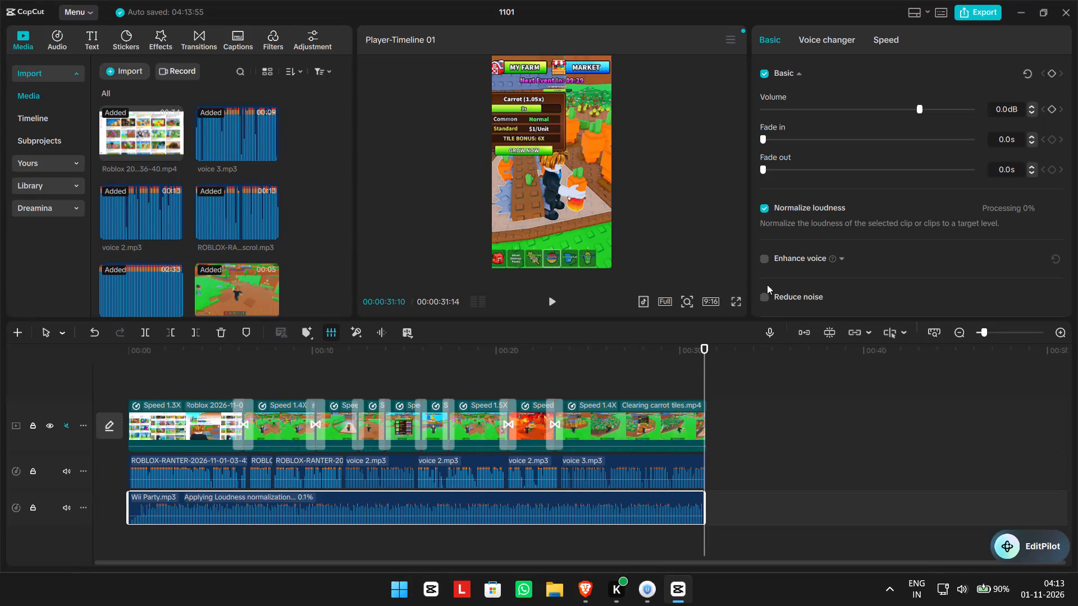
Play the video from the start and lower the Wii Party.mp3 volume to -3.2 dB.
drag(708, 355, 0, 337)
click(553, 306)
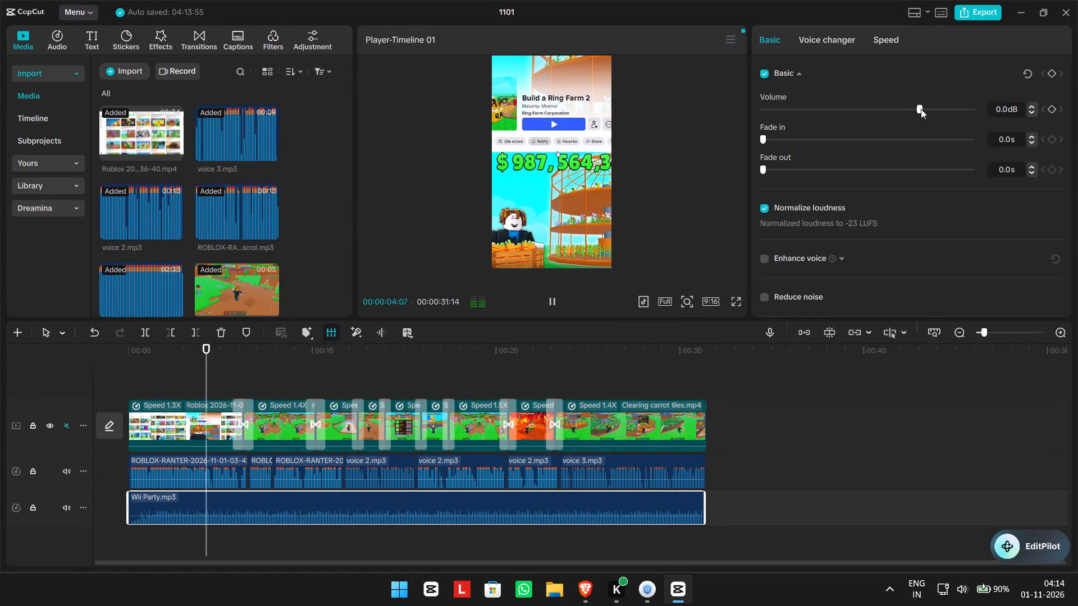
drag(918, 109, 910, 109)
drag(919, 108, 914, 107)
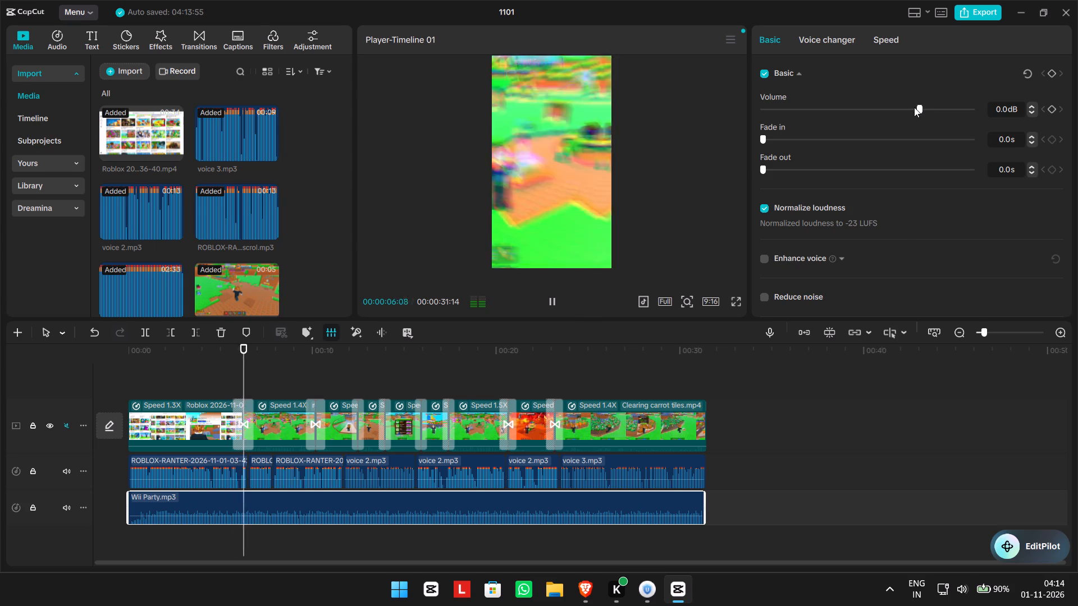
drag(914, 107, 911, 107)
click(975, 101)
drag(920, 107, 912, 108)
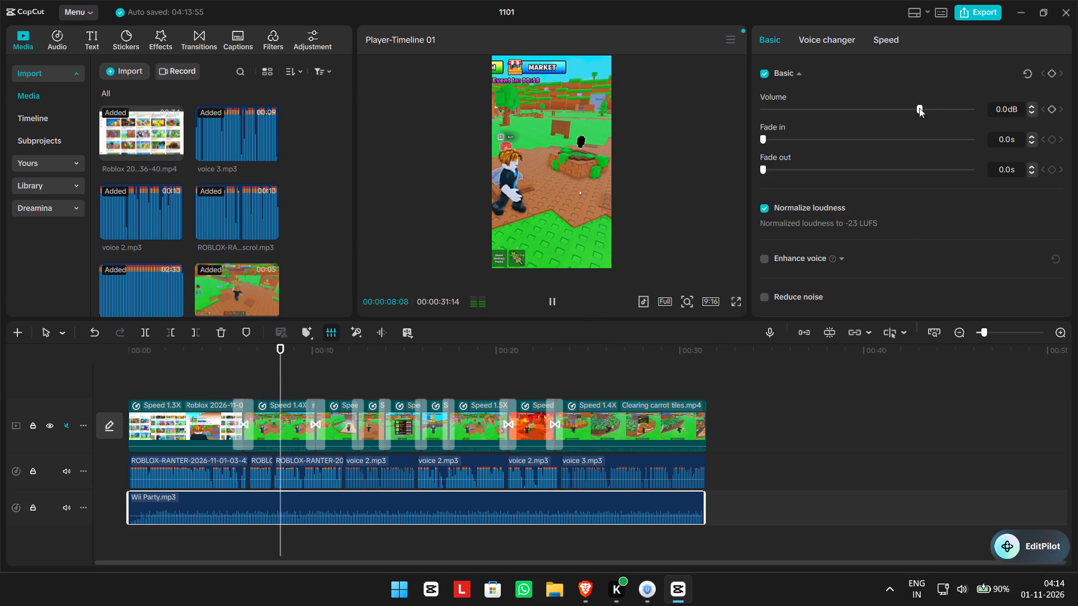
click(602, 487)
click(597, 506)
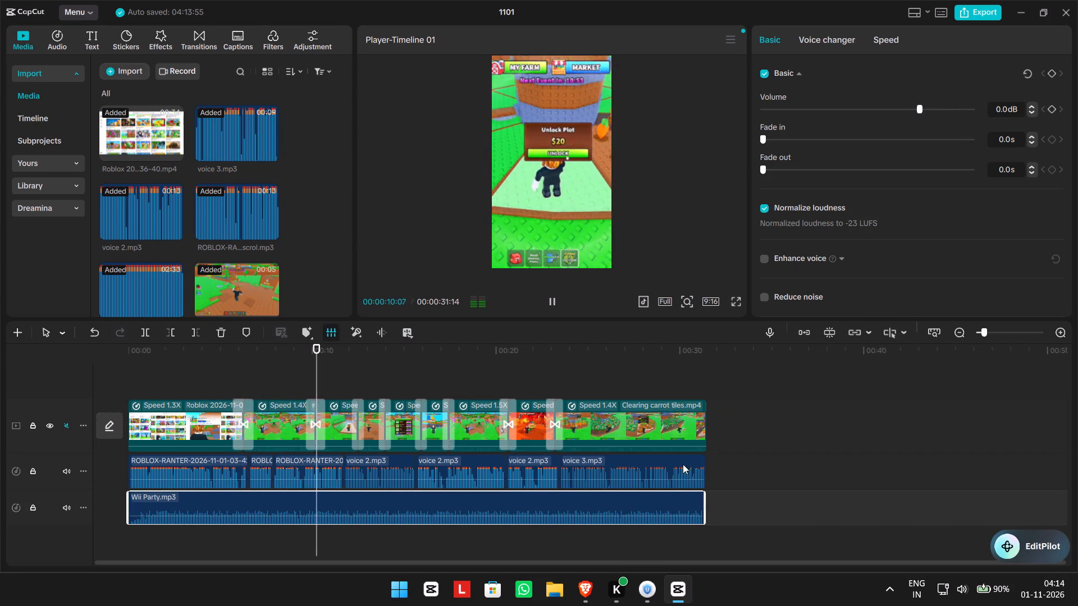
drag(916, 107, 906, 107)
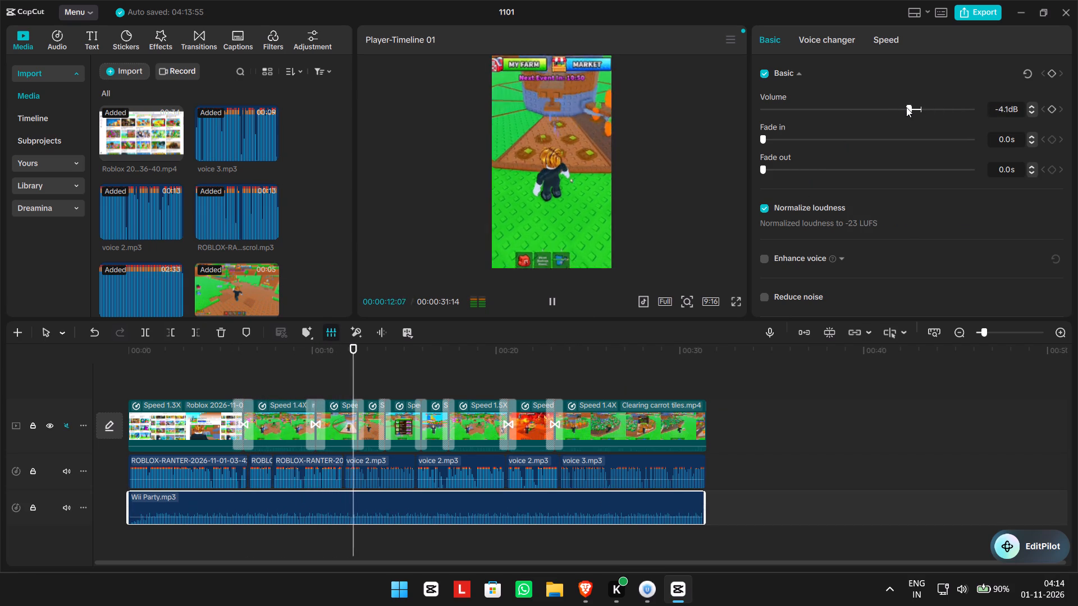
drag(906, 107, 908, 107)
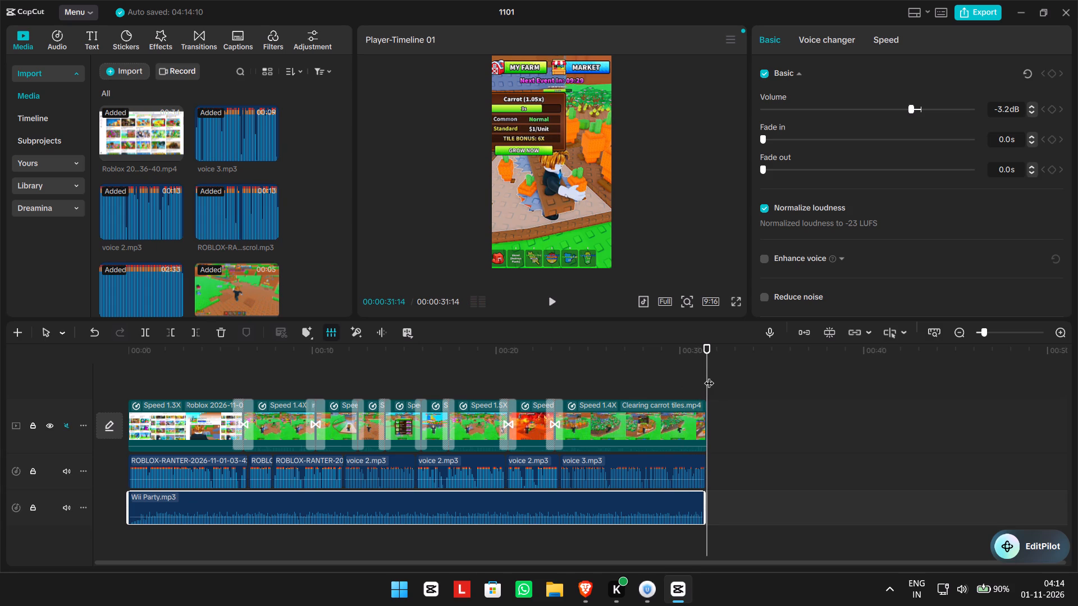
Replay the opening three seconds to check the scrolling game-list footage with the voiceover and music.
drag(709, 376, 4, 307)
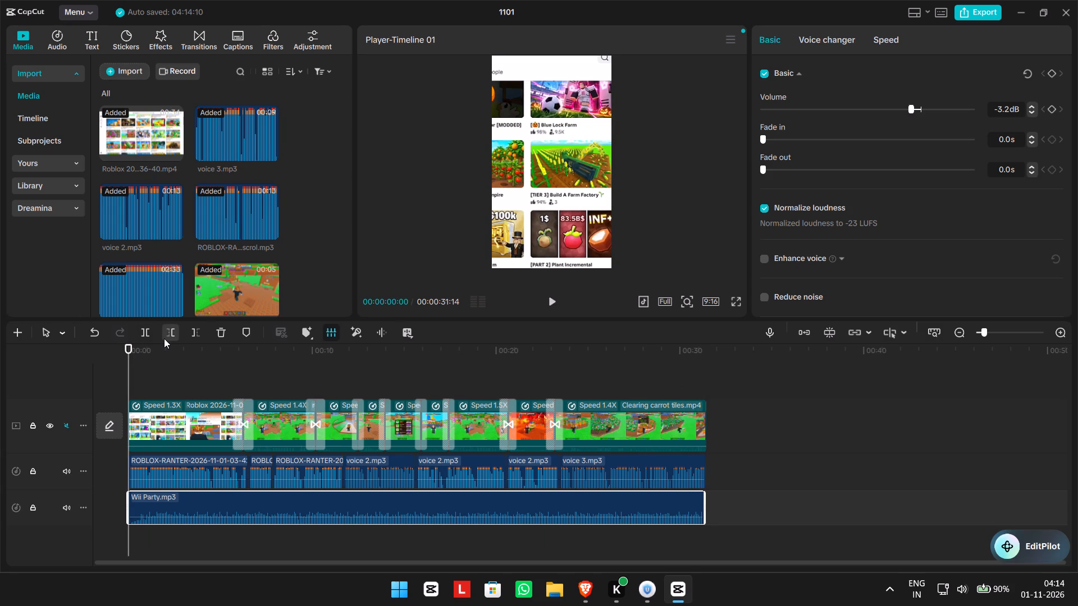
click(550, 303)
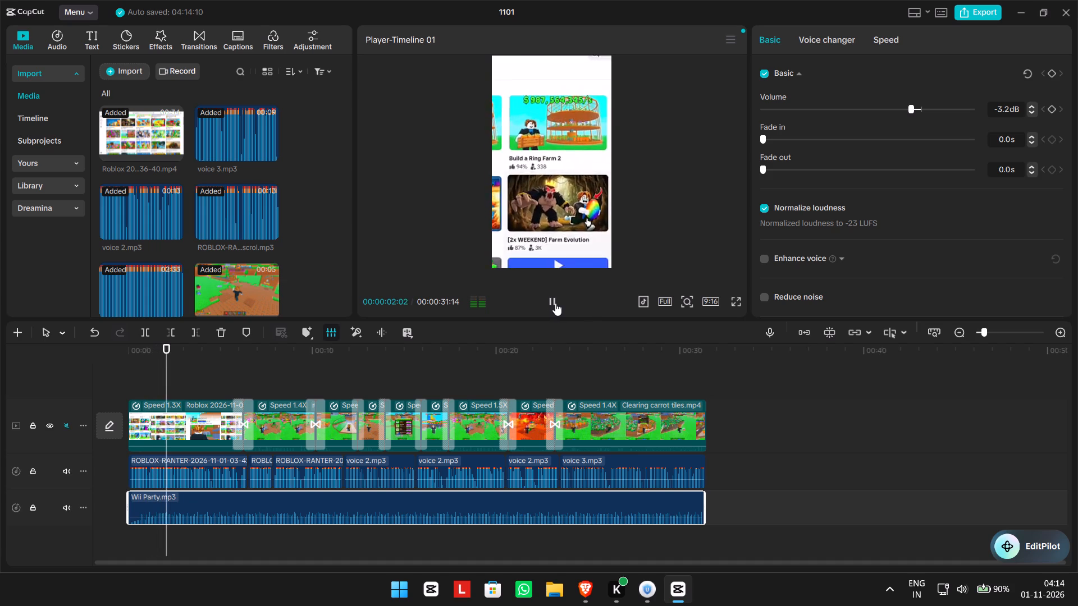
click(556, 303)
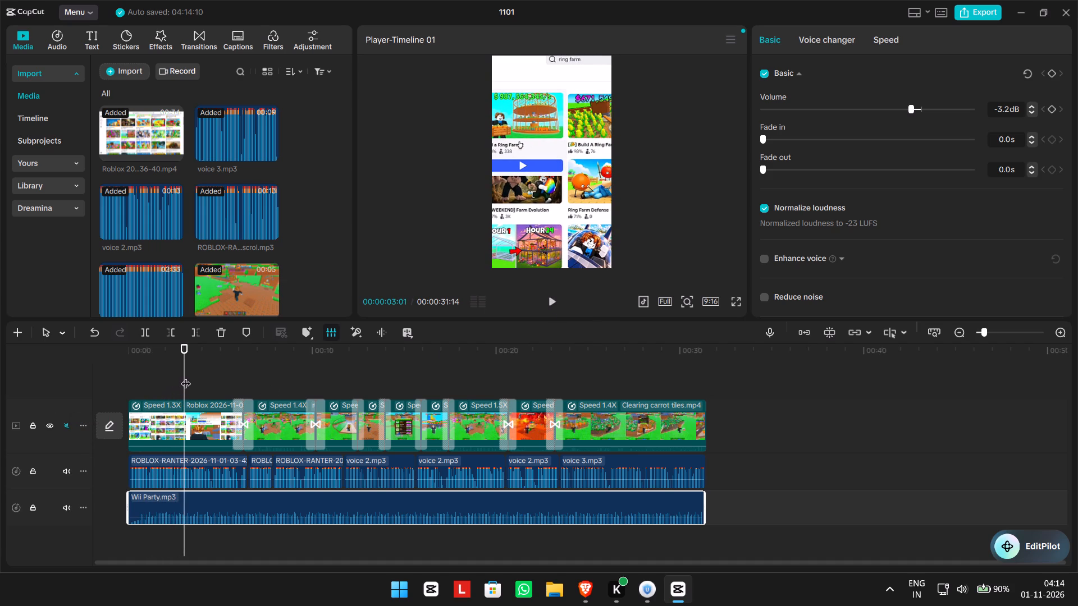
drag(186, 377, 110, 370)
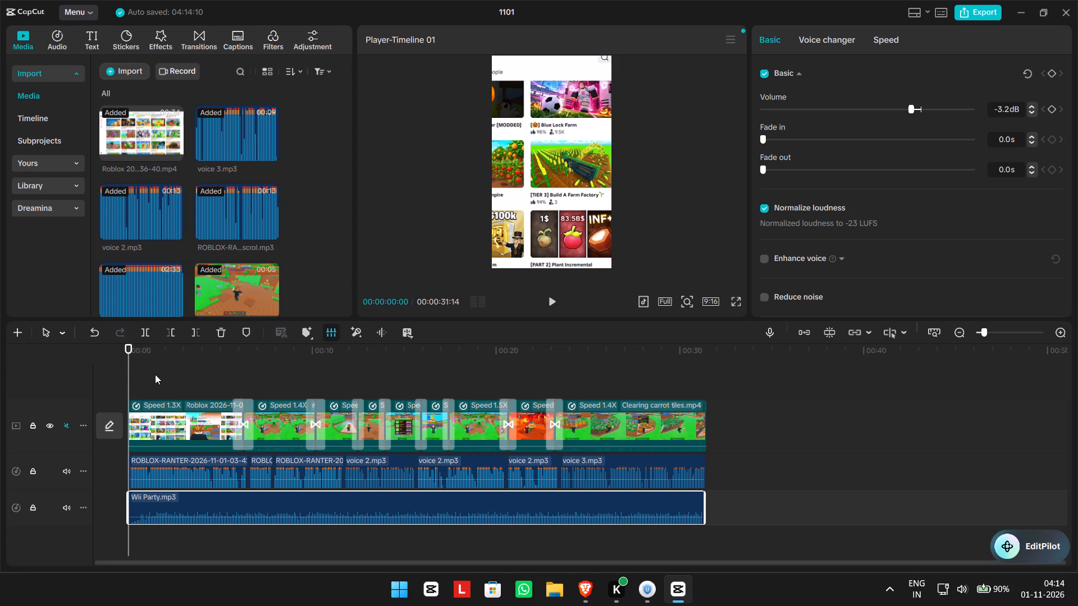
click(546, 313)
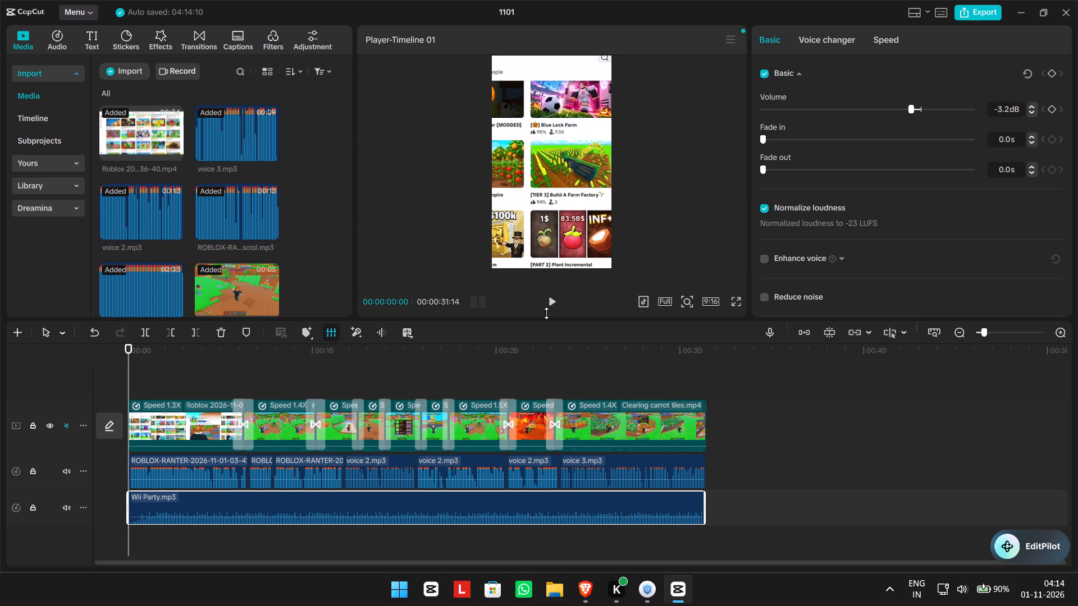
click(549, 310)
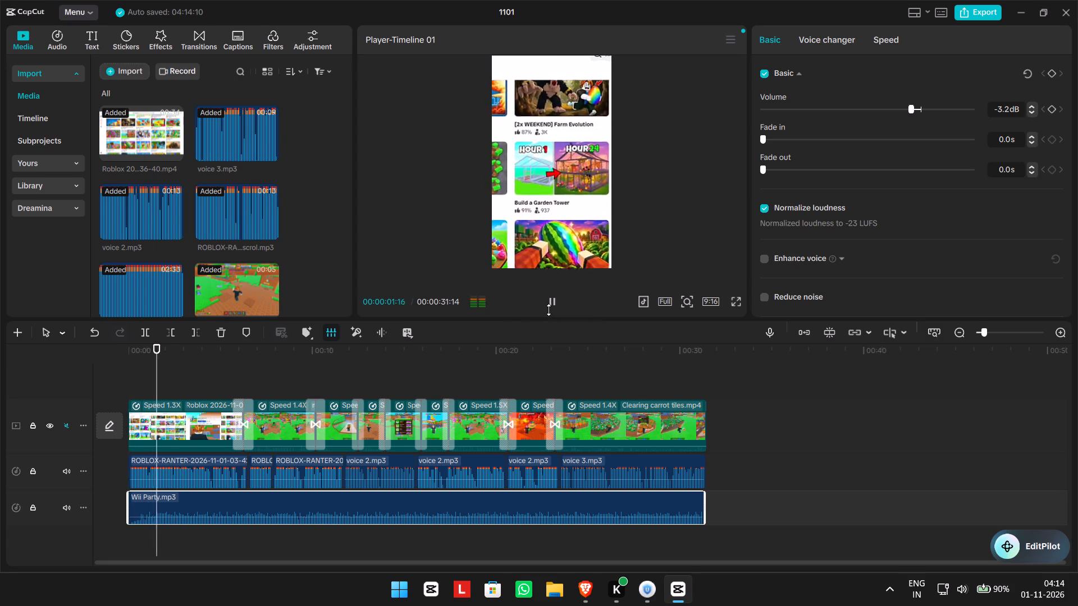
click(554, 306)
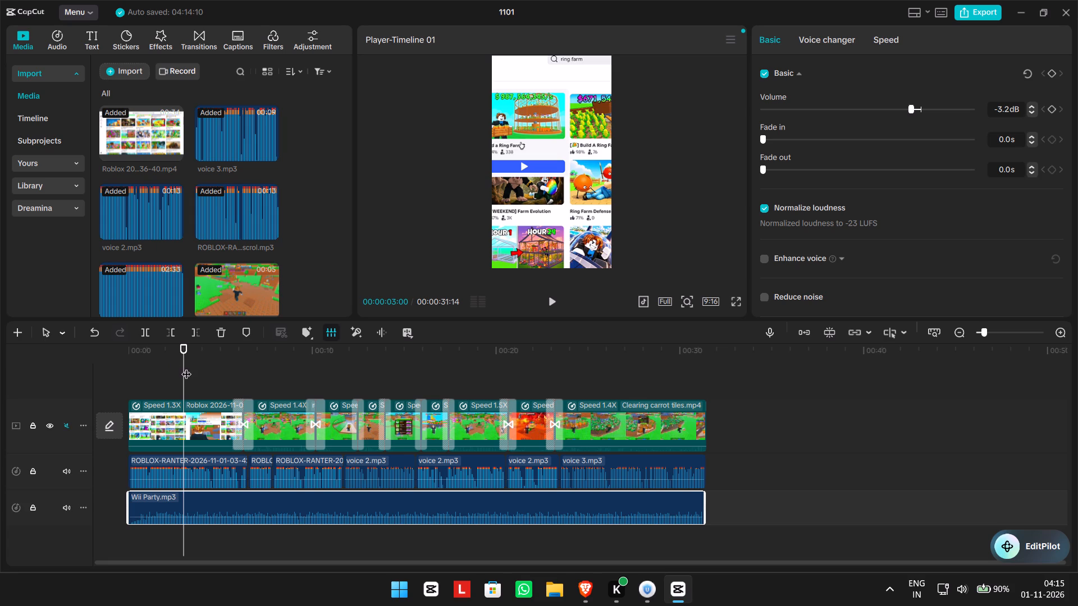
drag(186, 367, 112, 368)
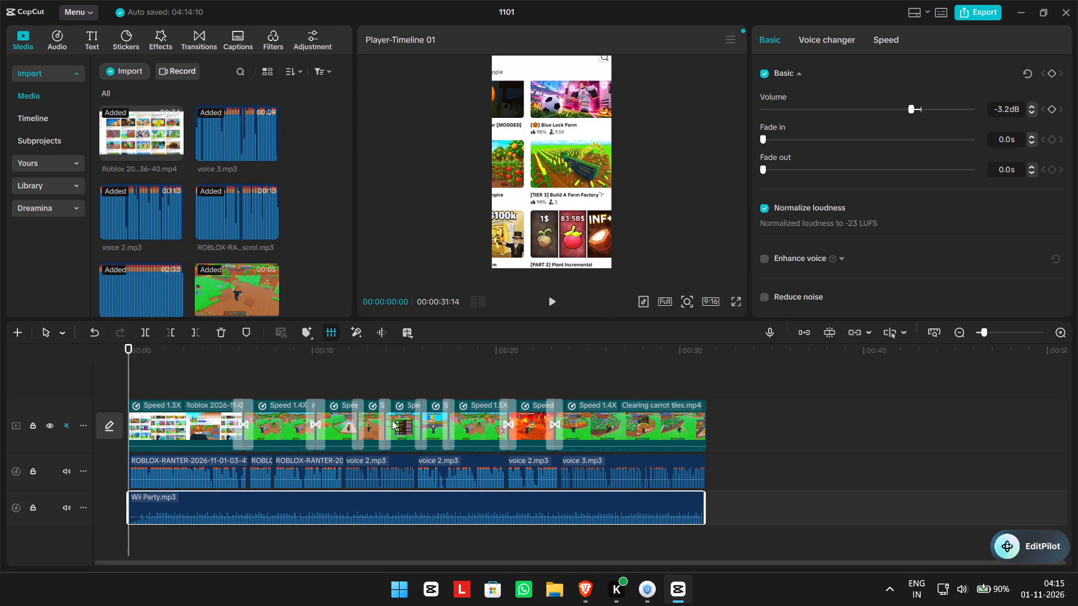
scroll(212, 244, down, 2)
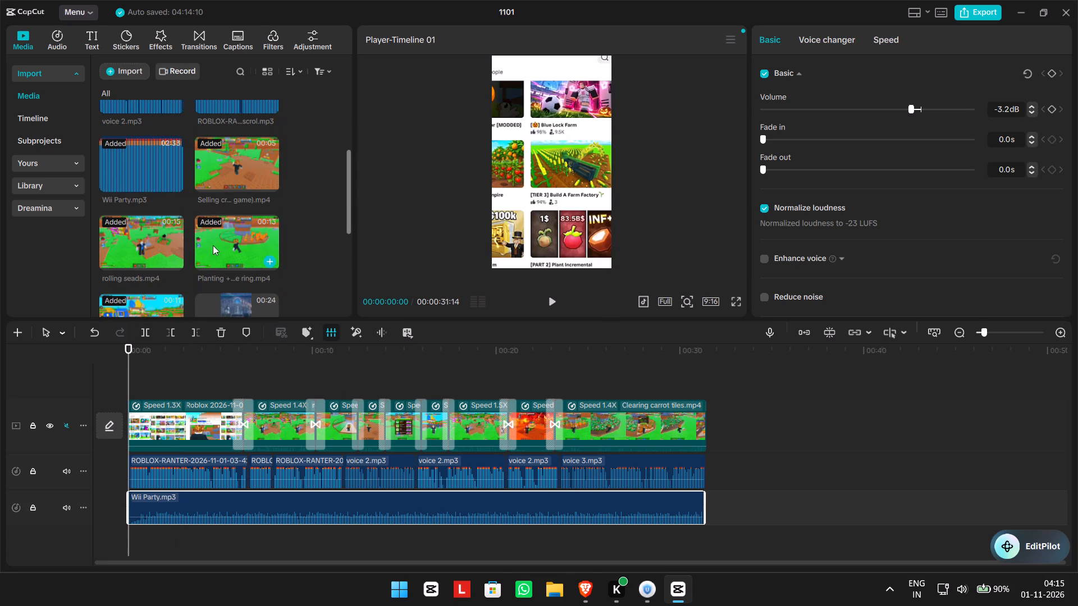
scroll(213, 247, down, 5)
Switch to the Myinstants page in Brave, search for "scroling" and preview the Alien Scrolling, STOP SCROLLING!! and I'm done scrolling sounds.
click(586, 582)
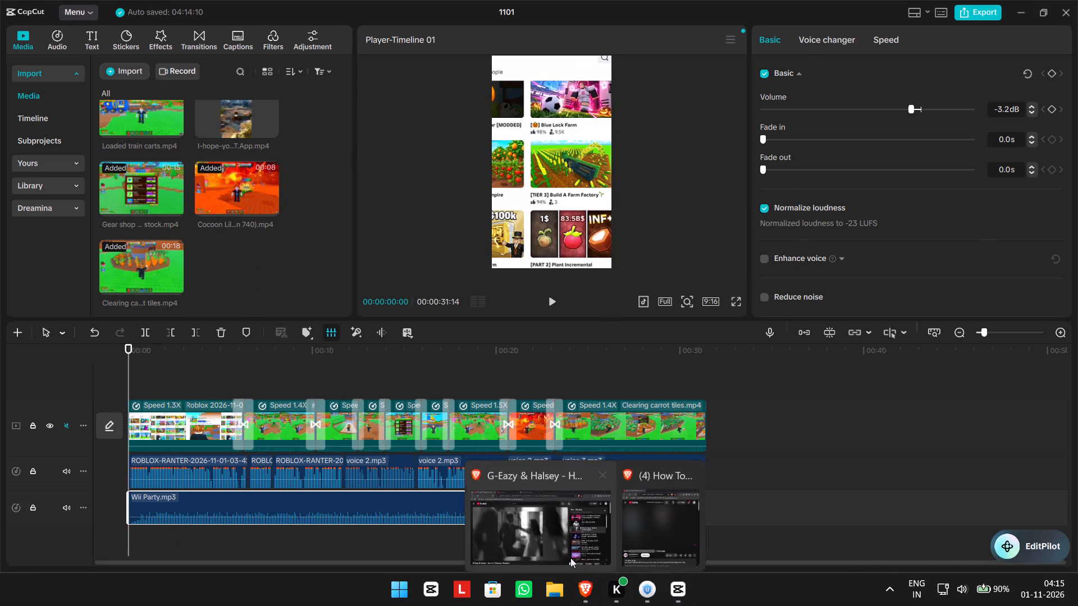
click(515, 509)
click(10, 13)
click(76, 15)
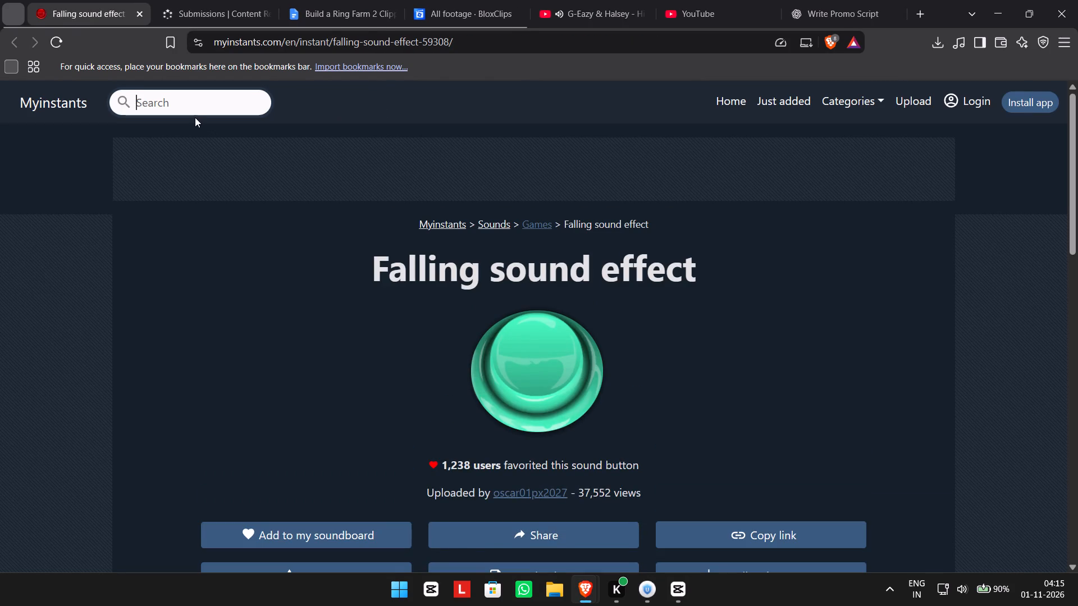
text(sc)
text(roling)
key(space)
key(Return)
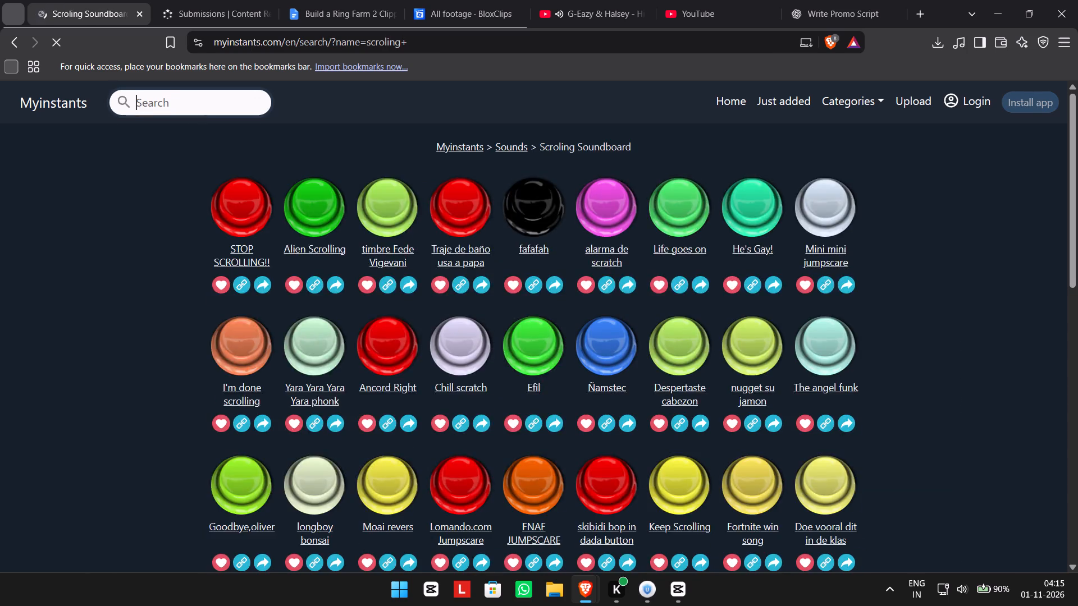
click(308, 279)
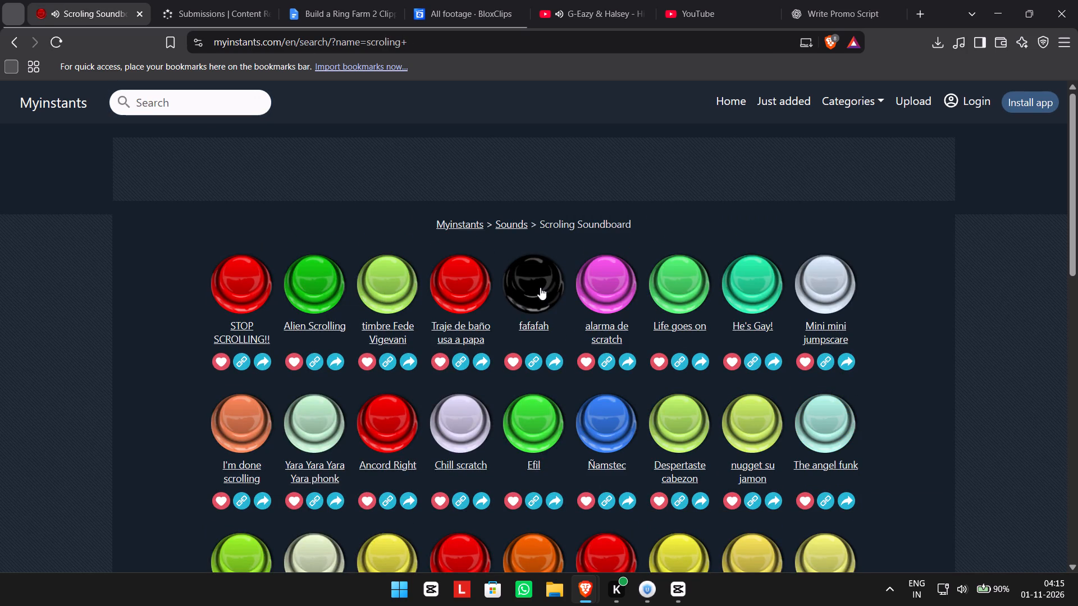
click(235, 290)
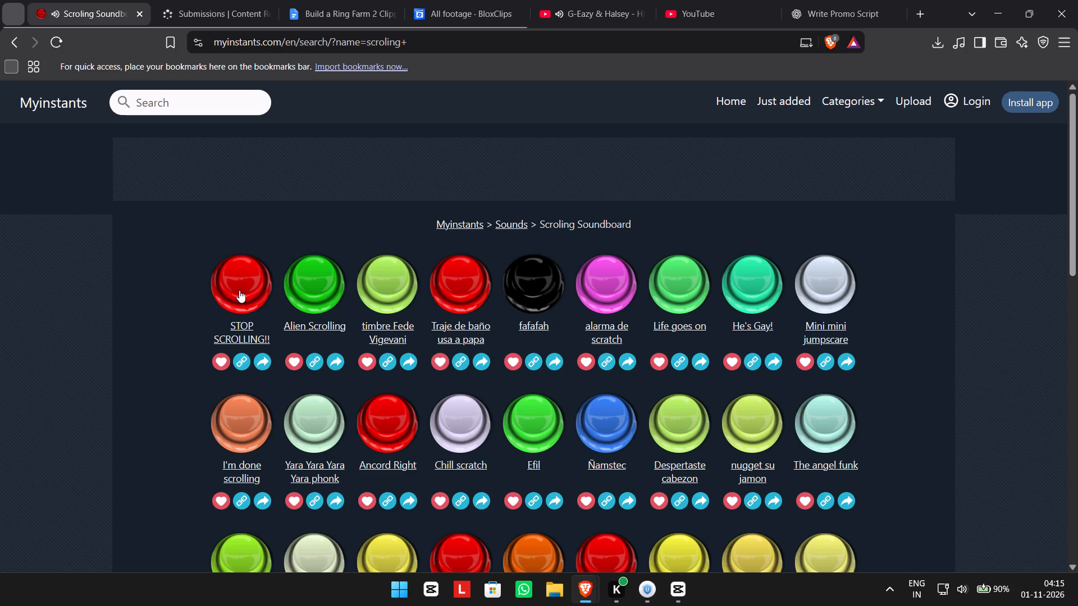
click(252, 415)
Search Myinstants for "scrolling", look through the first page of sounds and preview Keep Scrolling.
click(199, 90)
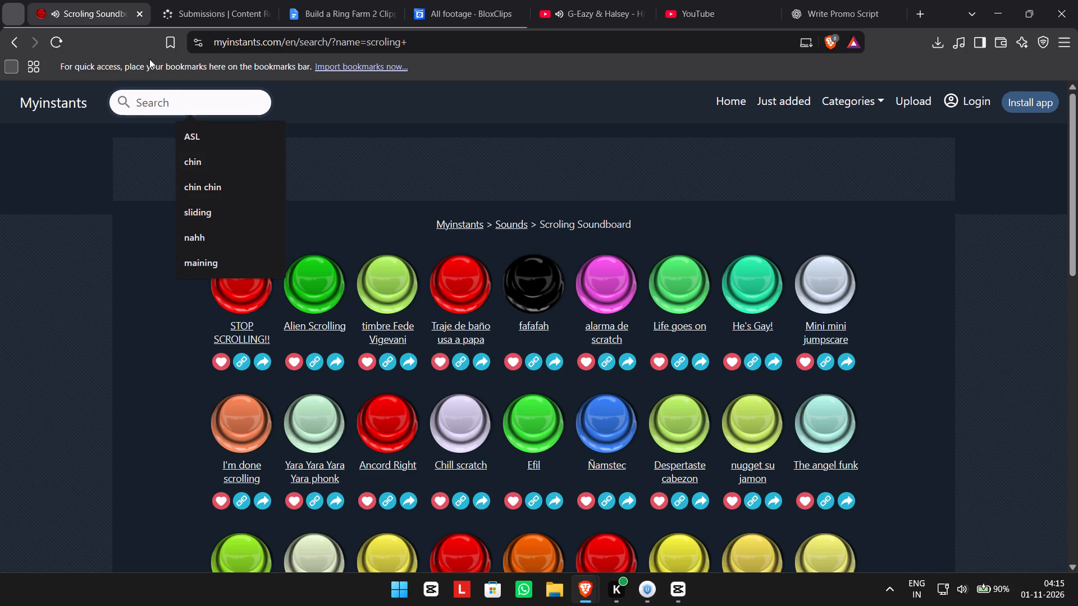
text(sc)
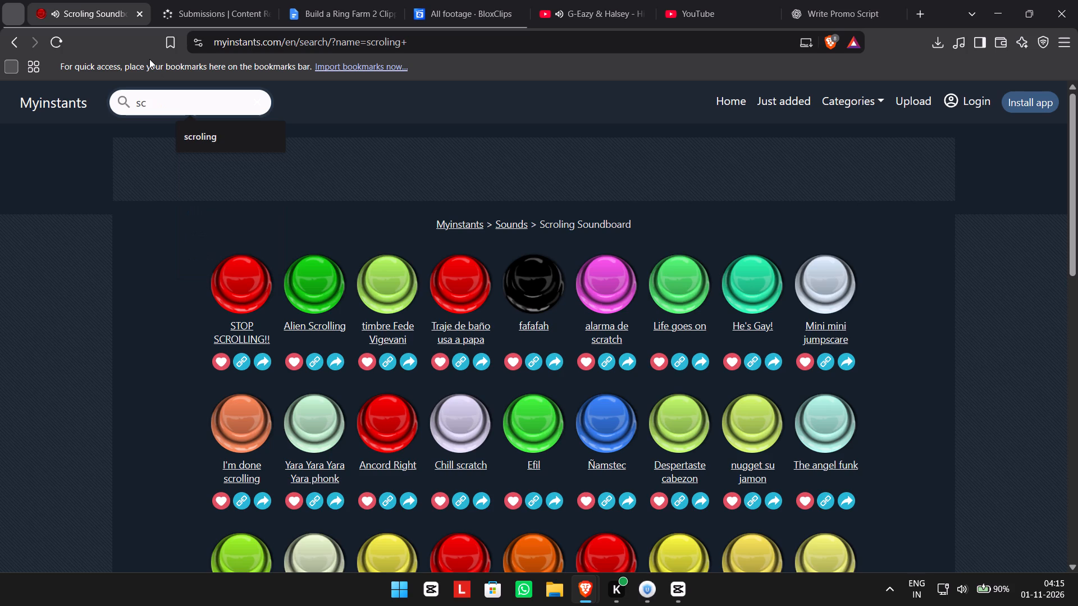
key(t)
key(BackSpace)
text(rolling)
key(Return)
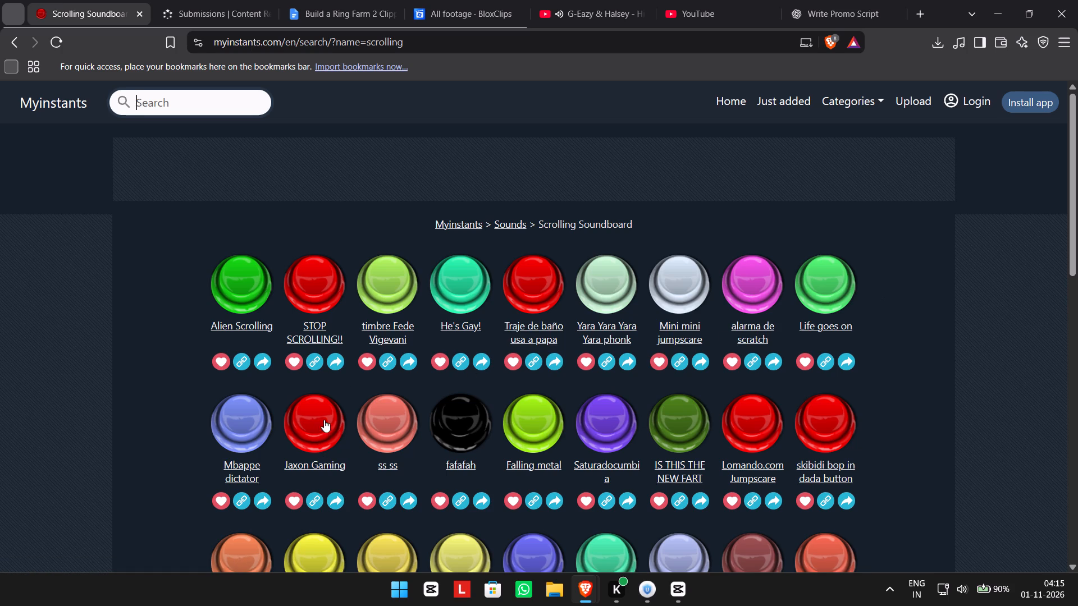
scroll(360, 410, down, 1)
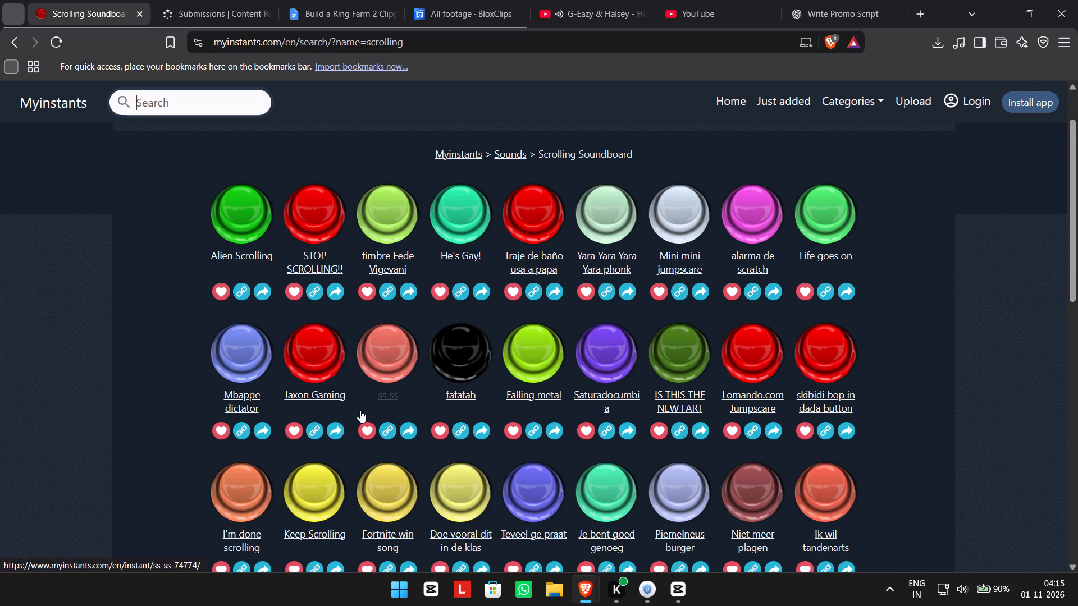
scroll(360, 410, down, 1)
click(325, 416)
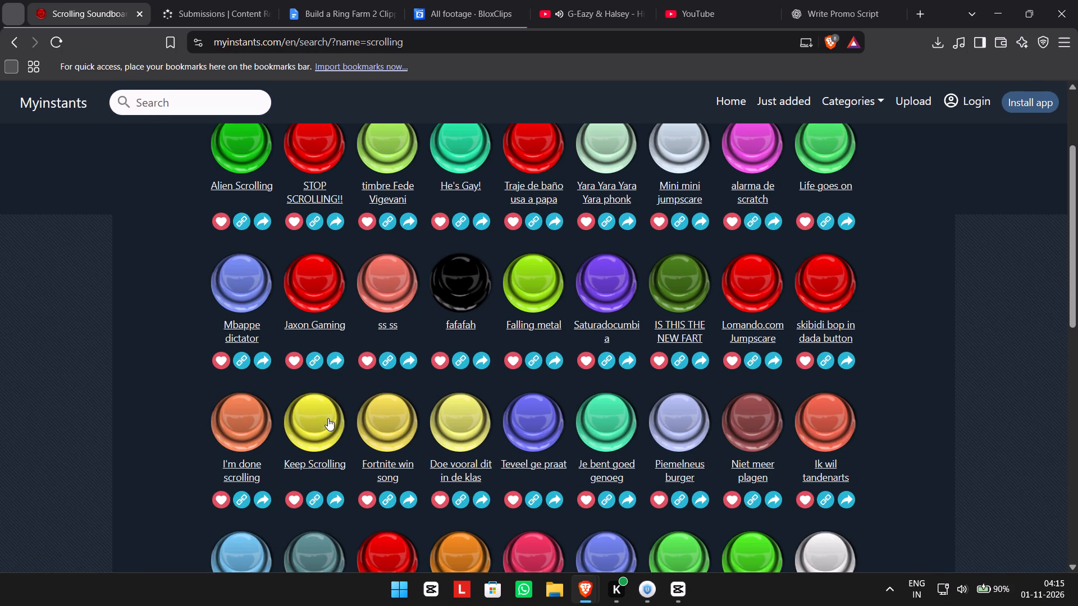
scroll(527, 442, down, 1)
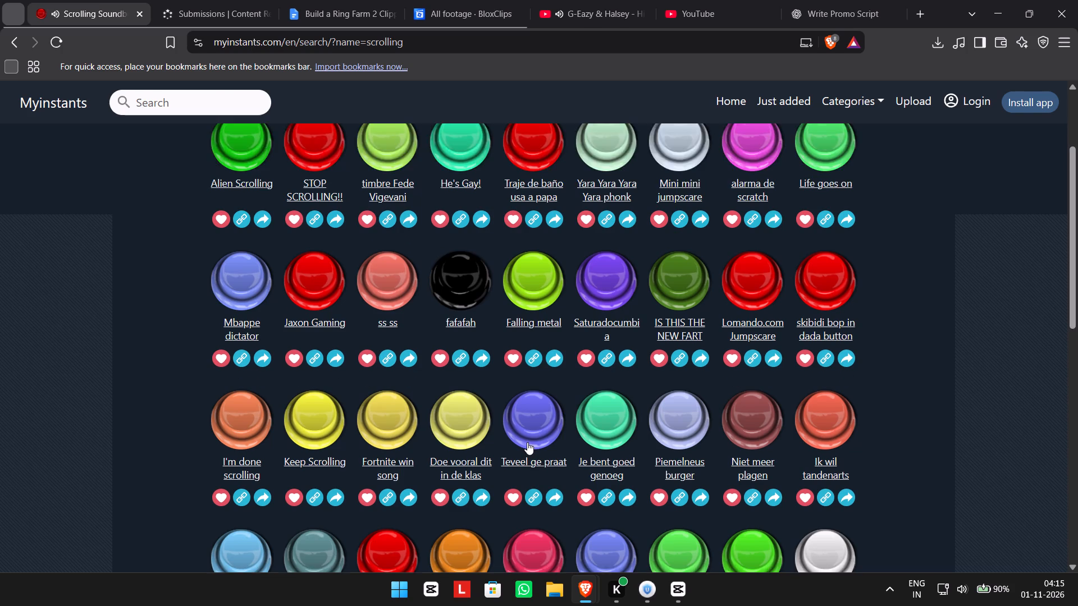
scroll(520, 443, down, 1)
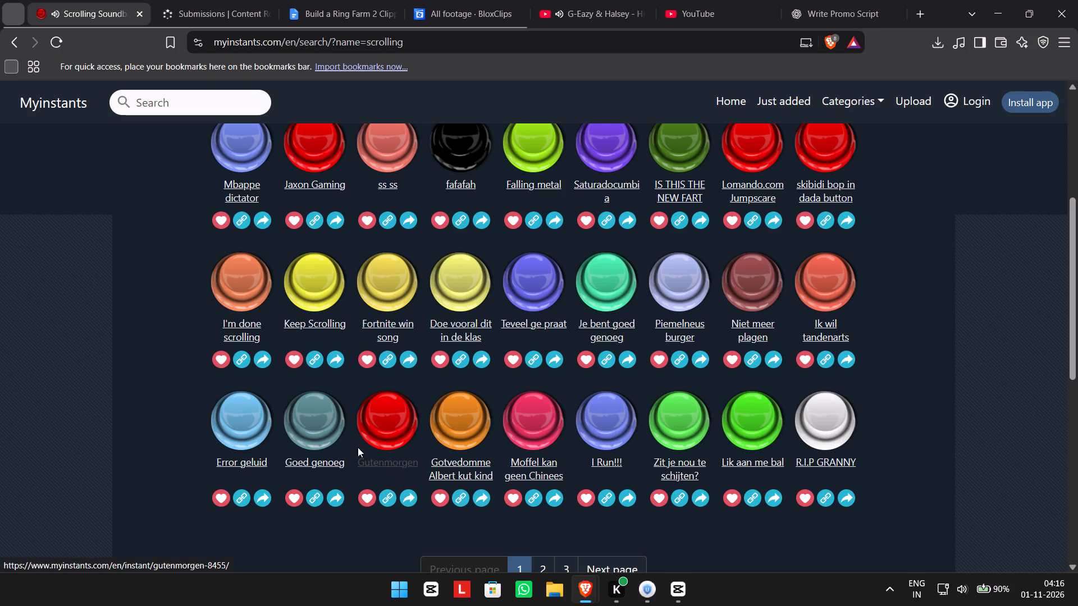
scroll(647, 446, up, 1)
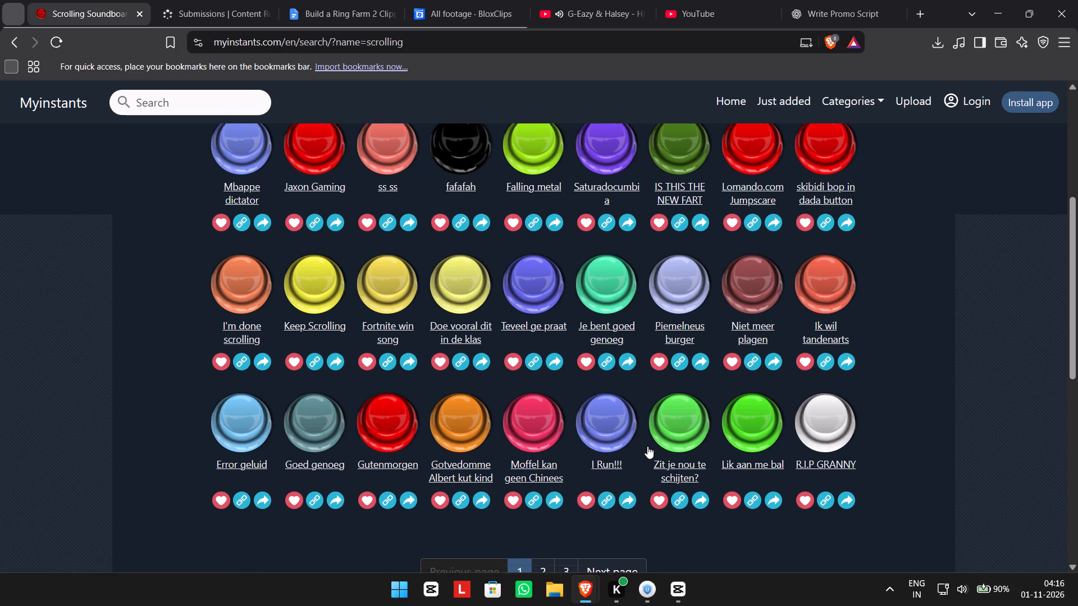
scroll(647, 446, up, 1)
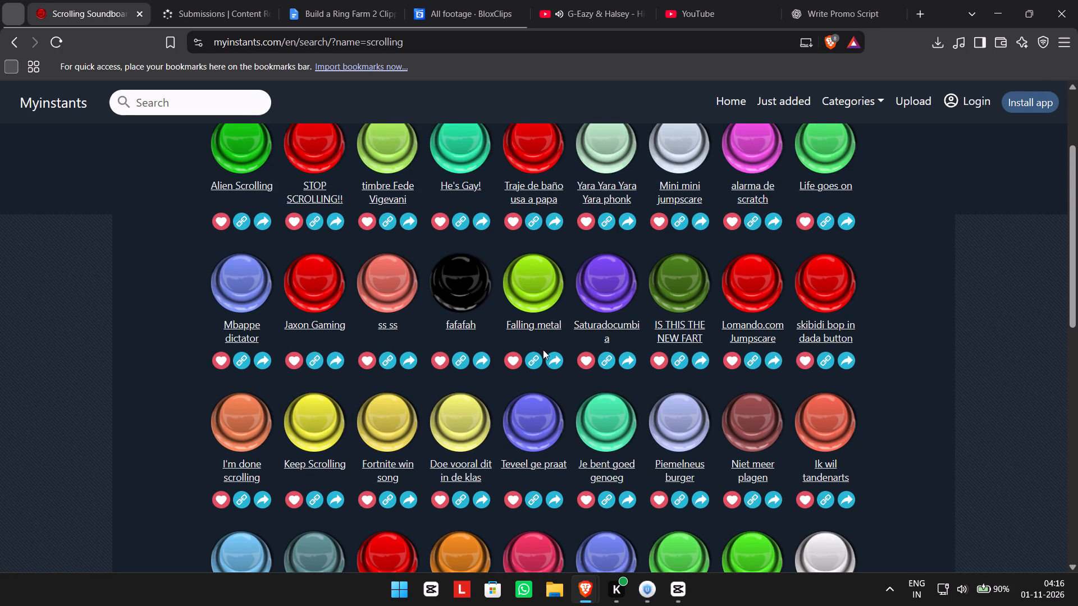
scroll(514, 375, up, 1)
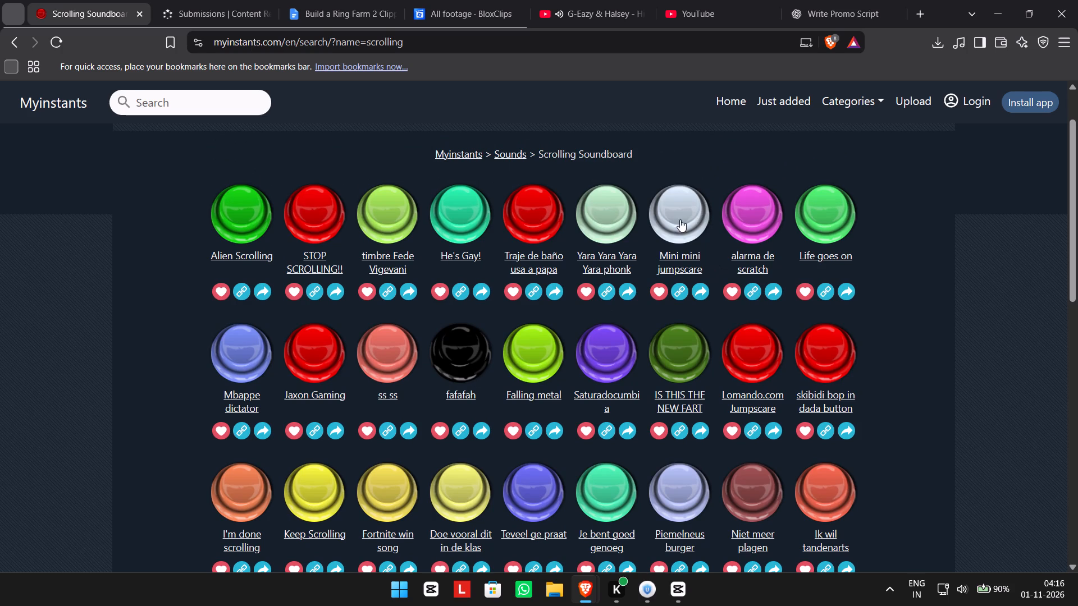
Search Myinstants for "keyboat" and preview the keyboard sounds, including Keyboard Typing Sound, Keyboard Click, Wii Keyboard Click 3 and Typing Error.
click(148, 102)
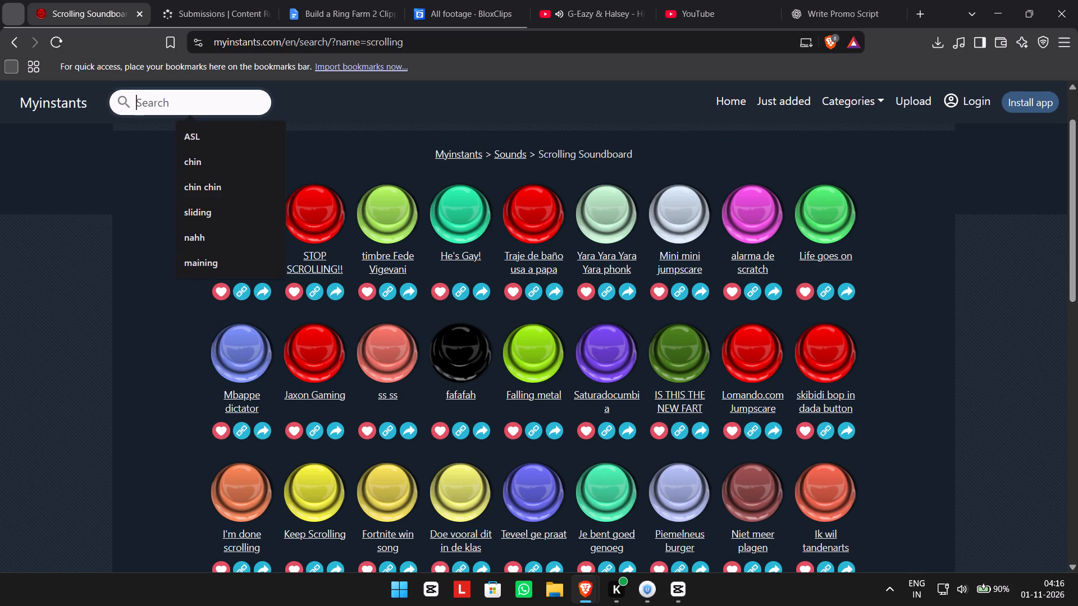
text(ke)
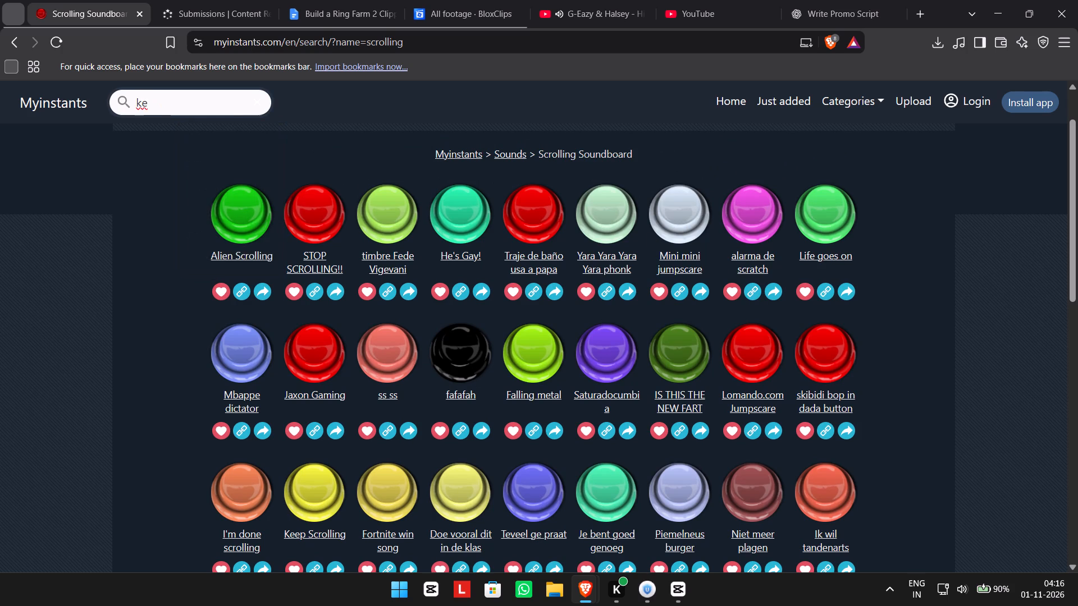
text(yboat)
key(Return)
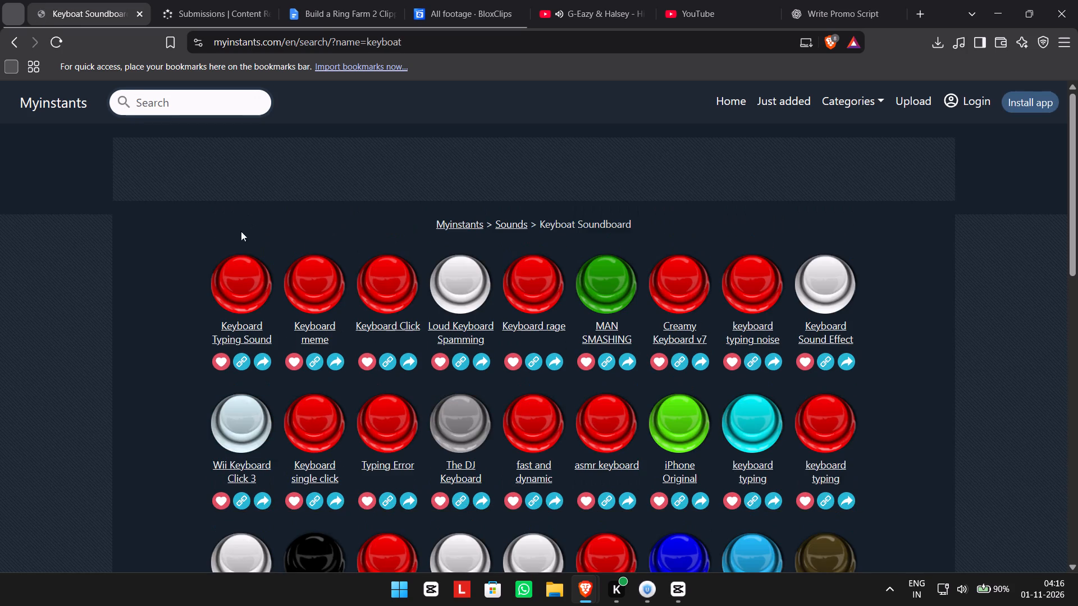
click(236, 301)
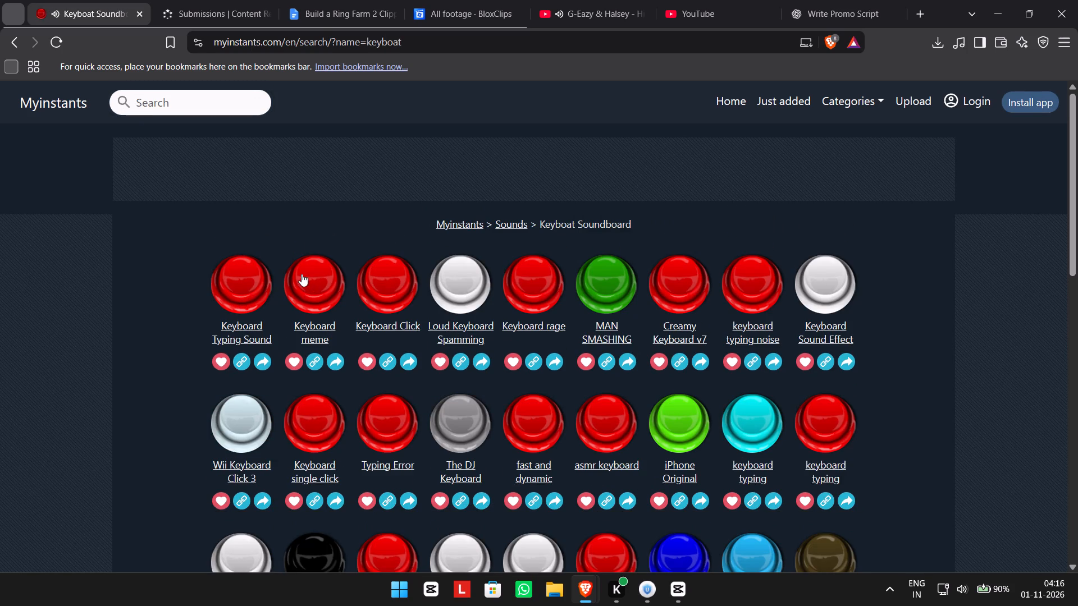
click(299, 274)
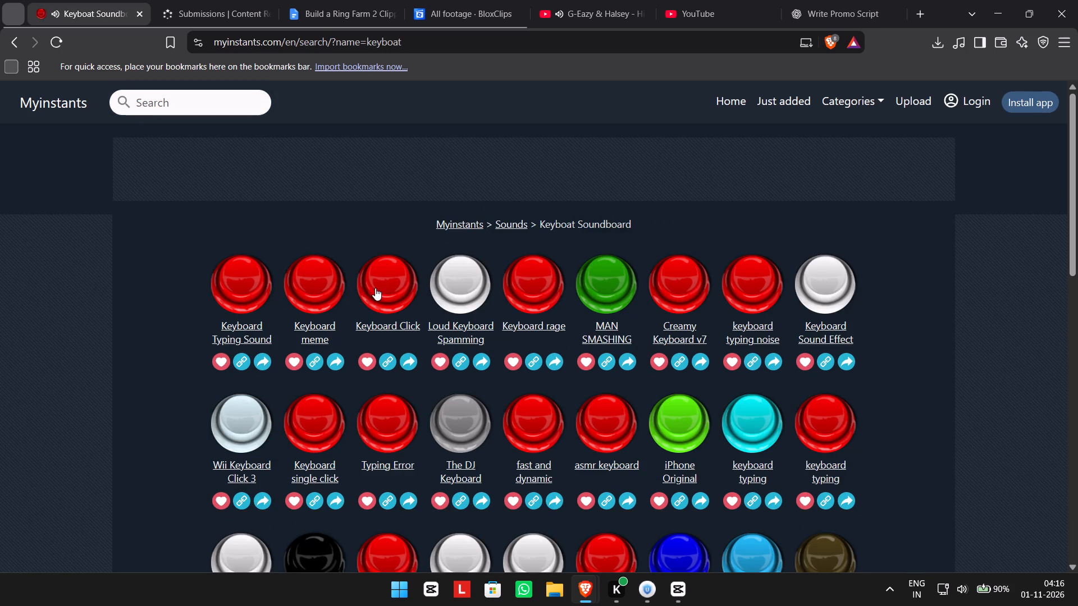
click(385, 287)
click(243, 428)
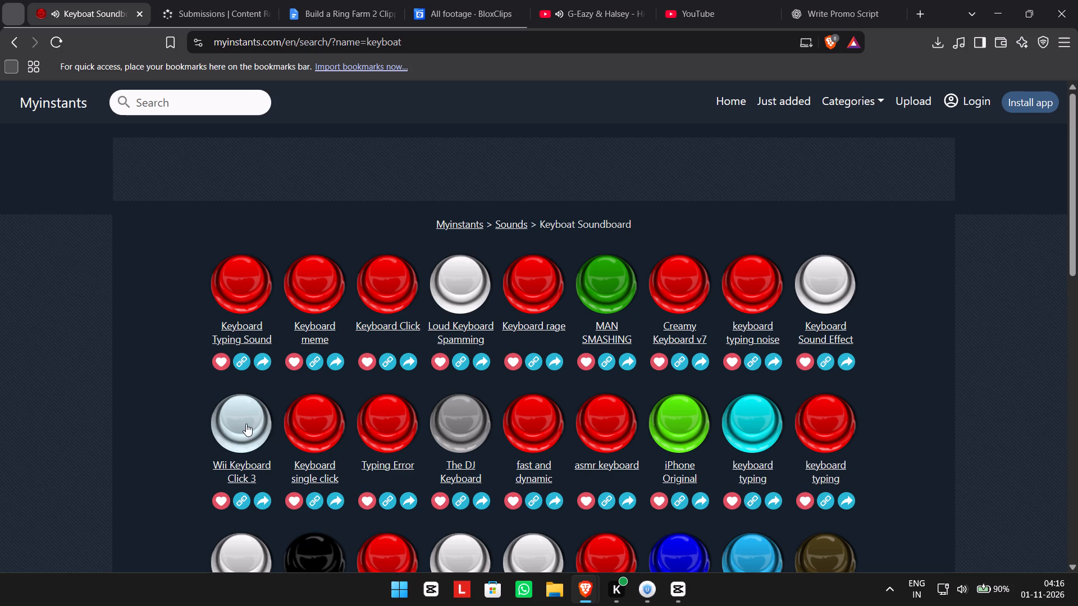
click(317, 433)
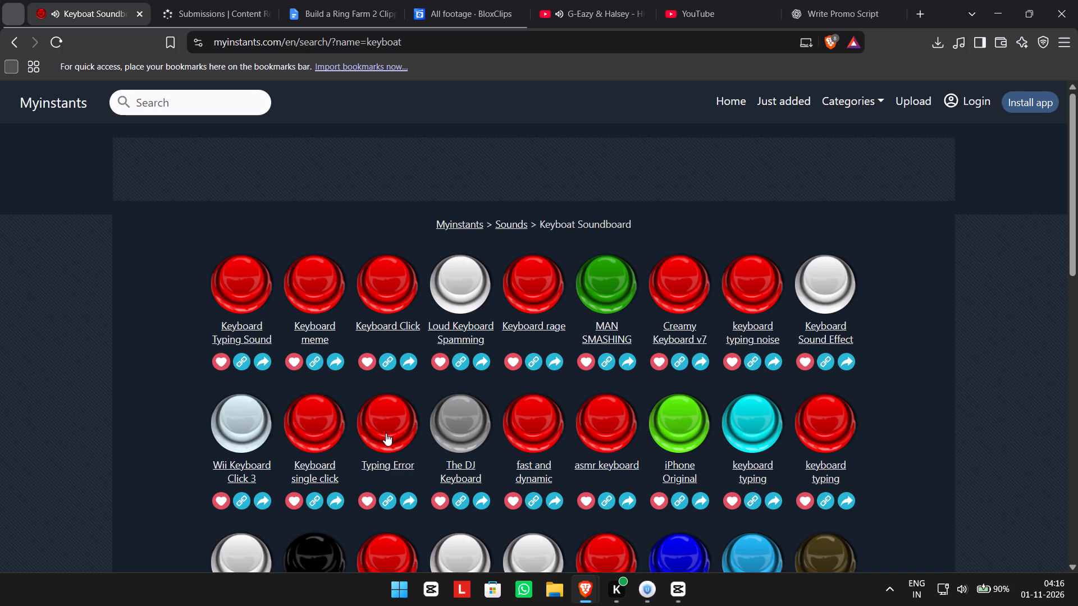
click(386, 433)
click(295, 431)
scroll(319, 431, down, 1)
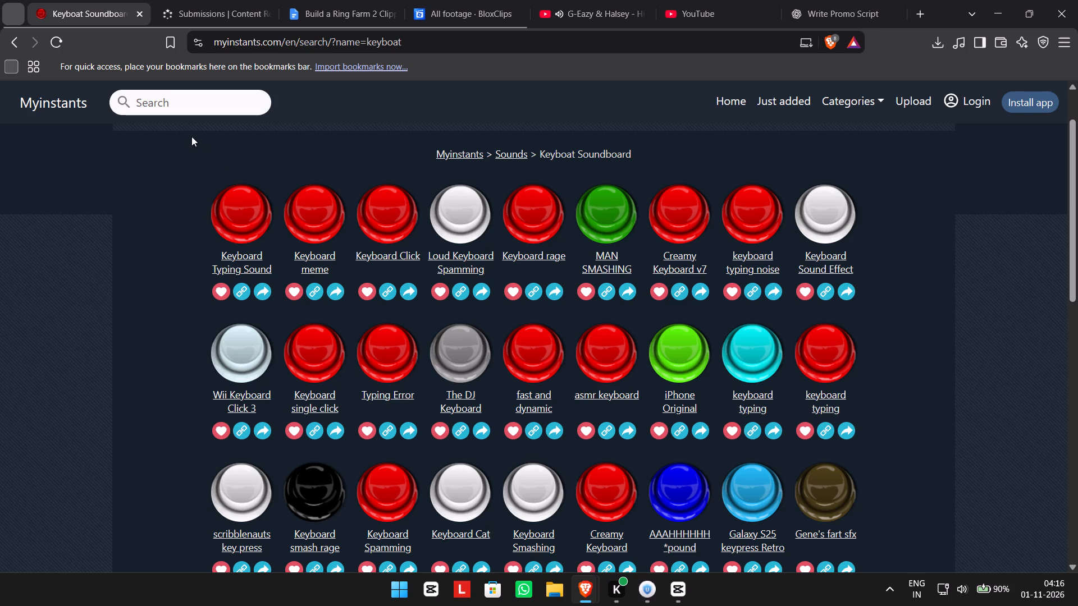
Search Myinstants for "mouse scrolling", preview the click sounds and save the Mouse Click Meme Sound effect MP3 to Downloads as mouse-click-meme-sound-effect.
click(177, 107)
text(mouse)
key(space)
text(scrolling)
key(Return)
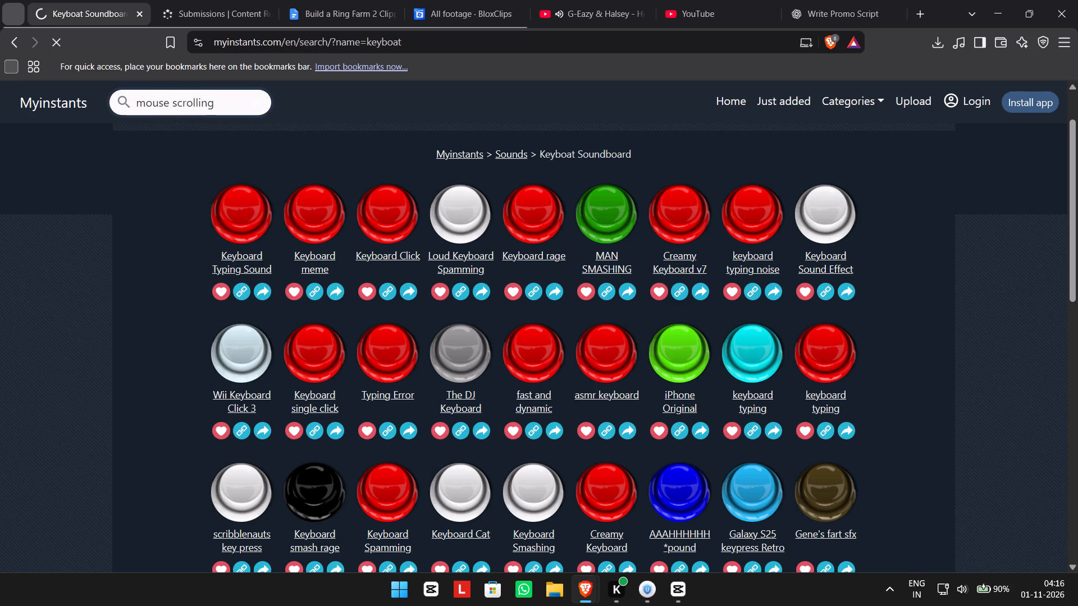
click(238, 294)
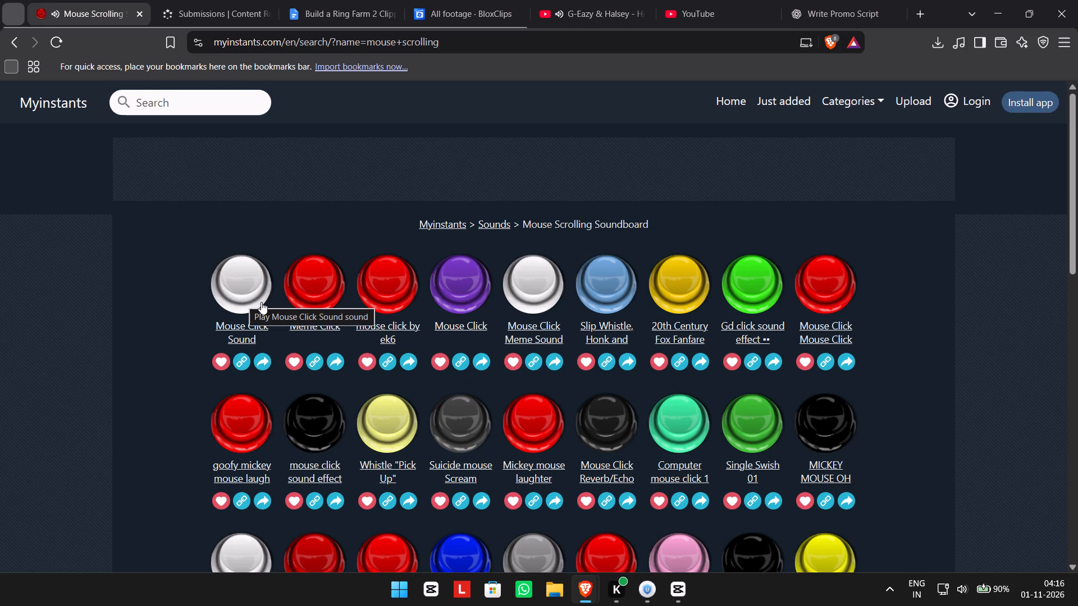
click(546, 291)
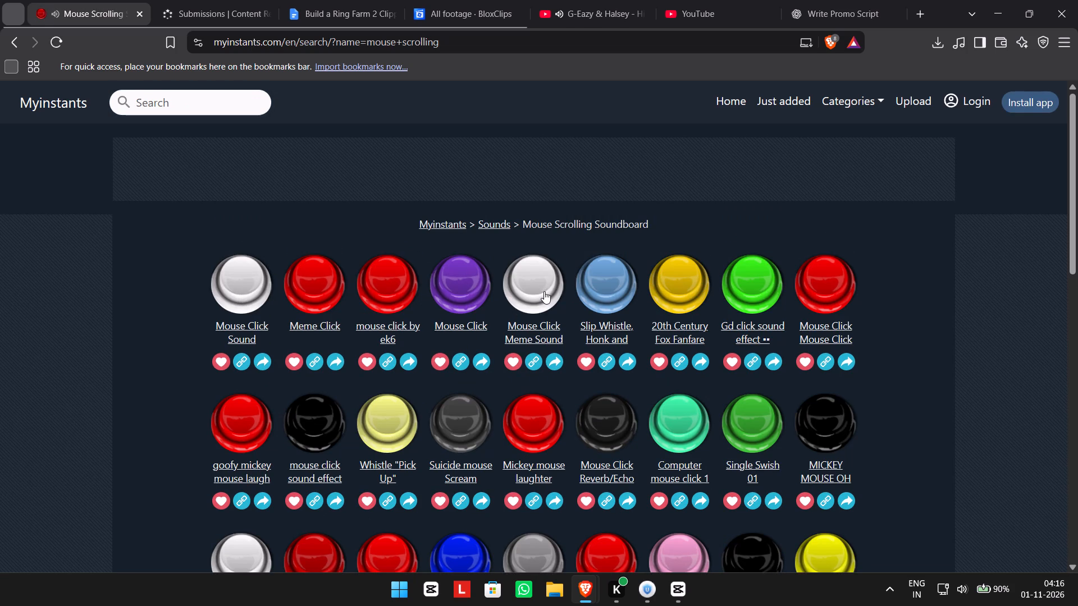
click(541, 333)
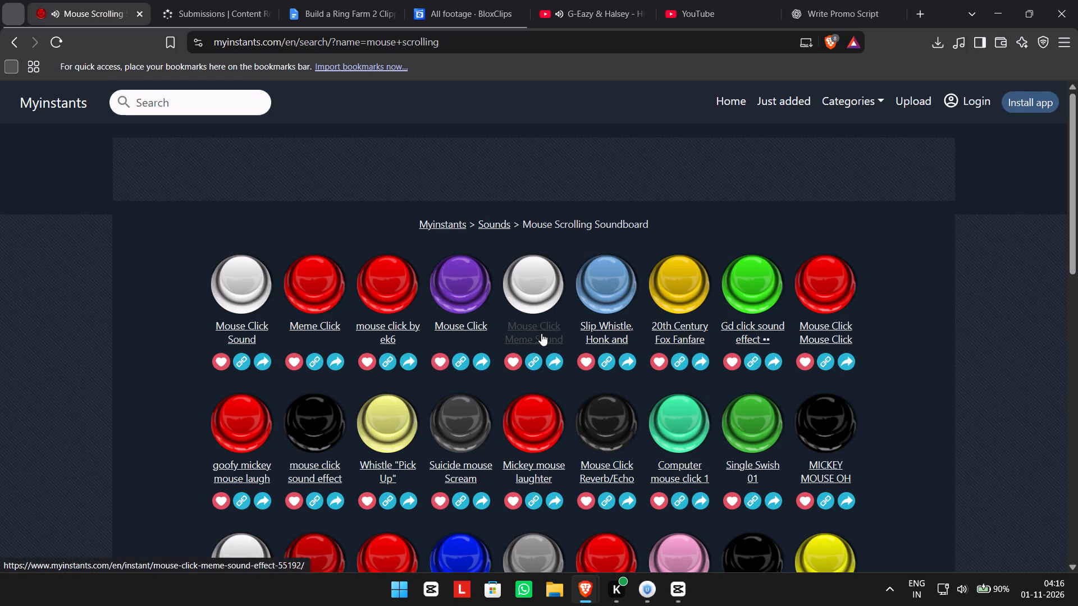
scroll(572, 423, down, 2)
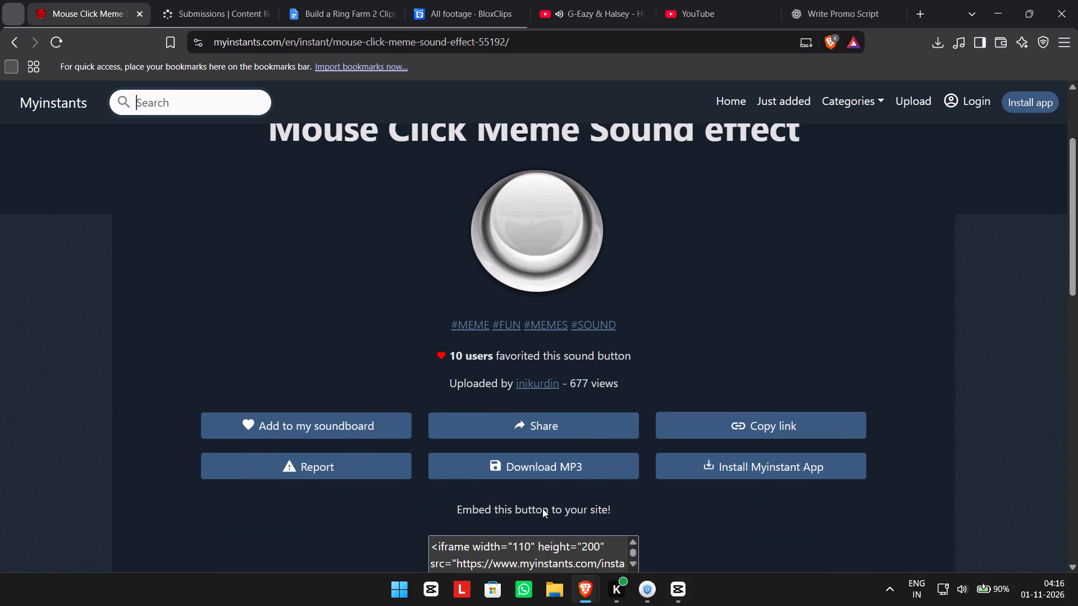
click(571, 460)
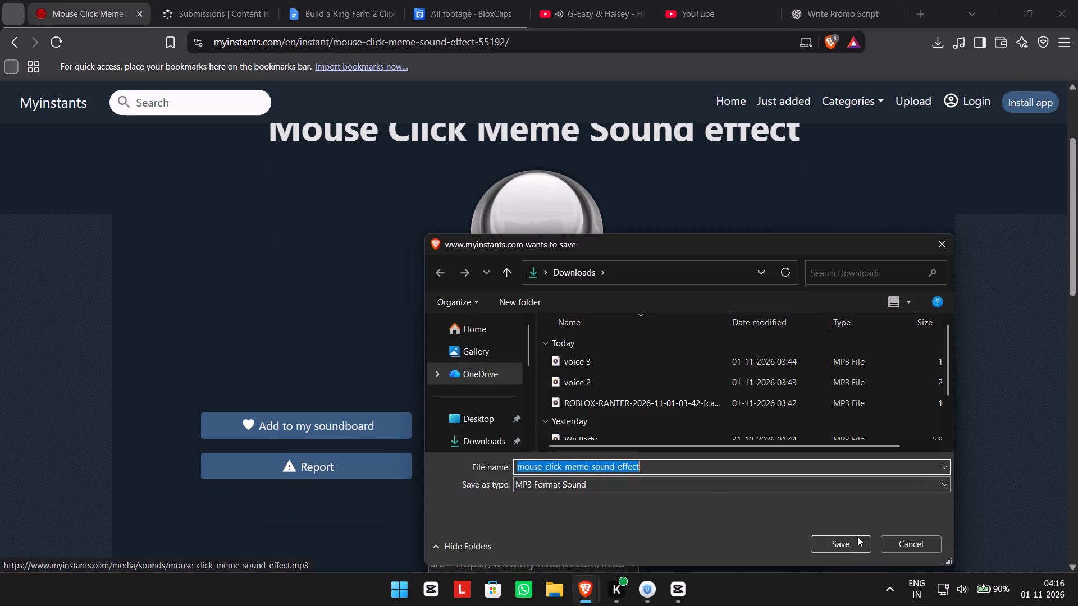
click(855, 543)
click(10, 42)
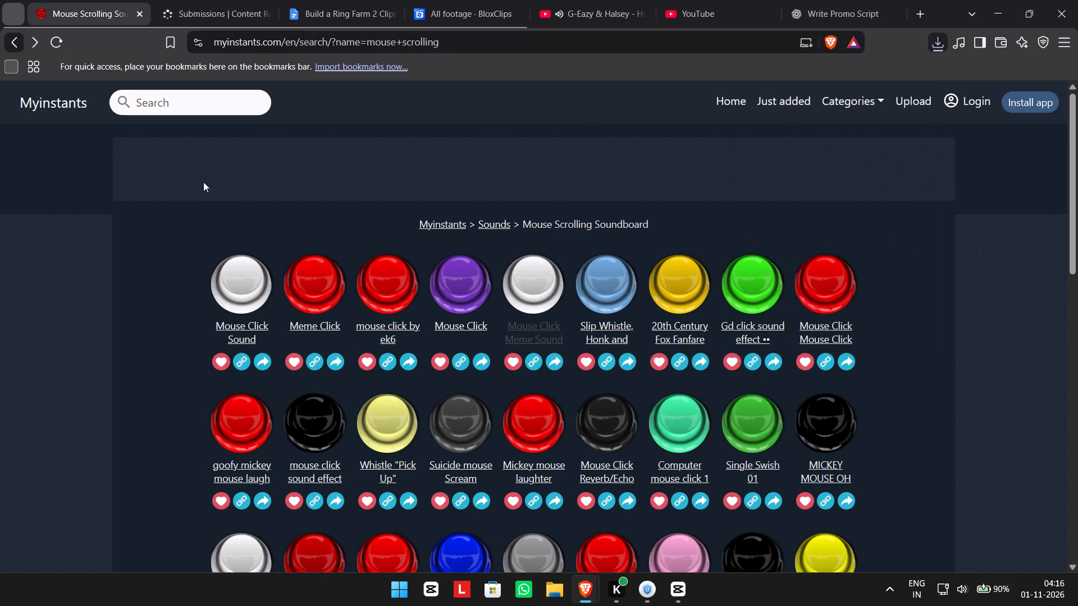
Look through the mouse scrolling sounds, return to the "keyboat" results and preview Keyboard Typing Sound, MAN SMASHING and ENHANCE!!.
scroll(460, 308, down, 1)
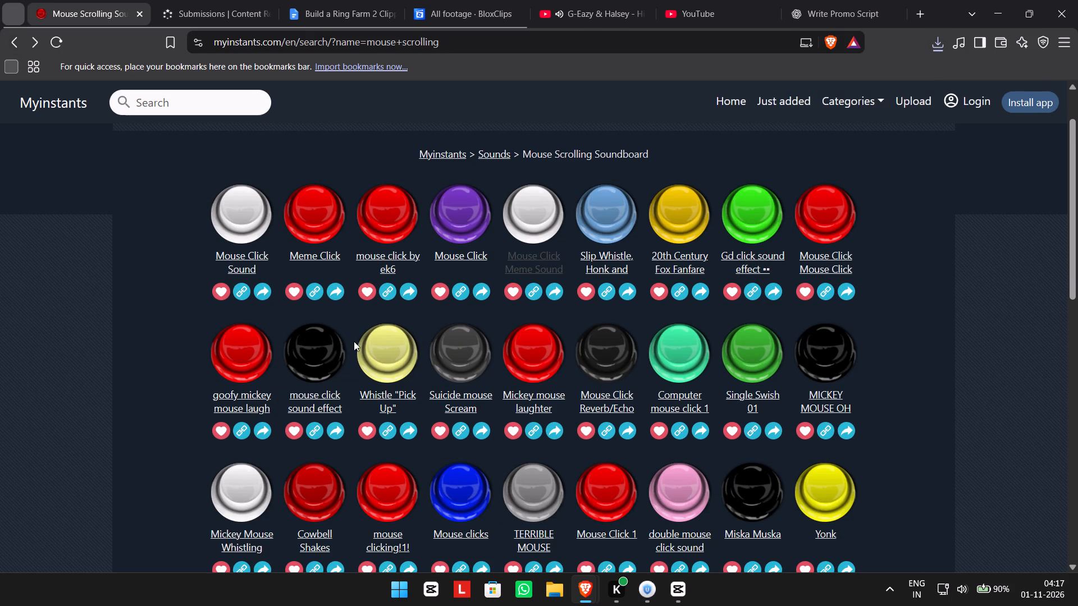
scroll(359, 342, down, 2)
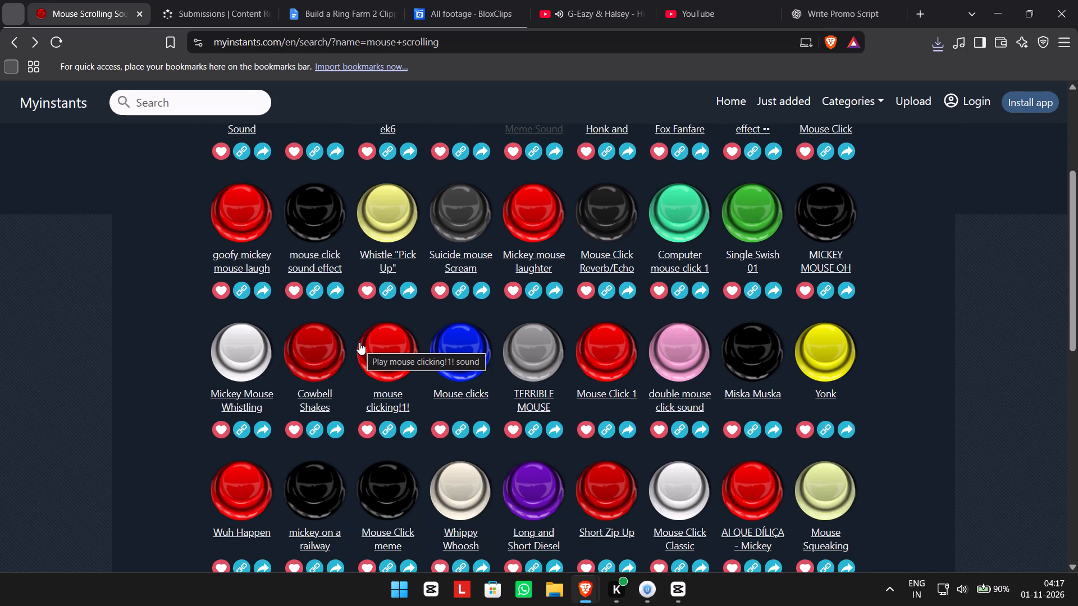
scroll(359, 342, up, 4)
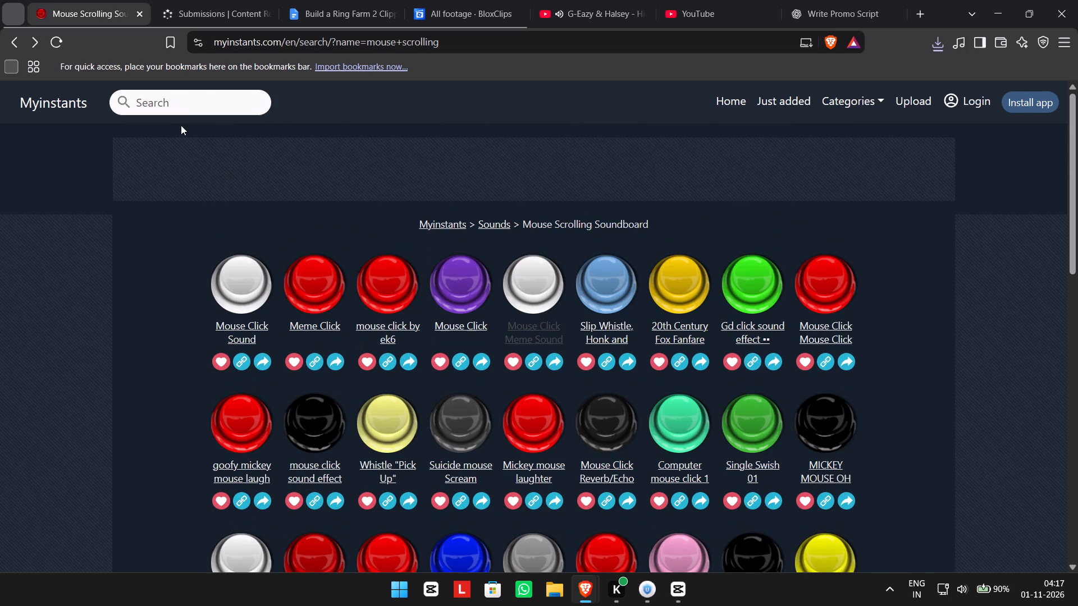
click(11, 47)
click(227, 212)
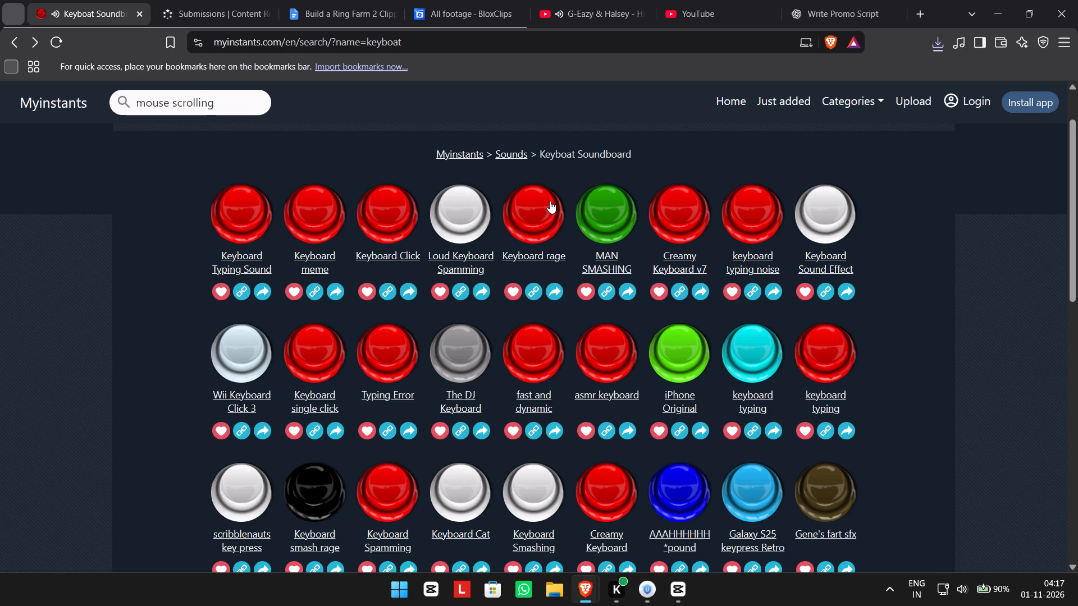
click(599, 204)
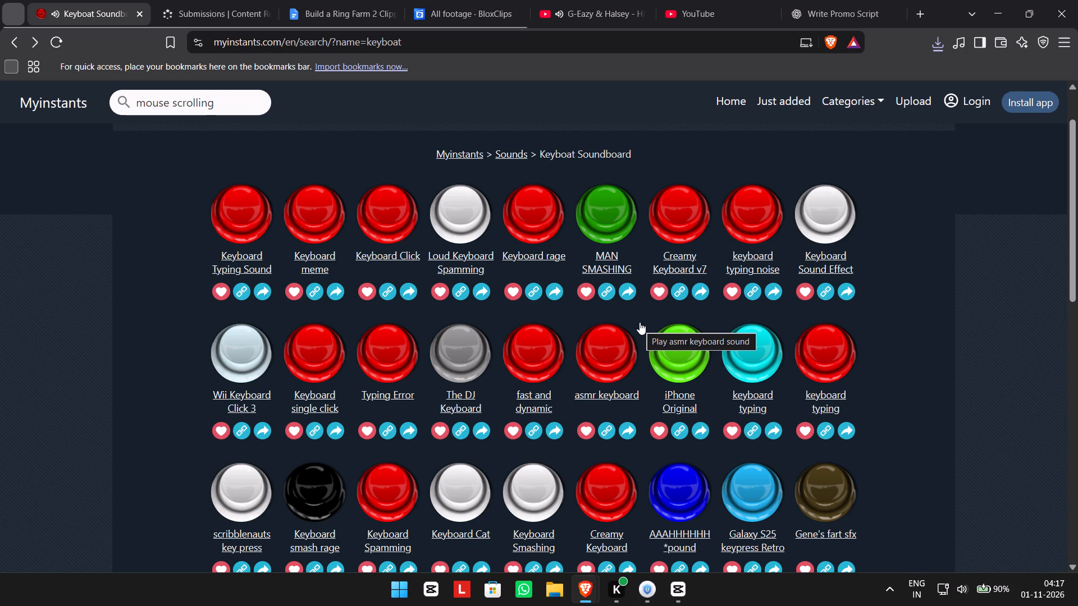
scroll(640, 322, down, 2)
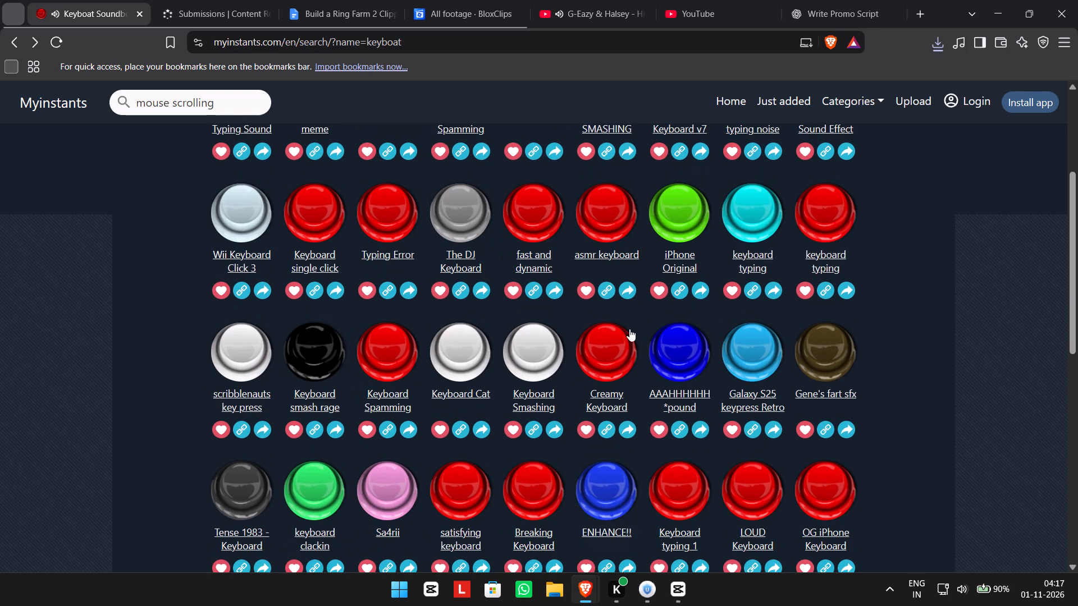
scroll(589, 357, down, 1)
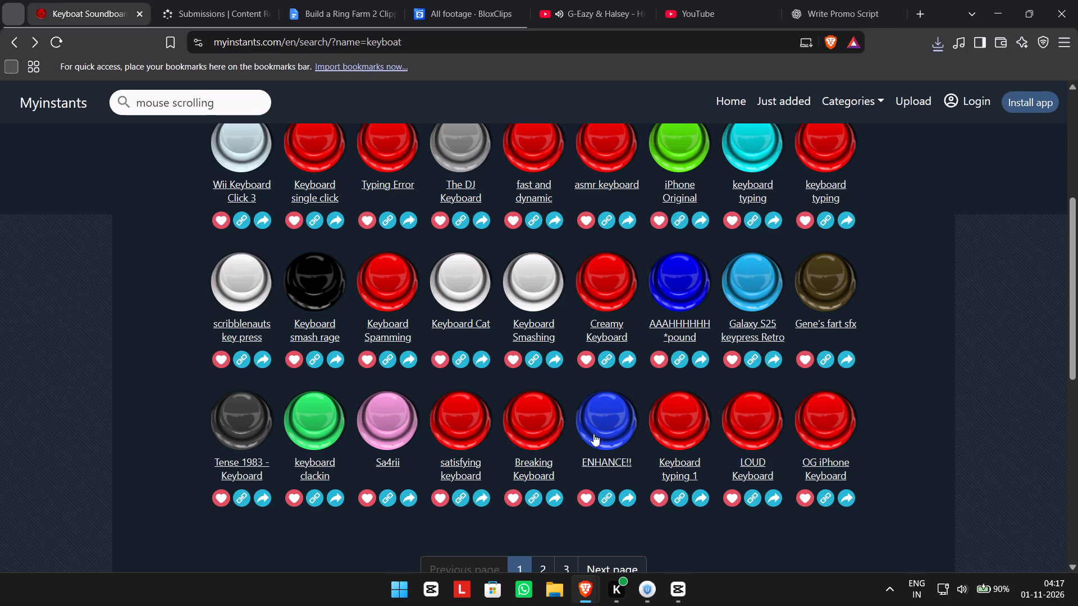
click(625, 435)
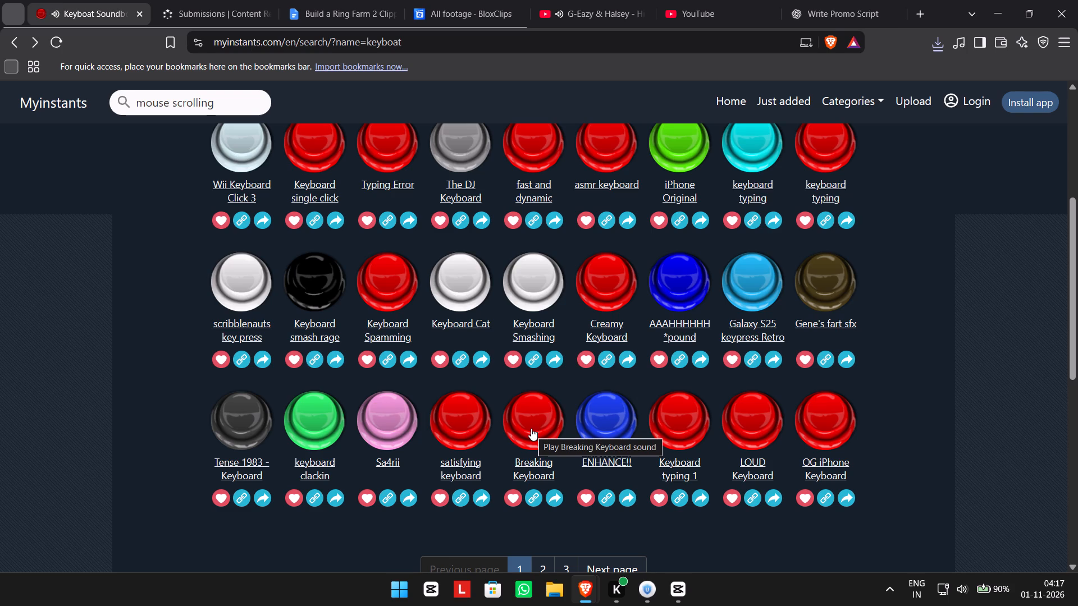
Preview Keyboard Typing Sound again and save its MP3 to Downloads as keyboard-typing-sound-effect.
scroll(531, 428, up, 4)
click(243, 276)
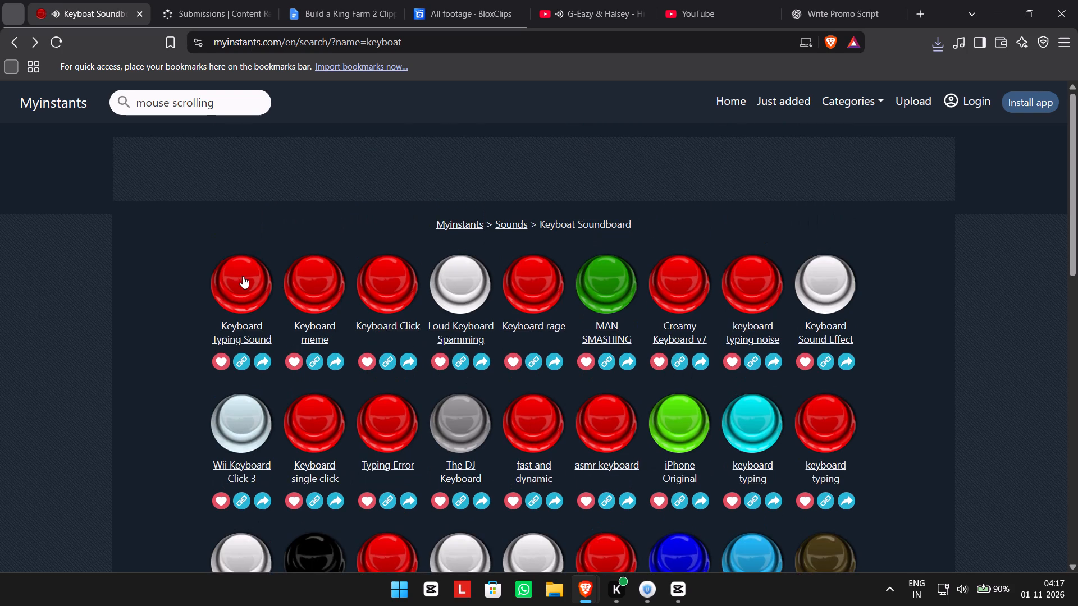
click(256, 325)
scroll(575, 501, down, 2)
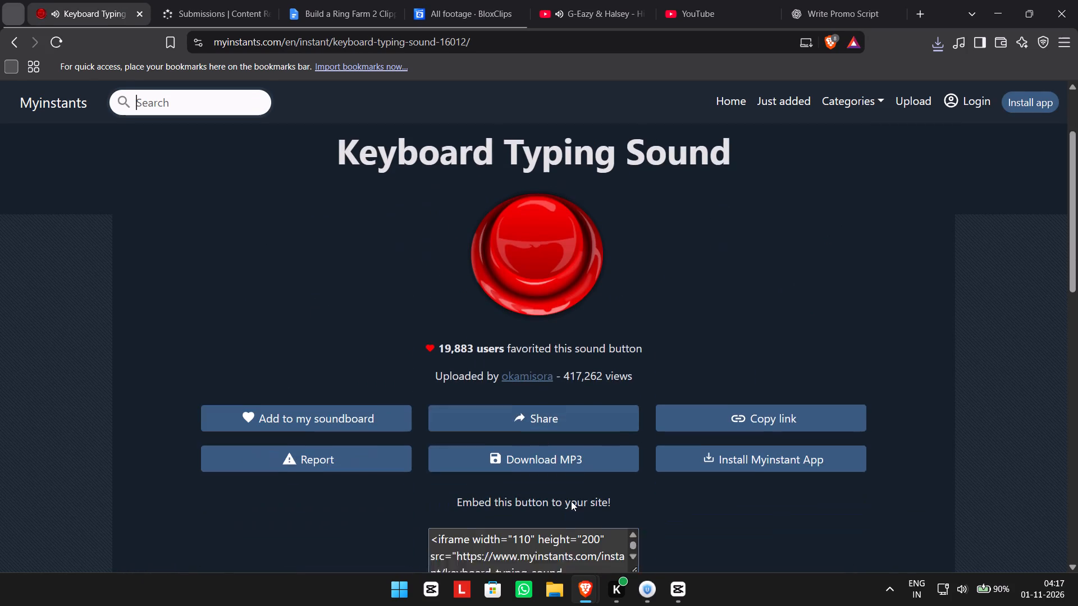
click(539, 444)
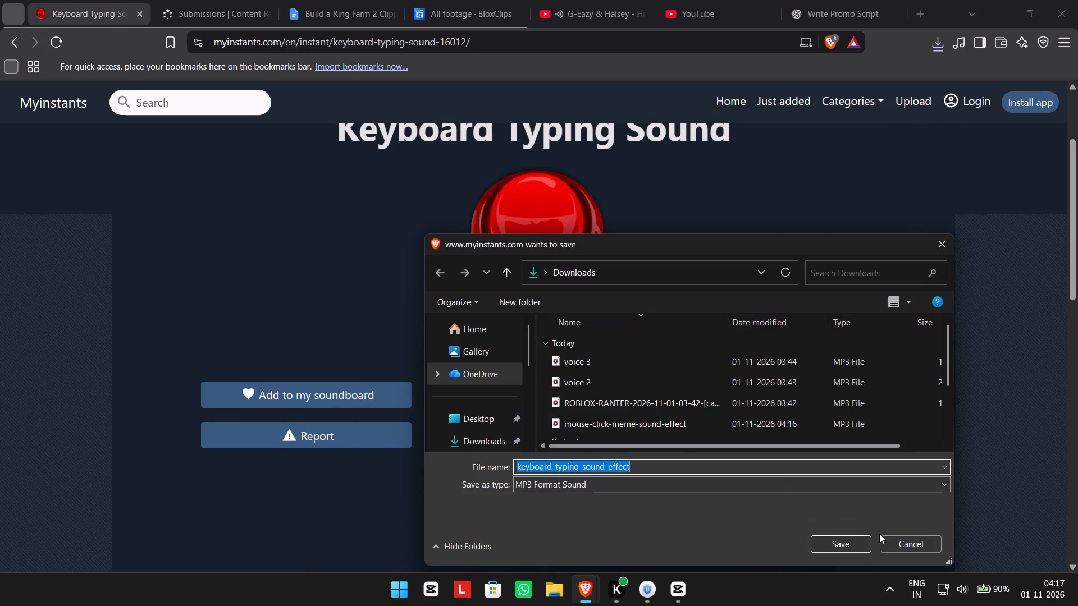
click(835, 534)
click(836, 541)
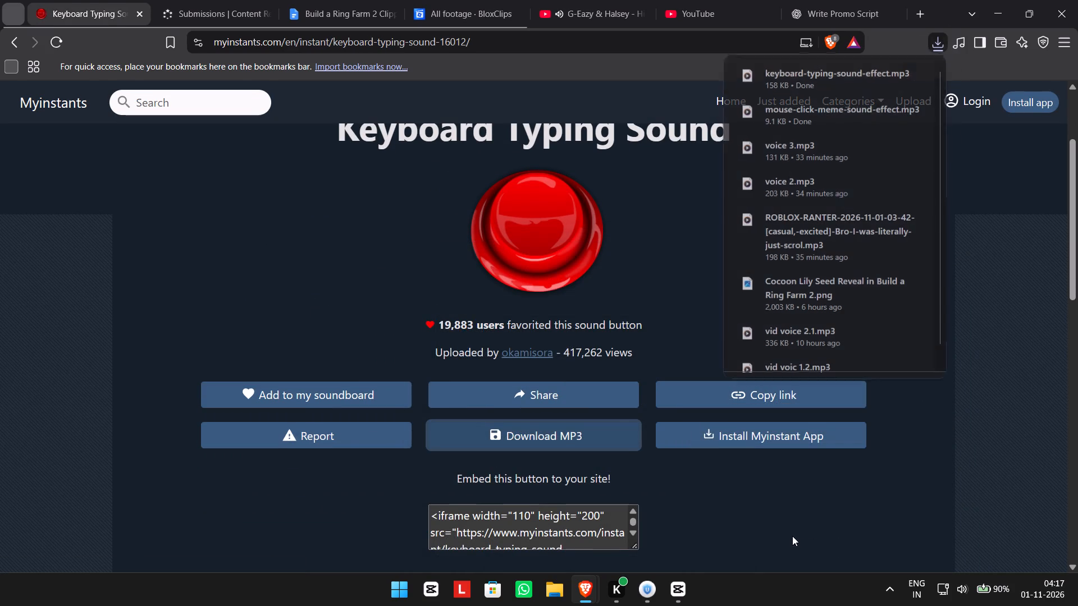
click(631, 282)
Switch to CapCut and import mouse-click-meme-sound-effect and keyboard-typing-sound-effect from Downloads into the project media.
click(682, 591)
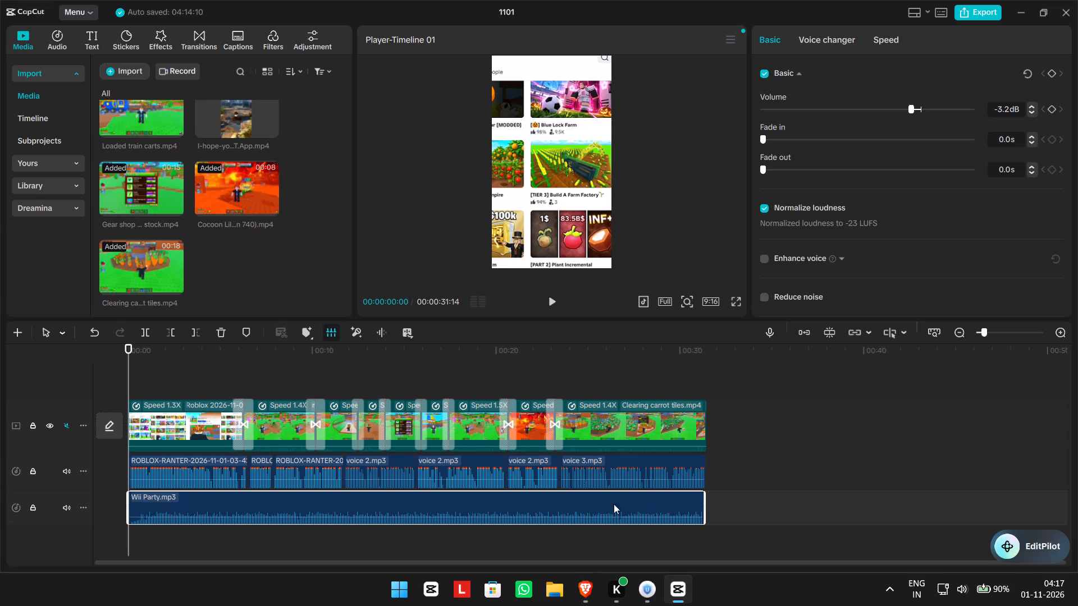
click(126, 77)
click(151, 99)
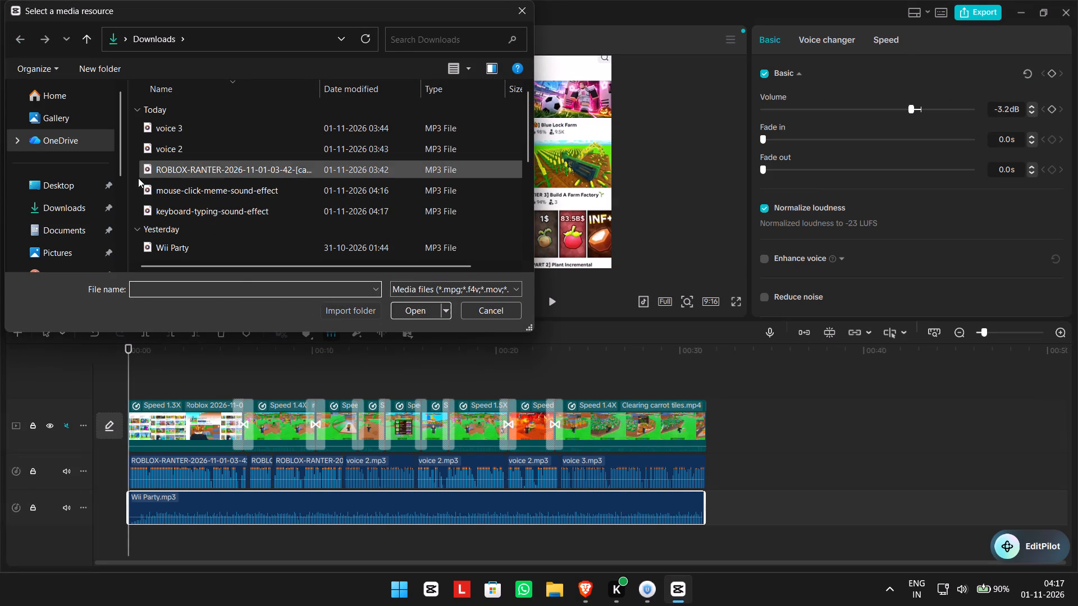
drag(135, 183, 176, 224)
click(417, 314)
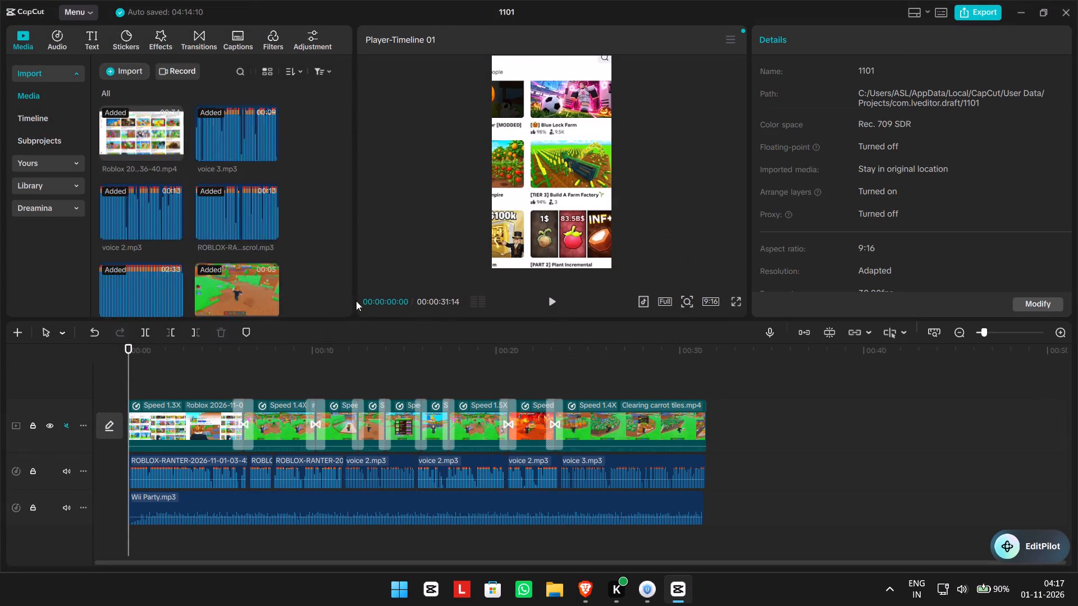
Place keyboard-typing-sound-effect.mp3 on a new audio track at the timeline start and remove everything after 00:00:02:25.
click(236, 202)
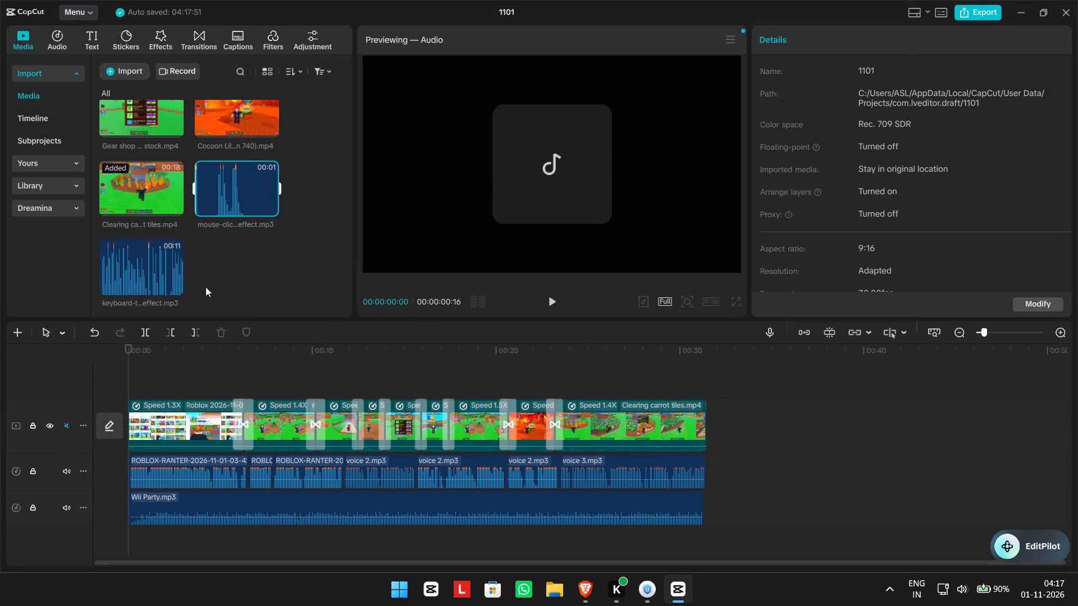
click(140, 276)
drag(140, 262, 127, 545)
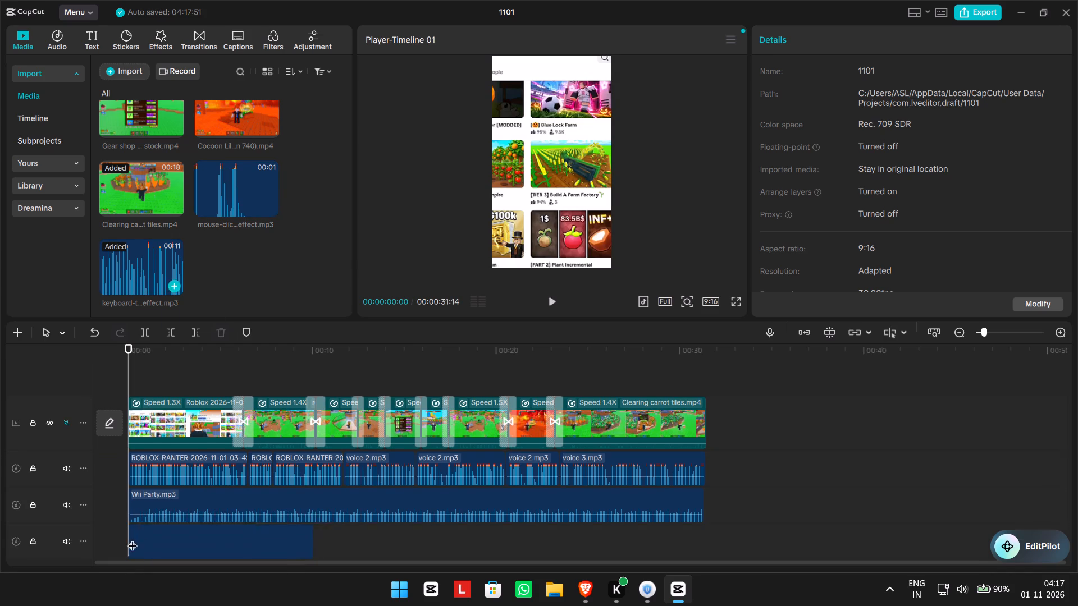
click(552, 304)
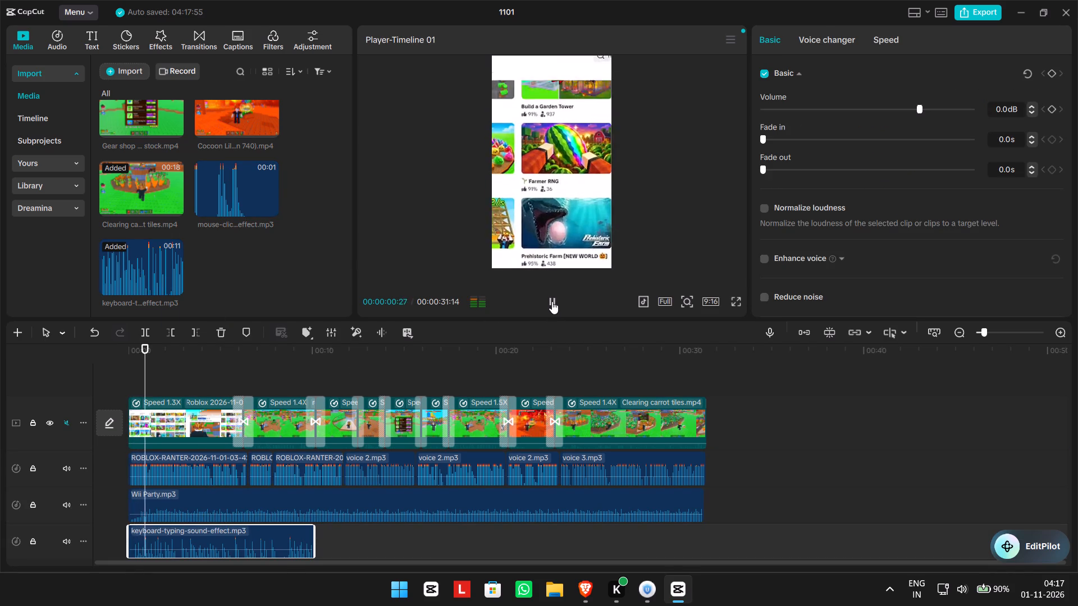
click(552, 297)
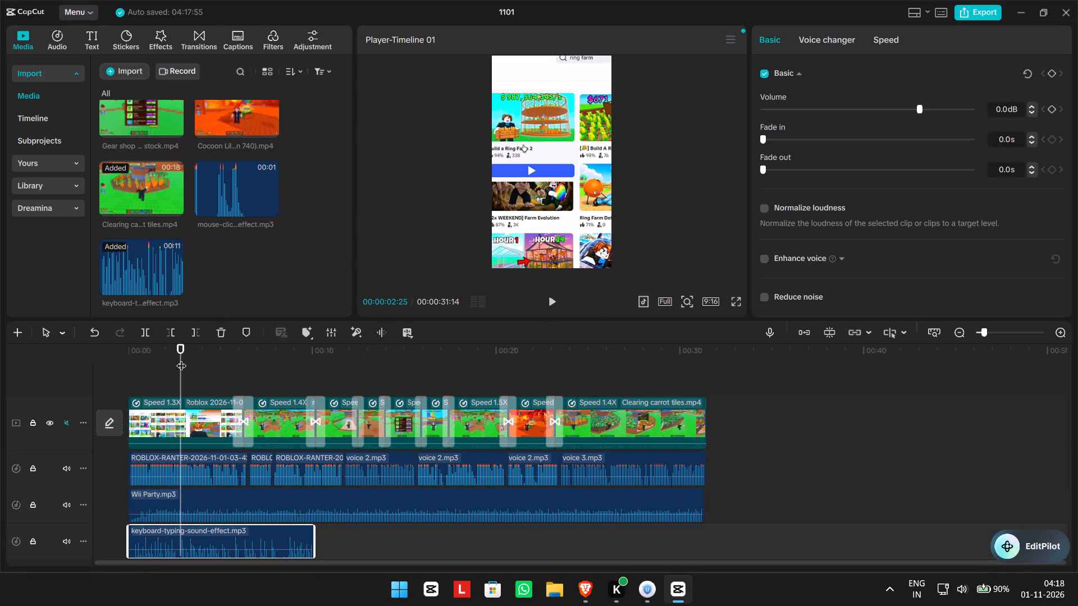
click(196, 329)
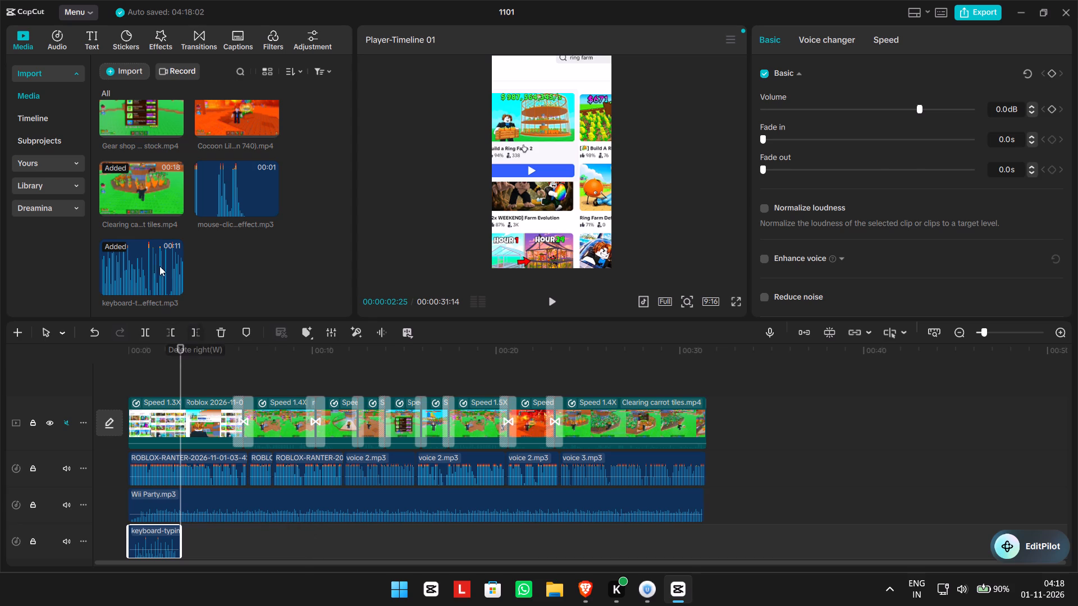
Place mouse-click-meme-sound-effect.mp3 on the sound effects track at 00:00:02:25 and again at 00:00:04:23.
drag(208, 184, 182, 537)
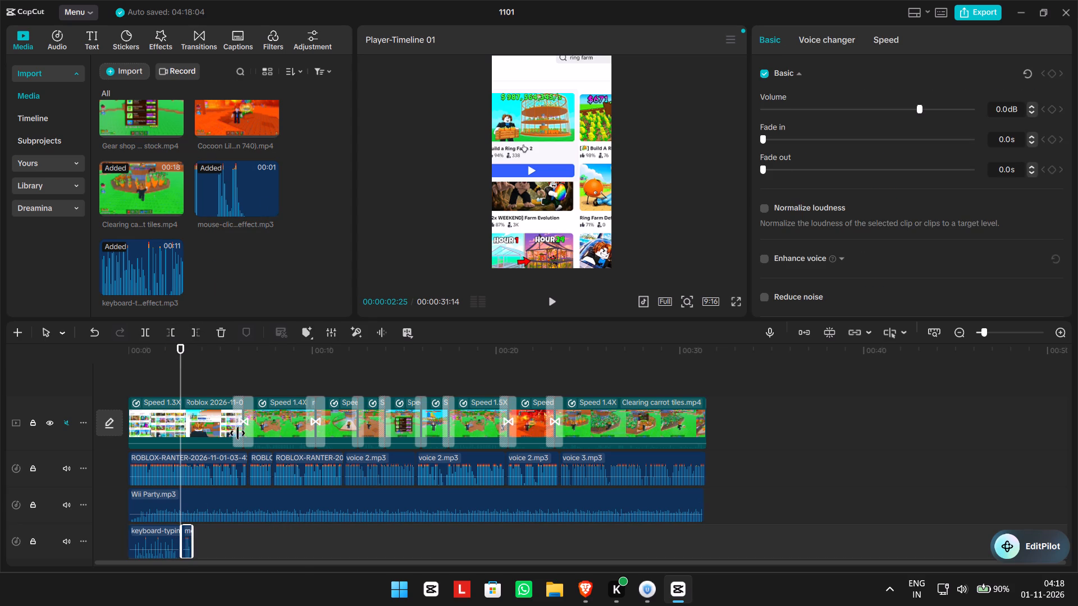
click(550, 297)
click(552, 297)
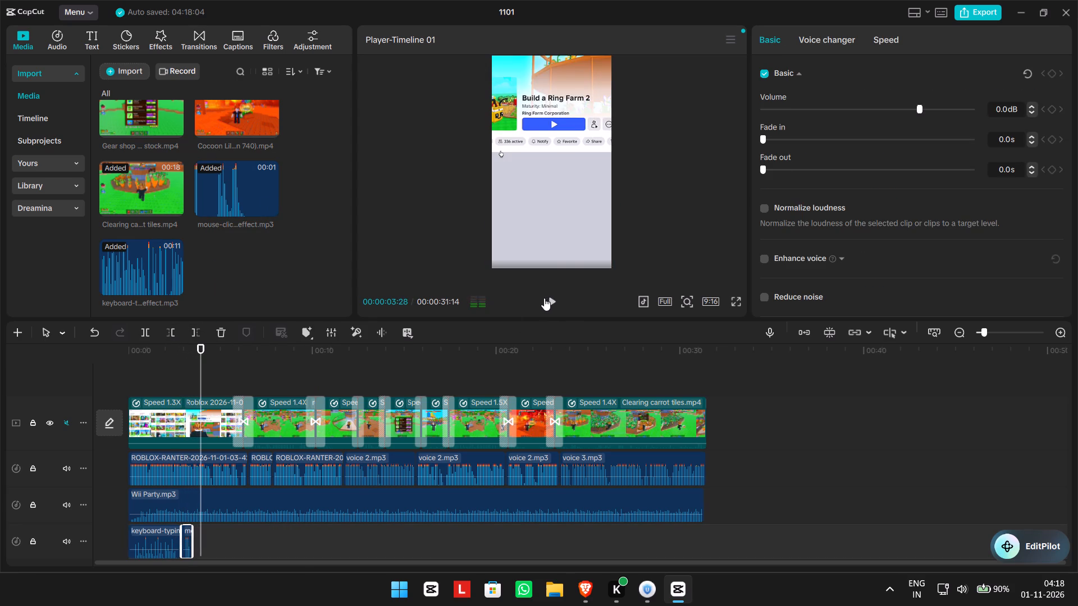
click(546, 298)
click(550, 298)
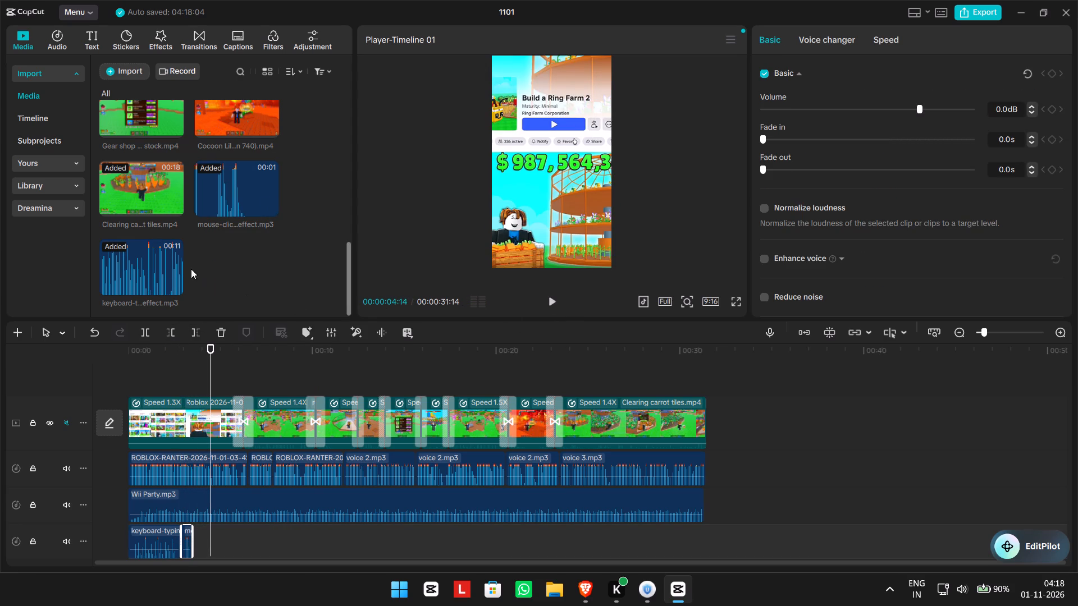
double_click(555, 298)
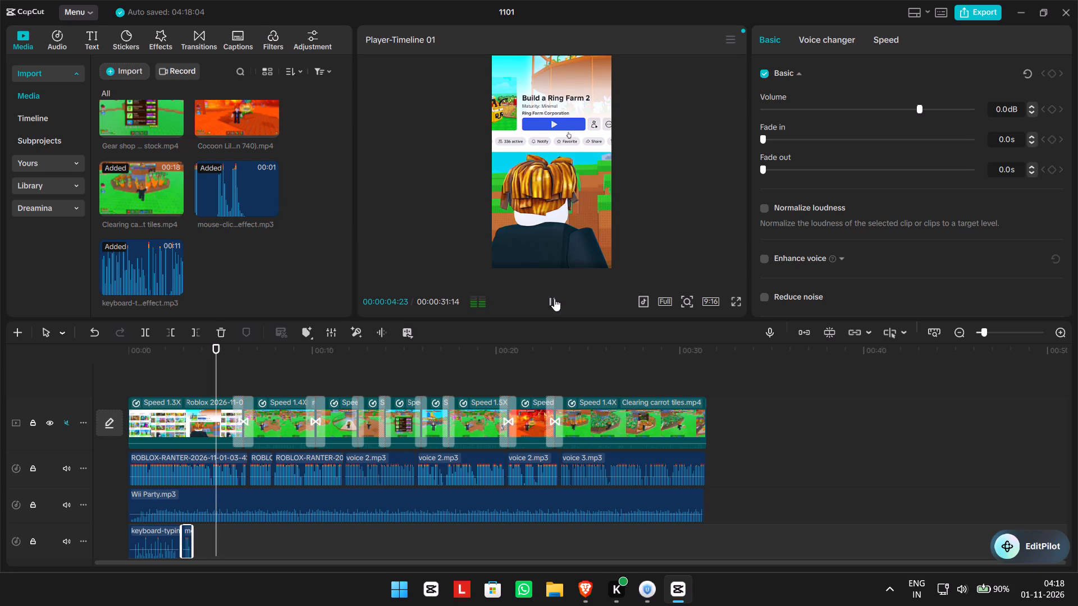
drag(233, 179, 216, 539)
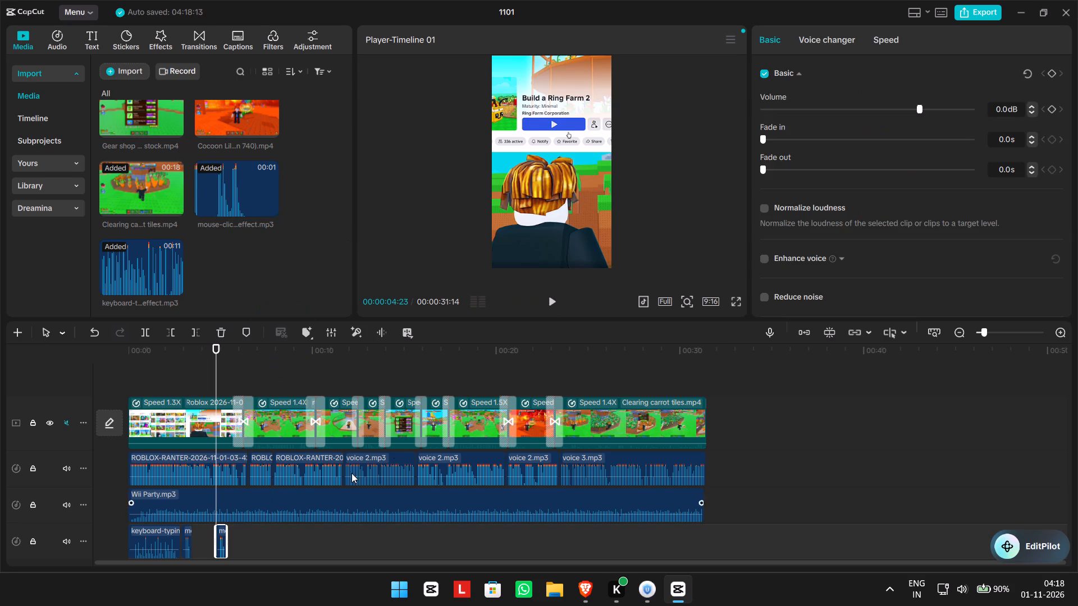
Play back the opening with the new sound effects and normalize the loudness of the keyboard typing clip.
click(554, 300)
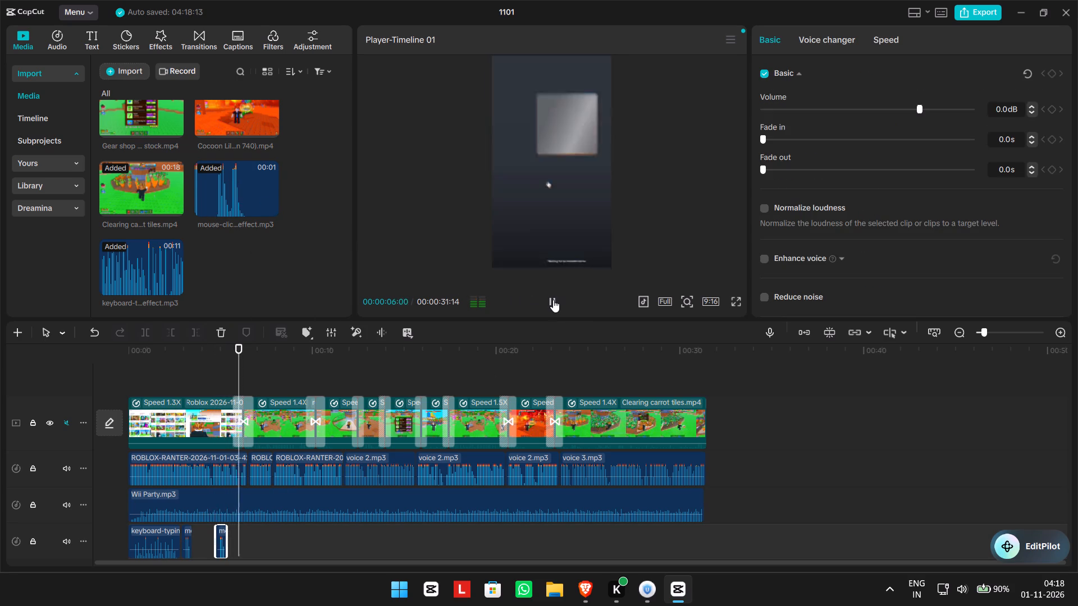
click(553, 300)
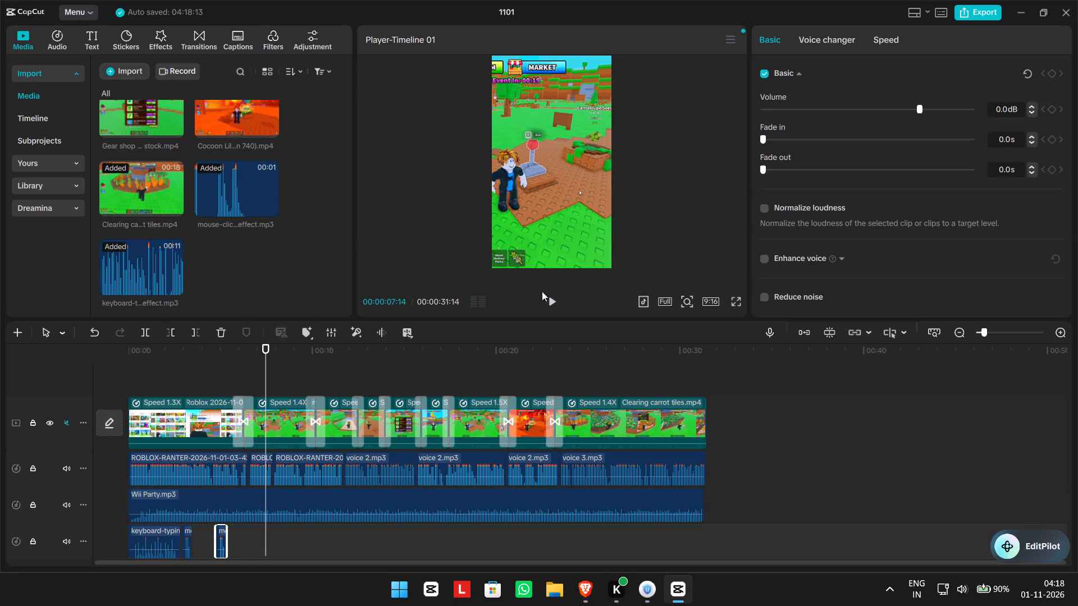
drag(263, 380, 40, 373)
click(553, 304)
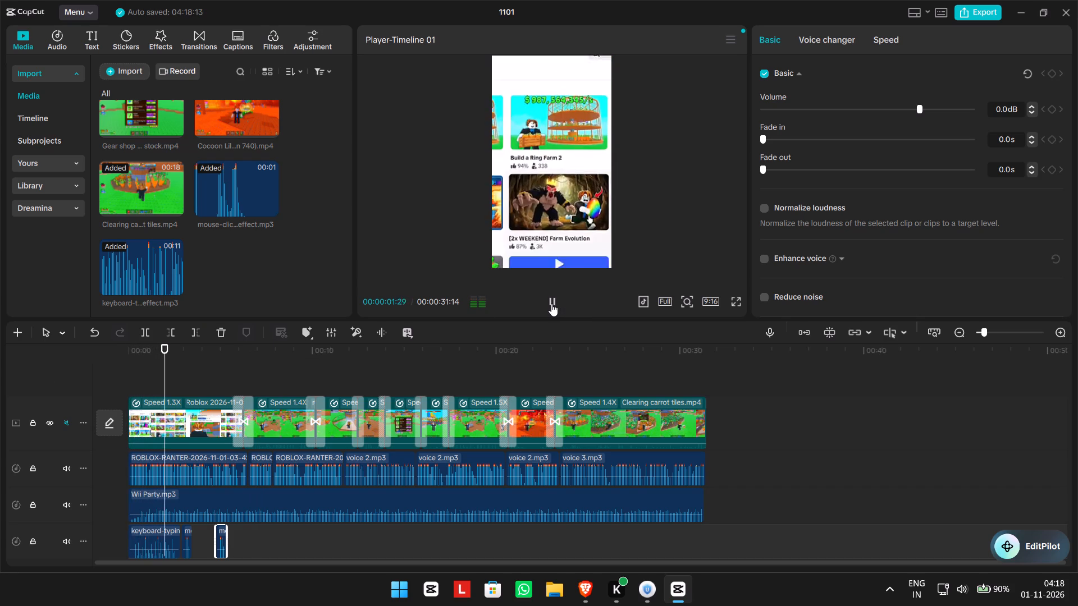
click(551, 304)
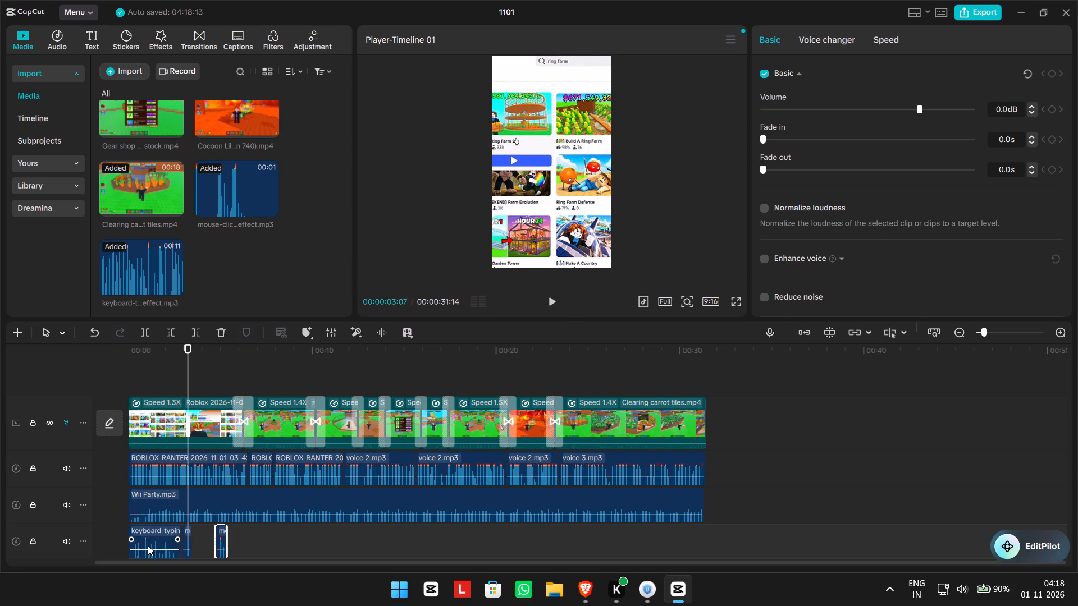
click(145, 545)
click(765, 206)
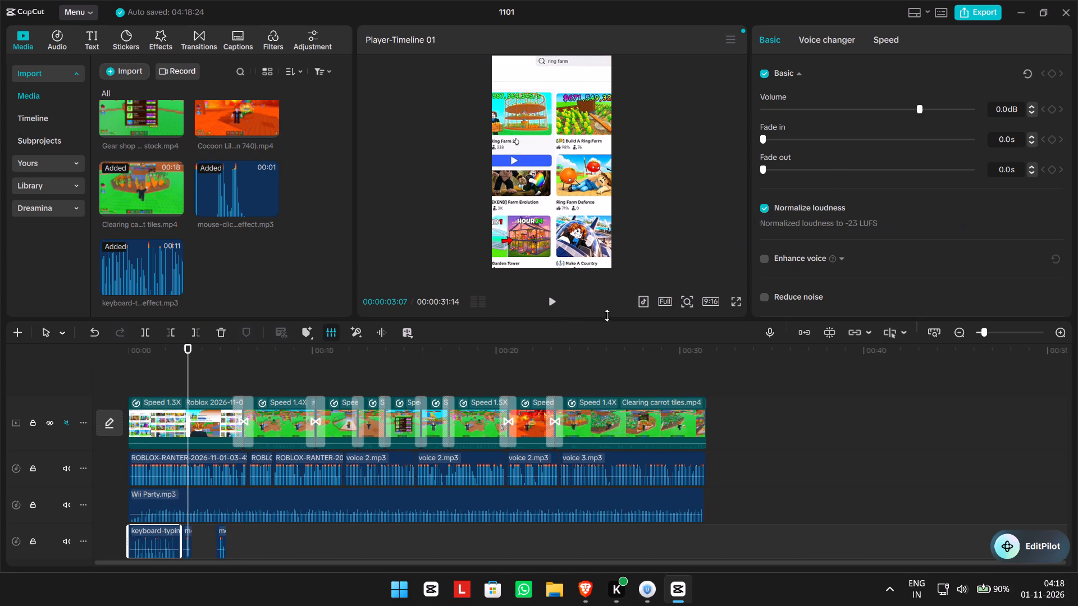
Play the video from the start to about 00:00:10:15 to check the sound effects against the footage.
drag(189, 350, 84, 350)
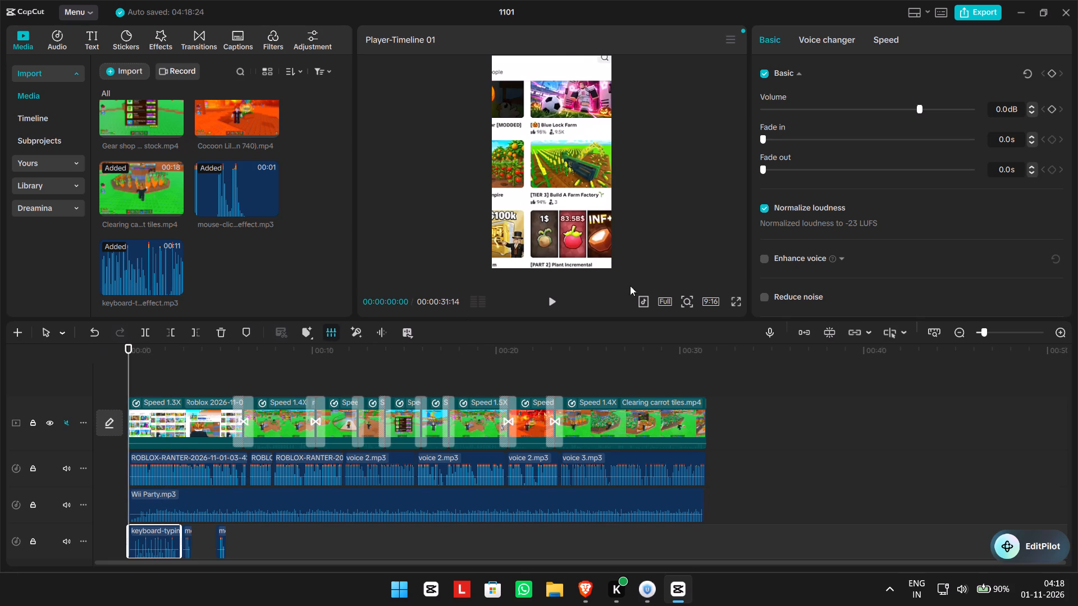
click(545, 301)
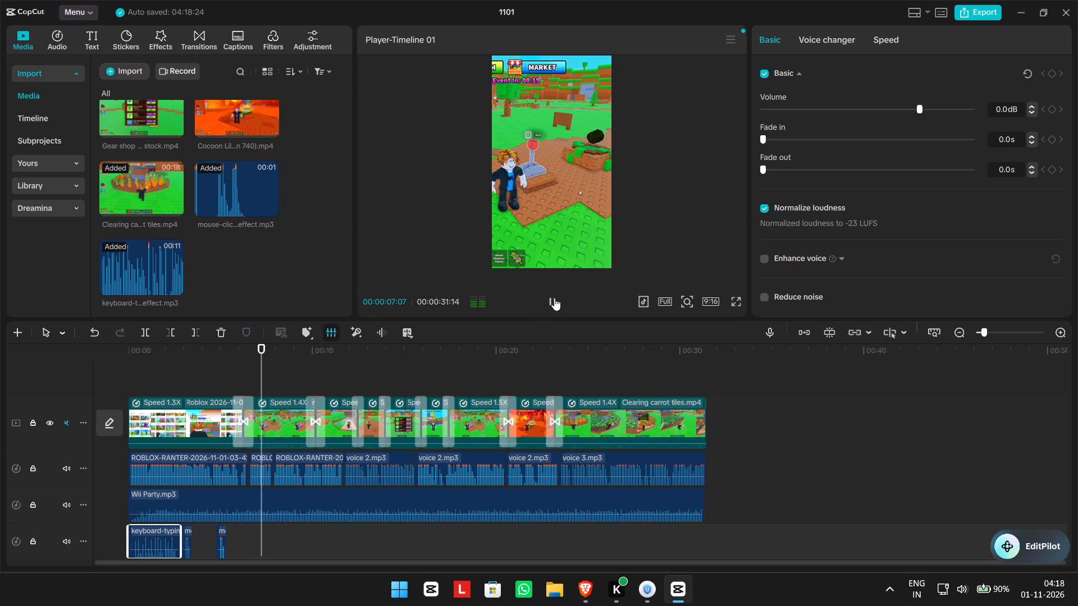
click(554, 298)
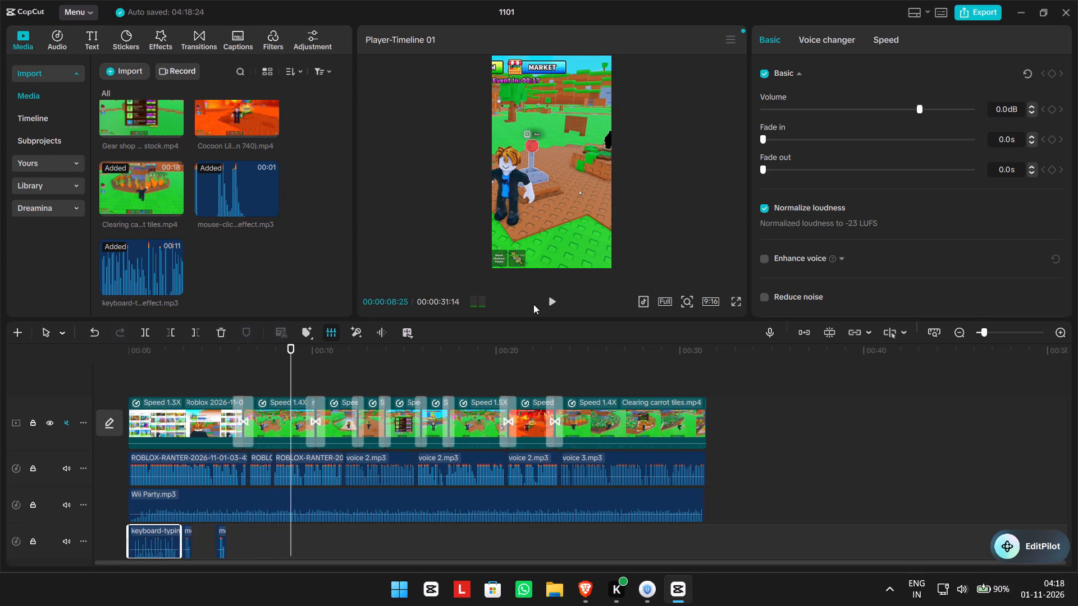
click(552, 297)
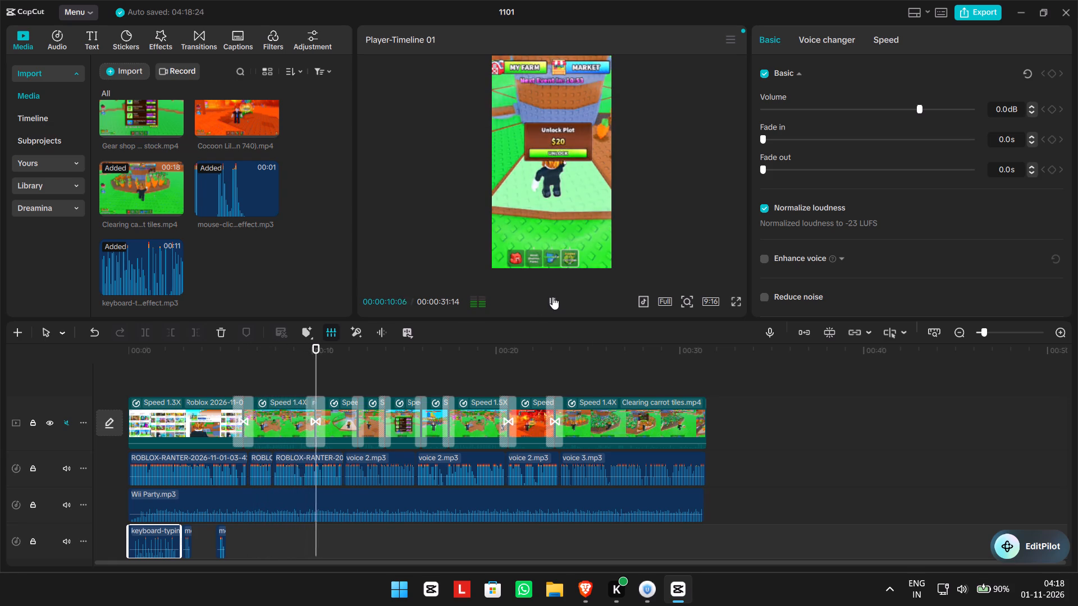
click(552, 297)
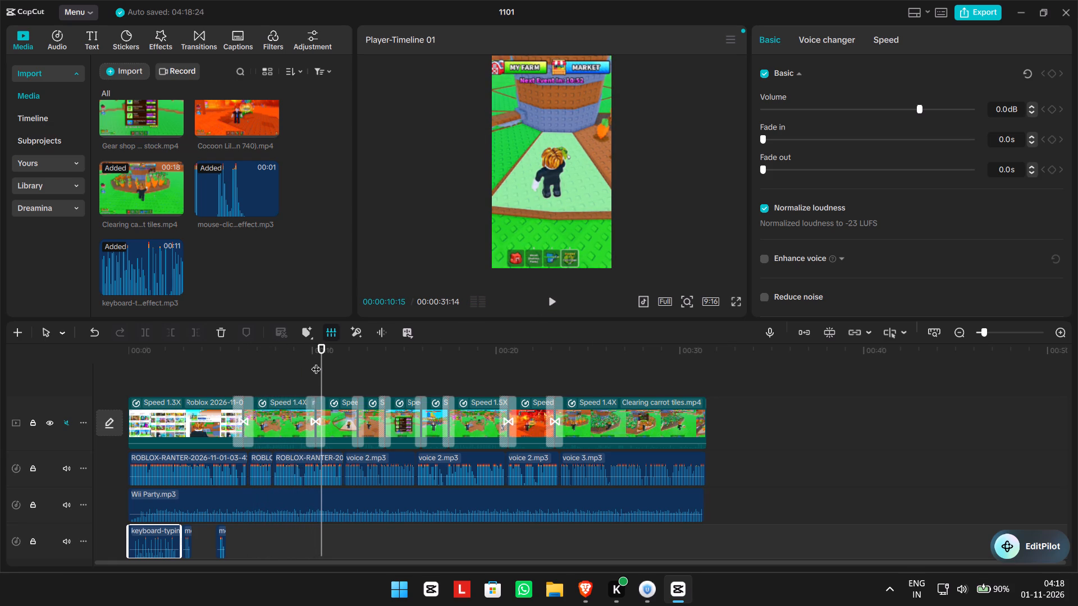
Play the video from the start to about 00:00:13:20 to find moments that need further sound effects.
drag(318, 362, 248, 364)
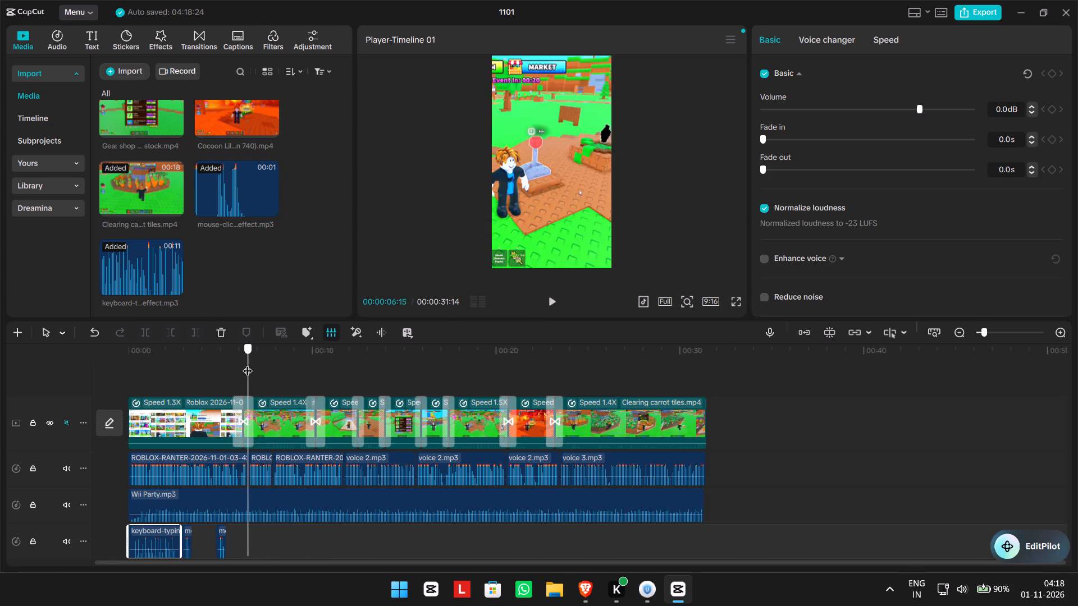
drag(248, 364, 250, 359)
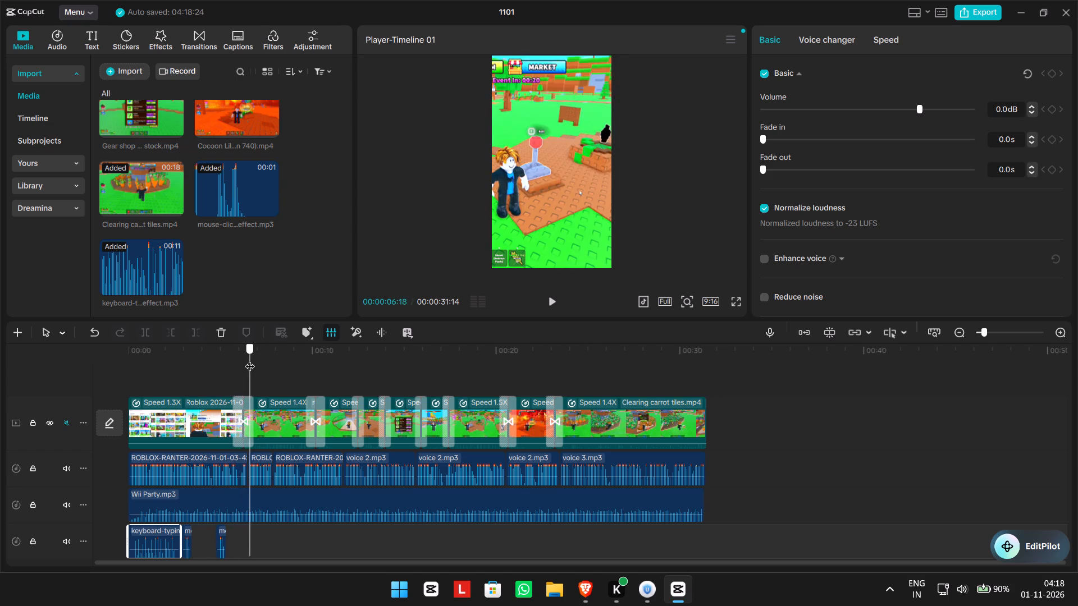
drag(250, 359, 252, 359)
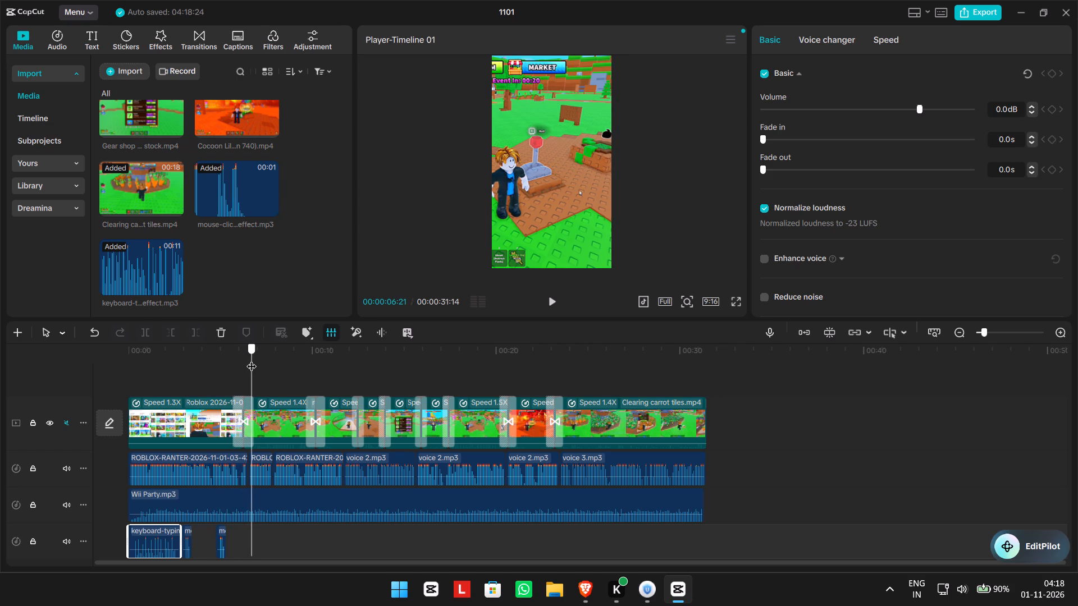
drag(252, 359, 84, 342)
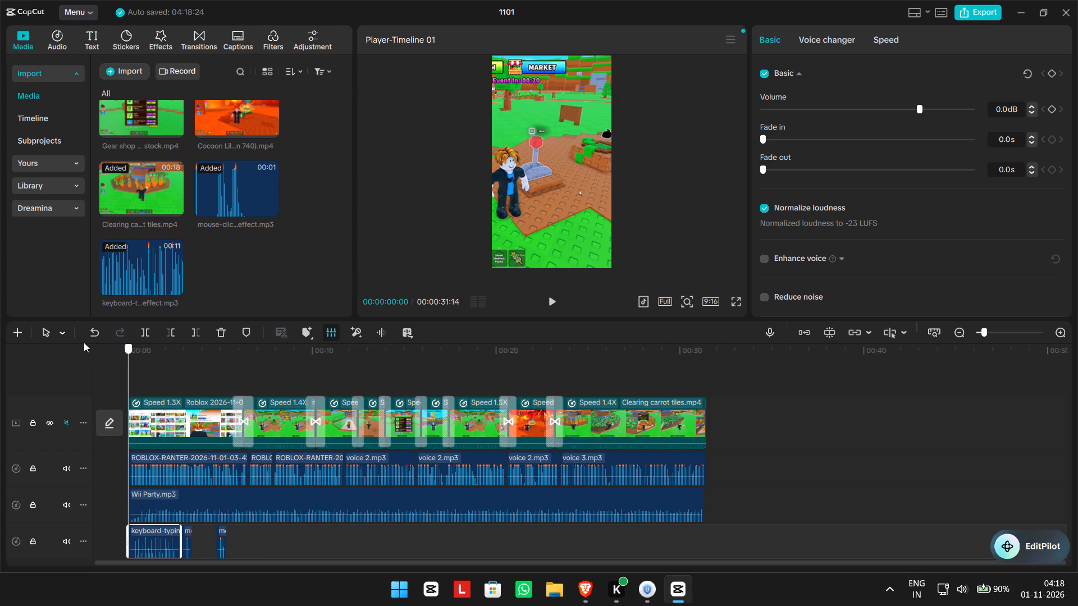
drag(84, 342, 90, 344)
click(543, 300)
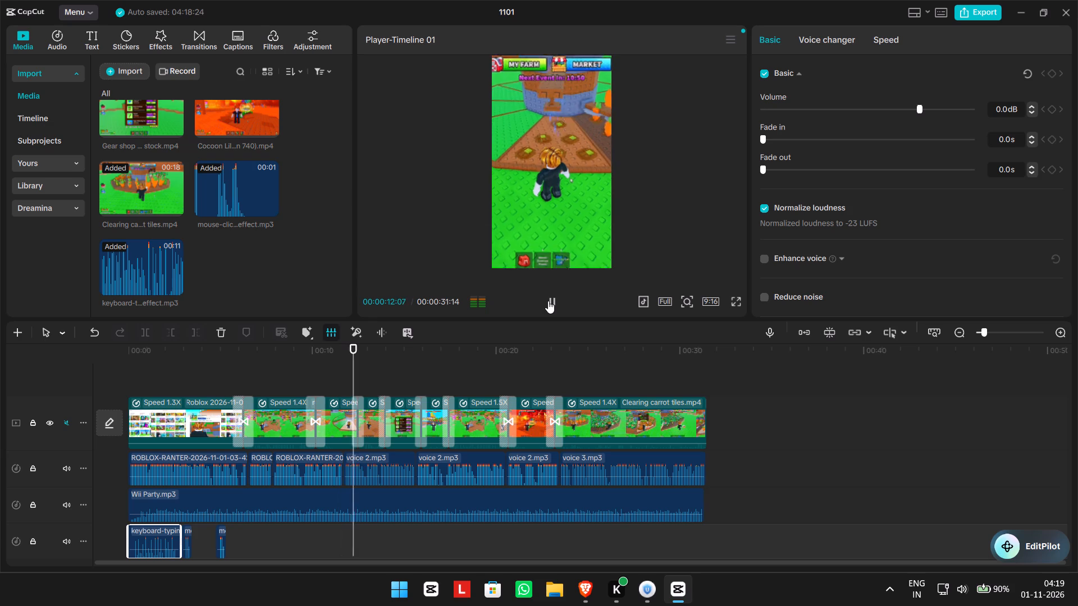
click(555, 313)
click(543, 299)
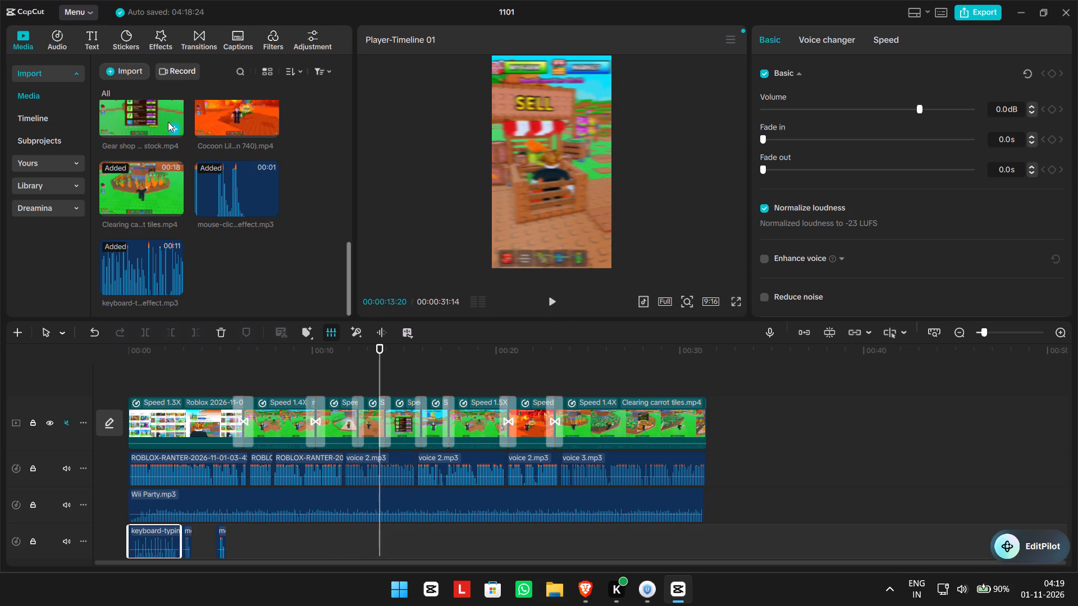
Import all the files from the 1st vid folder in Downloads into the project media.
click(133, 74)
click(169, 101)
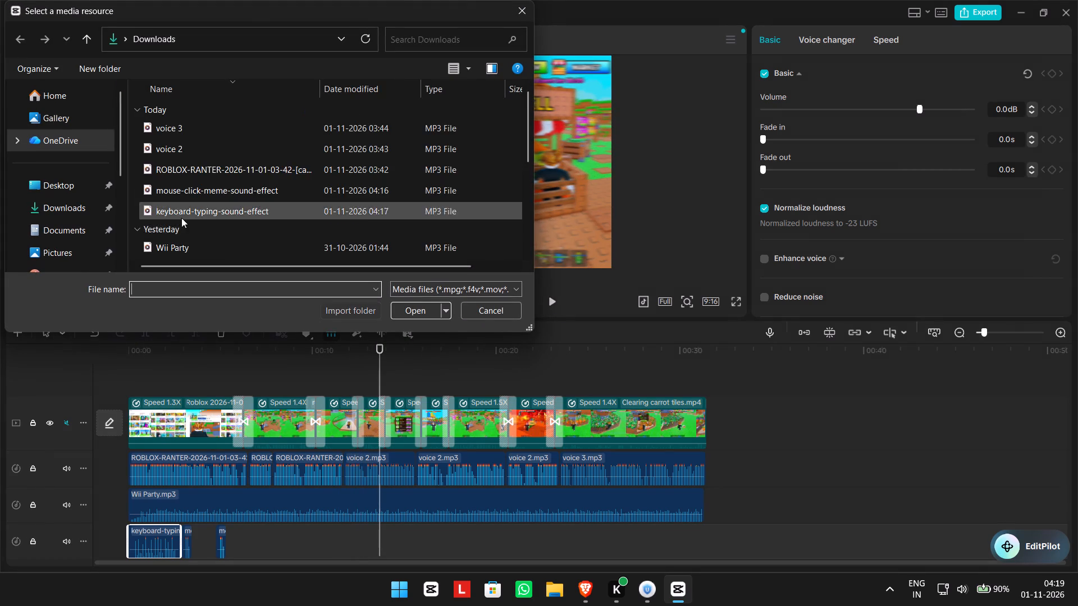
scroll(183, 218, down, 6)
click(194, 255)
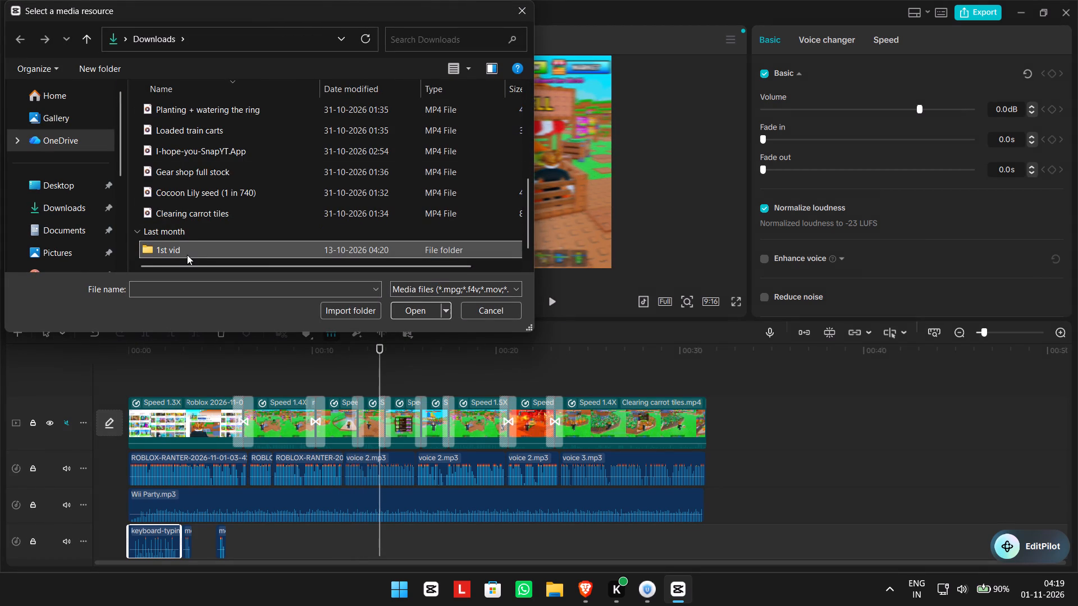
double_click(187, 253)
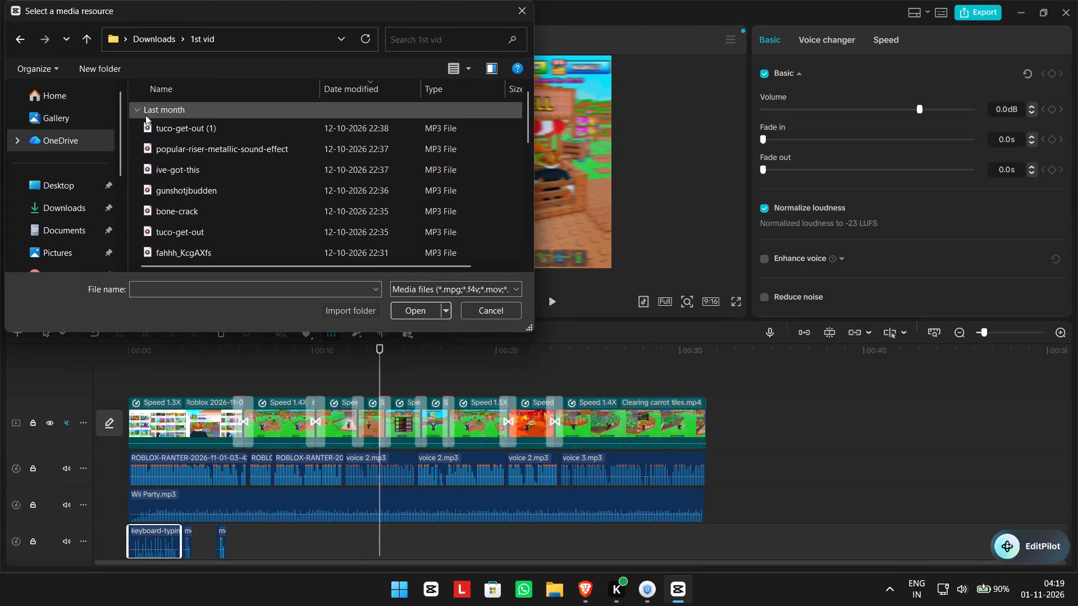
click(152, 108)
click(190, 103)
click(422, 305)
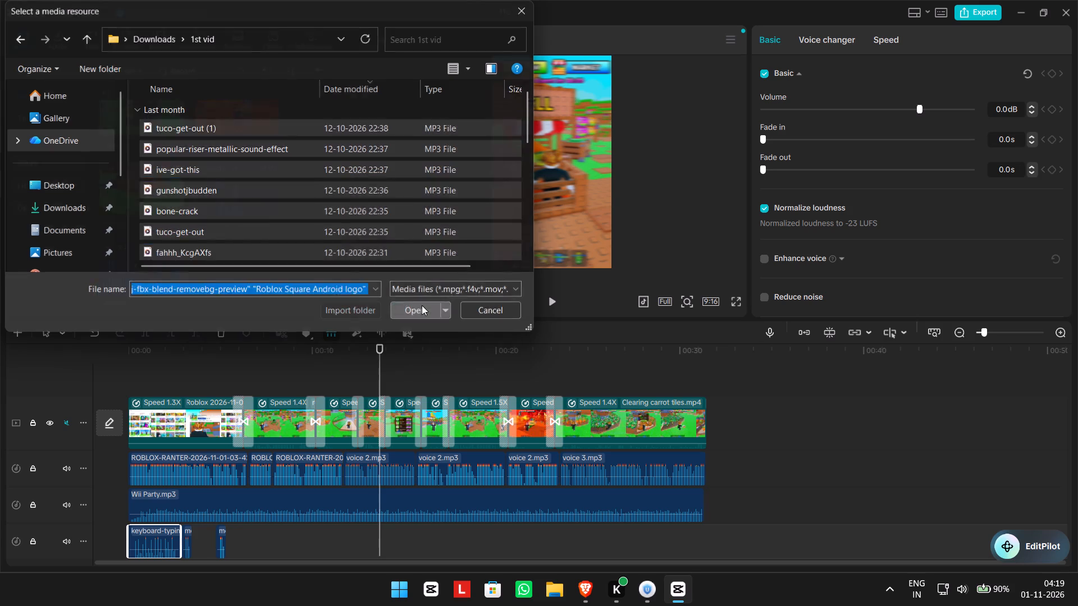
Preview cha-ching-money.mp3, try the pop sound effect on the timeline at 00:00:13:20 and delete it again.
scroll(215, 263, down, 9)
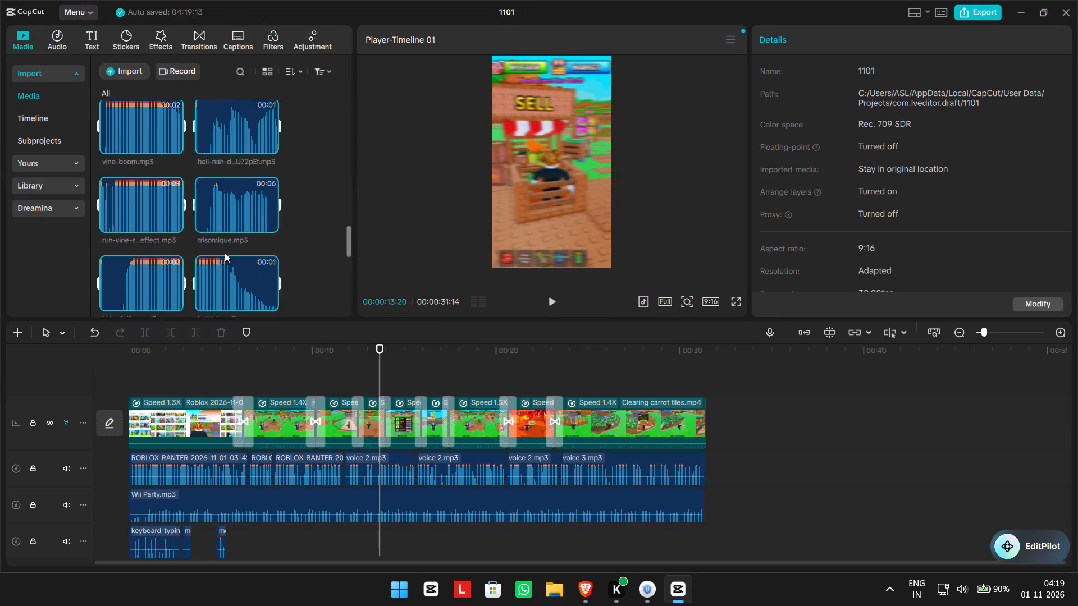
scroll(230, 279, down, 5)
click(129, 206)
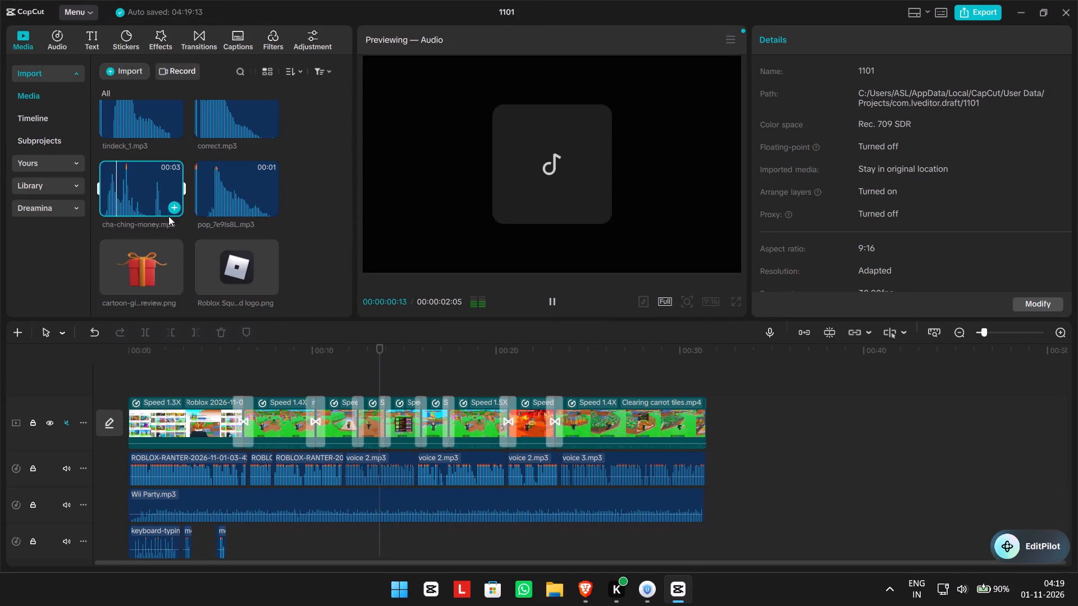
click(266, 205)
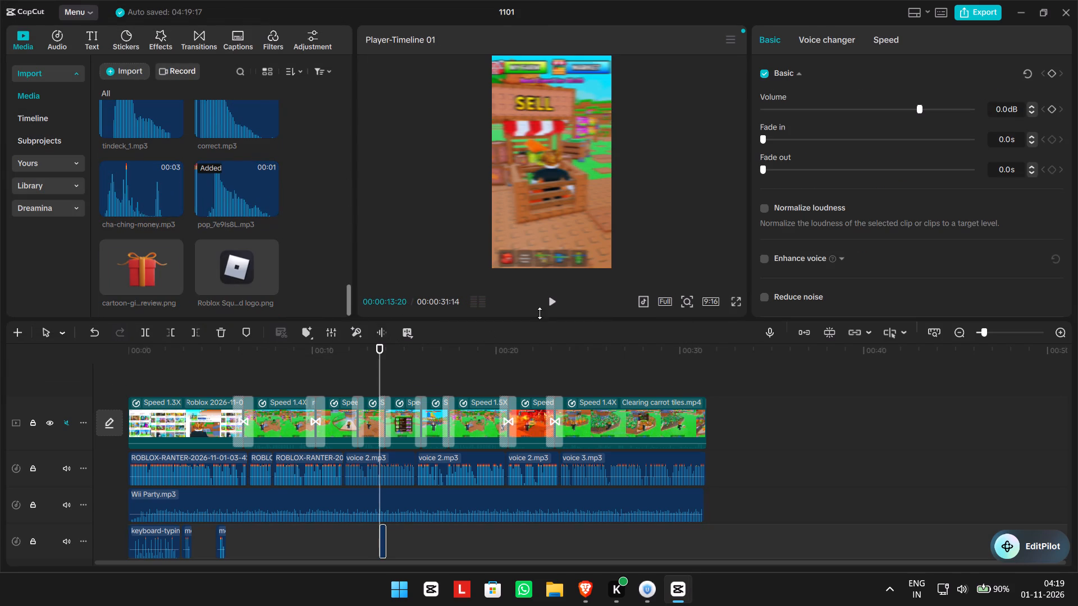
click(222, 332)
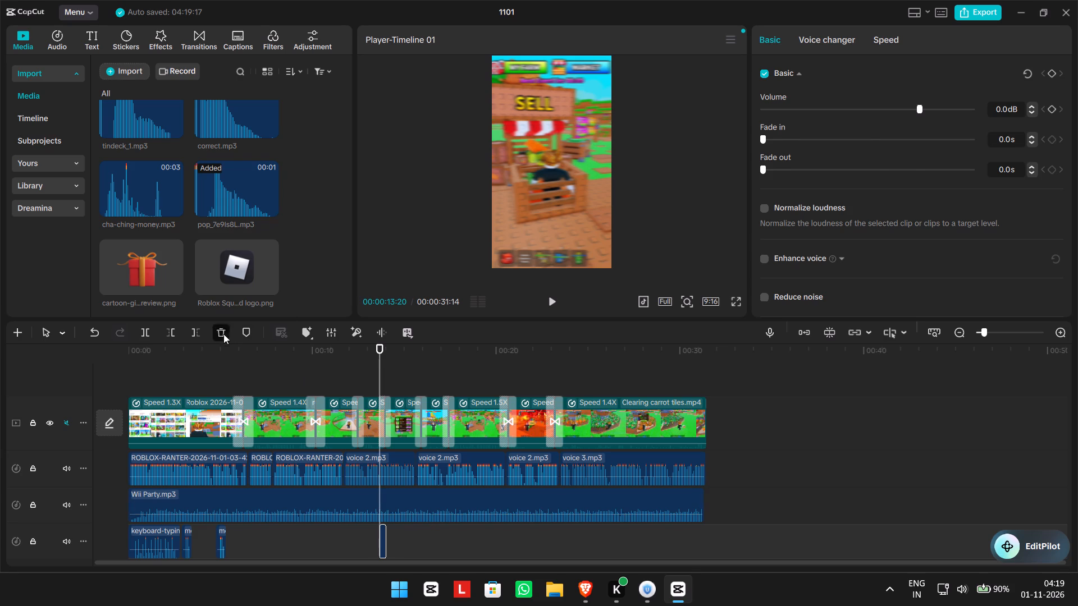
Find the plot unlock moment and place the pop sound effect on the sound effects track just after 00:00:10:13.
drag(383, 369, 221, 368)
click(549, 311)
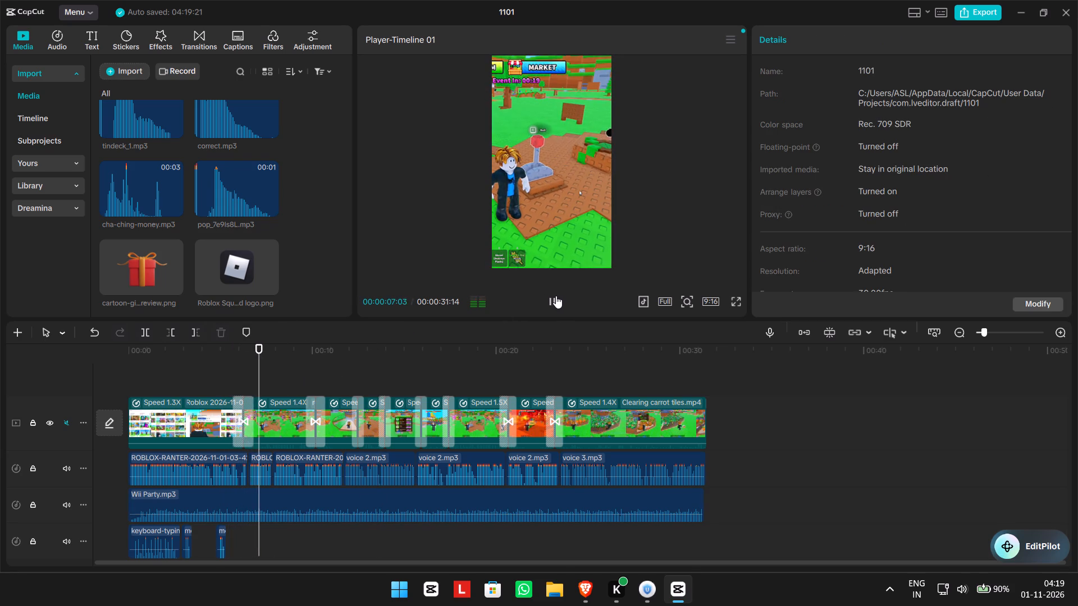
click(556, 296)
click(551, 296)
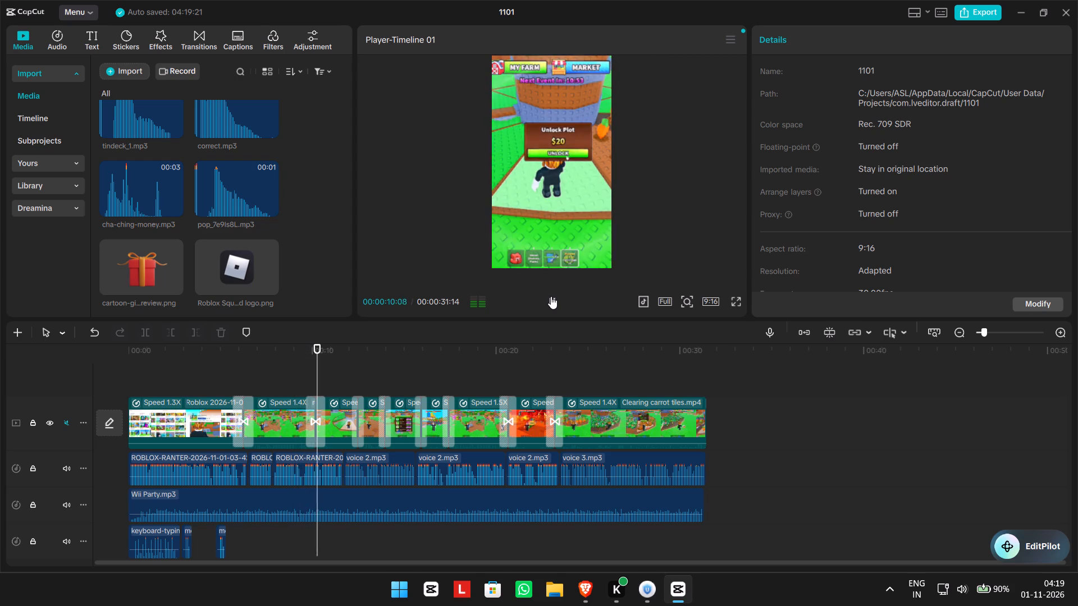
click(551, 296)
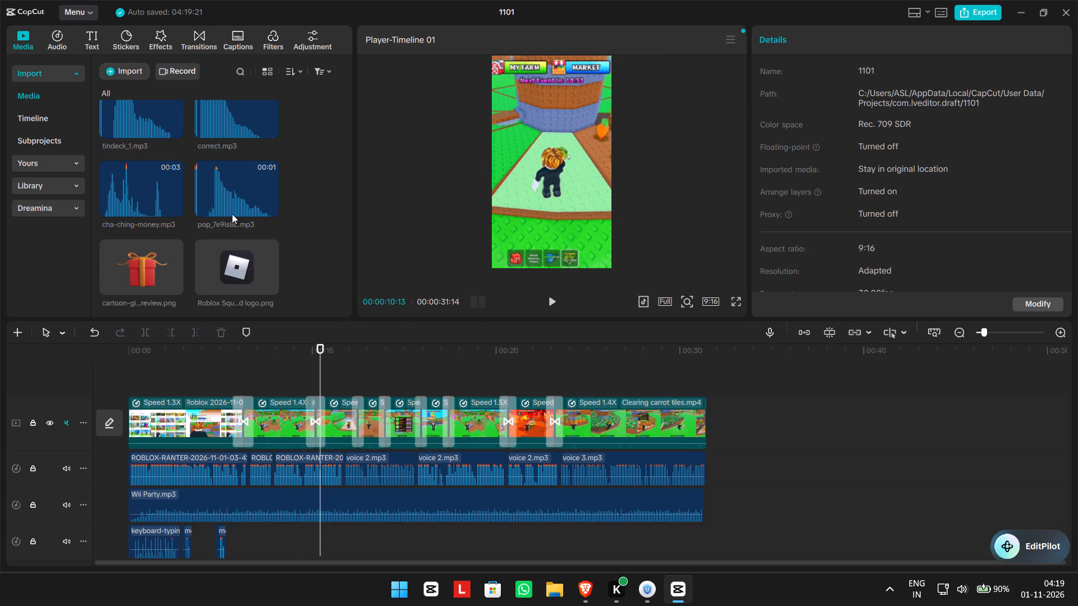
drag(234, 199, 322, 536)
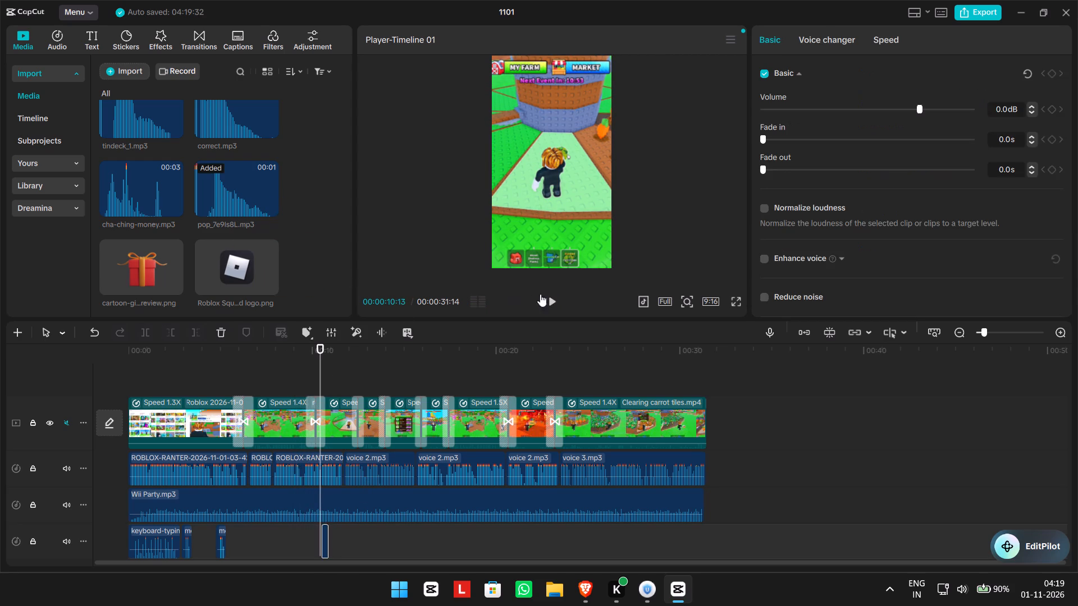
Place cha-ching-money.mp3 on the sound effects track just before 00:00:13:14, where the character reaches the sell stall.
click(553, 298)
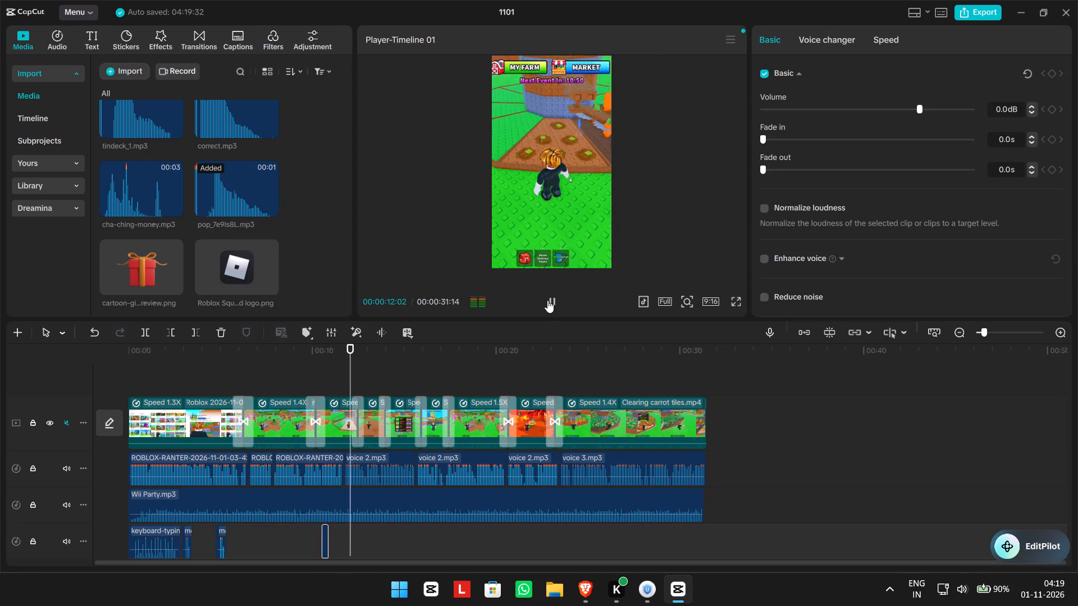
click(547, 300)
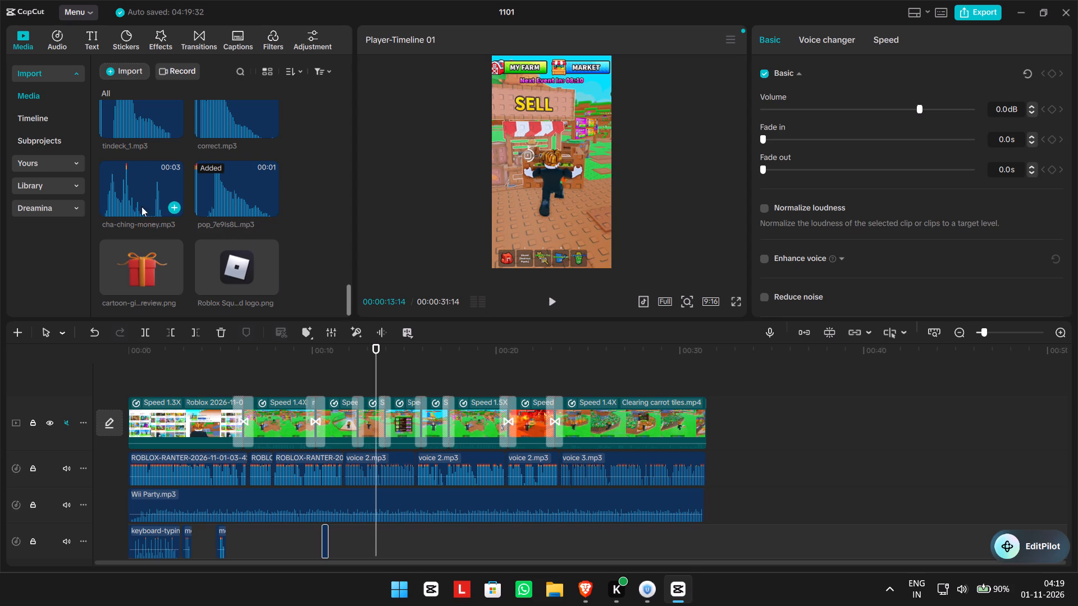
drag(120, 199, 372, 536)
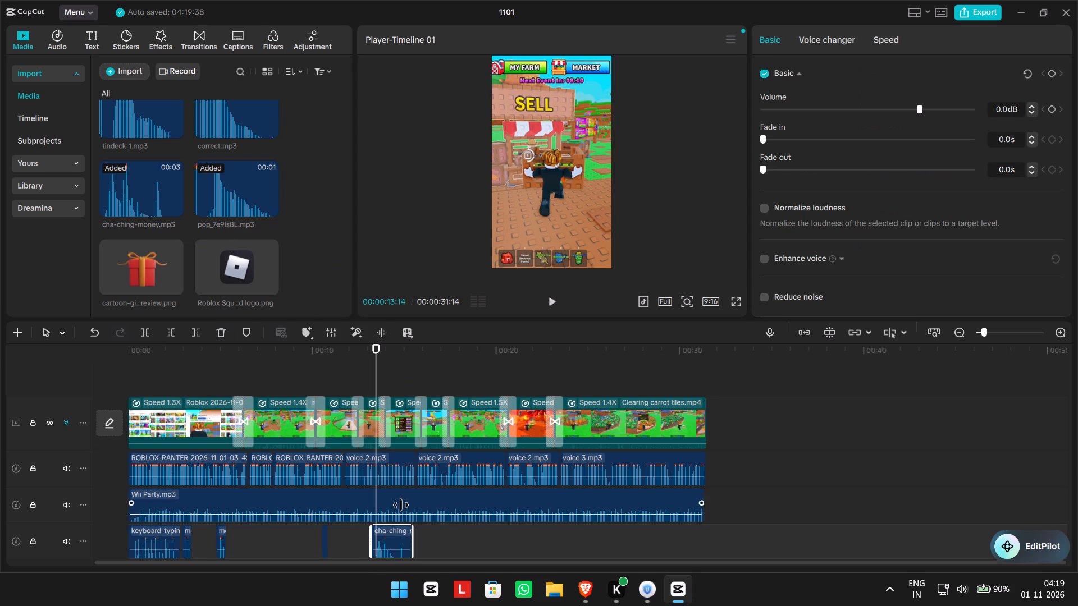
Play the video from 00:00:12:25 to about 00:00:21:01 to check the cha-ching sound and the footage that follows.
click(541, 304)
drag(374, 364, 364, 364)
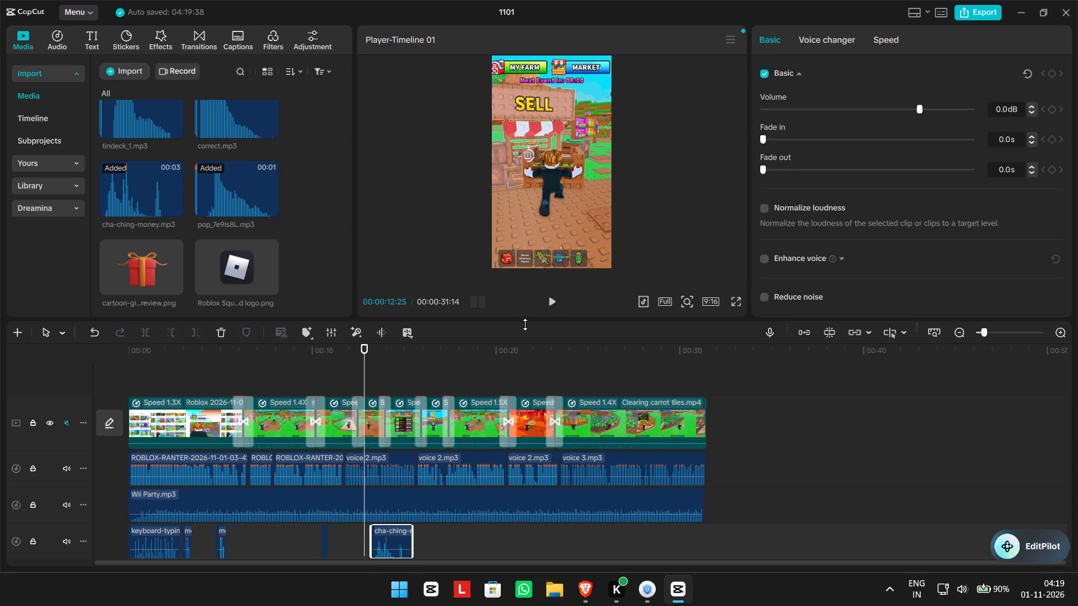
click(561, 306)
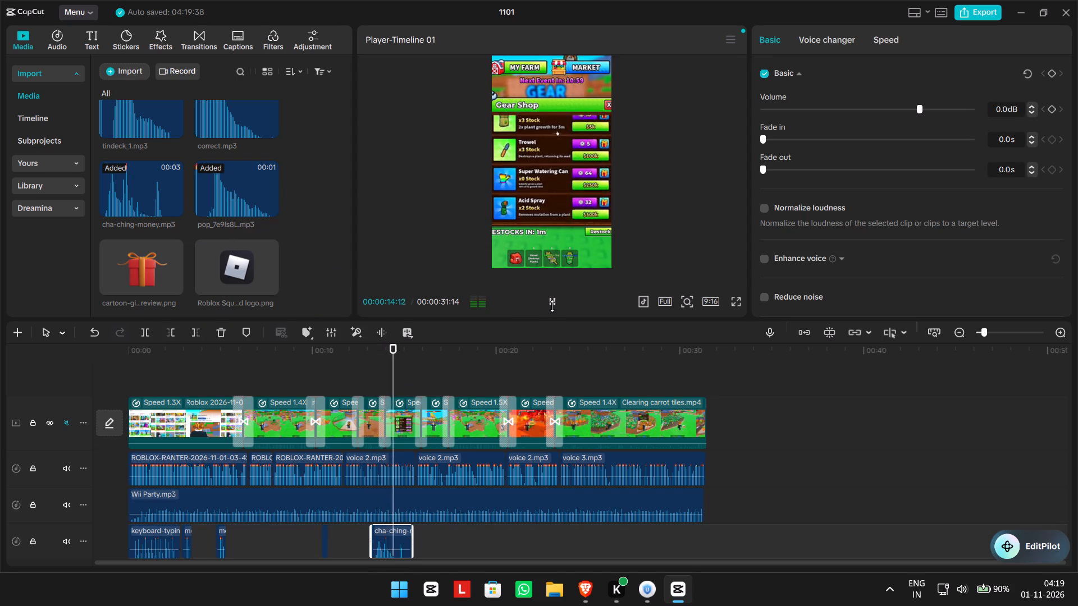
click(556, 300)
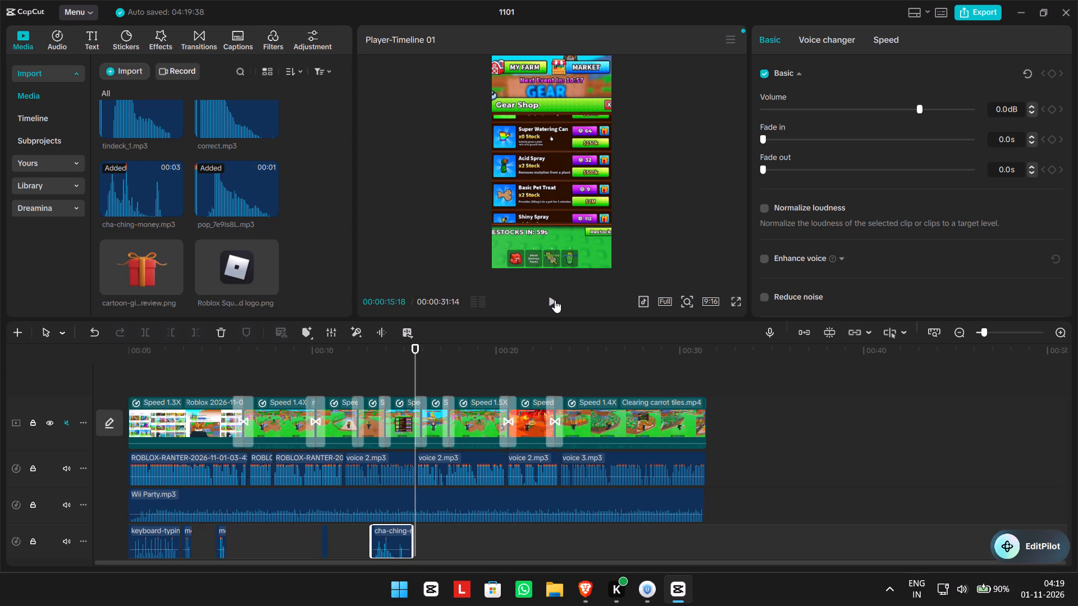
click(549, 300)
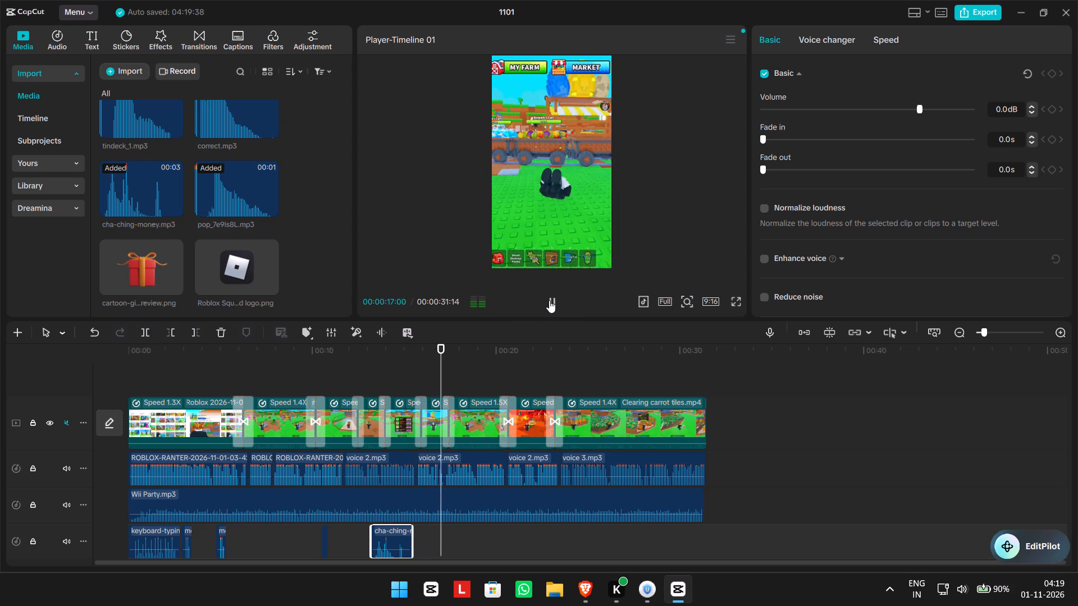
click(549, 300)
click(550, 300)
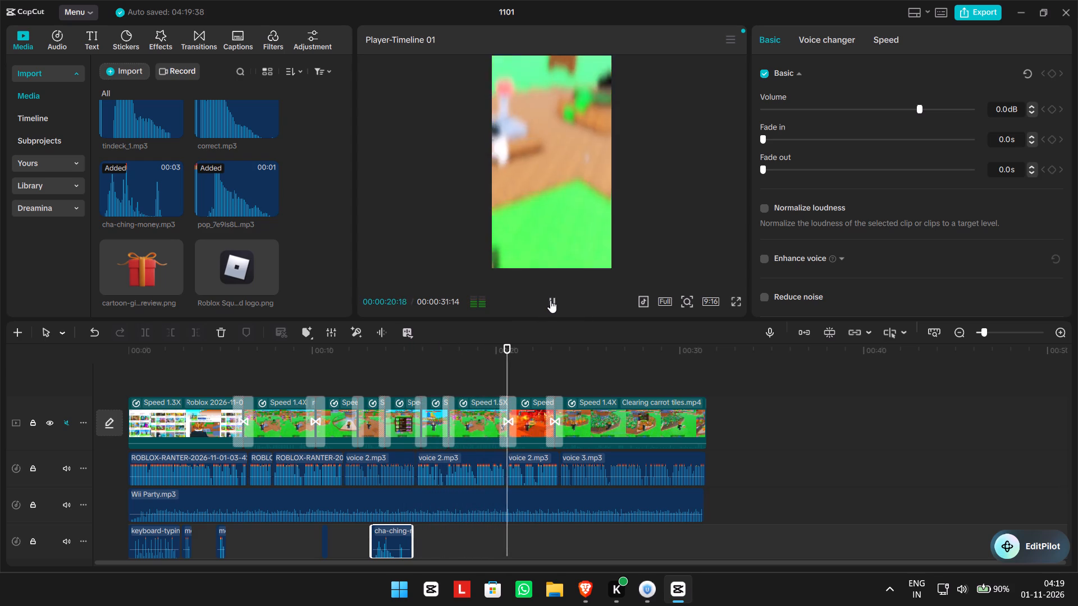
click(550, 300)
Preview the imported sound effects one after another, working back from tindeck_1.mp3 to the keyboard typing effect, for the next scene.
scroll(203, 248, up, 1)
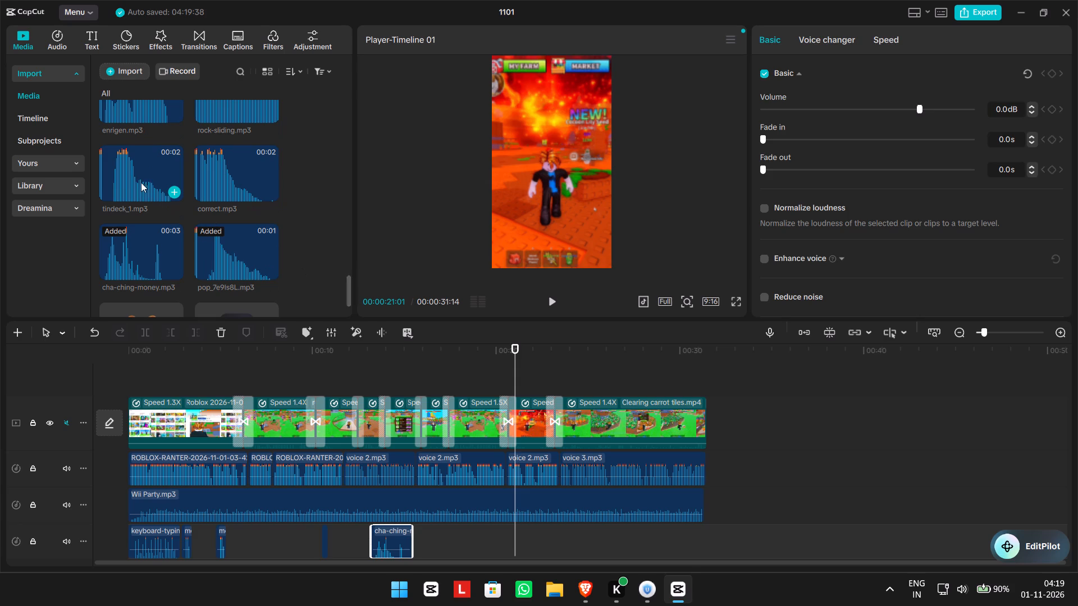
click(130, 180)
scroll(213, 193, up, 1)
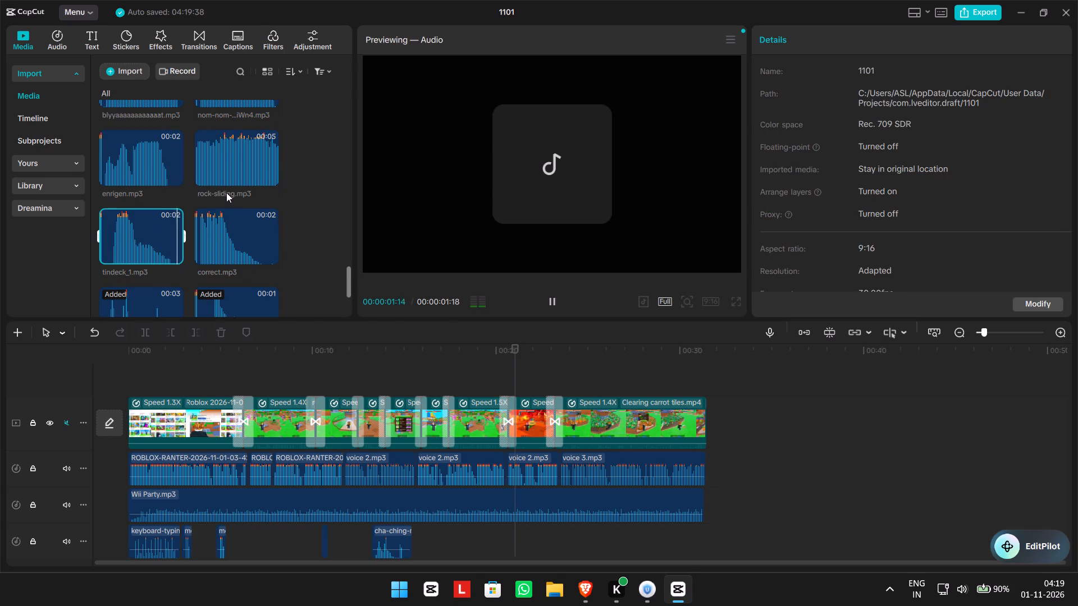
click(216, 159)
click(138, 154)
scroll(184, 173, up, 1)
click(233, 171)
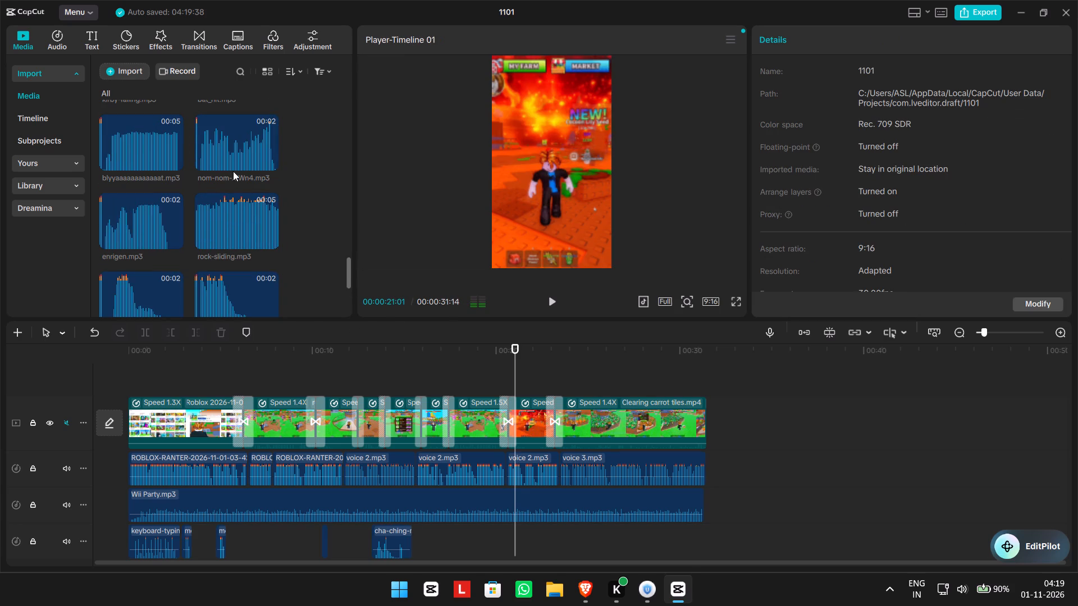
click(228, 159)
click(135, 152)
scroll(183, 177, up, 2)
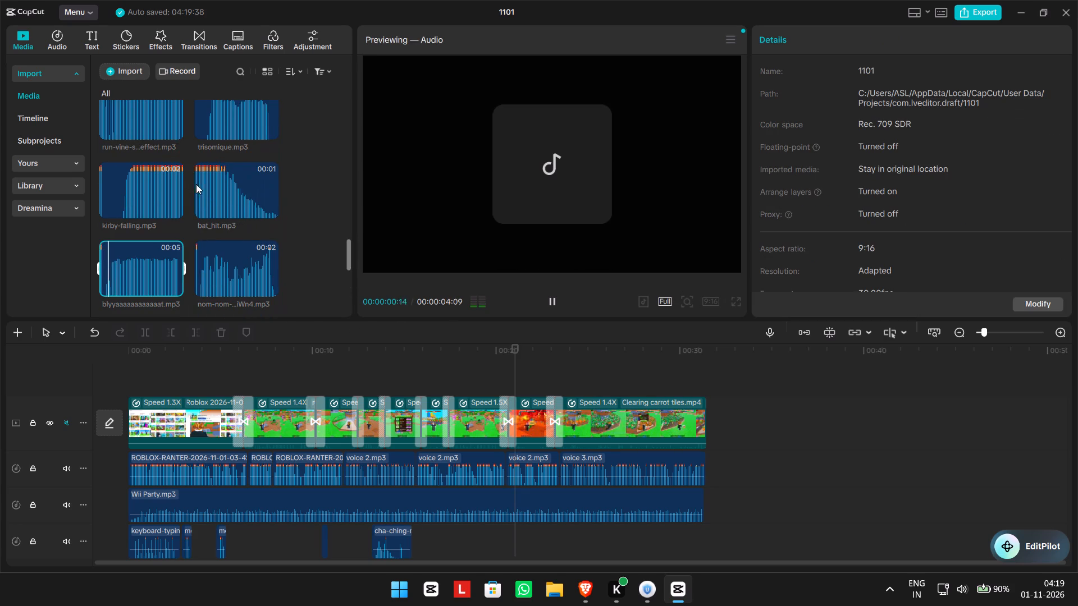
click(220, 192)
click(140, 183)
click(250, 136)
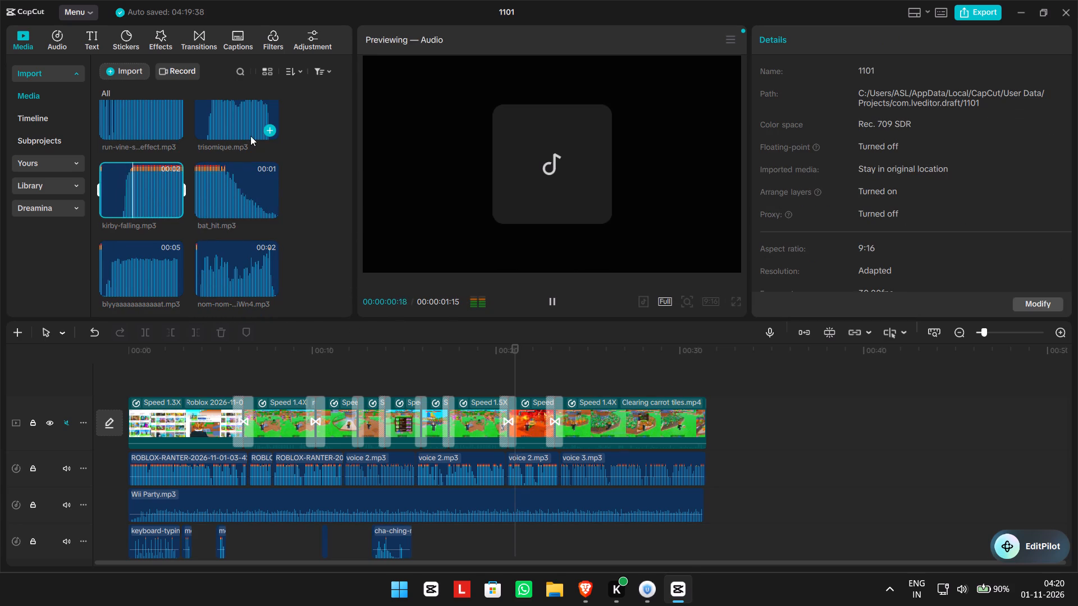
scroll(239, 163, up, 2)
click(229, 162)
click(136, 163)
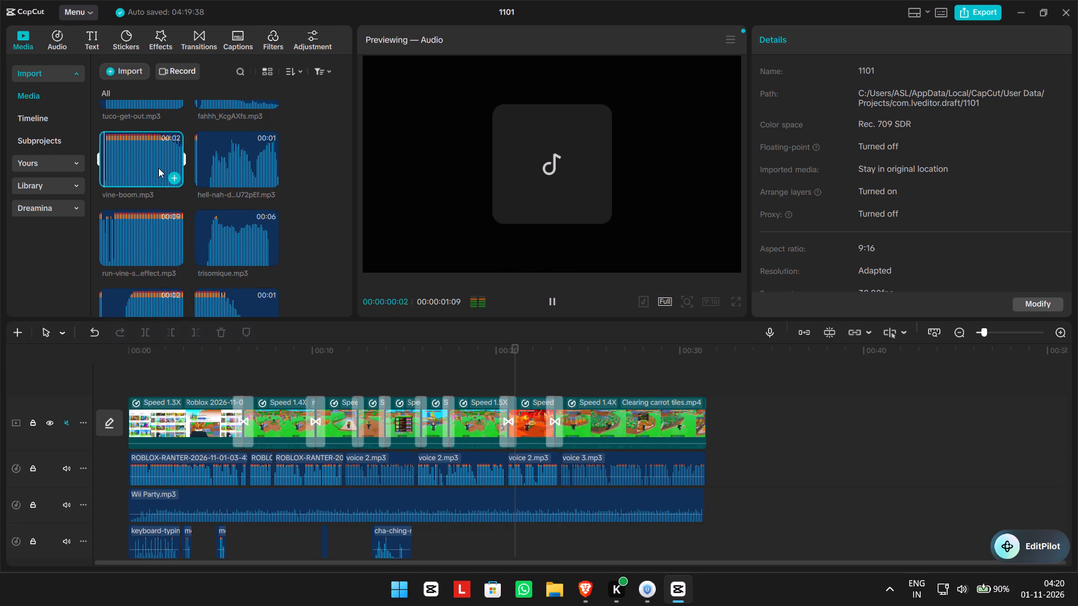
scroll(158, 168, up, 1)
click(224, 161)
click(147, 141)
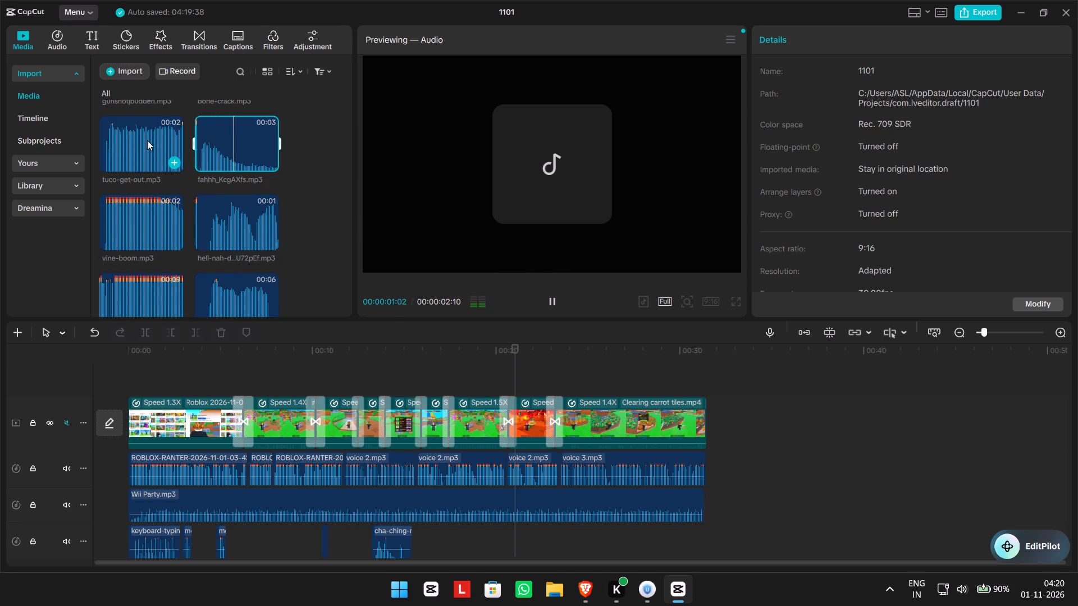
scroll(225, 166, up, 1)
click(228, 120)
click(121, 130)
scroll(195, 158, up, 2)
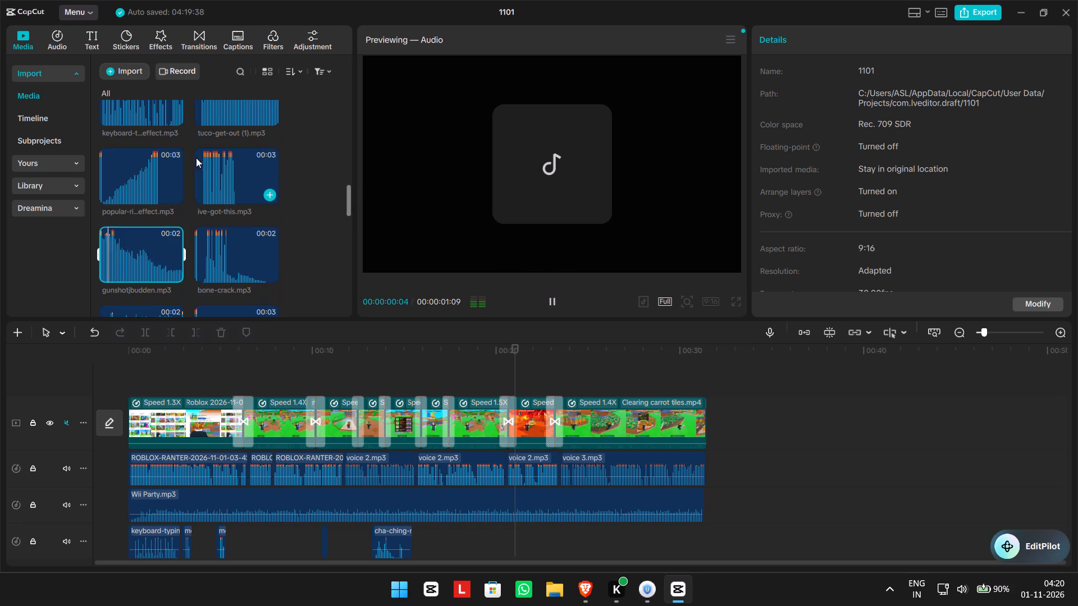
click(212, 122)
click(140, 121)
scroll(192, 177, up, 1)
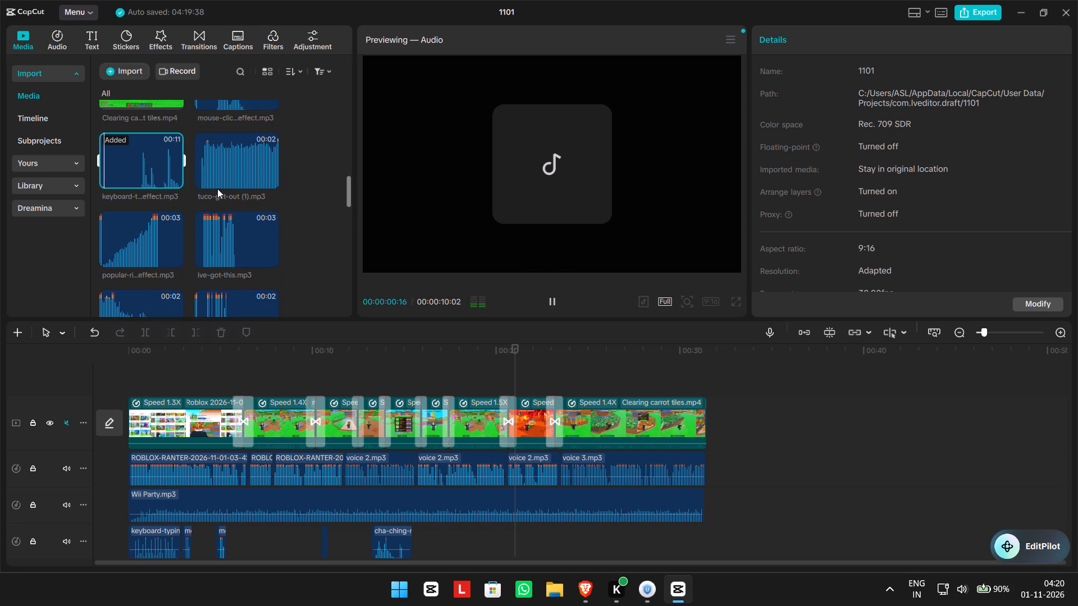
scroll(218, 212, up, 1)
Listen to the imported sound effects again, from cha-ching-money.mp3 back through rock-sliding, bat_hit and vine-boom to gunshotjbudden.mp3.
scroll(255, 180, down, 14)
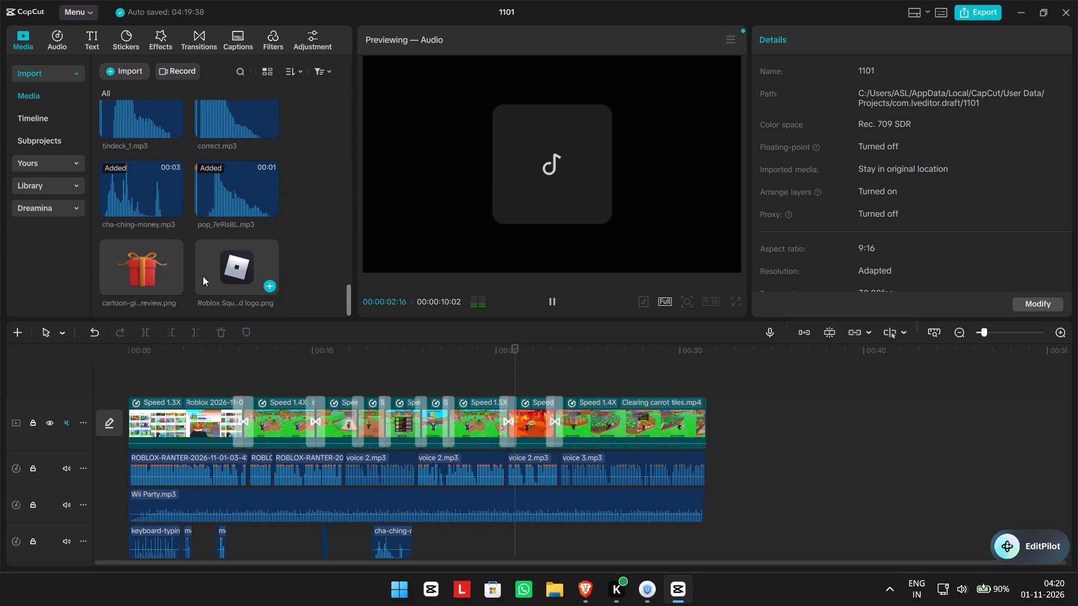
click(120, 194)
click(225, 193)
click(222, 126)
scroll(243, 199, up, 2)
click(232, 165)
click(147, 245)
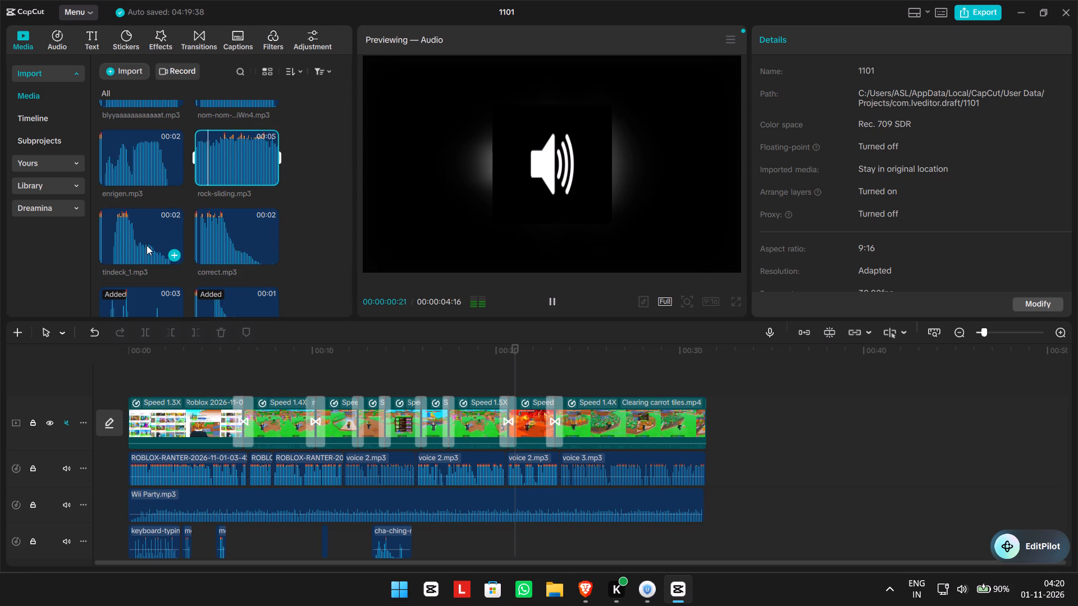
click(144, 166)
scroll(176, 204, up, 2)
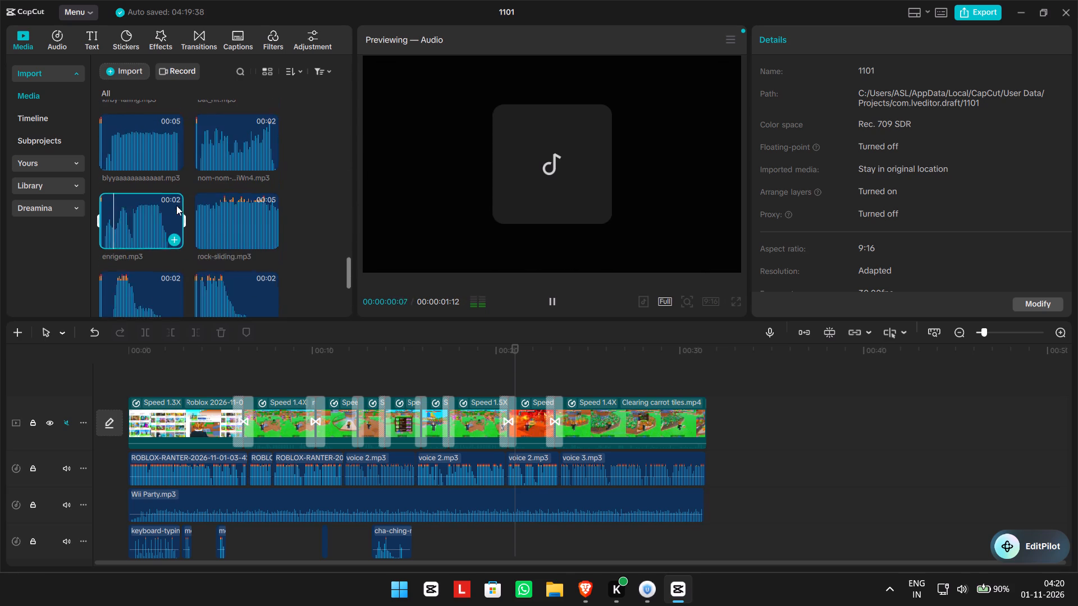
click(234, 203)
click(143, 208)
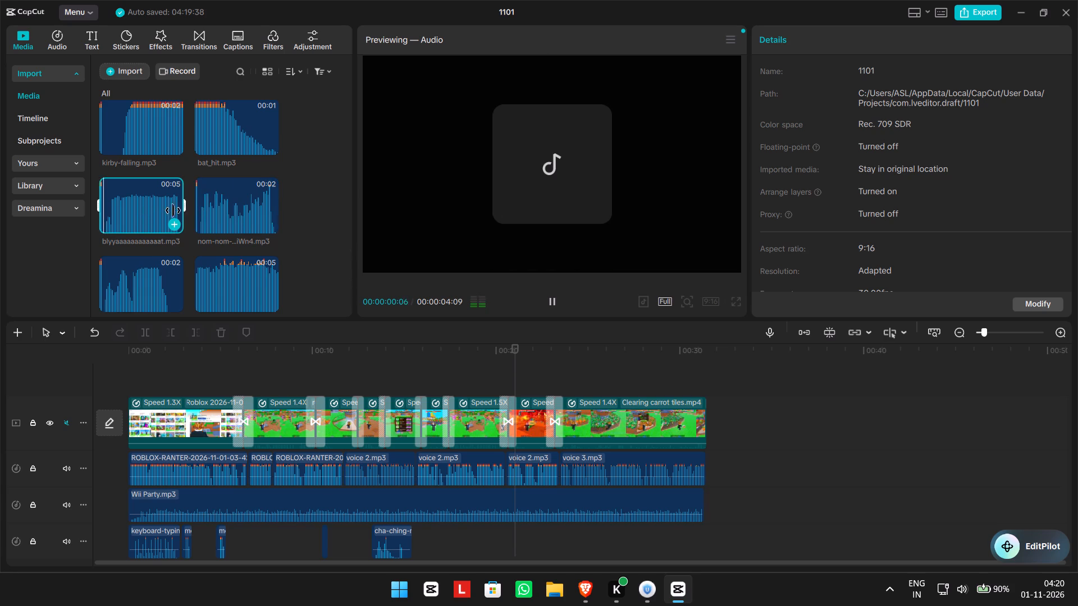
scroll(197, 210, up, 1)
click(229, 200)
click(150, 201)
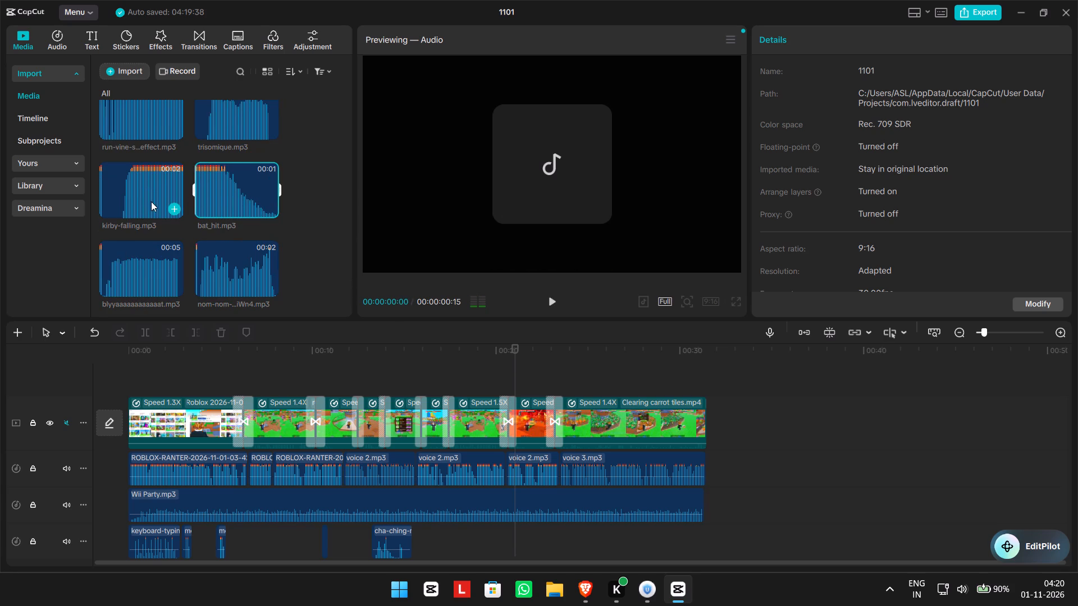
scroll(223, 220, up, 1)
click(220, 185)
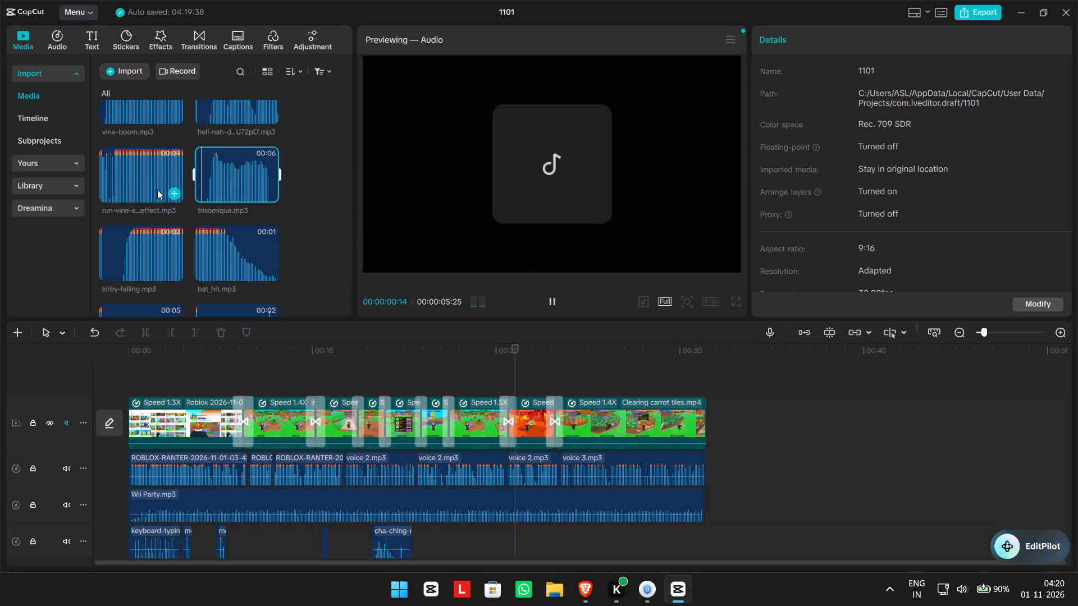
click(153, 187)
scroll(211, 208, up, 1)
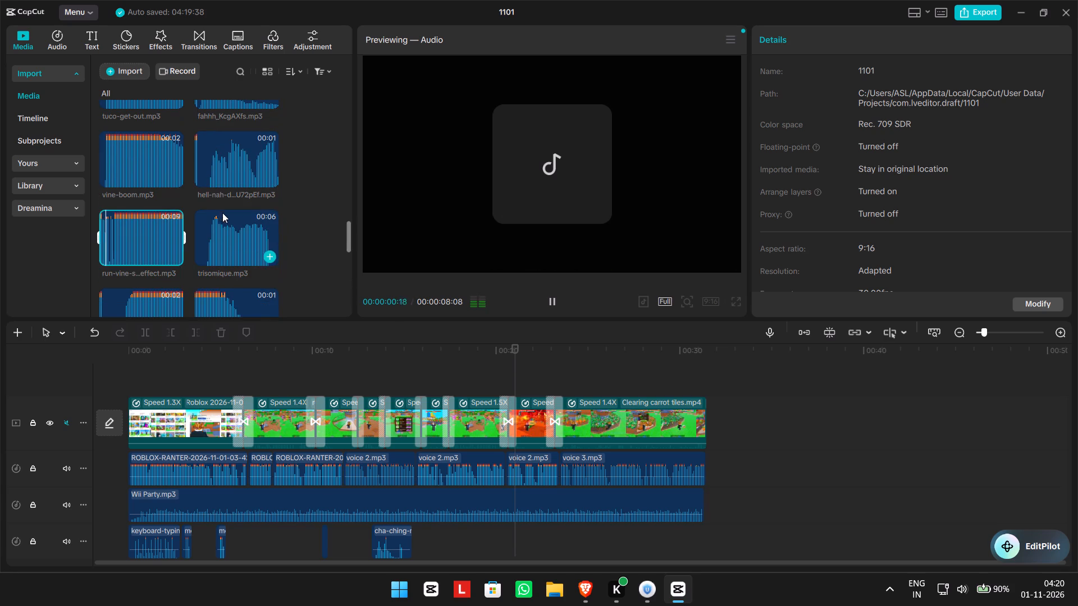
click(212, 177)
click(137, 164)
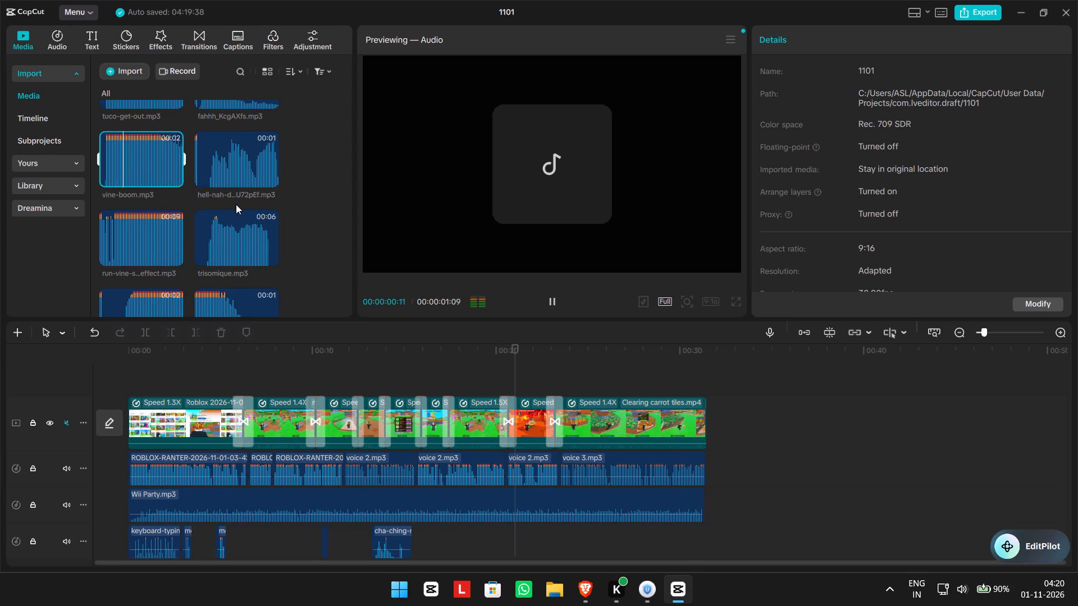
scroll(236, 204, up, 1)
click(134, 158)
scroll(242, 213, up, 1)
click(231, 215)
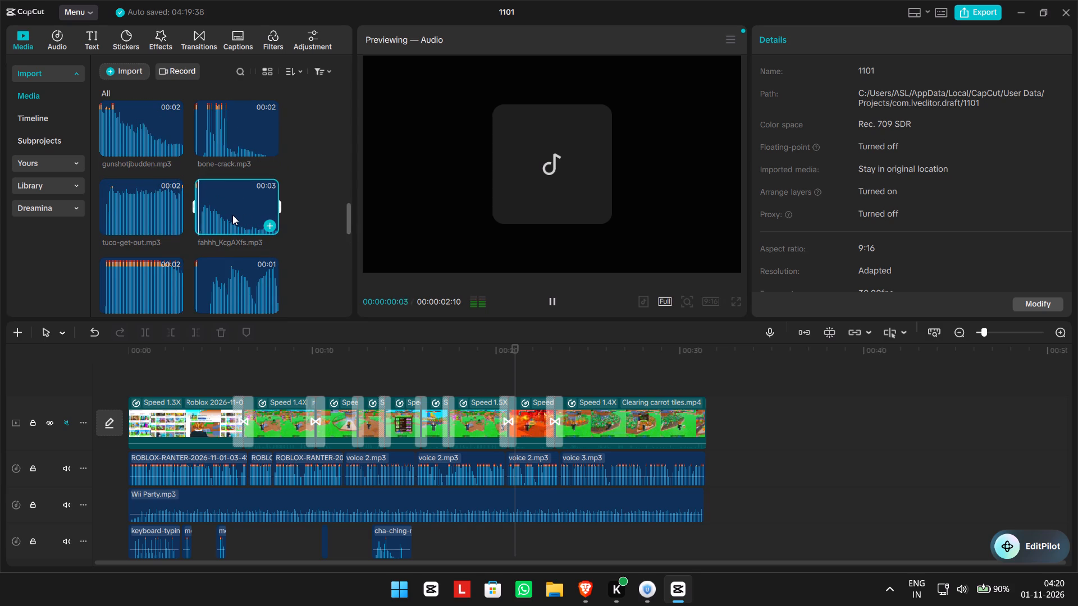
scroll(233, 215, up, 1)
click(213, 198)
click(139, 196)
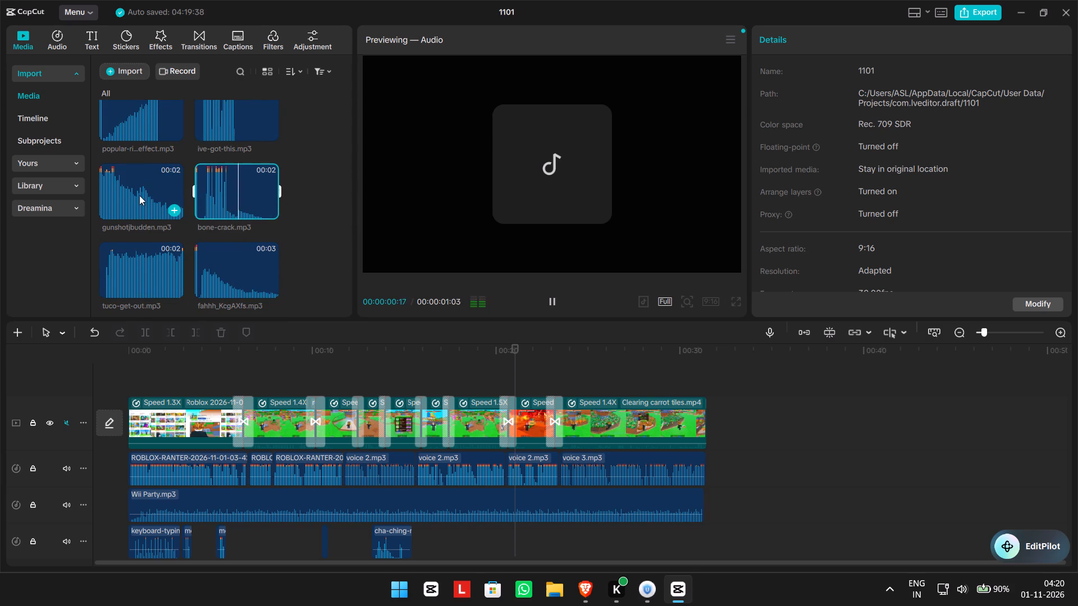
Preview the popular riser sound effect and place it on the sound effects track at about 00:00:19, leading into the lava scene.
scroll(163, 206, up, 1)
click(127, 192)
drag(132, 192, 492, 541)
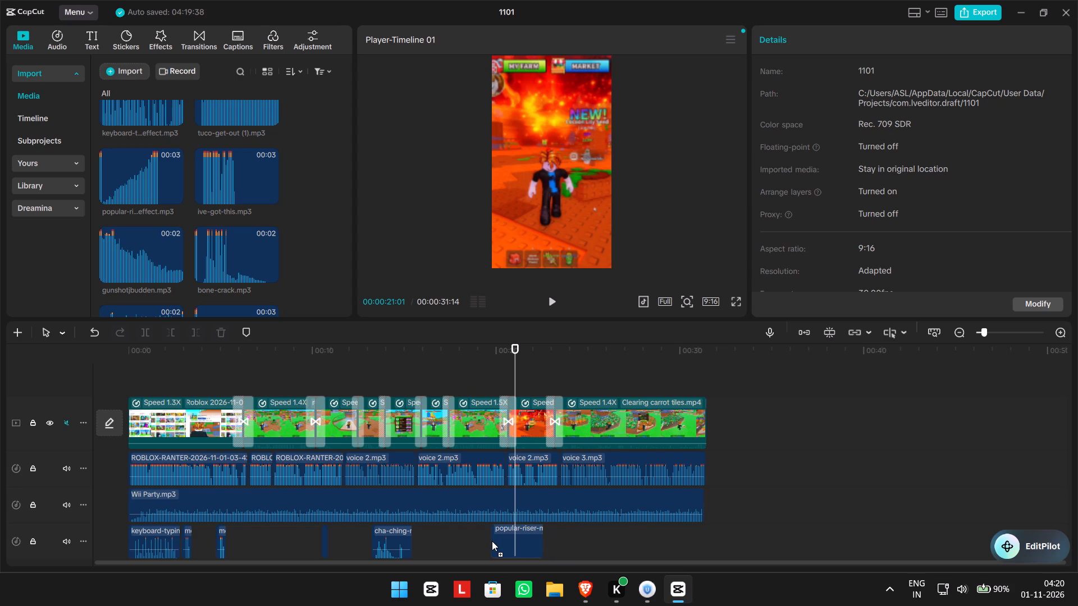
drag(492, 541, 484, 539)
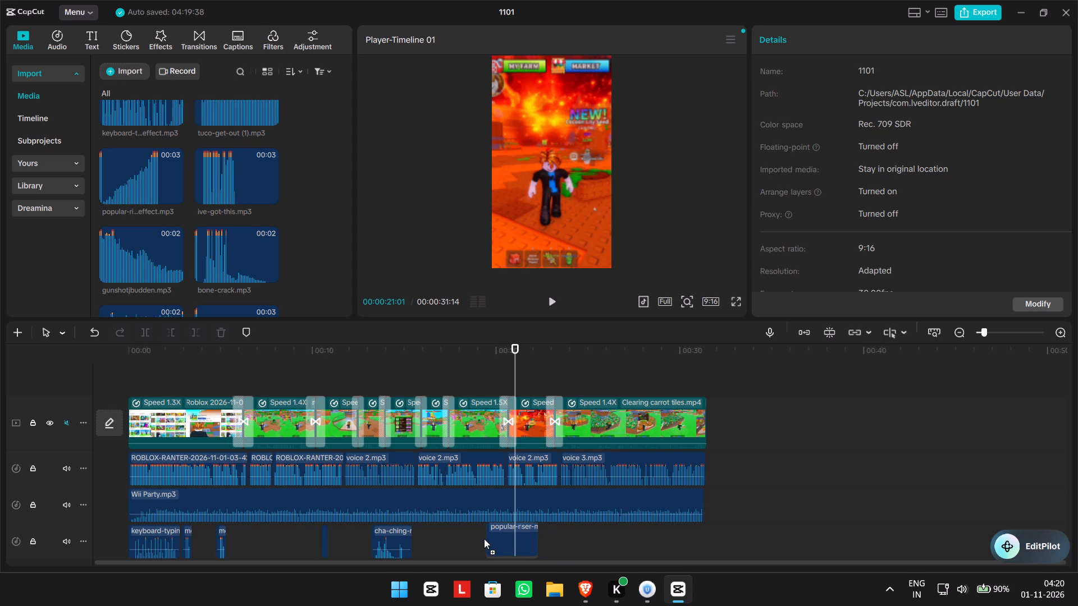
drag(484, 539, 476, 539)
Play the video from 00:00:17:18, and again from about 00:00:16 to the end, to check the riser against the lava transition.
drag(513, 346, 452, 353)
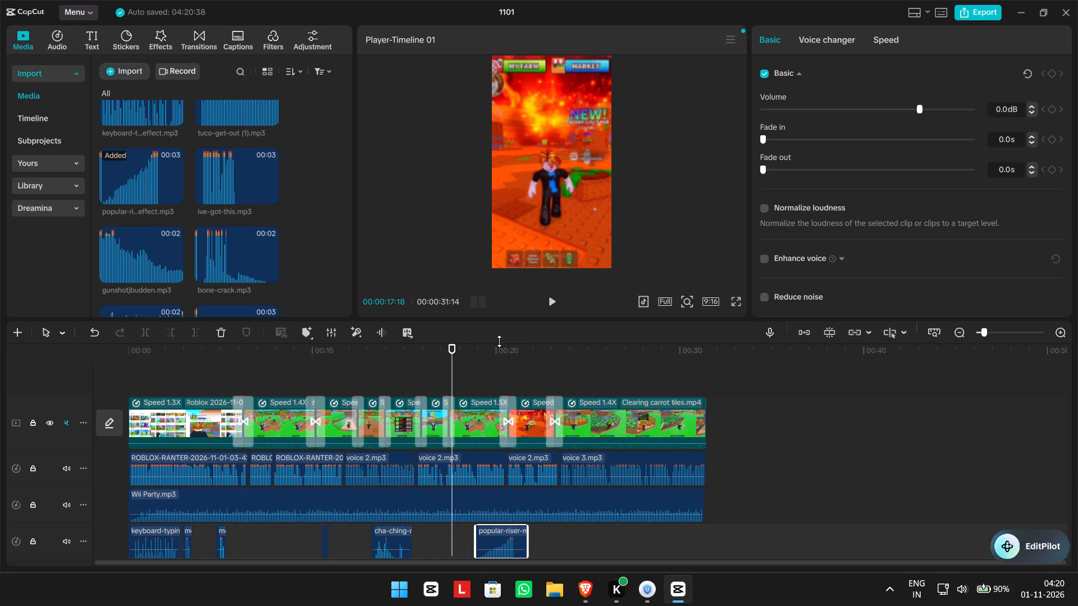
click(551, 295)
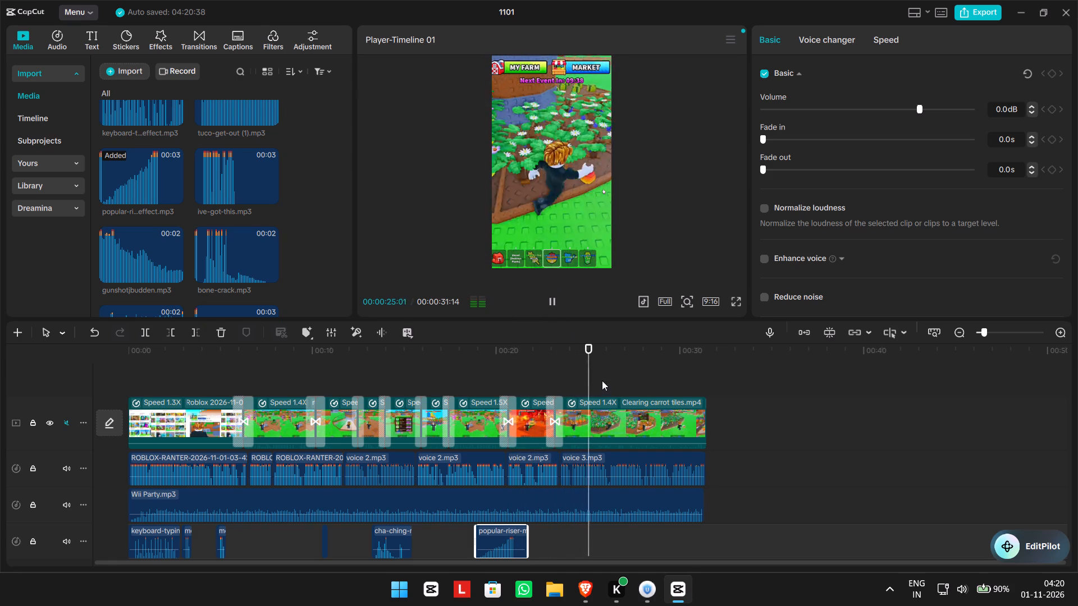
drag(596, 373, 428, 361)
click(549, 301)
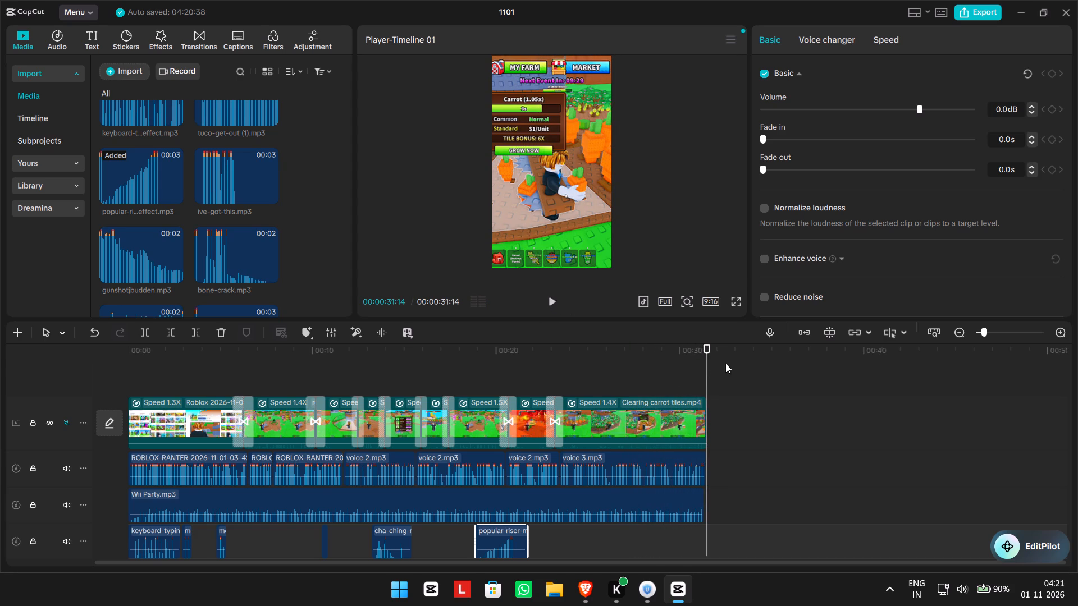
Play the video from the start to the lever scene and place bat_hit.mp3 on the sound effects track just after 00:00:07:02.
drag(706, 362, 96, 336)
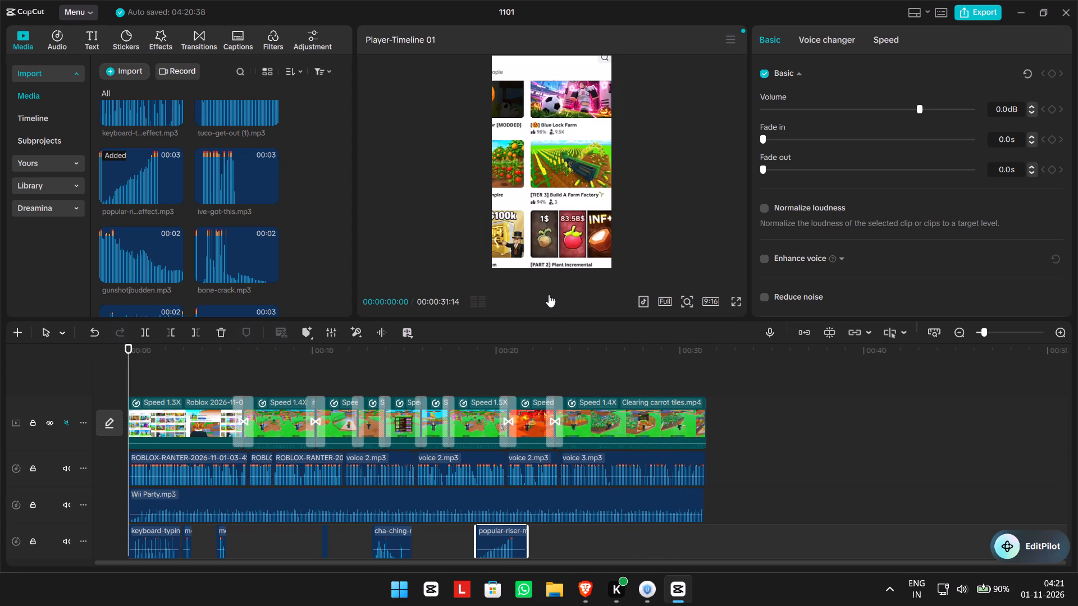
click(549, 295)
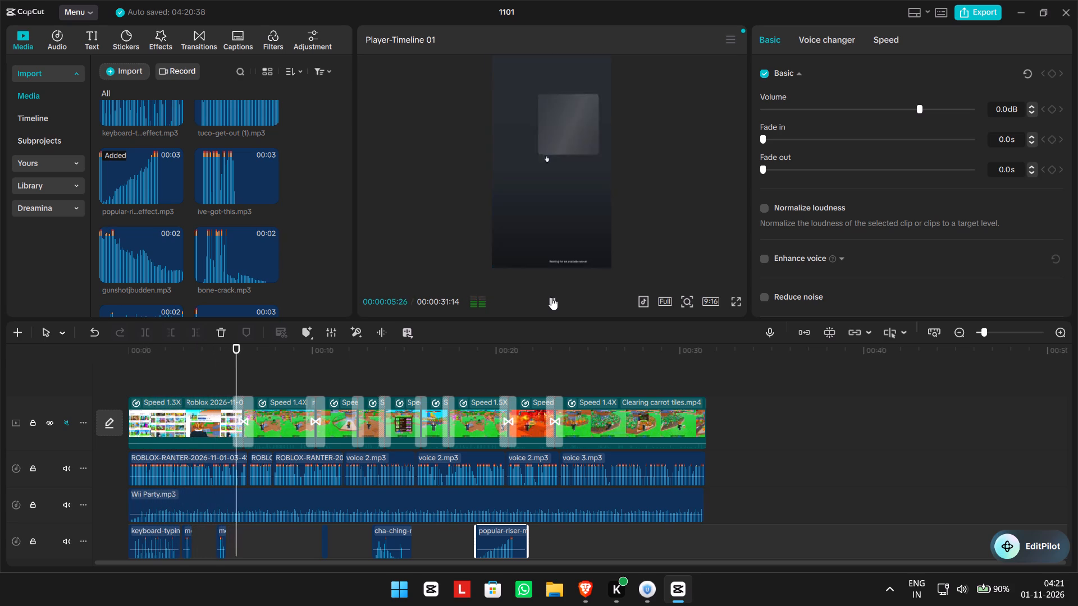
click(552, 300)
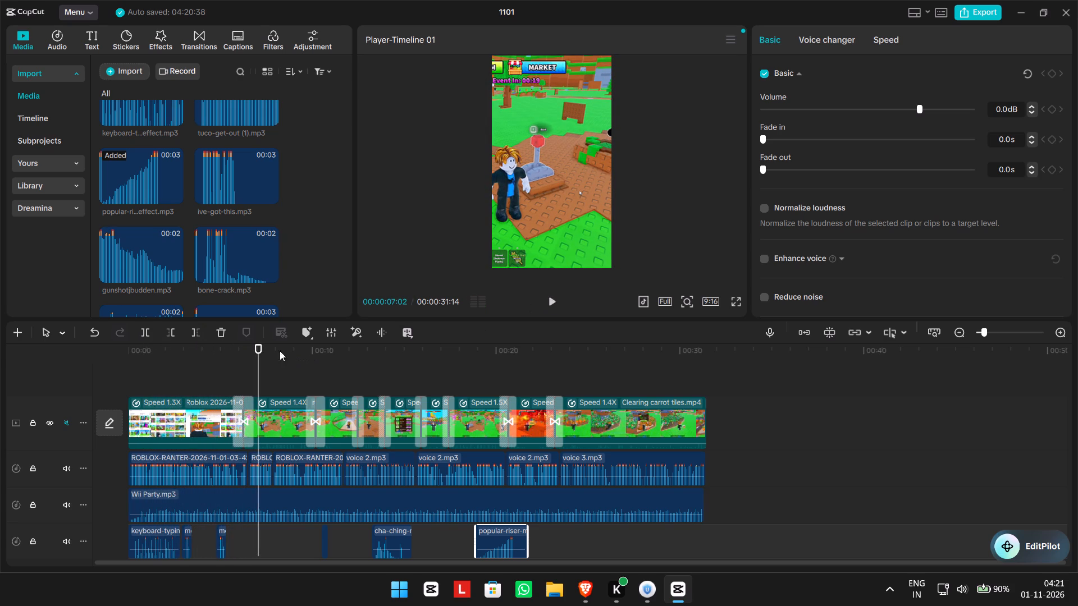
scroll(231, 227, down, 2)
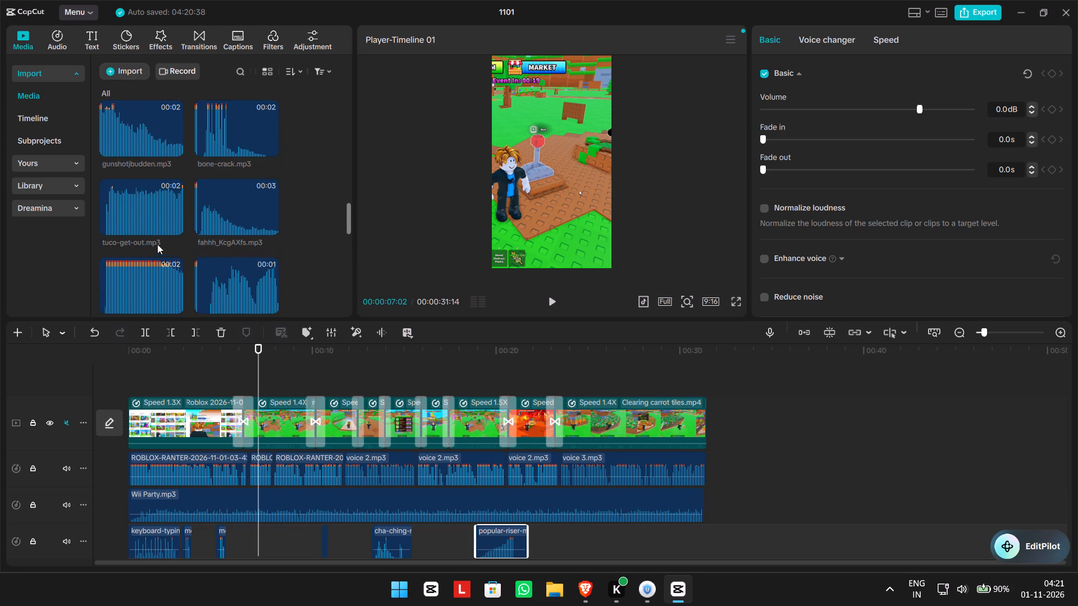
scroll(190, 239, down, 3)
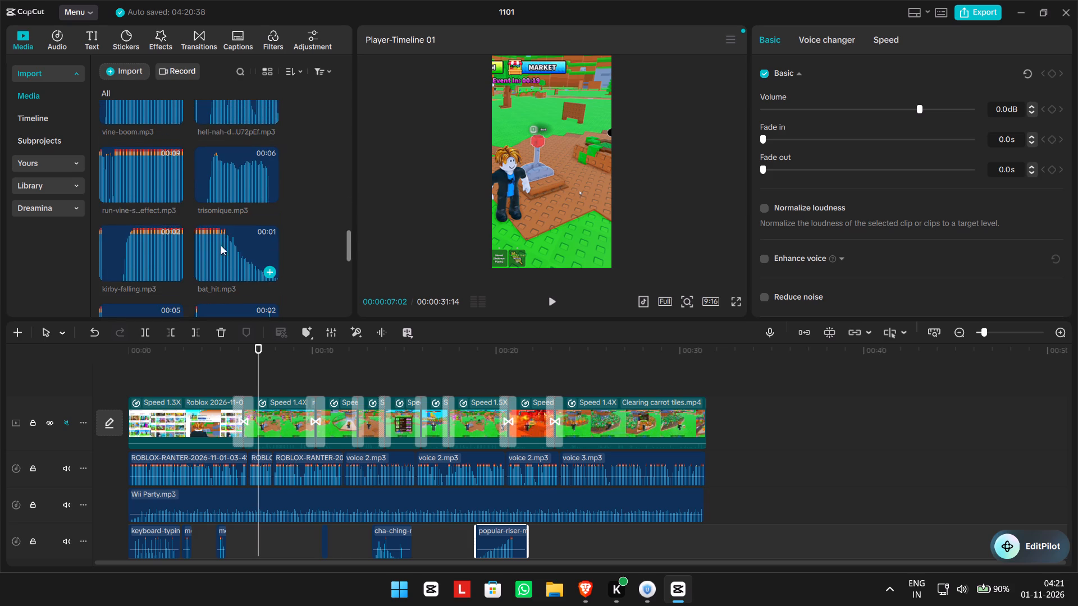
scroll(227, 247, down, 1)
drag(225, 201, 266, 545)
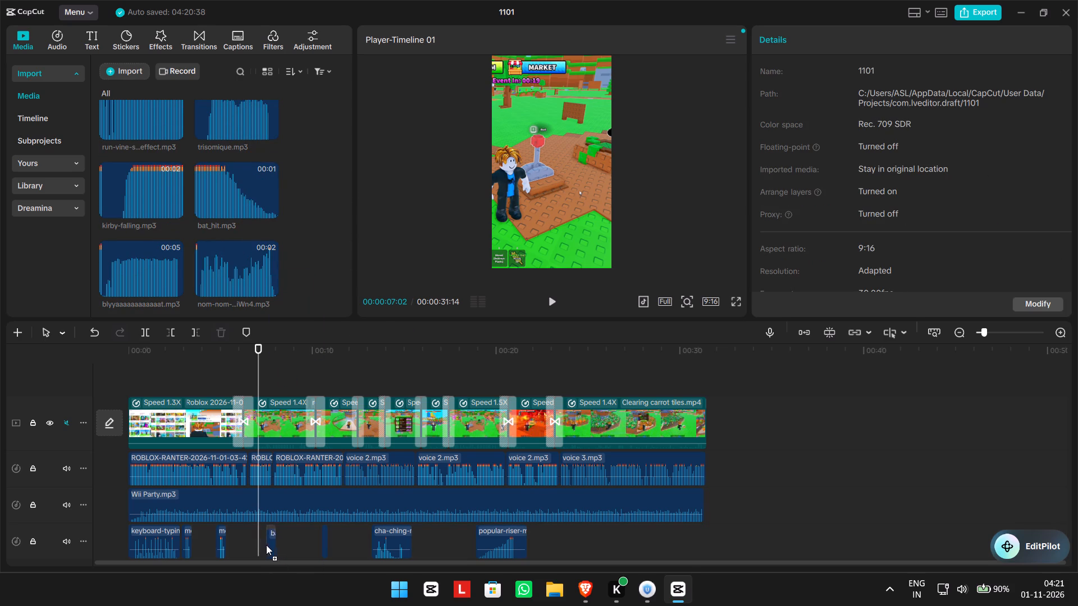
drag(266, 545, 261, 546)
Play the lever scene and move the bat_hit.mp3 clip on the sound effects track to start at about 00:00:07:27.
click(561, 304)
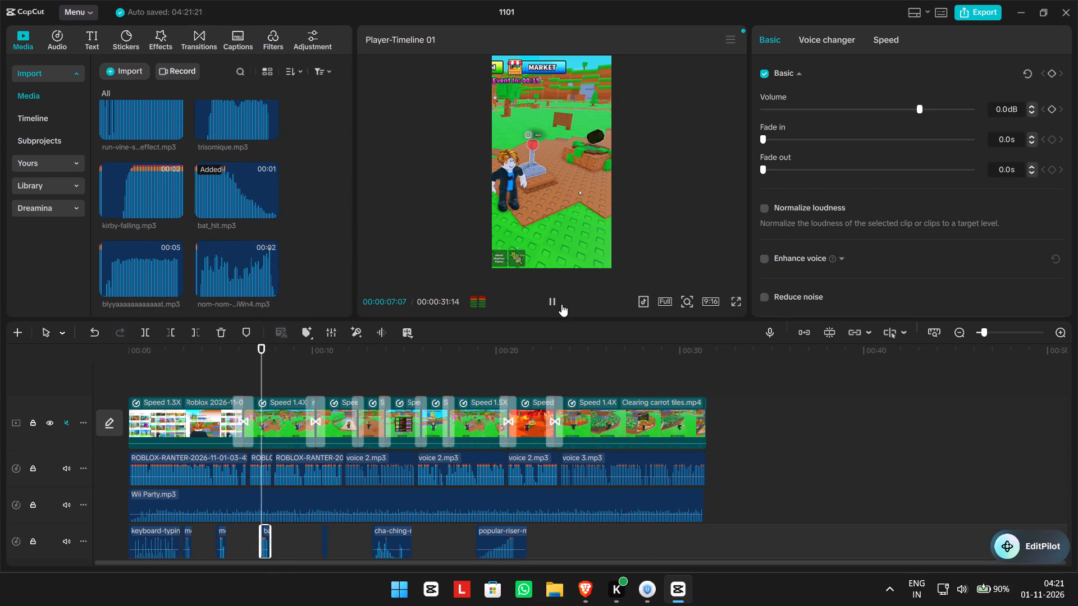
click(554, 300)
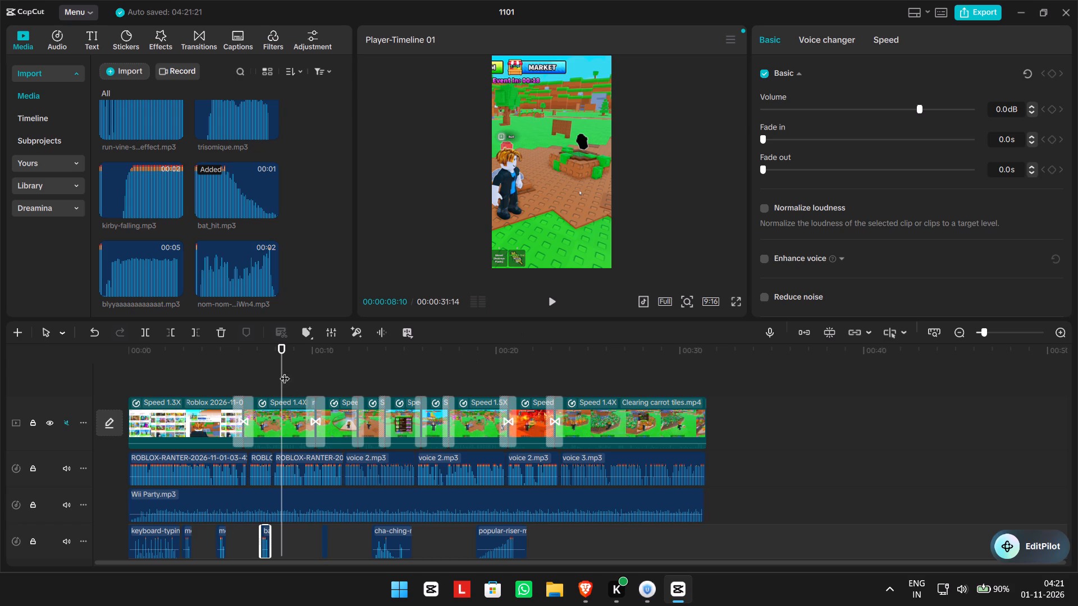
drag(282, 369, 267, 366)
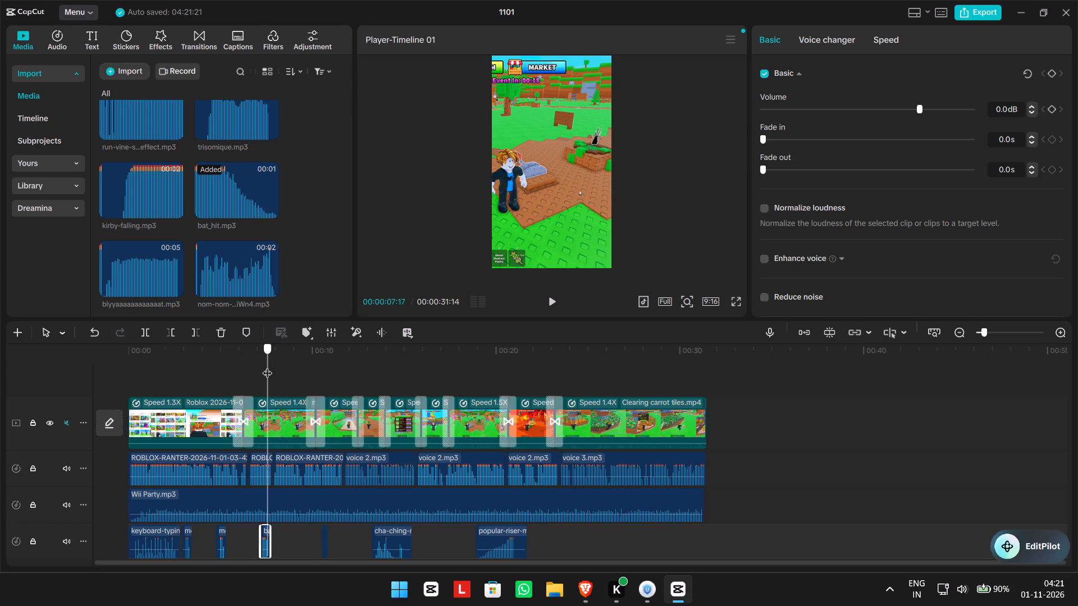
drag(267, 366, 264, 365)
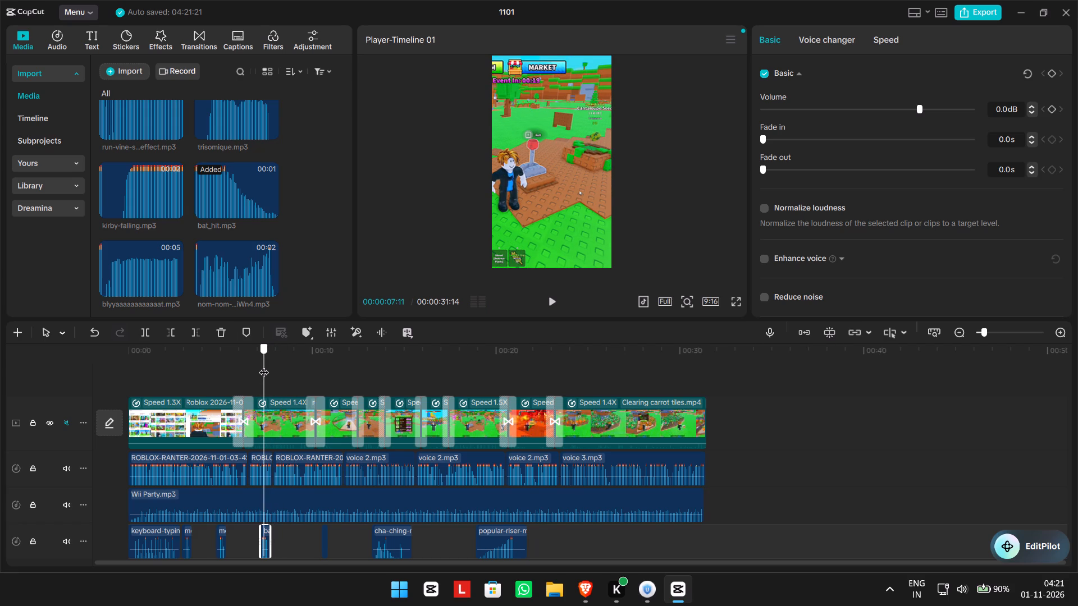
drag(264, 365, 273, 365)
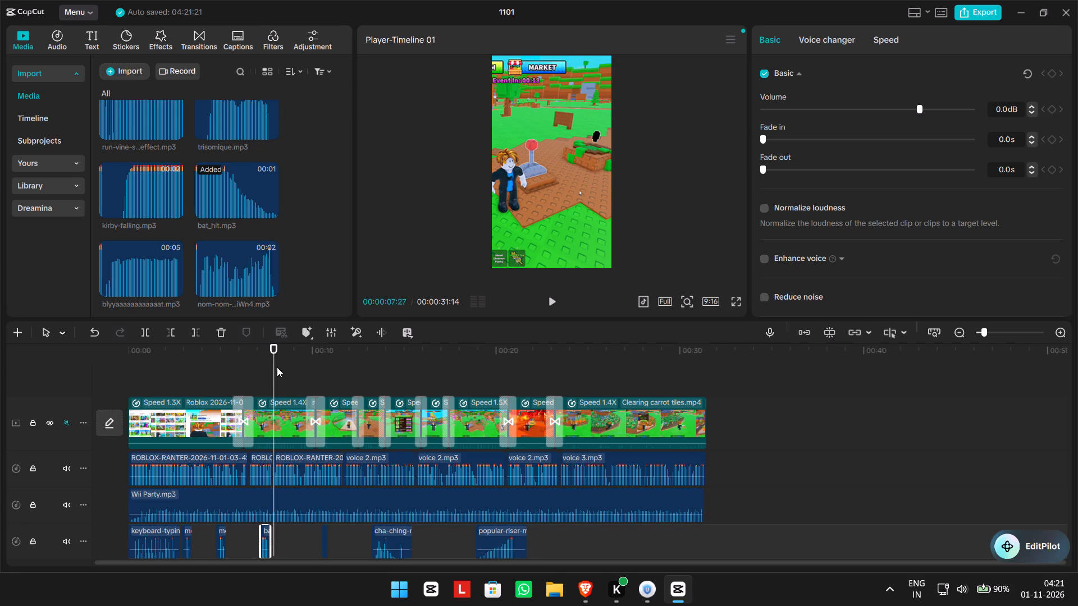
drag(265, 530, 275, 531)
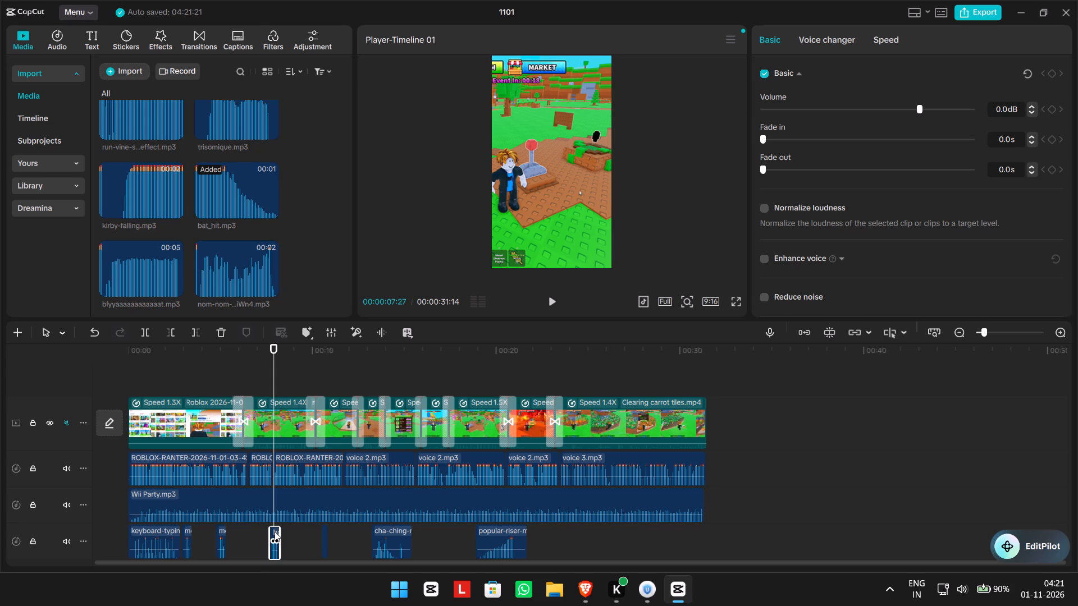
drag(275, 531, 278, 531)
Turn on loudness normalization for the bat_hit.mp3 clip.
click(762, 213)
click(764, 211)
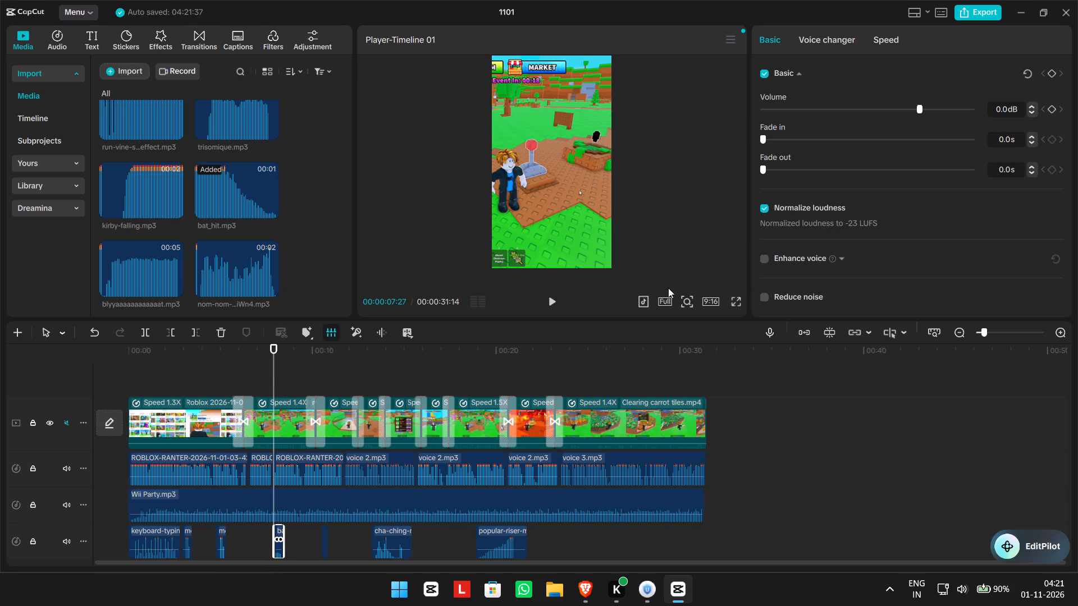
Play the video from the lever scene to the gear shop scene at 00:00:15:03 to check the bat_hit timing.
drag(277, 385, 265, 383)
click(542, 306)
click(551, 305)
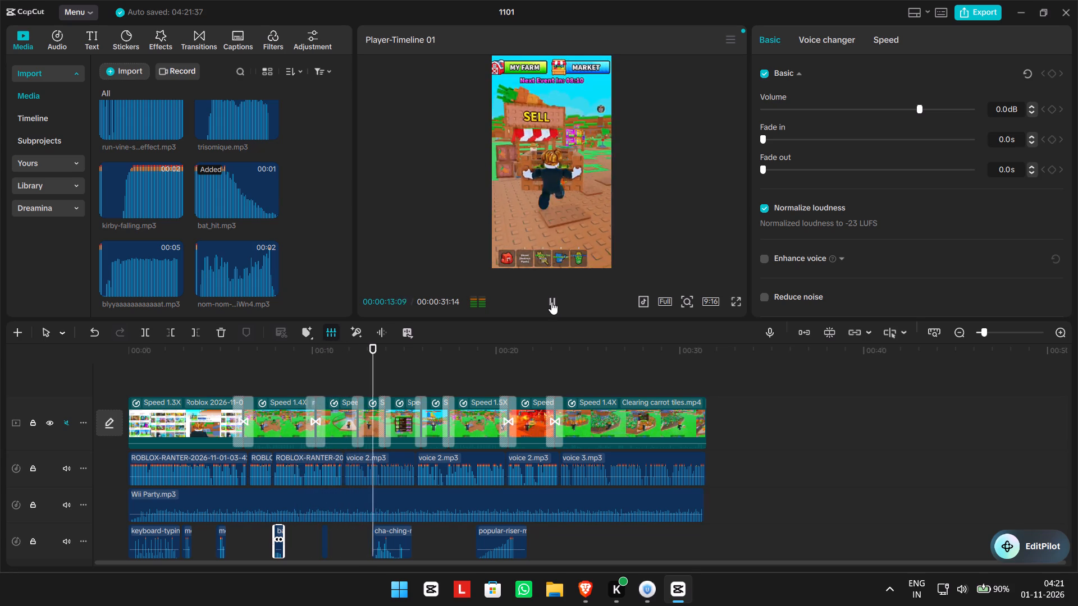
click(552, 301)
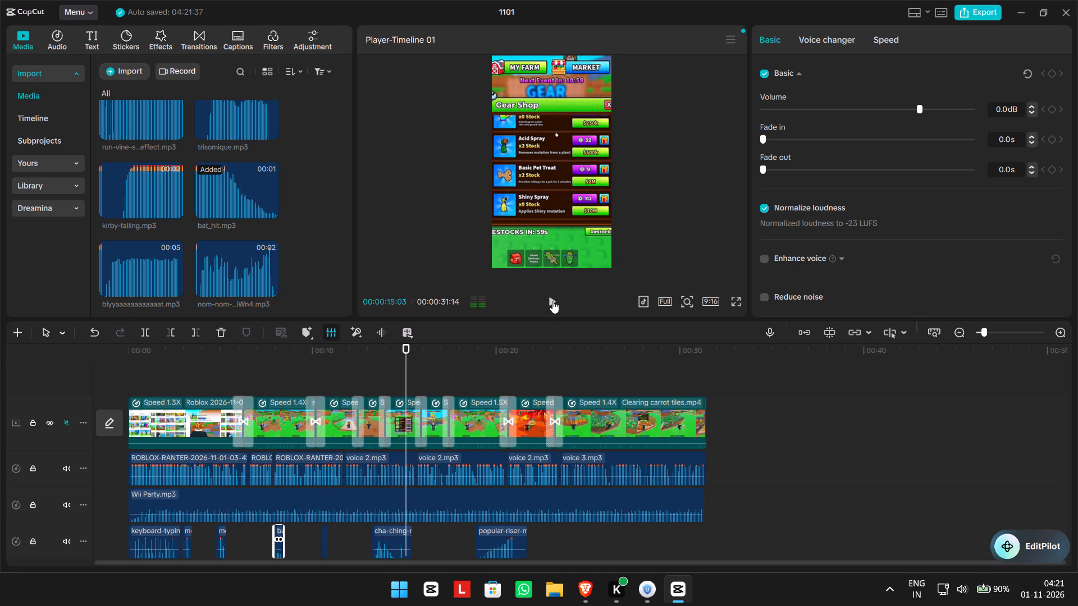
Play to the end of the gear shop scene and place correct.mp3 on the sound effects track just before 00:00:15:26.
click(552, 301)
click(552, 301)
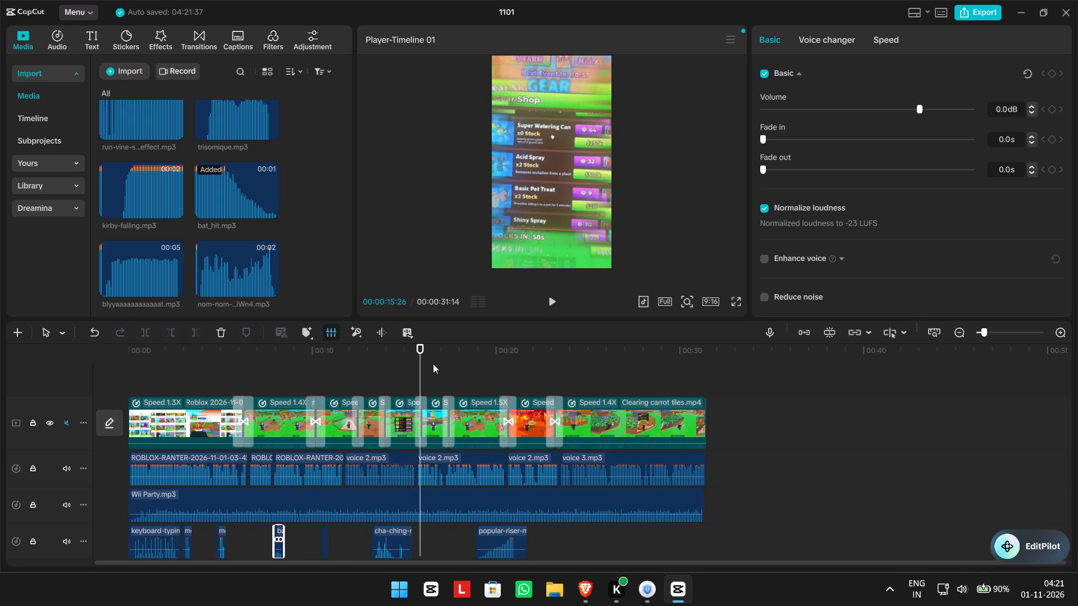
scroll(214, 222, down, 5)
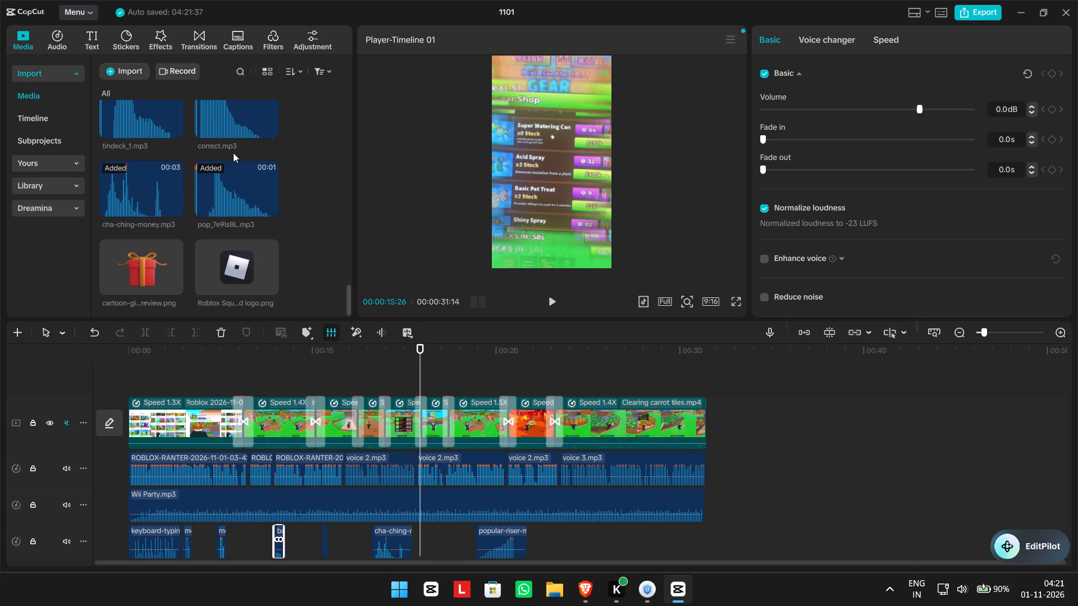
drag(227, 126, 415, 540)
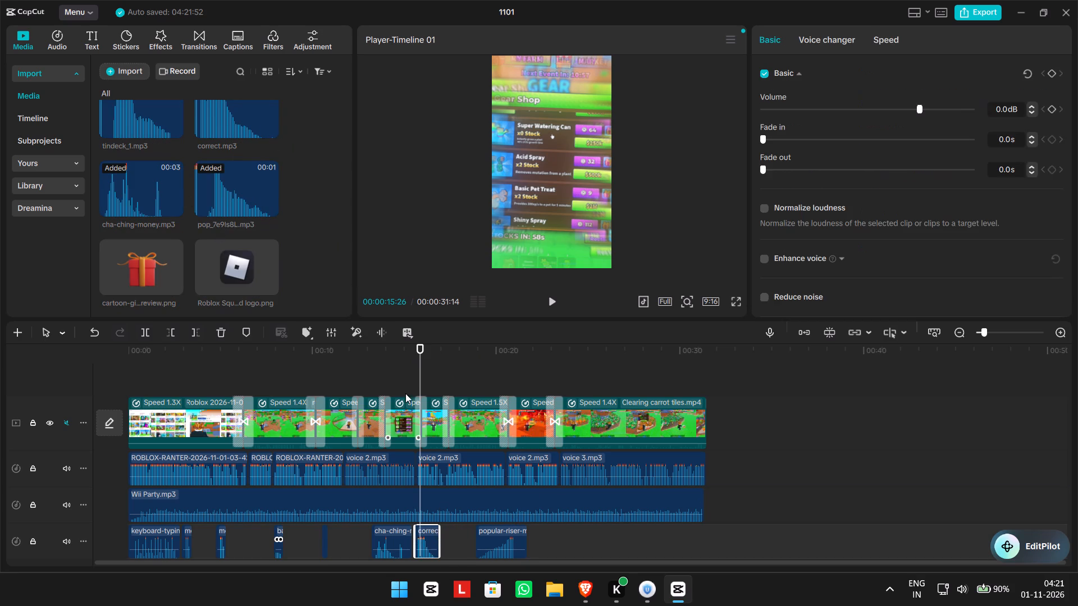
Play the video from the gear shop scene to 00:00:25:27 to check correct.mp3 and the scenes after it.
drag(414, 368, 383, 362)
drag(420, 354, 401, 353)
click(548, 297)
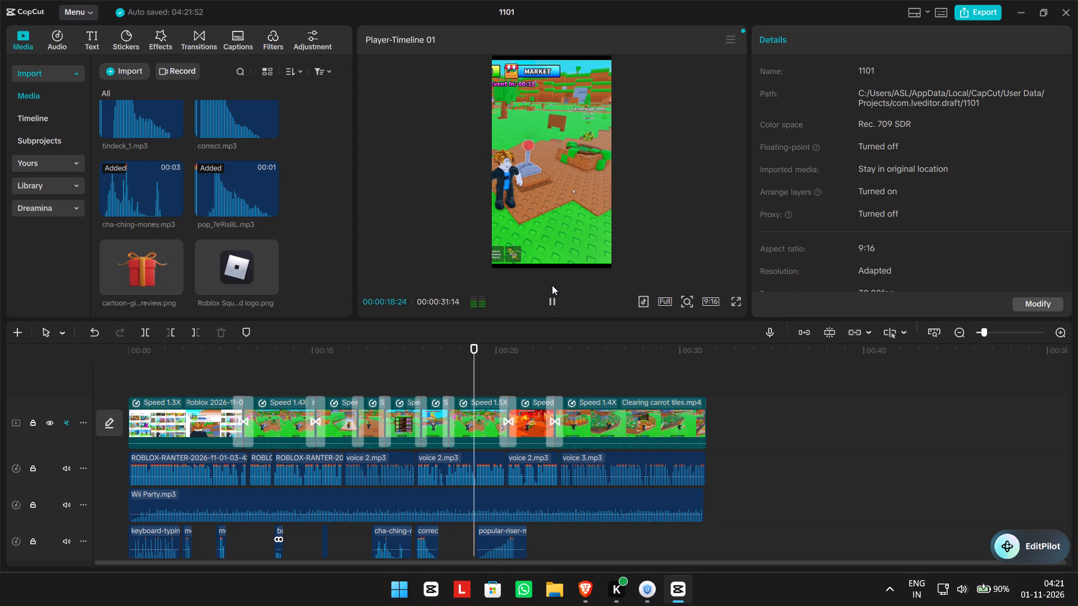
click(549, 304)
click(550, 304)
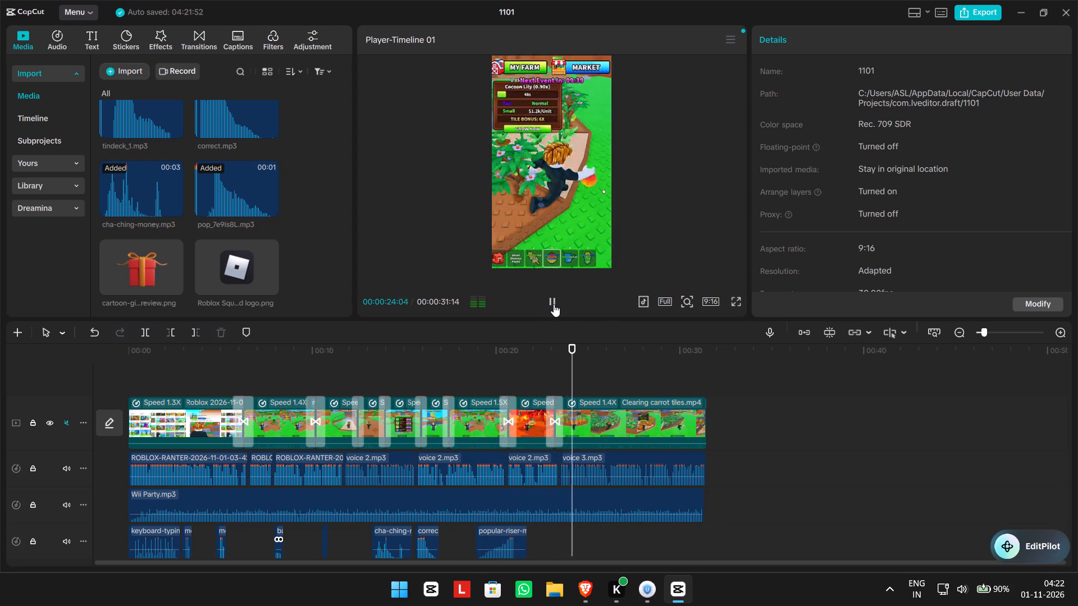
click(554, 304)
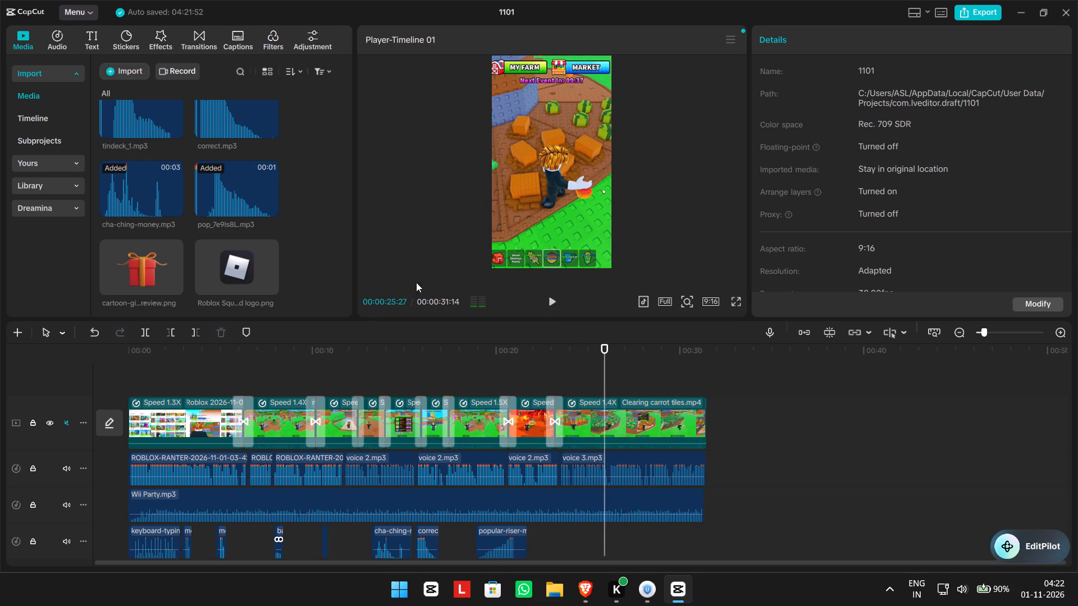
Look through the imported sound effects, previewing tindeck_1.mp3 and the hell-nah effect.
scroll(172, 222, up, 1)
click(126, 180)
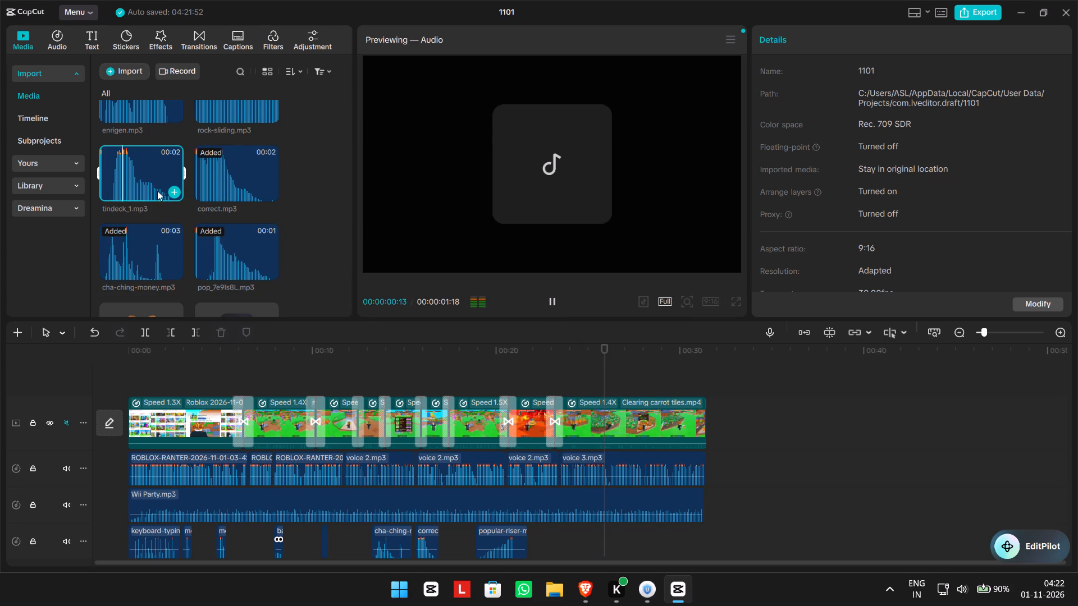
scroll(173, 209, up, 2)
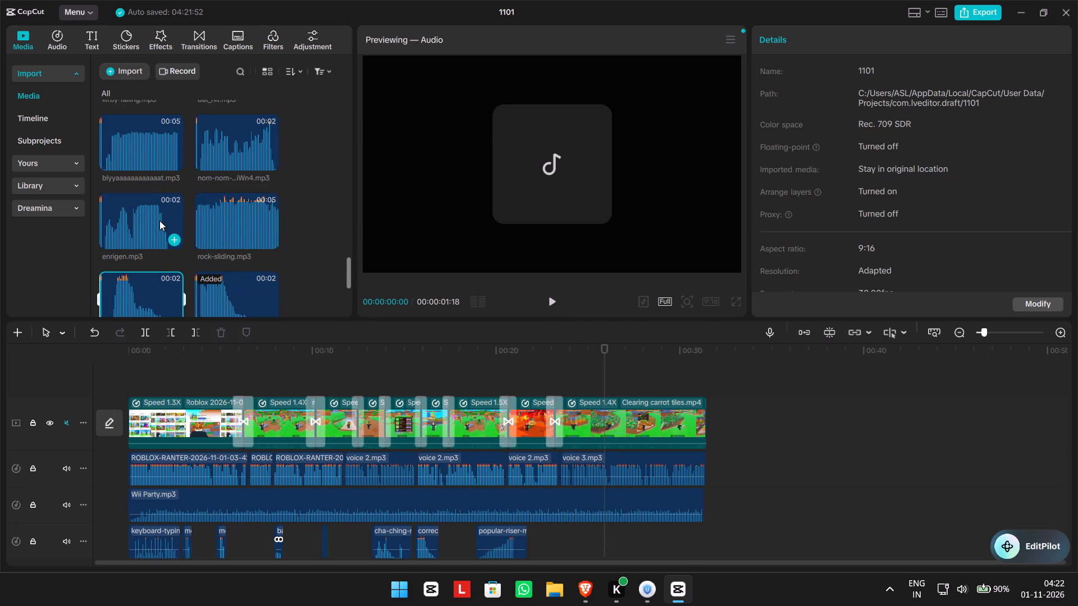
scroll(159, 221, up, 2)
scroll(166, 236, down, 1)
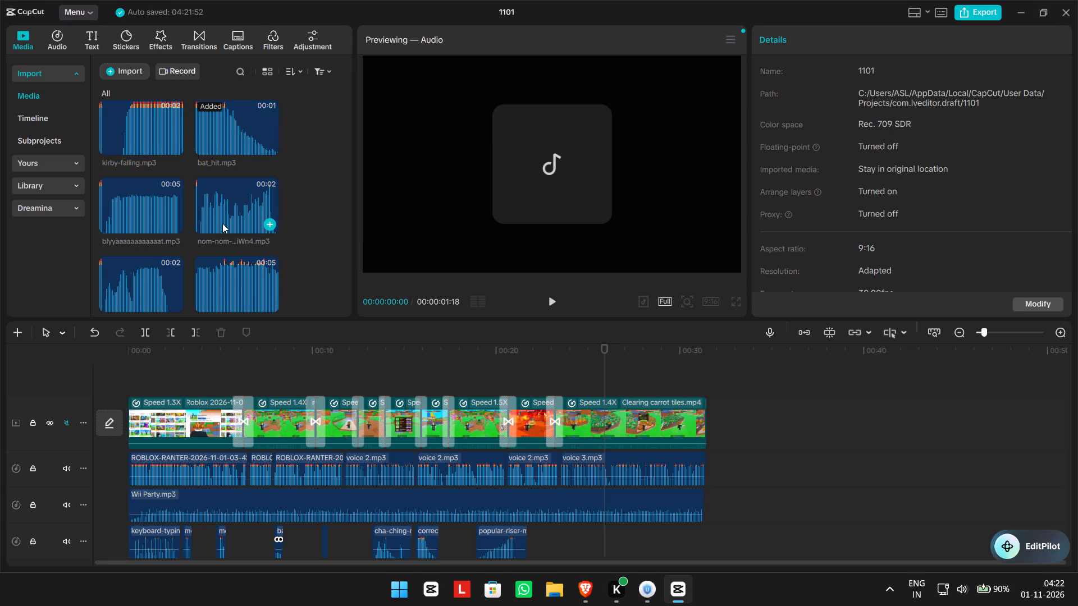
scroll(223, 223, up, 3)
click(241, 168)
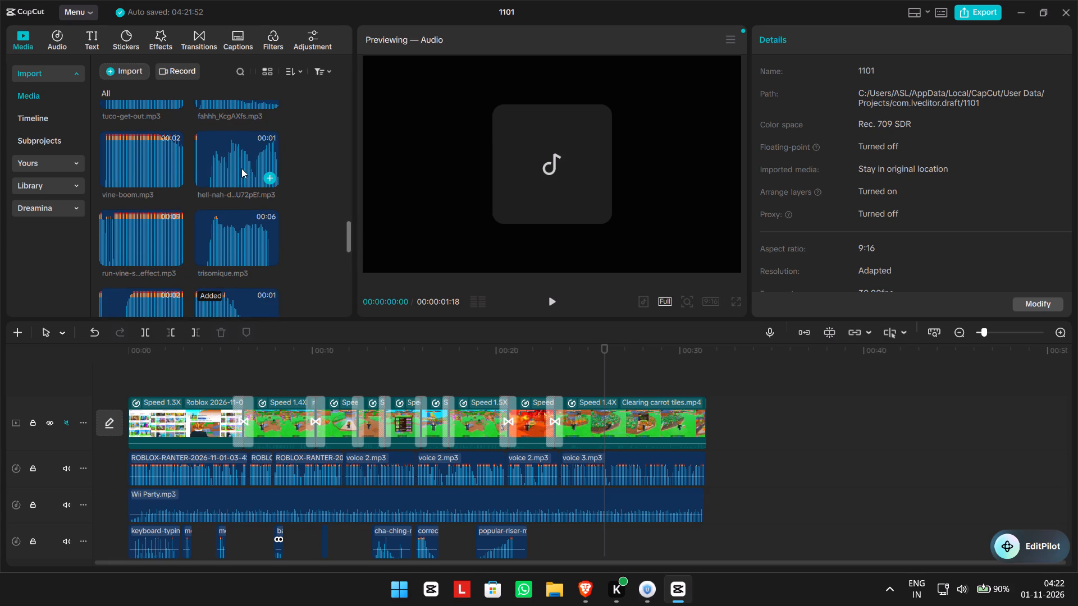
Return the timeline to the start and play the opening up to 00:00:04:10.
click(602, 353)
drag(607, 354, 605, 354)
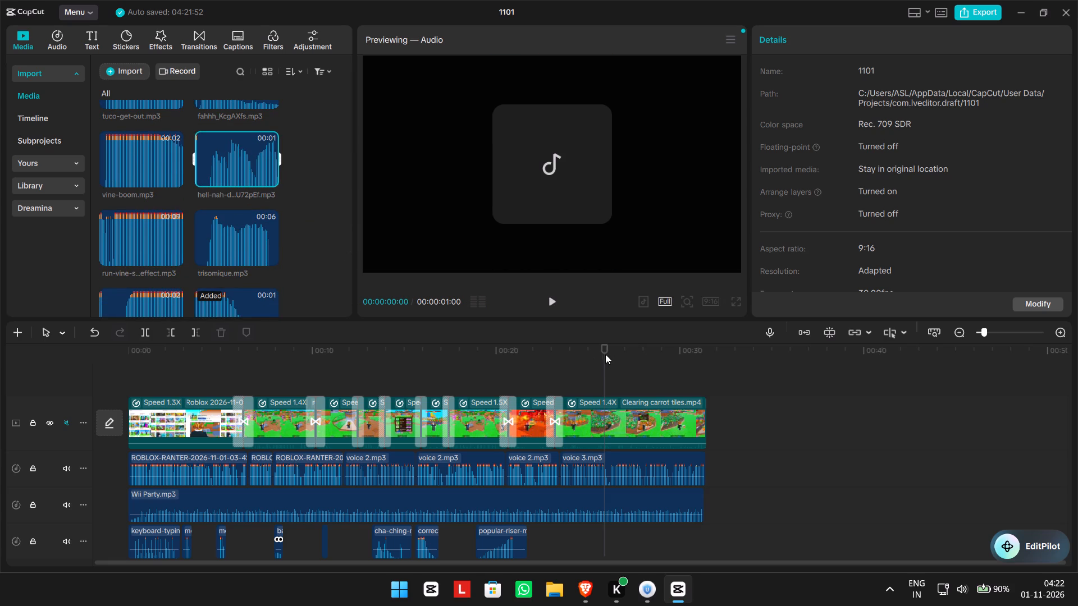
drag(605, 354, 586, 355)
drag(604, 361, 591, 364)
click(229, 360)
click(620, 411)
drag(600, 365, 0, 381)
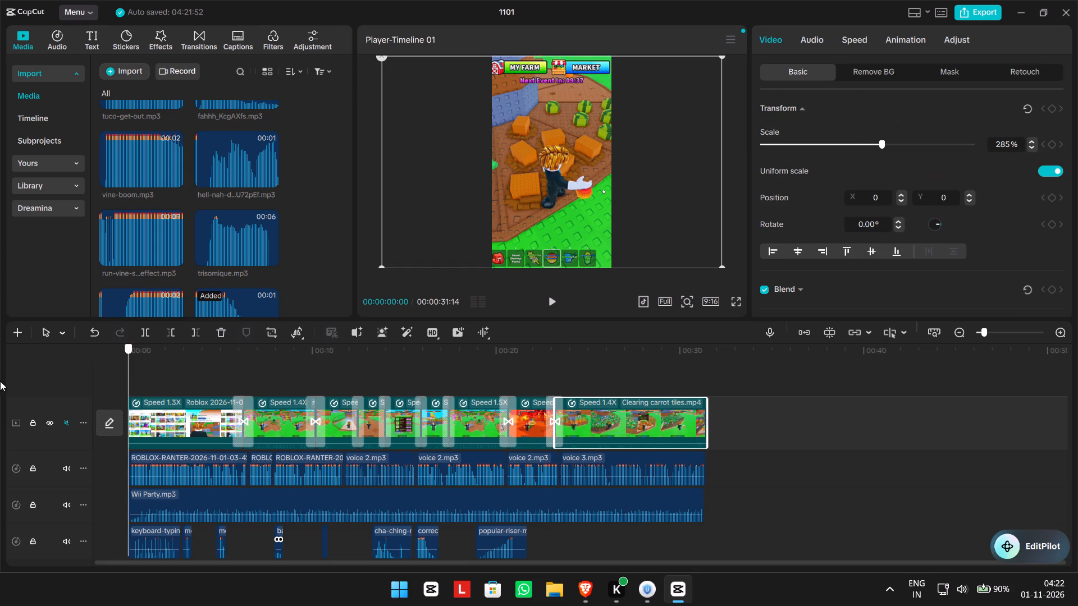
drag(0, 381, 0, 380)
click(825, 451)
drag(709, 362, 0, 361)
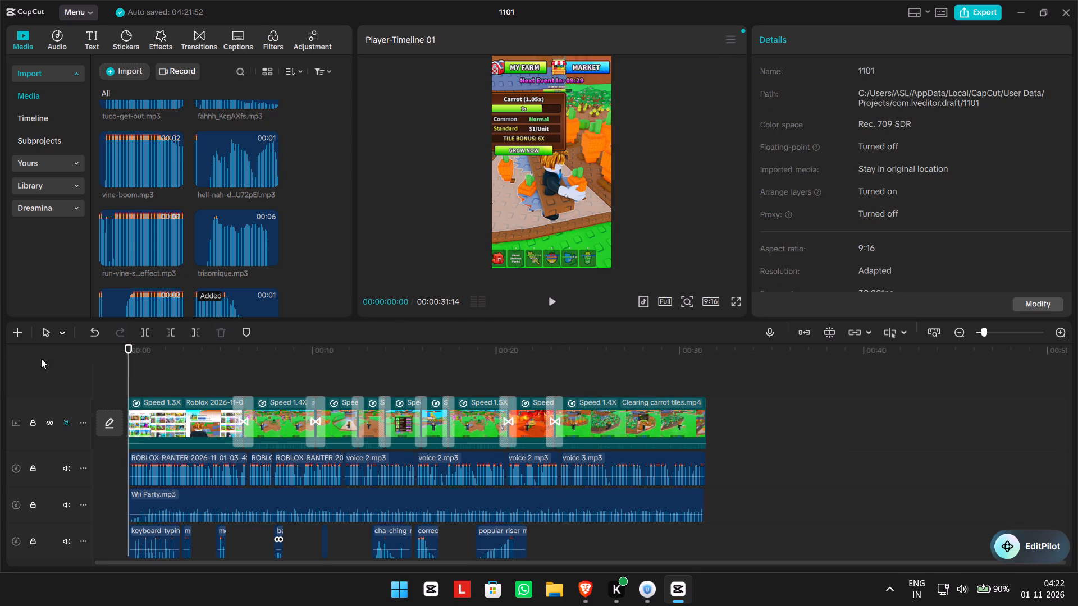
click(557, 302)
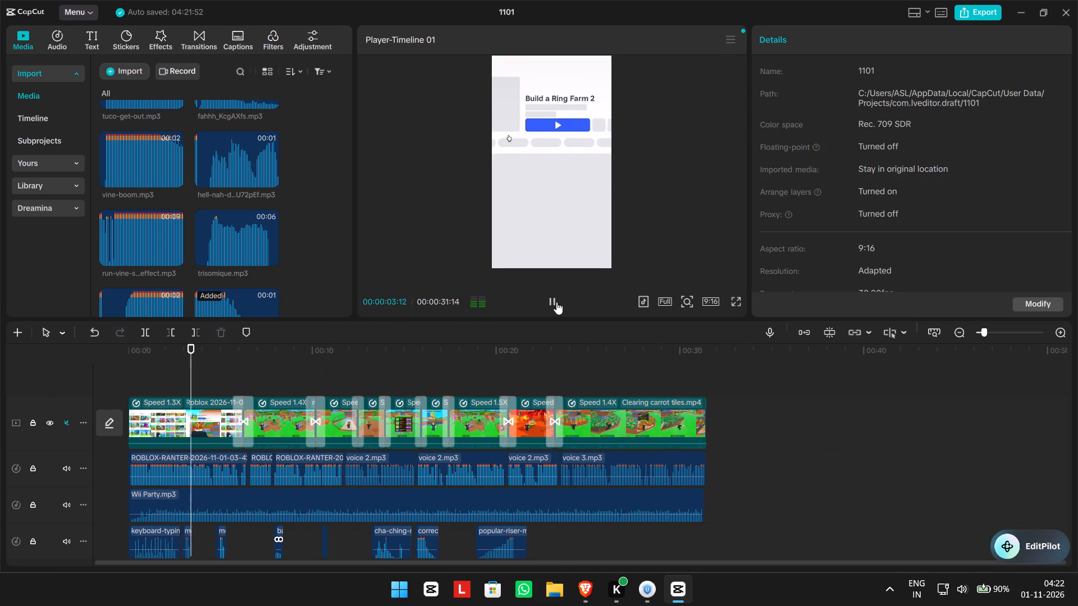
click(556, 302)
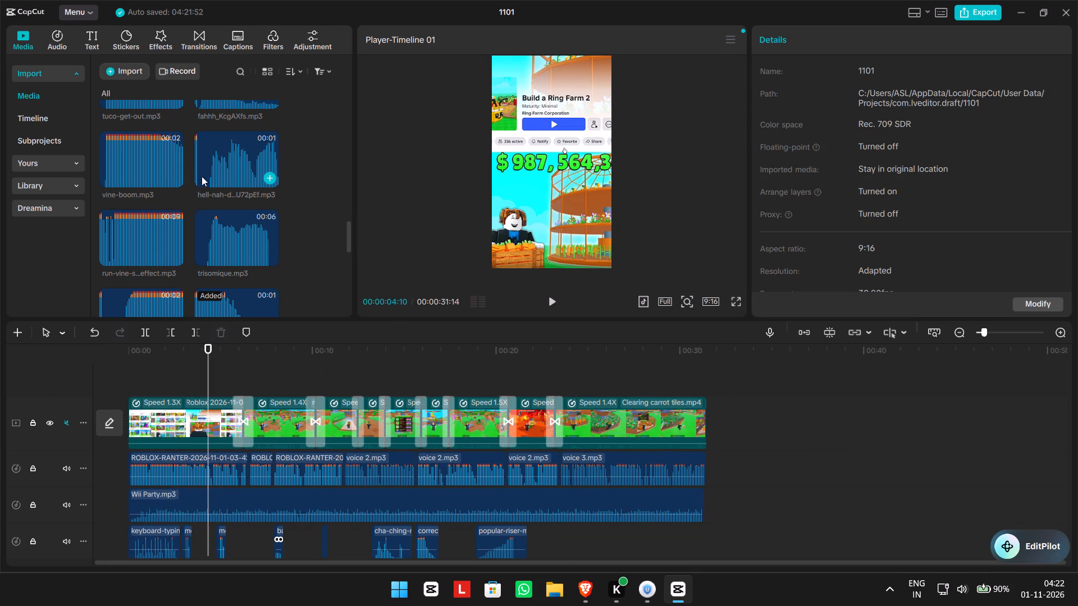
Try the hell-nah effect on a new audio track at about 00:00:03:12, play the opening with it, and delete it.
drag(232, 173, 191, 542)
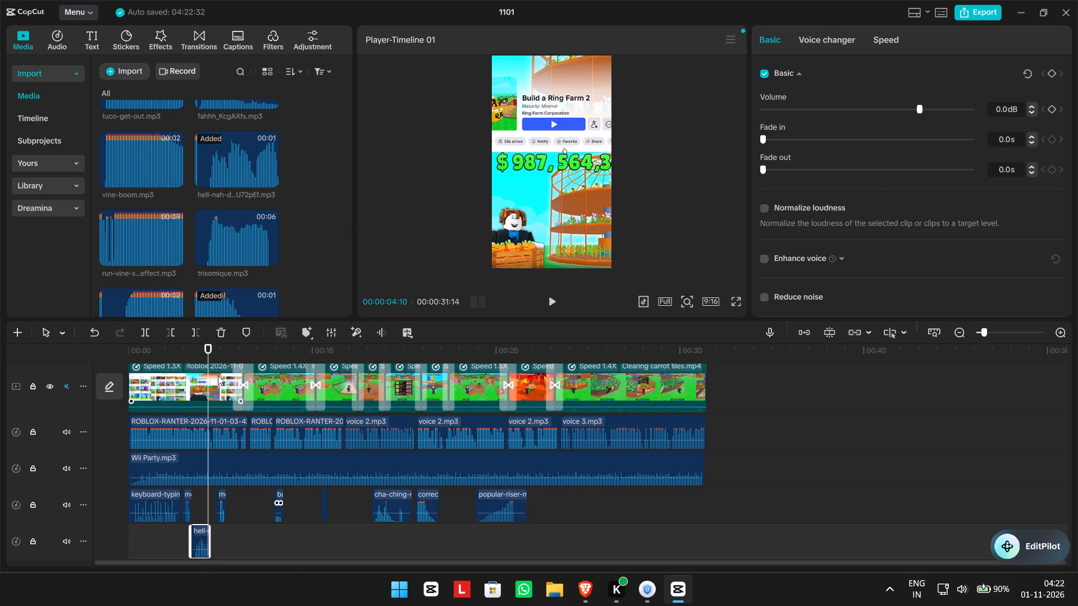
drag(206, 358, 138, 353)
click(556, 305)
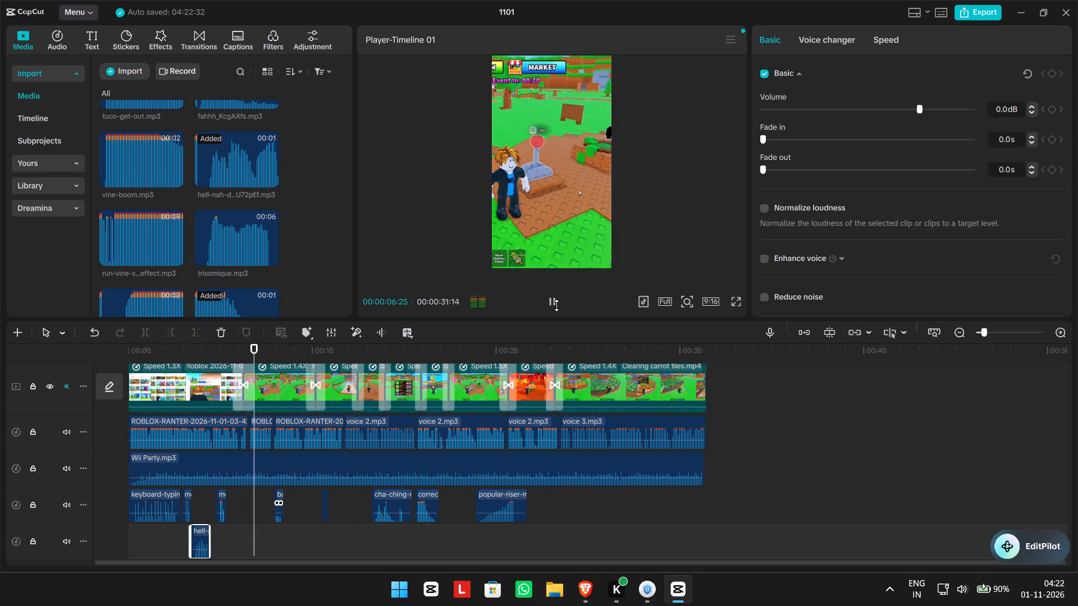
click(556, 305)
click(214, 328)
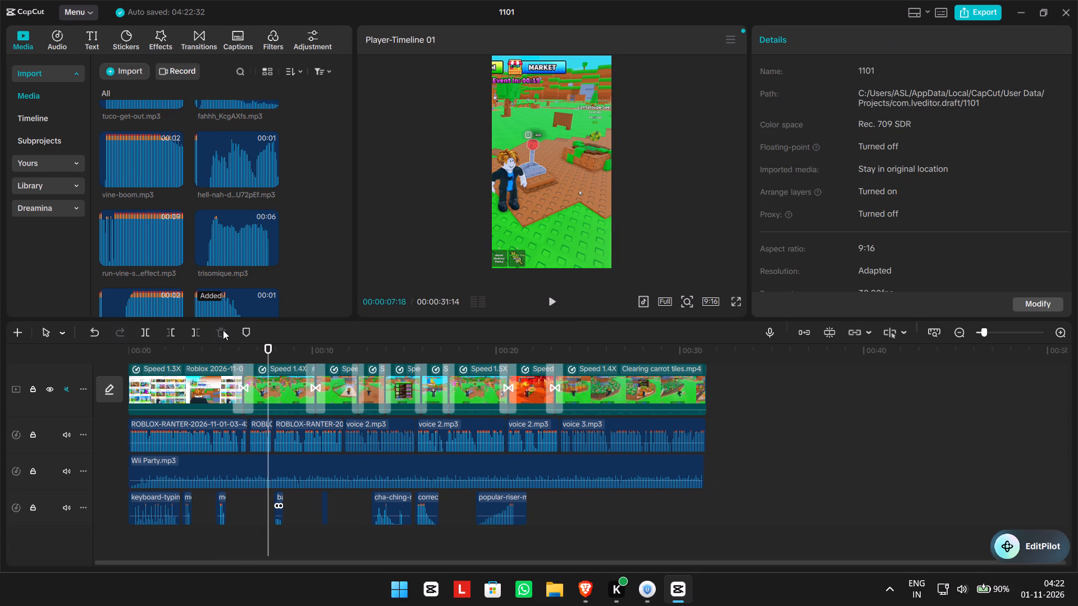
Play the video from 00:00:07:18 to 00:00:25:27, and again from 00:00:16:27 to 00:00:17:20, to review the sound effects.
click(552, 297)
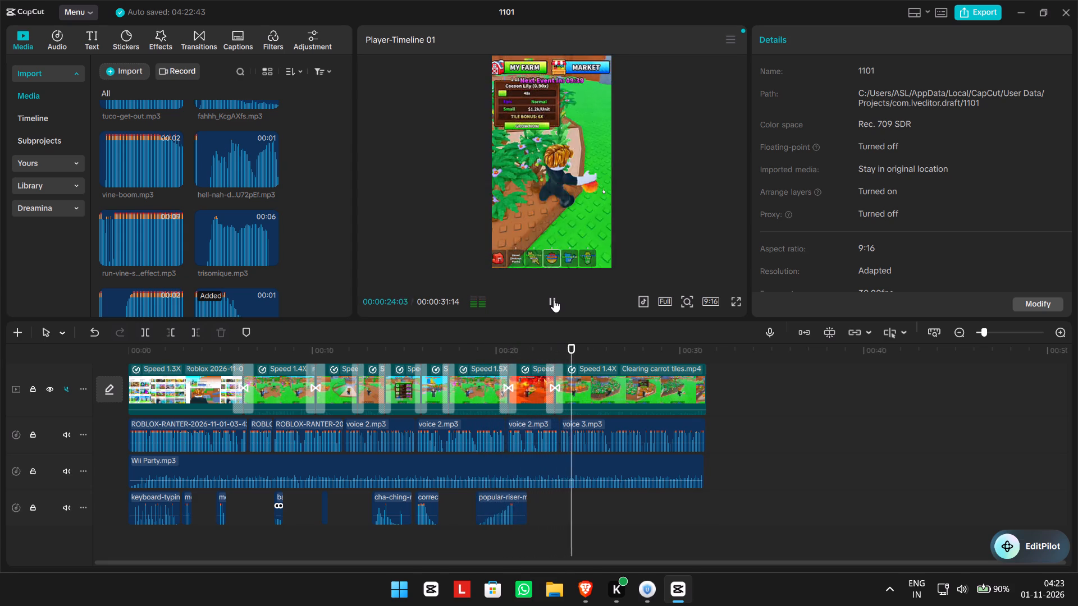
click(554, 300)
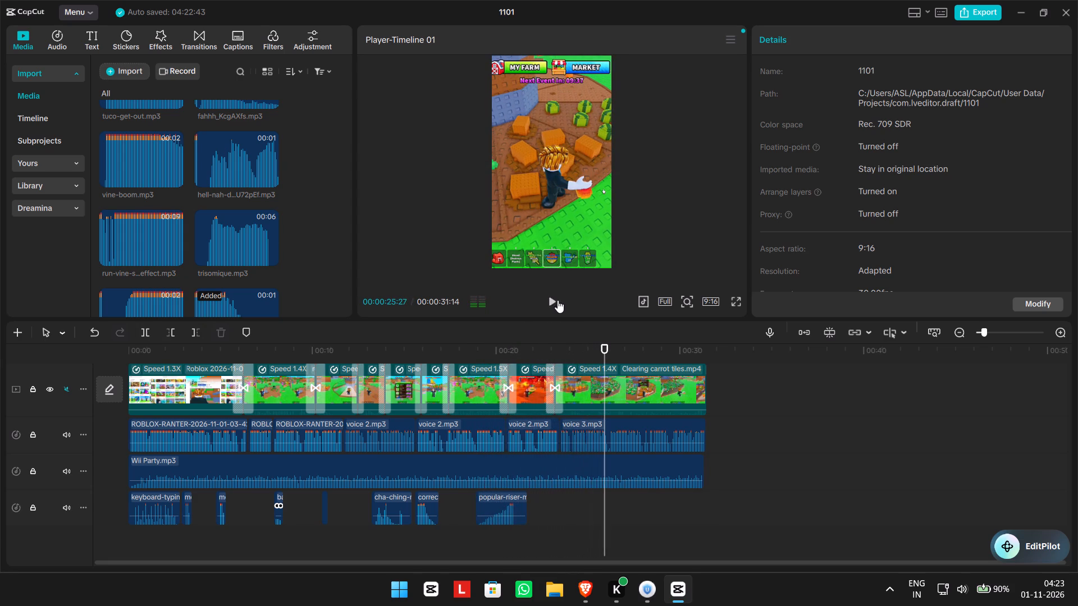
drag(604, 348, 439, 355)
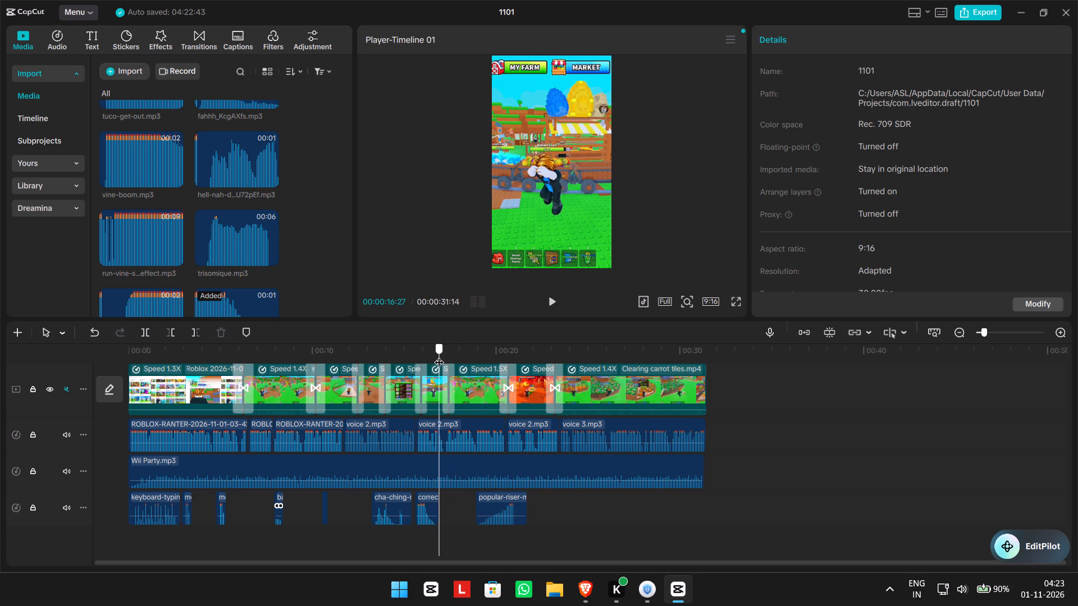
click(556, 304)
click(556, 304)
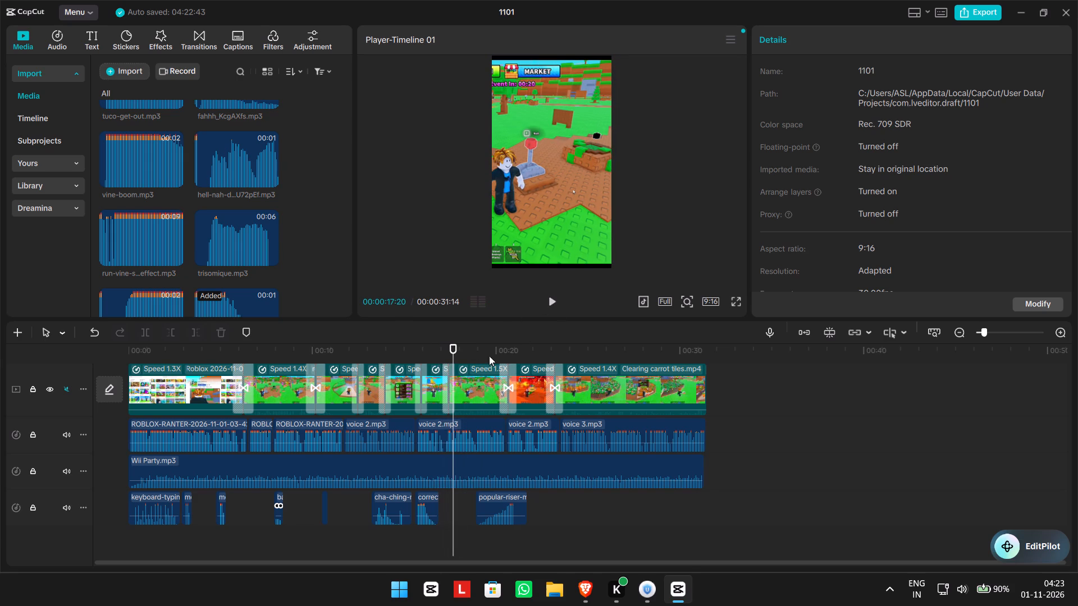
Add the mouse-click sound effect near the lever scene, moving it onto a new audio track at about 00:00:18:15.
scroll(207, 265, down, 2)
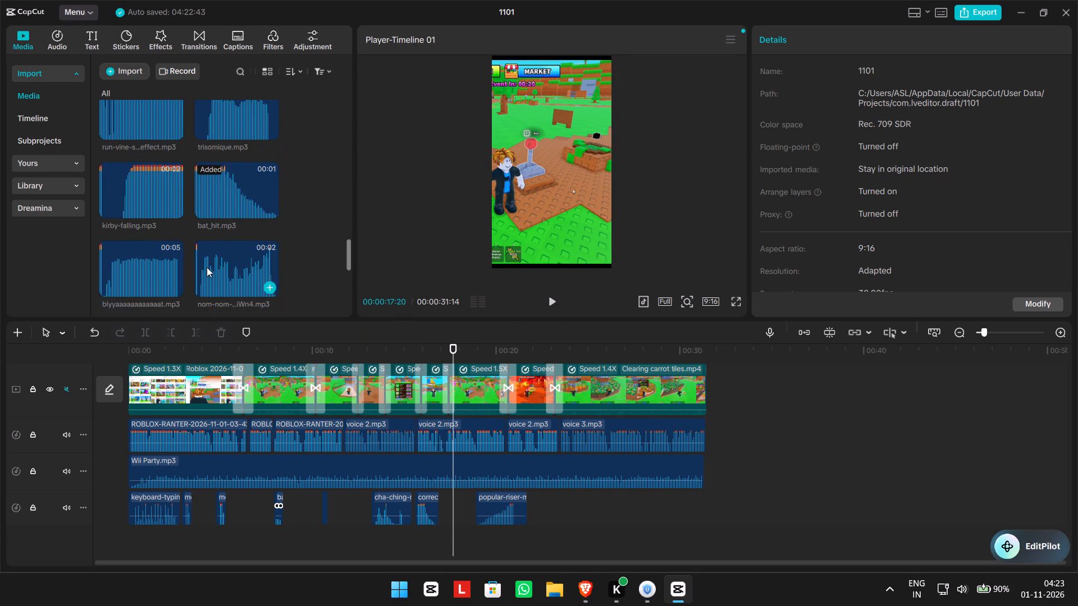
scroll(207, 267, up, 8)
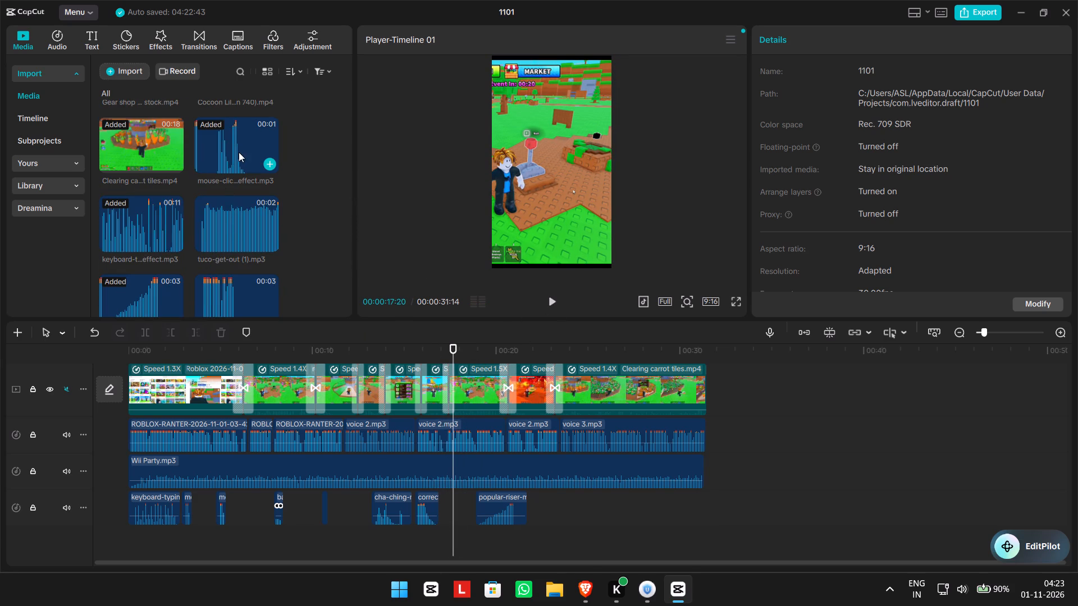
drag(231, 151, 451, 509)
drag(451, 509, 452, 509)
click(547, 309)
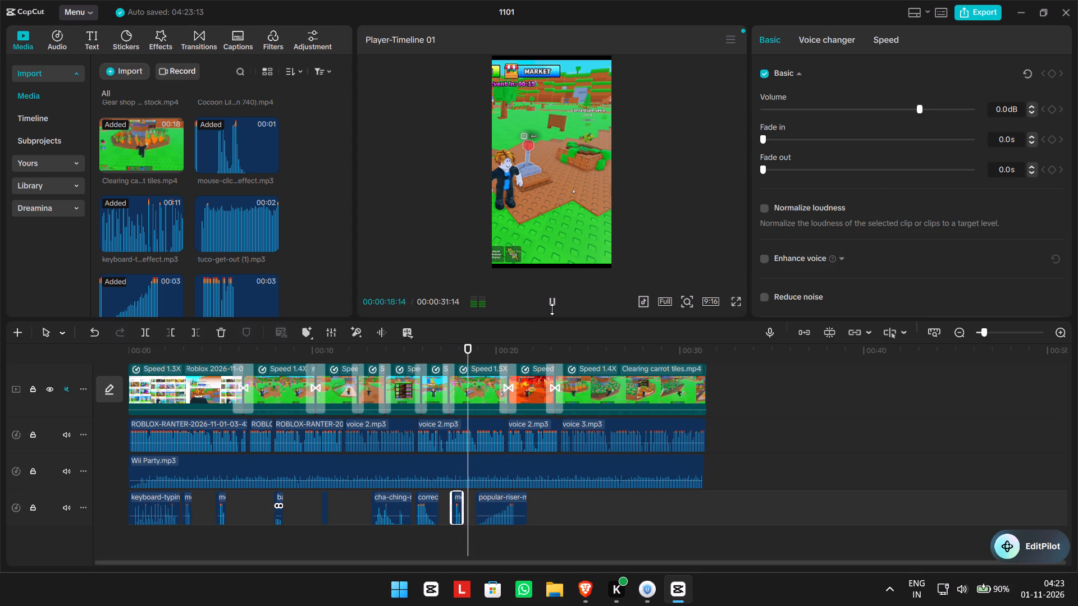
click(552, 309)
drag(455, 501, 463, 498)
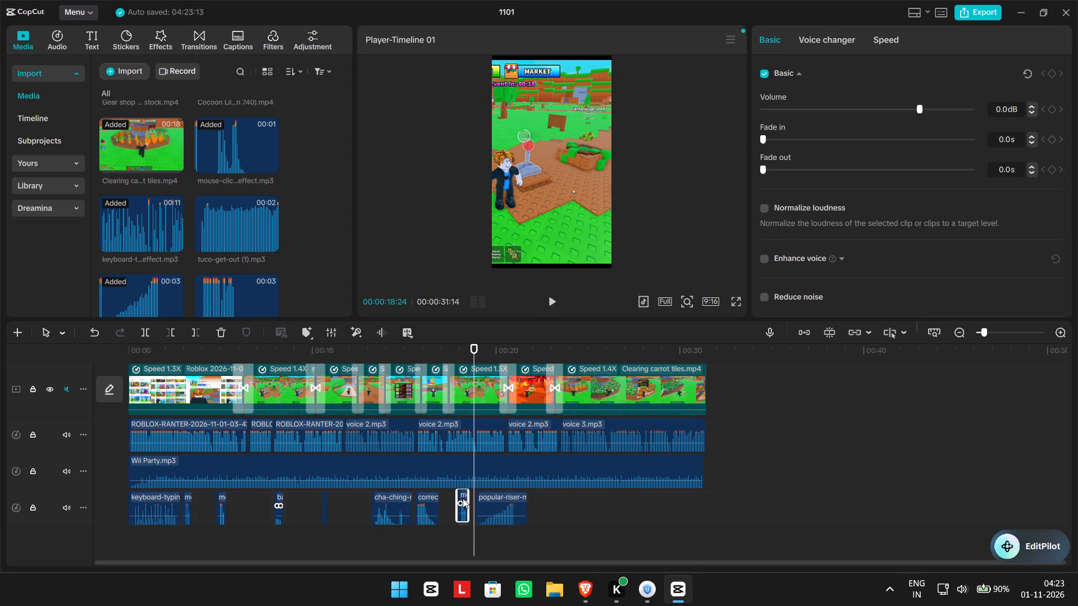
drag(463, 498, 469, 502)
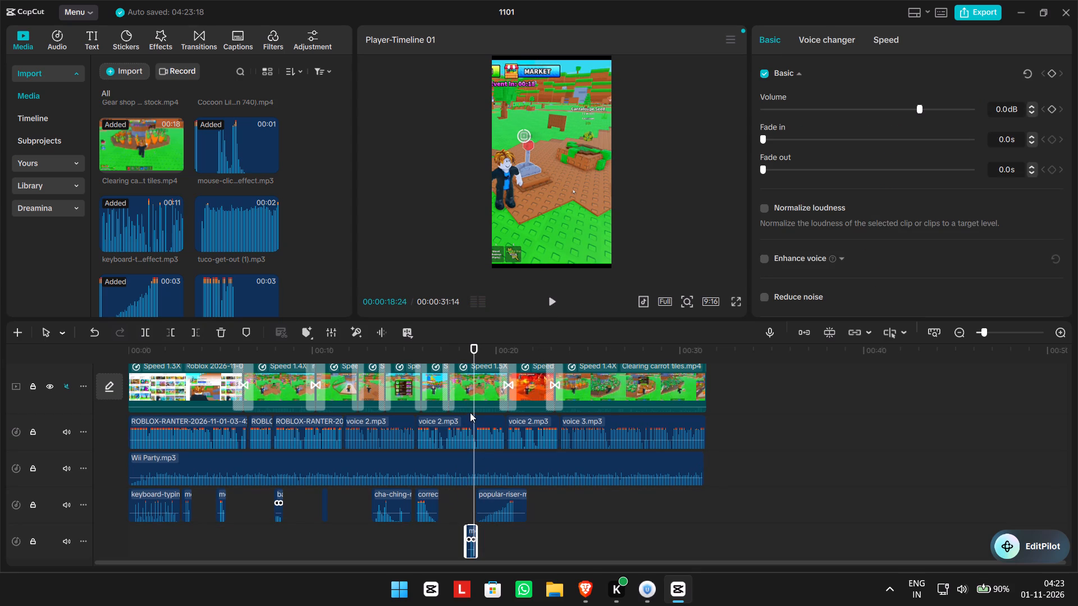
click(471, 388)
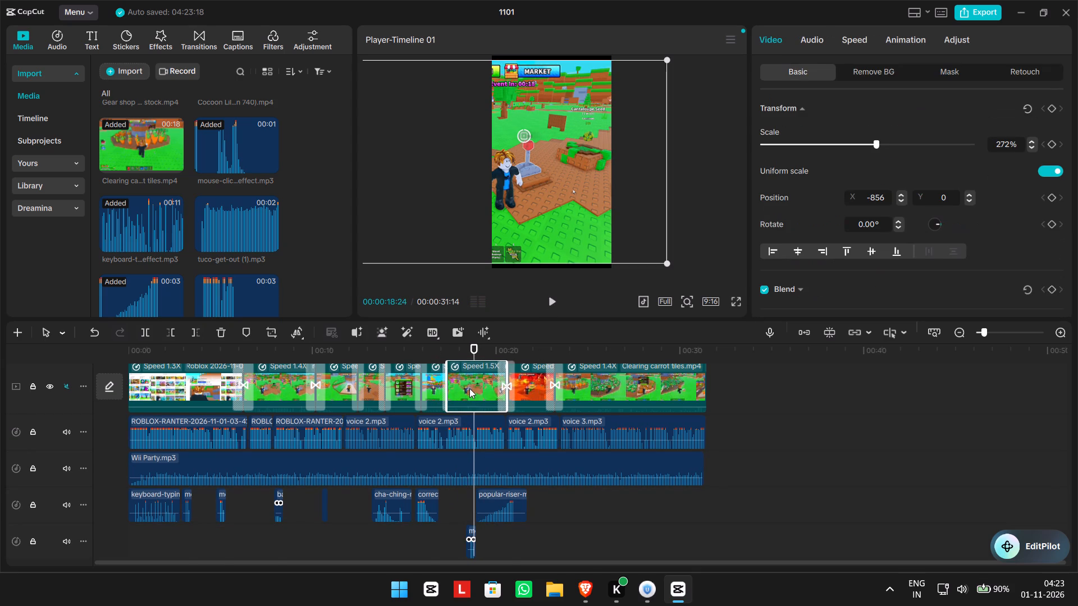
click(88, 330)
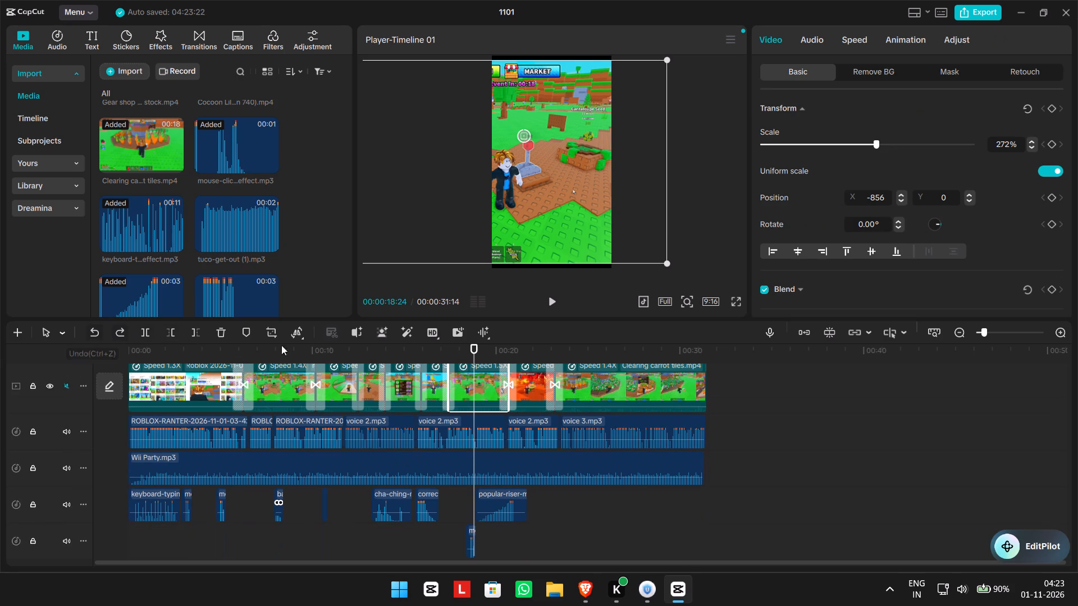
Play the video from 00:00:16:19 to check the timing of the added mouse-click effect.
drag(472, 341, 454, 342)
drag(474, 347, 434, 347)
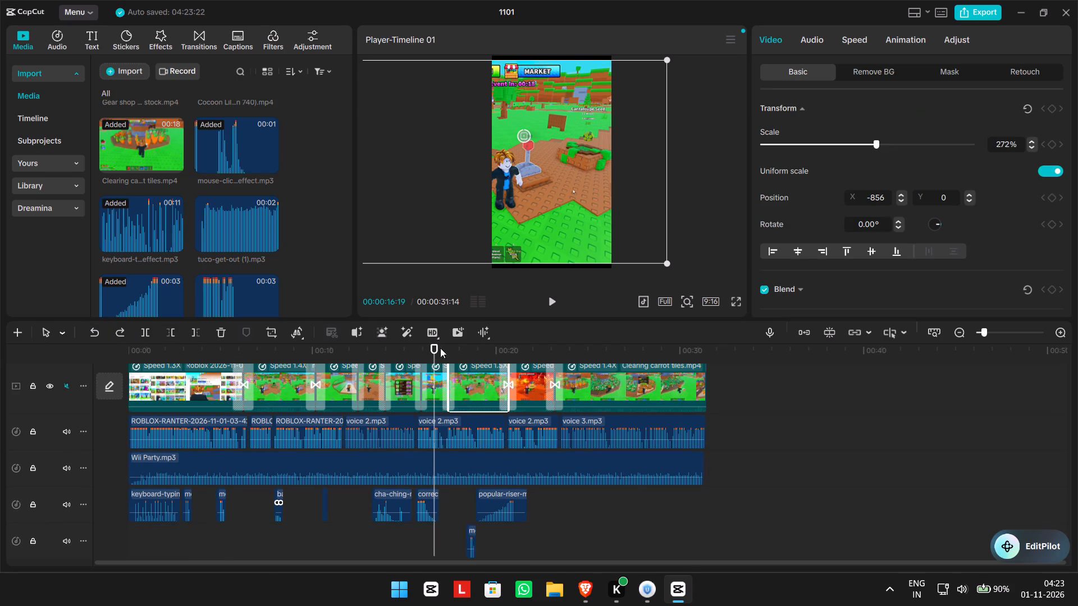
click(555, 297)
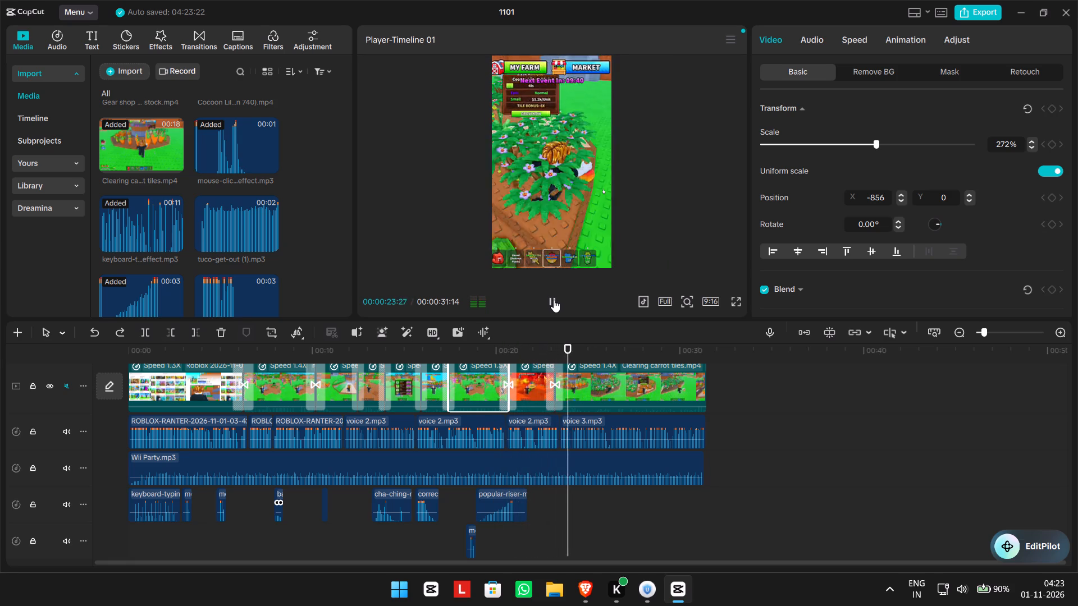
scroll(174, 159, up, 5)
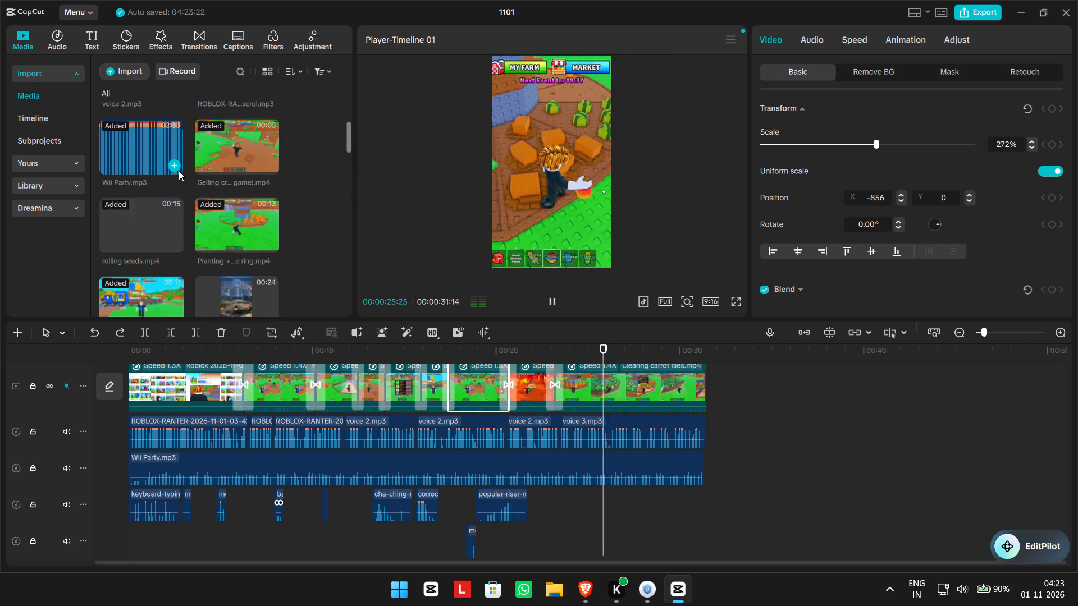
scroll(179, 172, up, 6)
click(125, 70)
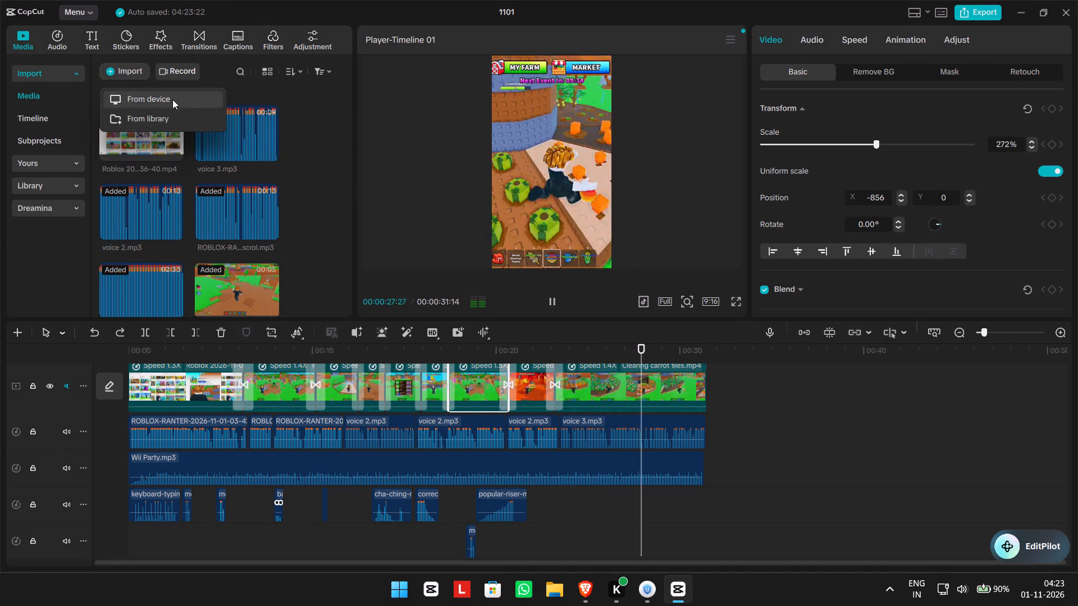
click(172, 99)
scroll(51, 210, down, 1)
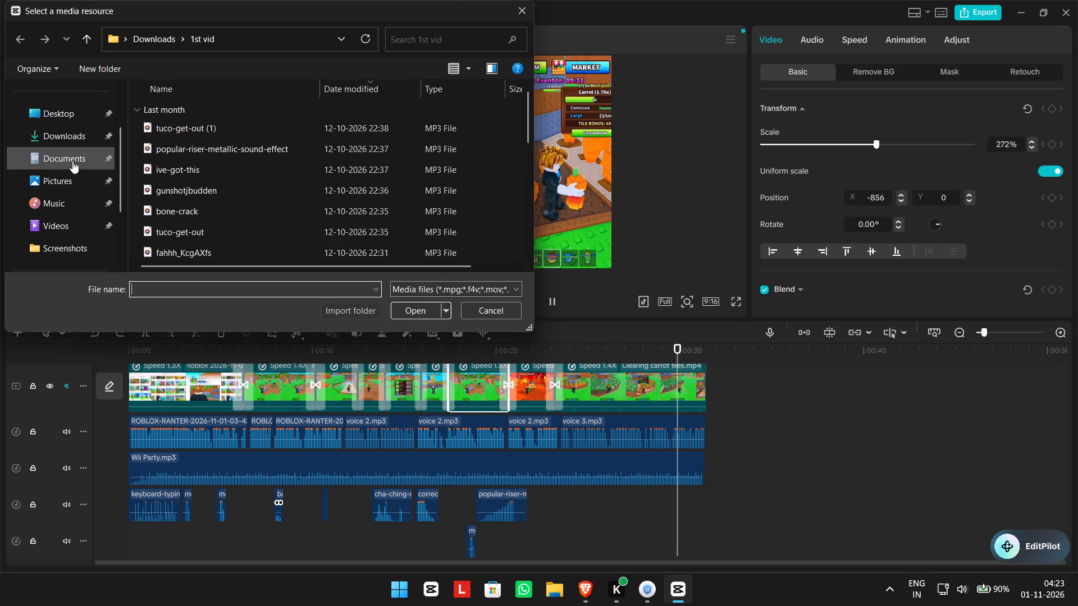
click(80, 184)
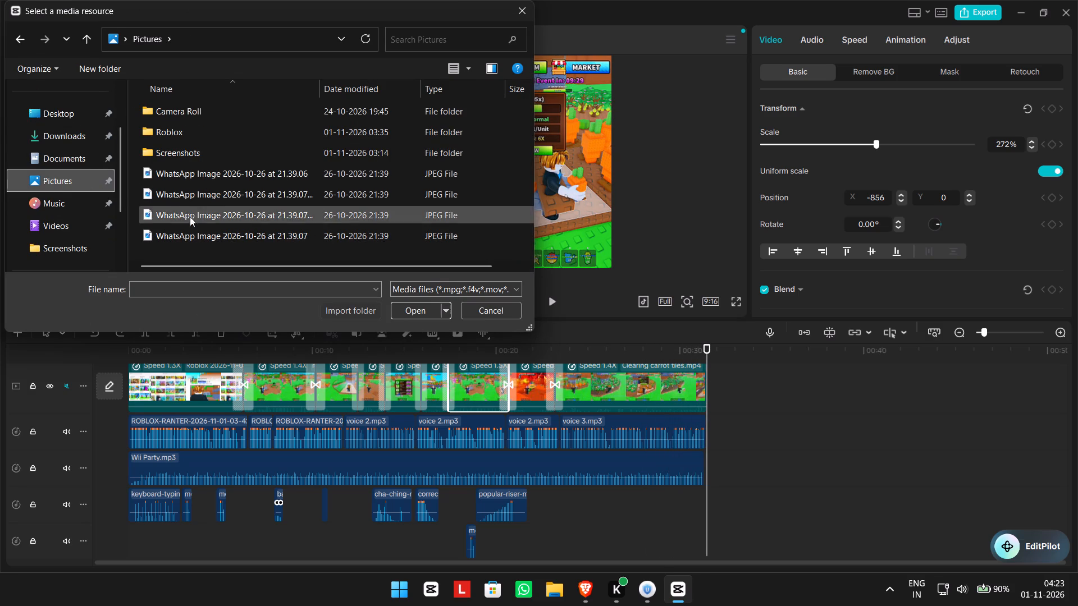
click(168, 155)
click(68, 244)
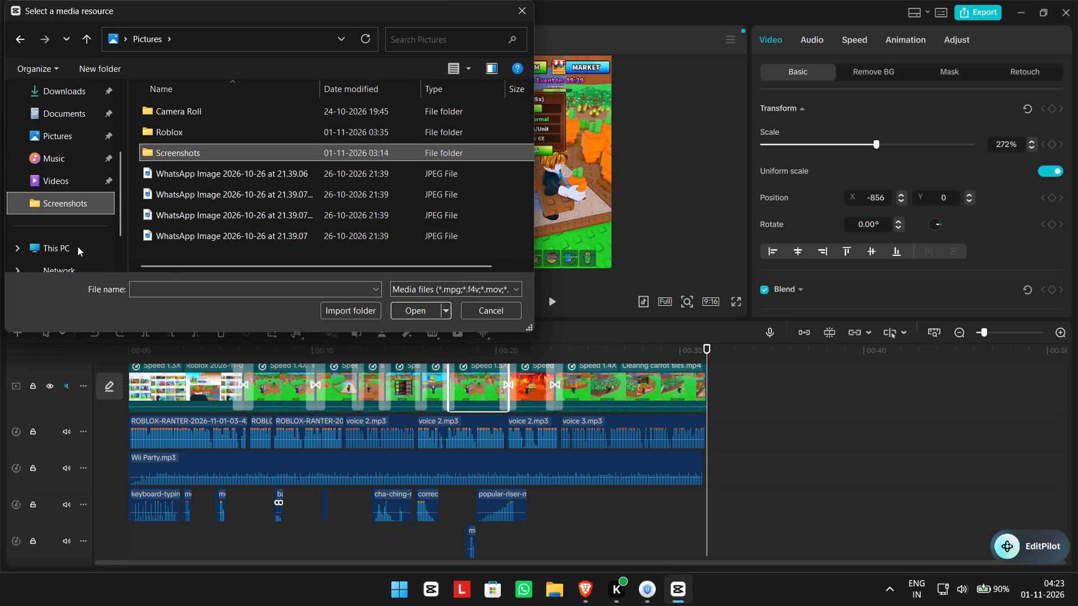
scroll(308, 211, down, 3)
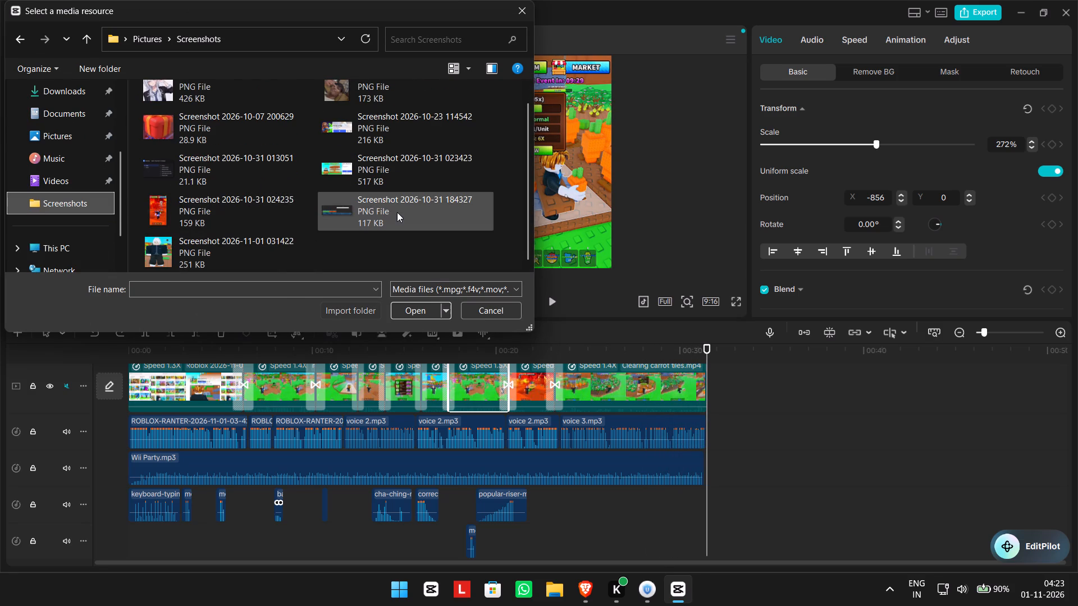
click(357, 160)
click(411, 311)
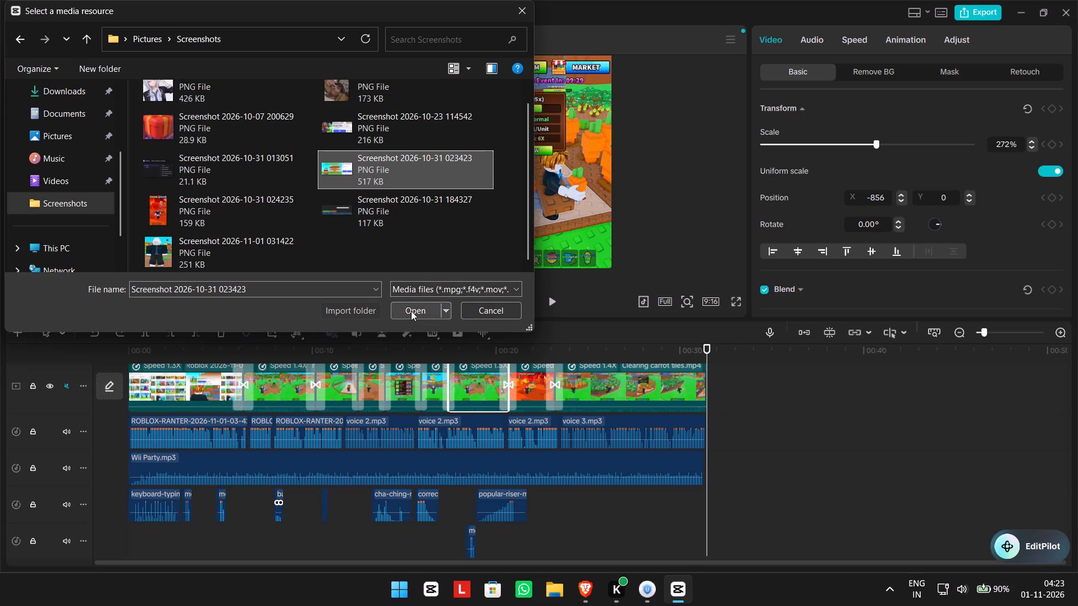
Play parts of the Clearing carrot tiles clip and place the imported screenshot on a new track above it at about 00:00:24:24.
scroll(666, 400, up, 5)
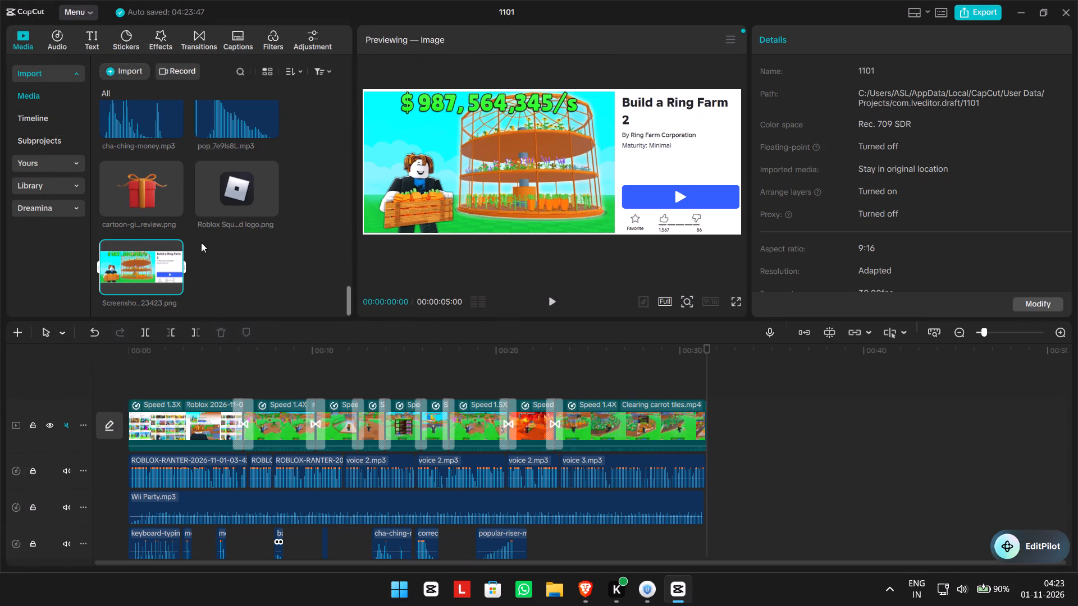
click(711, 367)
drag(704, 366, 626, 363)
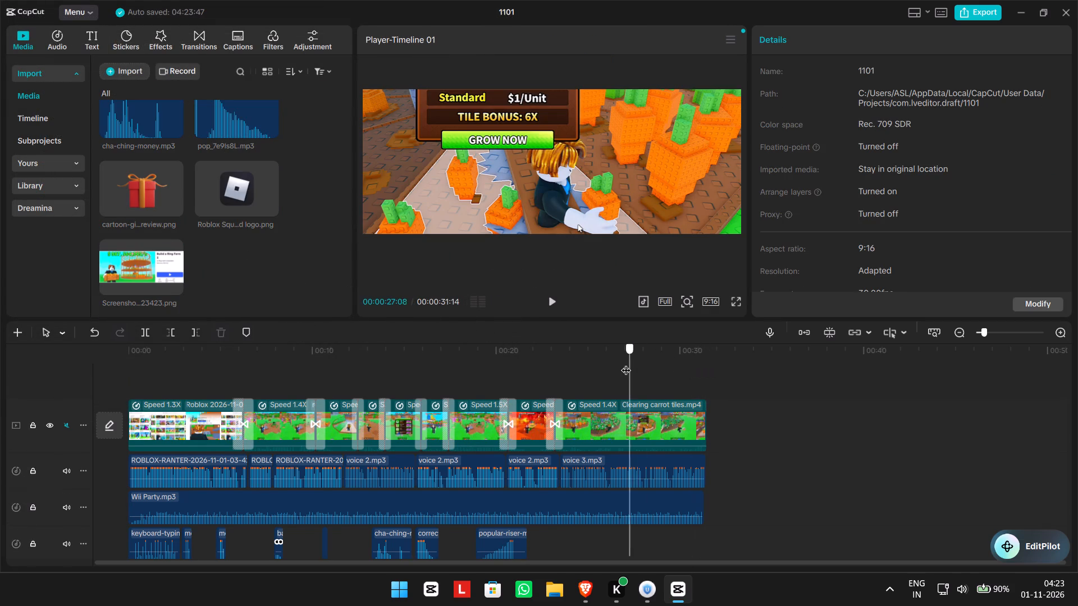
drag(626, 363, 625, 363)
click(552, 296)
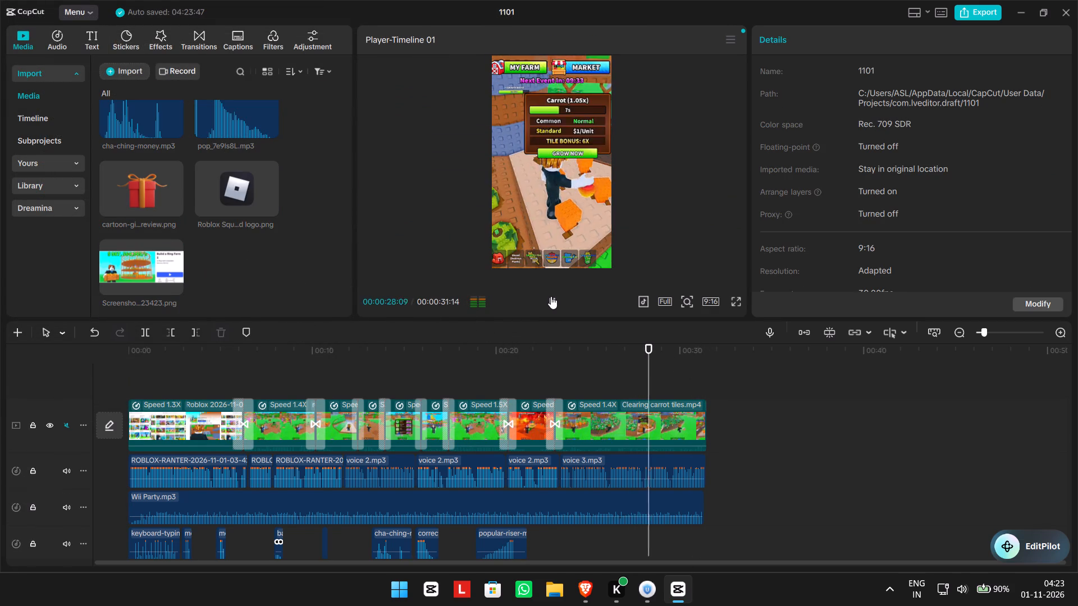
click(551, 299)
drag(663, 366, 565, 359)
click(552, 297)
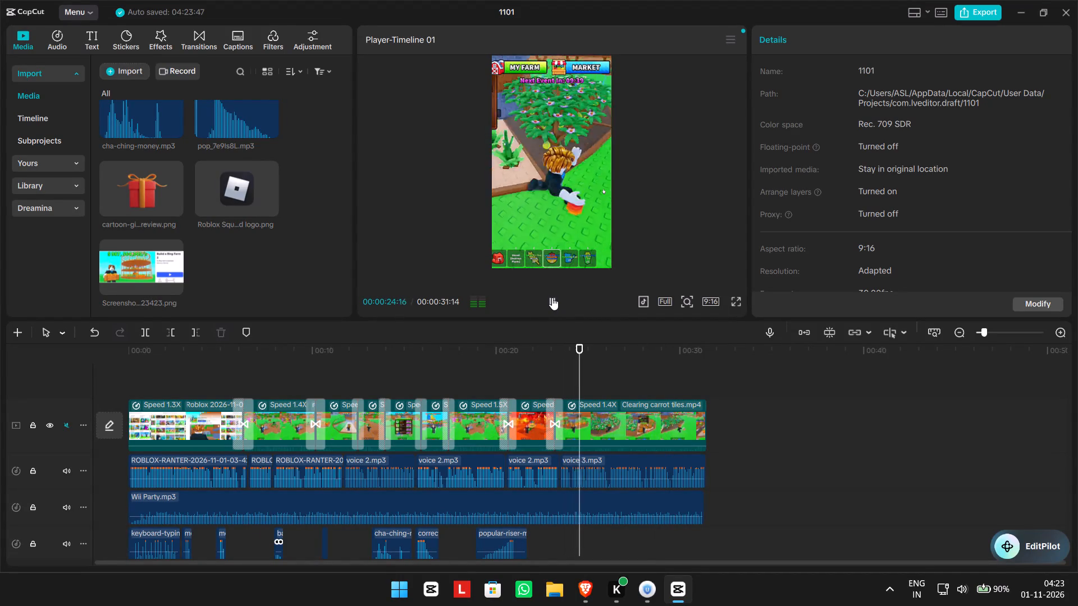
click(552, 297)
drag(141, 274, 588, 383)
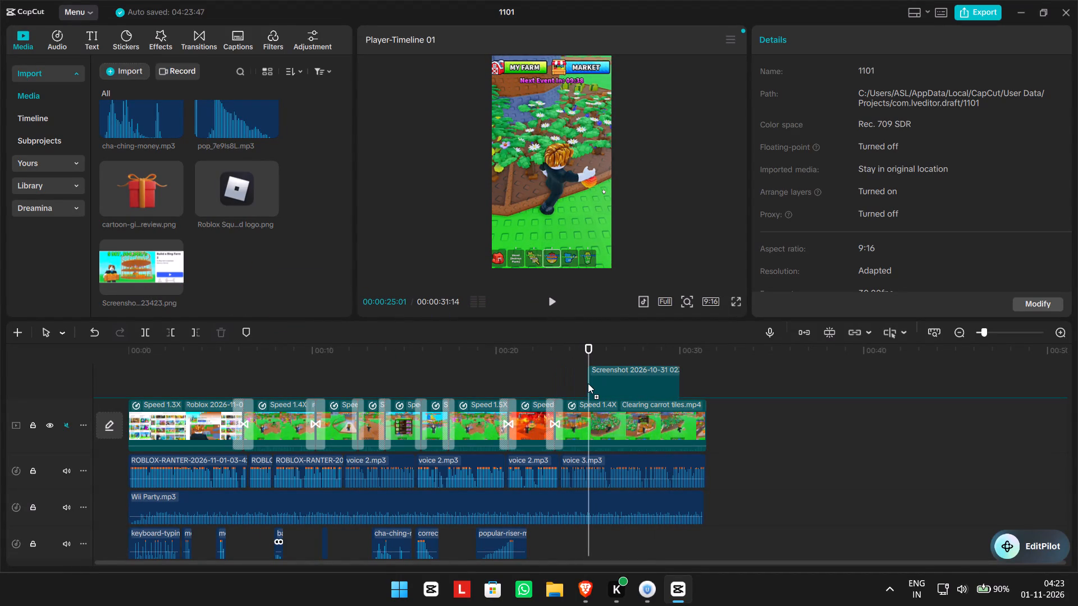
drag(588, 383, 586, 383)
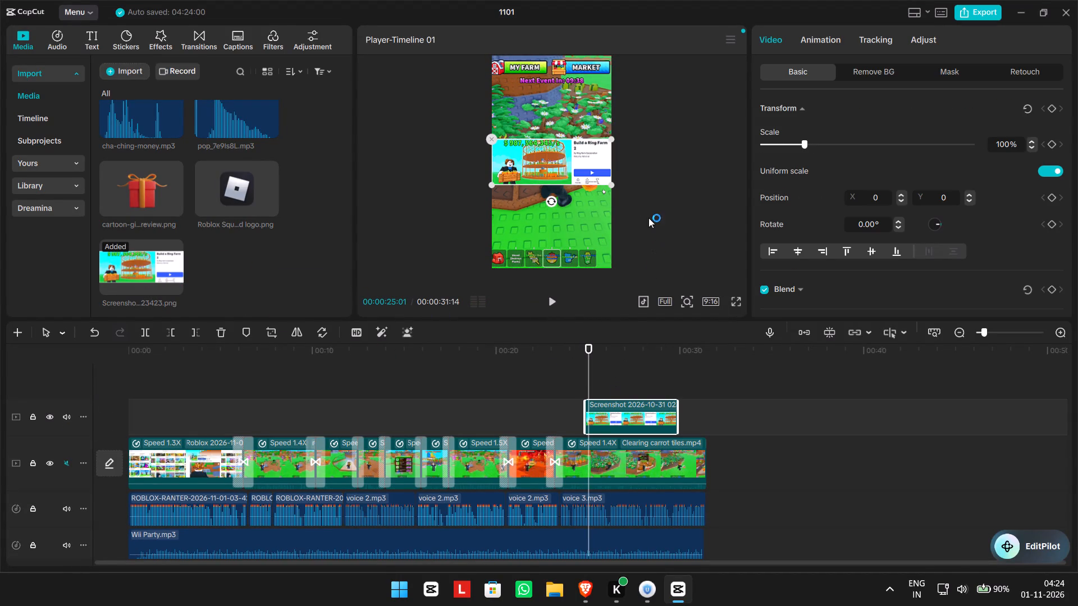
Move the screenshot overlay up in the frame to position Y 1172 and play its entrance.
drag(558, 164, 558, 99)
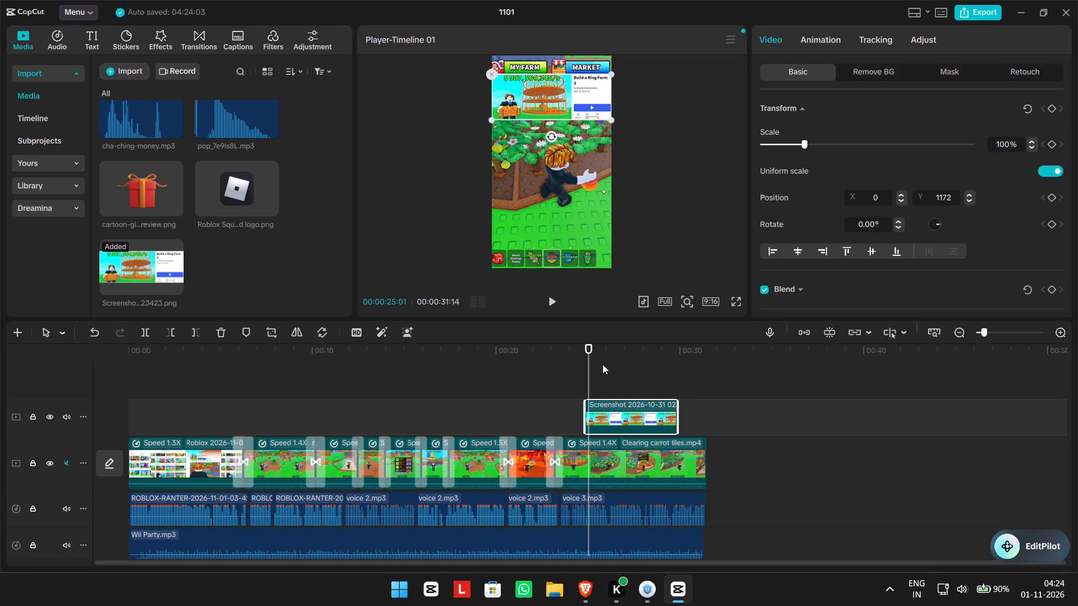
drag(589, 363, 554, 362)
click(550, 301)
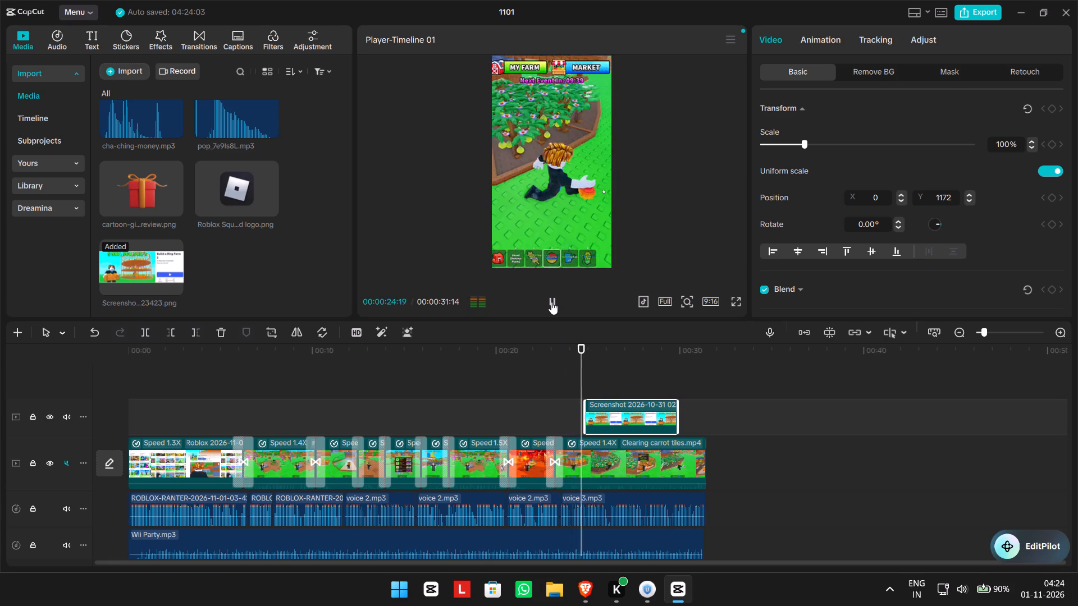
click(551, 302)
Add pop_7e9is8L.mp3 to the sound-effects track at about 00:00:24:24, play it with the screenshot, and return the playhead to 00:00:24:26.
scroll(682, 364, down, 2)
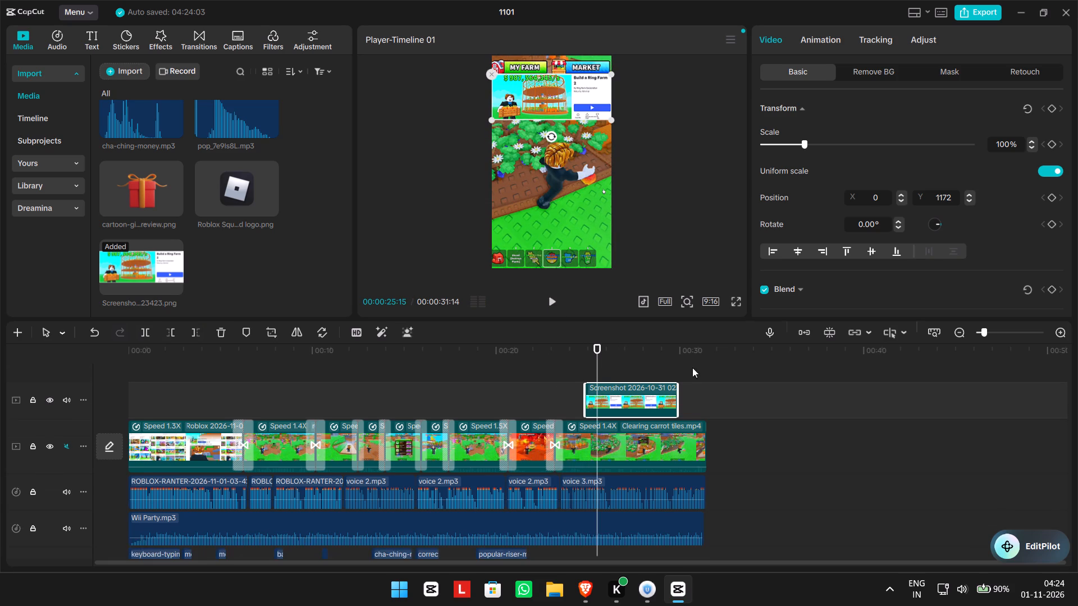
drag(597, 350, 584, 348)
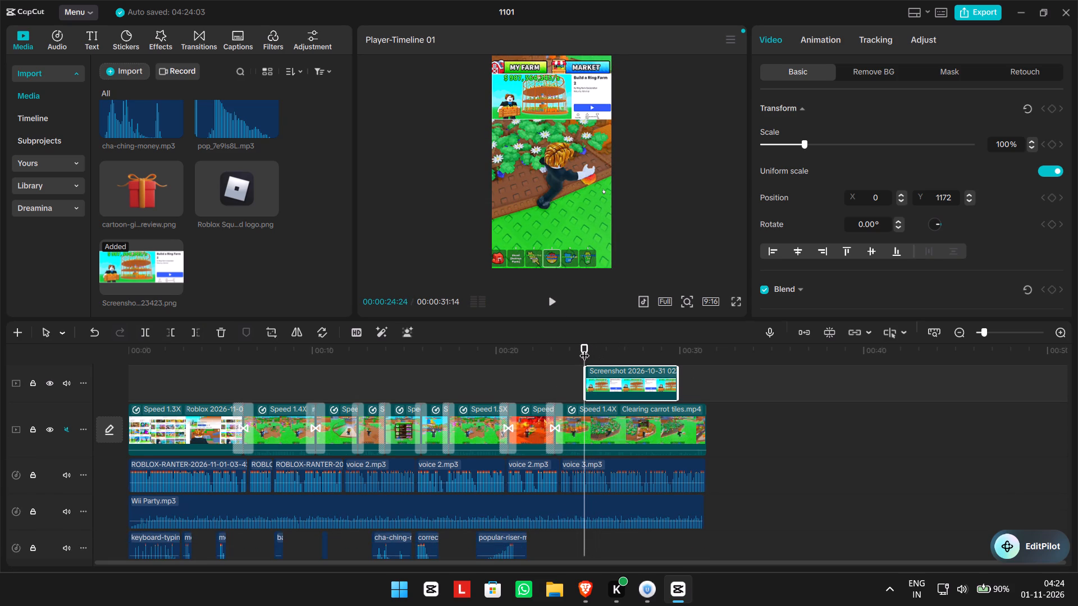
scroll(214, 215, up, 1)
drag(214, 178, 586, 555)
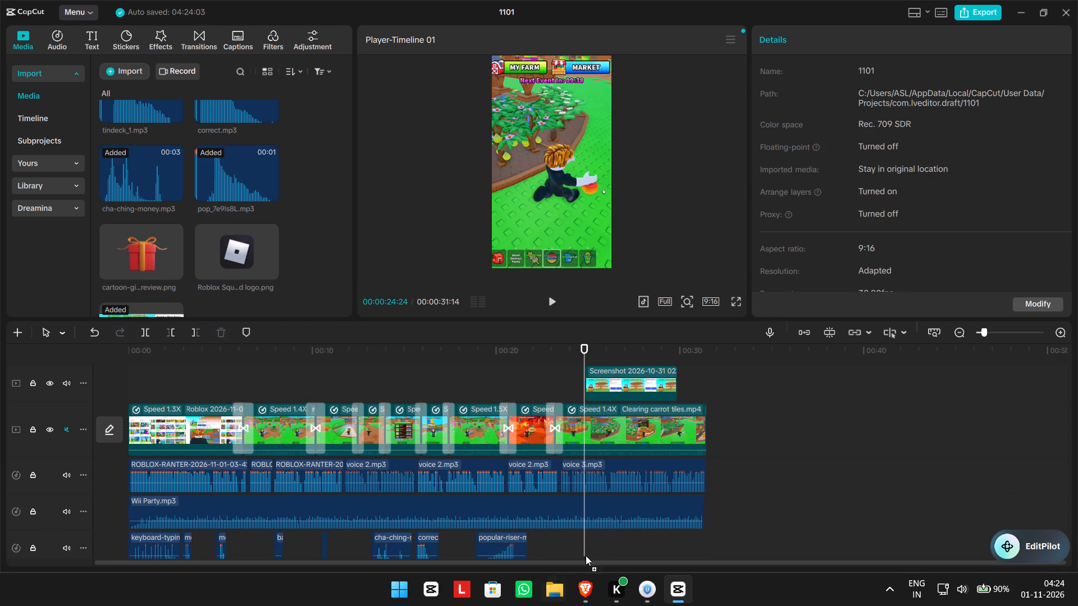
drag(586, 555, 586, 545)
click(551, 298)
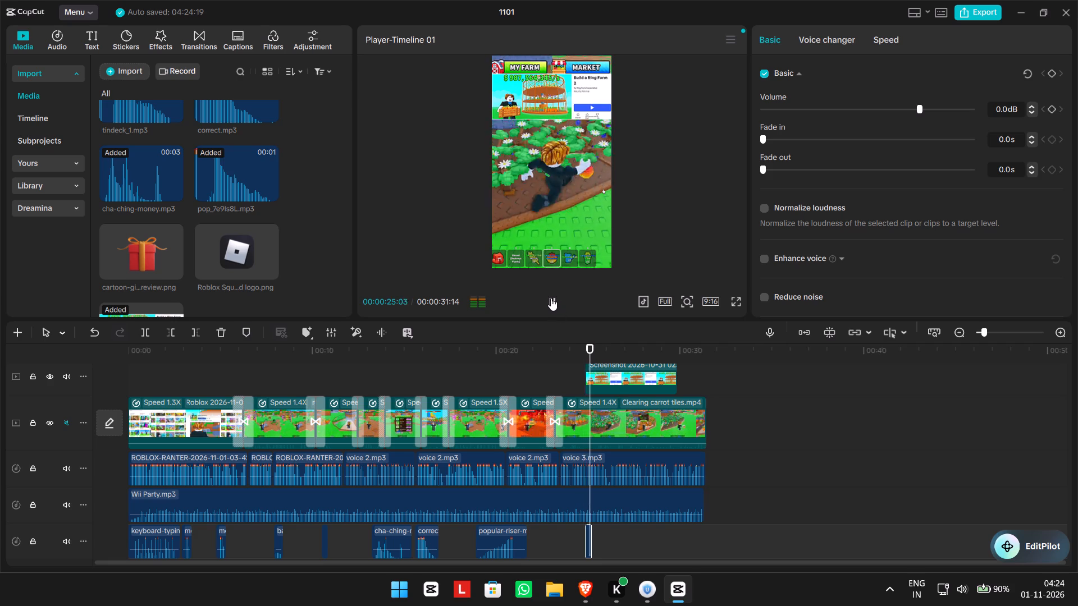
click(551, 298)
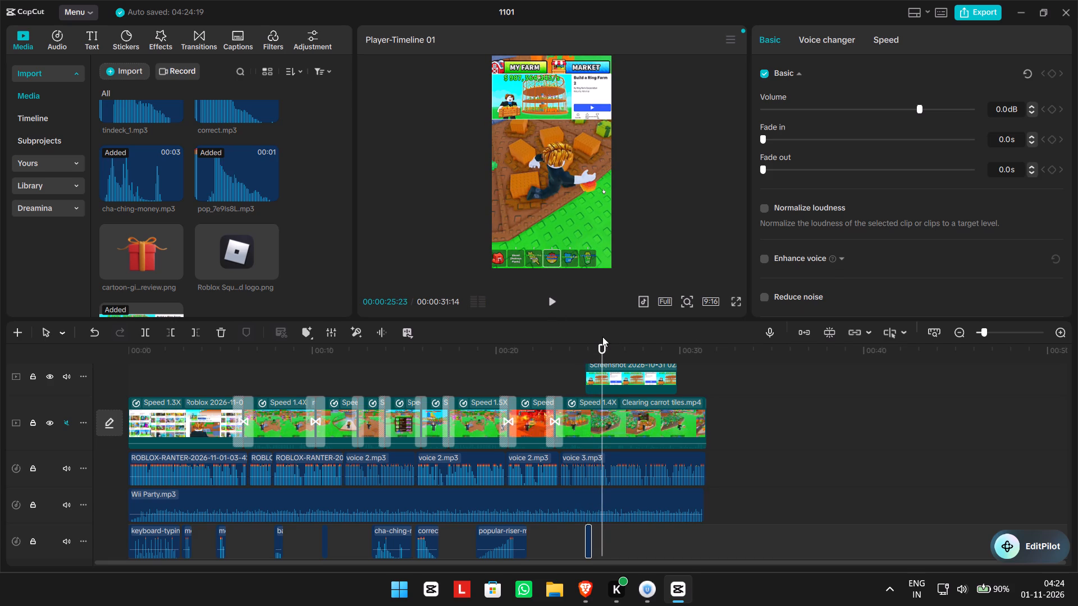
drag(600, 347, 586, 346)
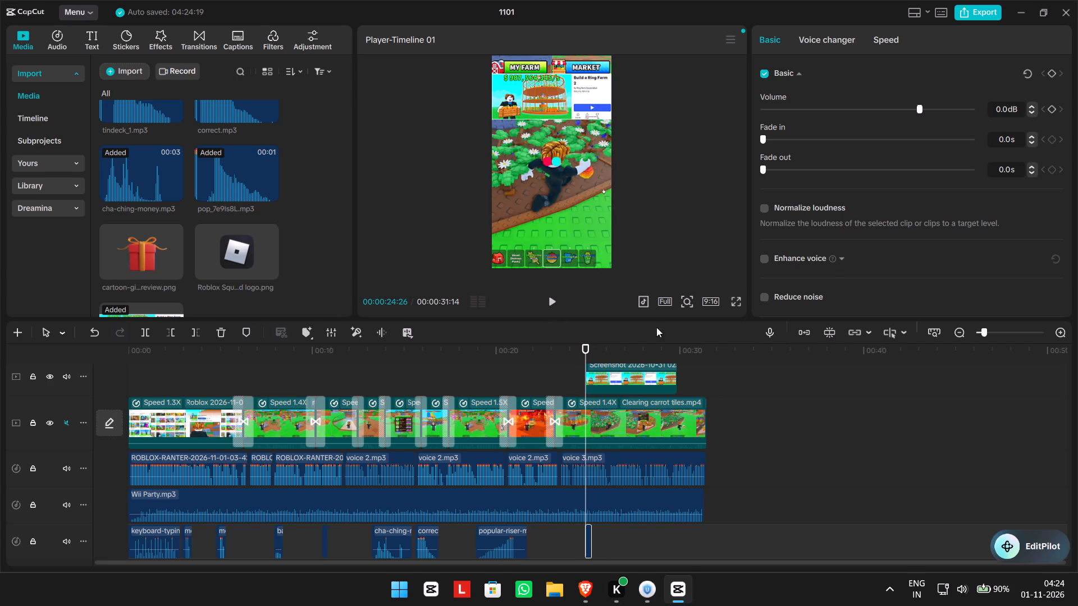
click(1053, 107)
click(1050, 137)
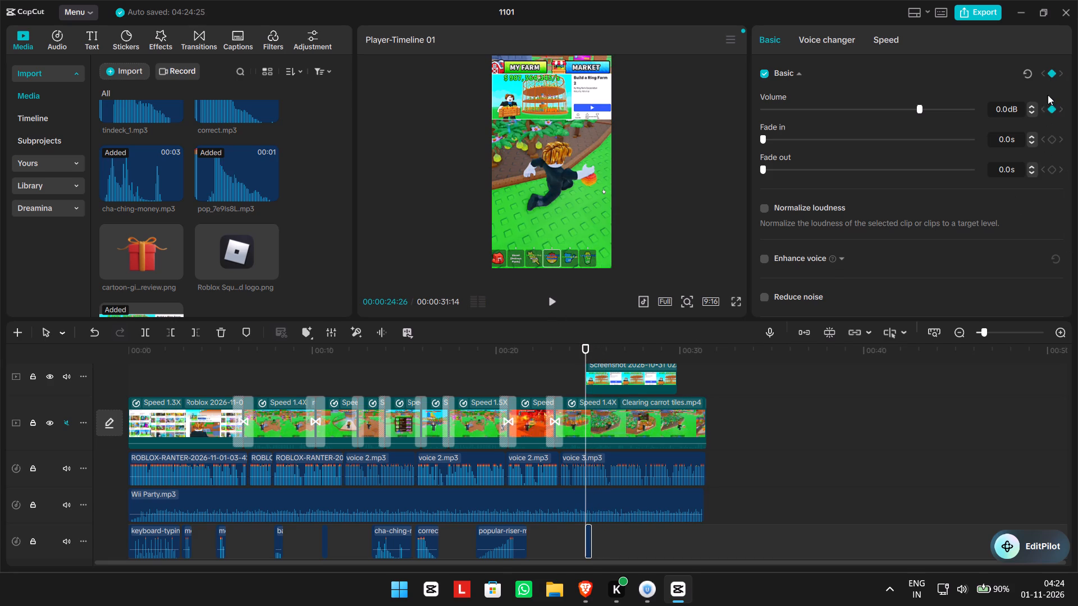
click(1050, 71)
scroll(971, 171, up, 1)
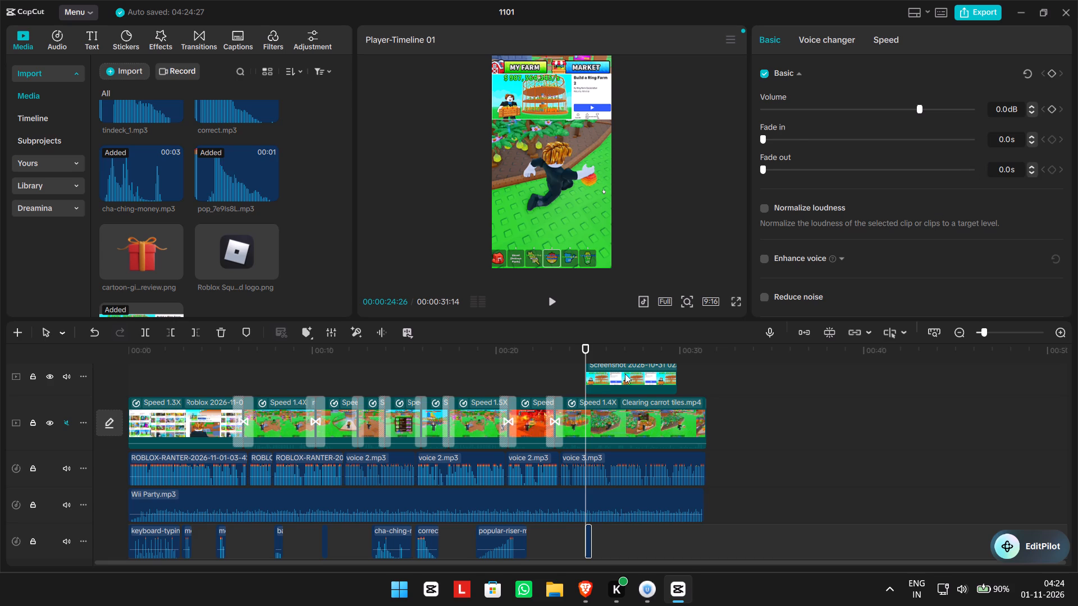
Add scale and position keyframes to the screenshot overlay at 00:00:24:26.
click(633, 373)
click(1051, 144)
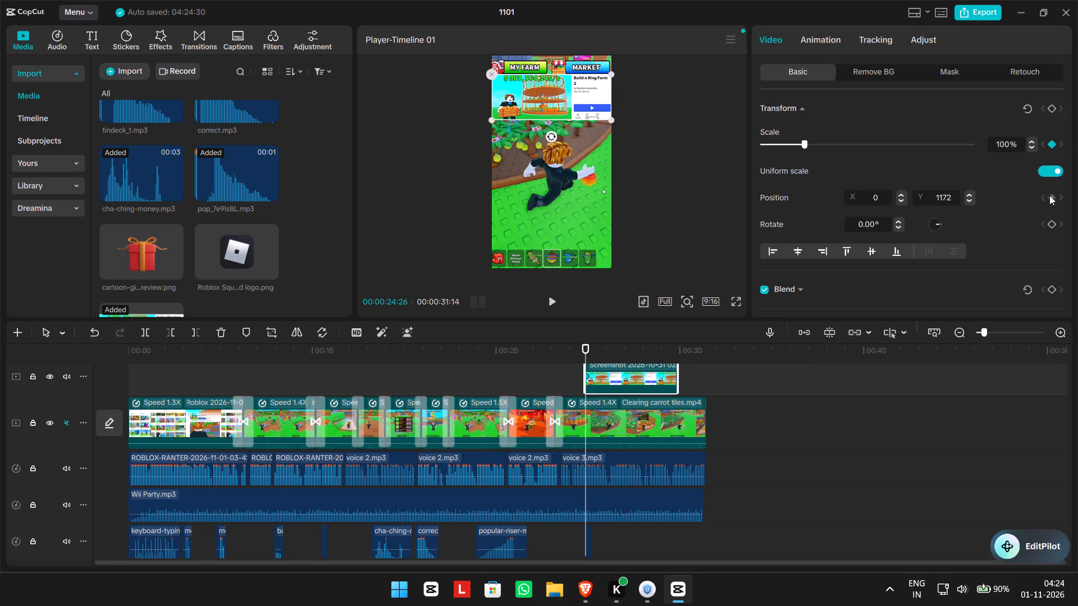
click(1052, 198)
Add scale and position keyframes to the screenshot overlay at 00:00:25:07 and lower it to position Y 659.
drag(584, 344, 592, 343)
click(1054, 146)
click(1048, 192)
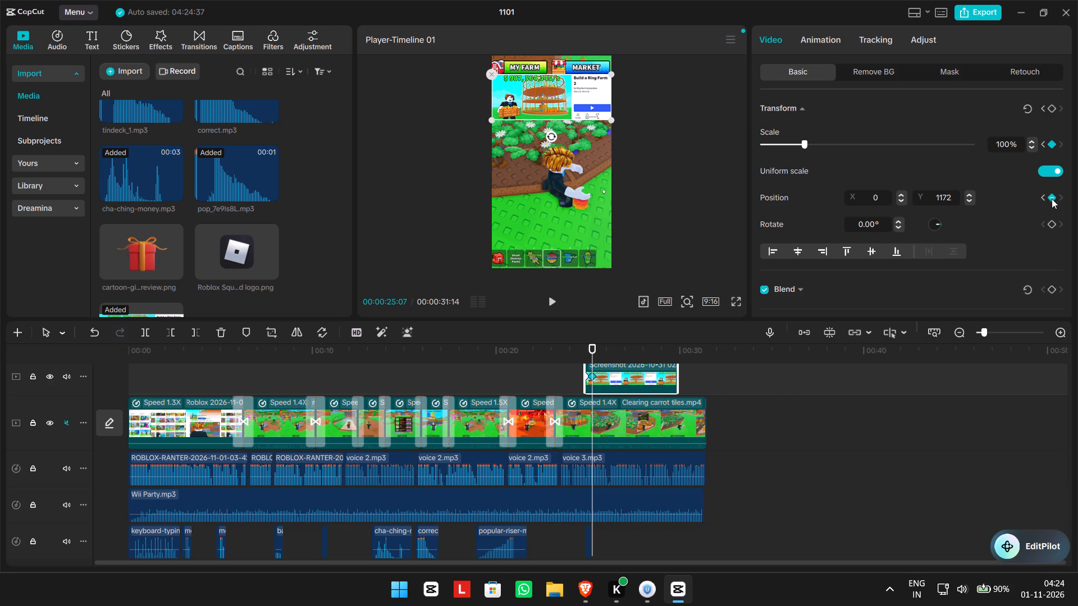
drag(551, 103, 548, 131)
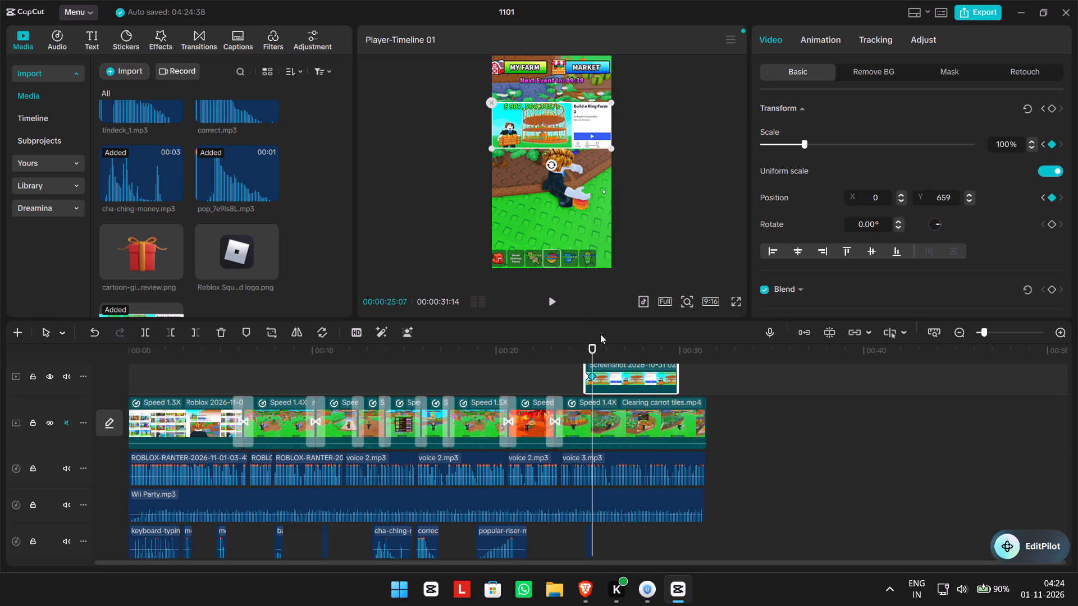
Add scale and position keyframes to the screenshot overlay at 00:00:25:20 and lower it to position Y 386.
drag(591, 345, 600, 345)
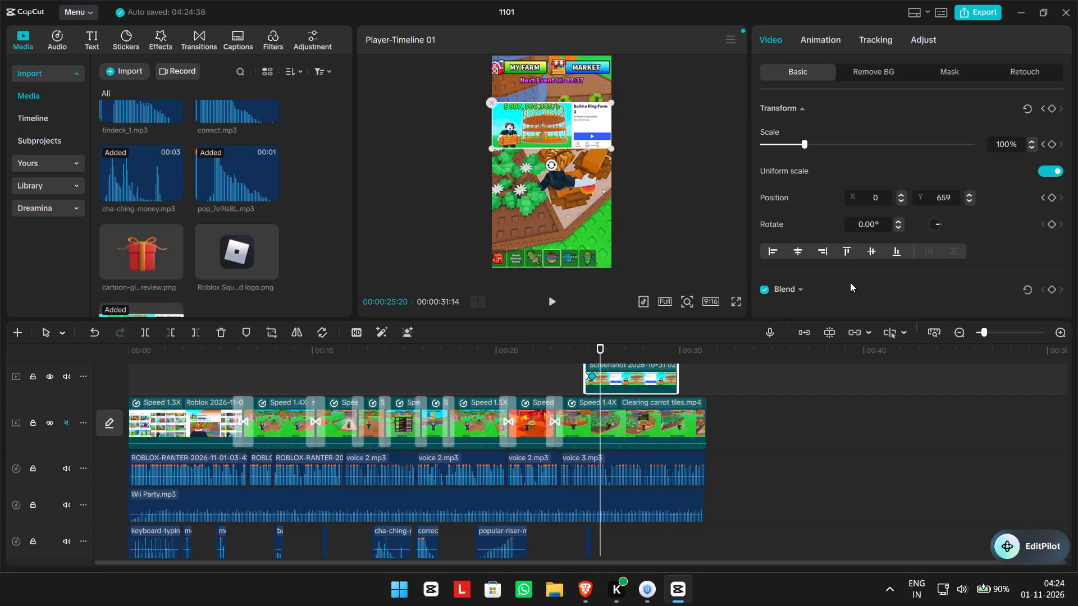
click(1054, 146)
click(1051, 197)
drag(551, 124, 550, 153)
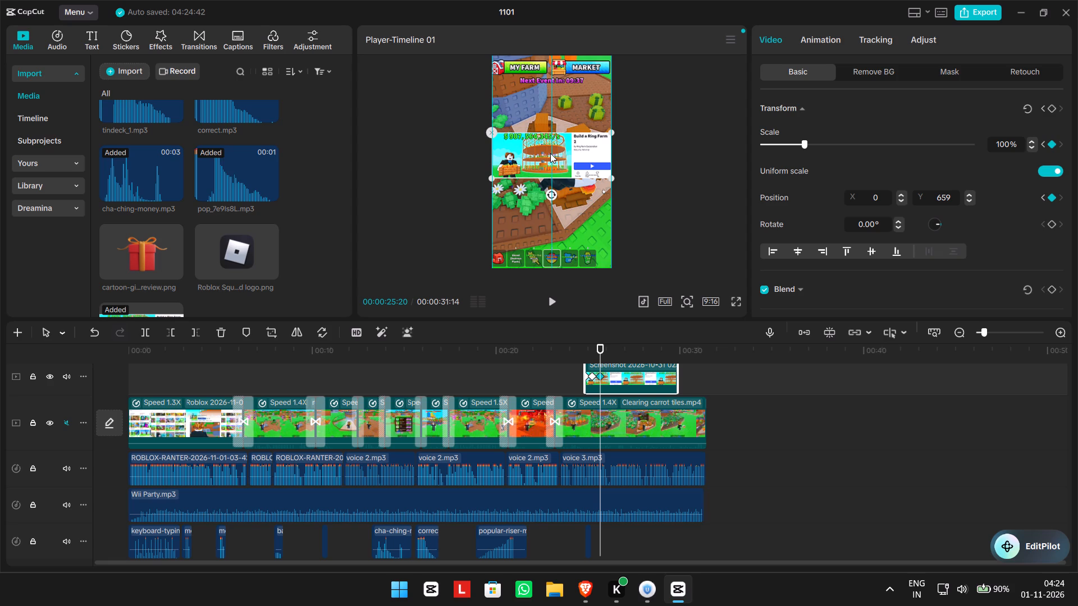
drag(550, 153, 552, 139)
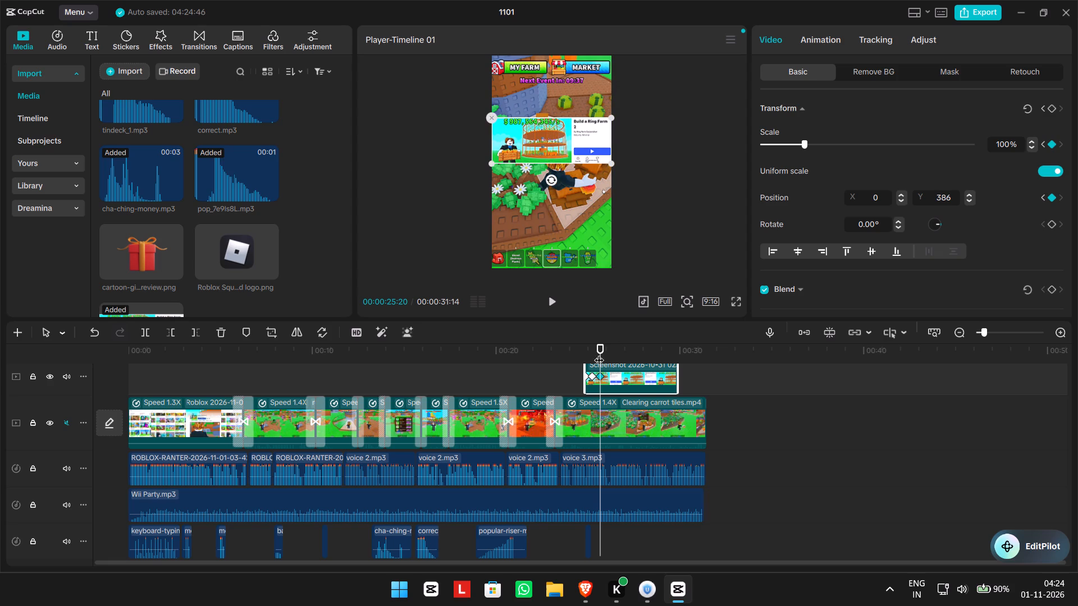
Add scale and position keyframes to the screenshot overlay at 00:00:26:02 and lower it to position Y 0.
drag(602, 352, 605, 352)
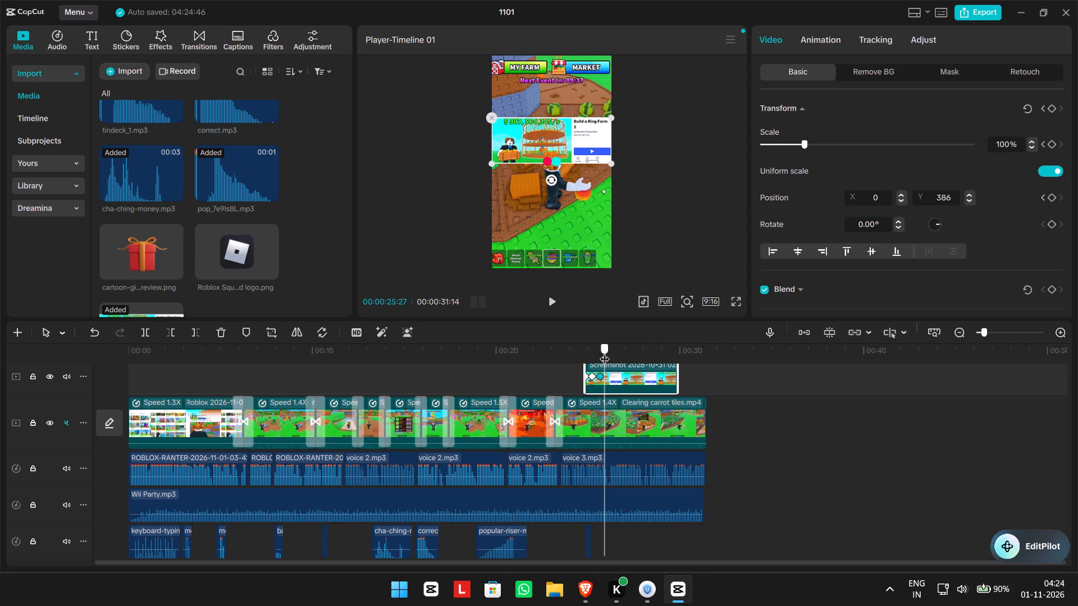
drag(605, 352, 607, 352)
click(1054, 150)
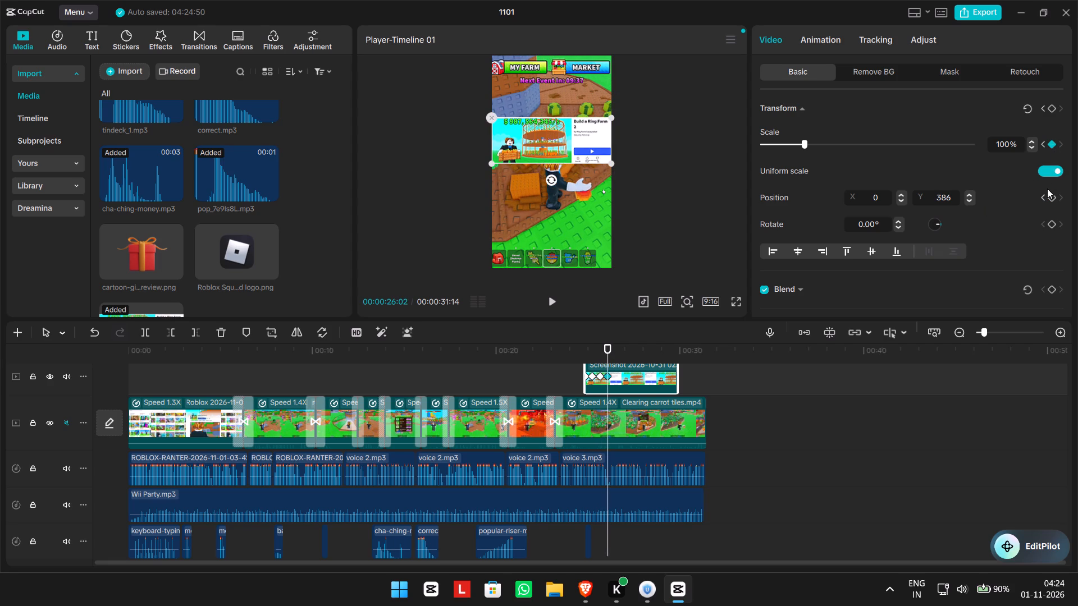
click(1052, 194)
drag(561, 139, 559, 158)
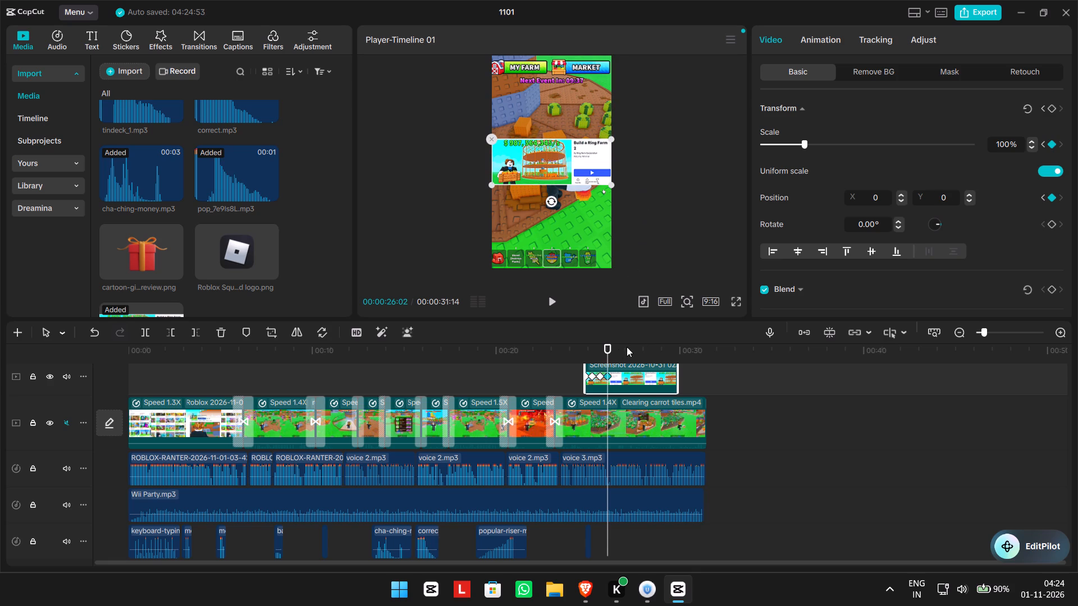
Play the screenshot overlay's movement, trim the overlay's end to 00:00:27:01, and replay from 00:00:23:01.
drag(611, 350, 615, 350)
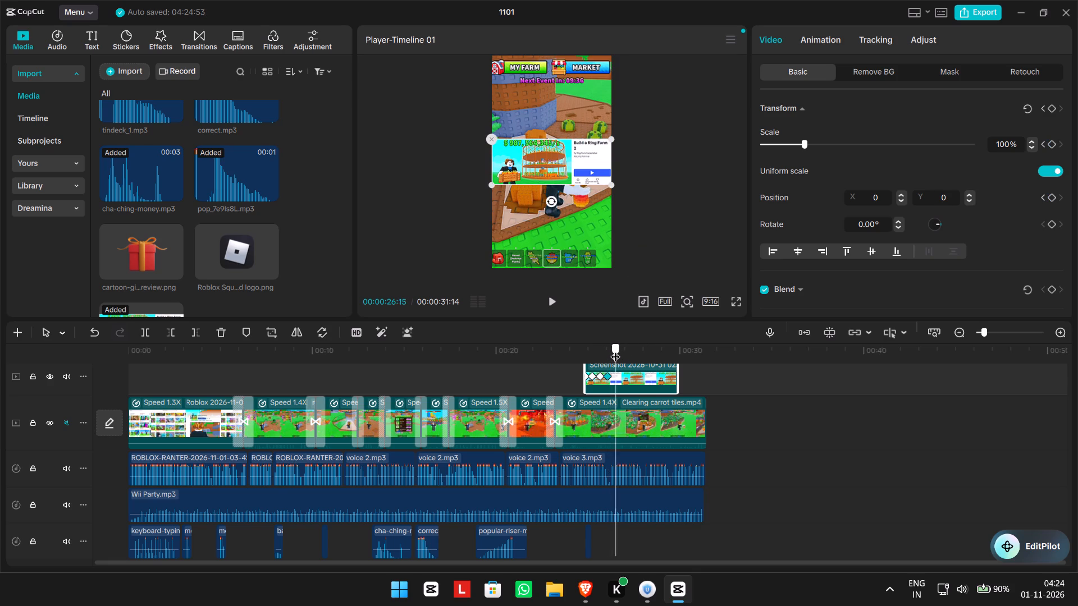
drag(615, 350, 550, 342)
click(555, 299)
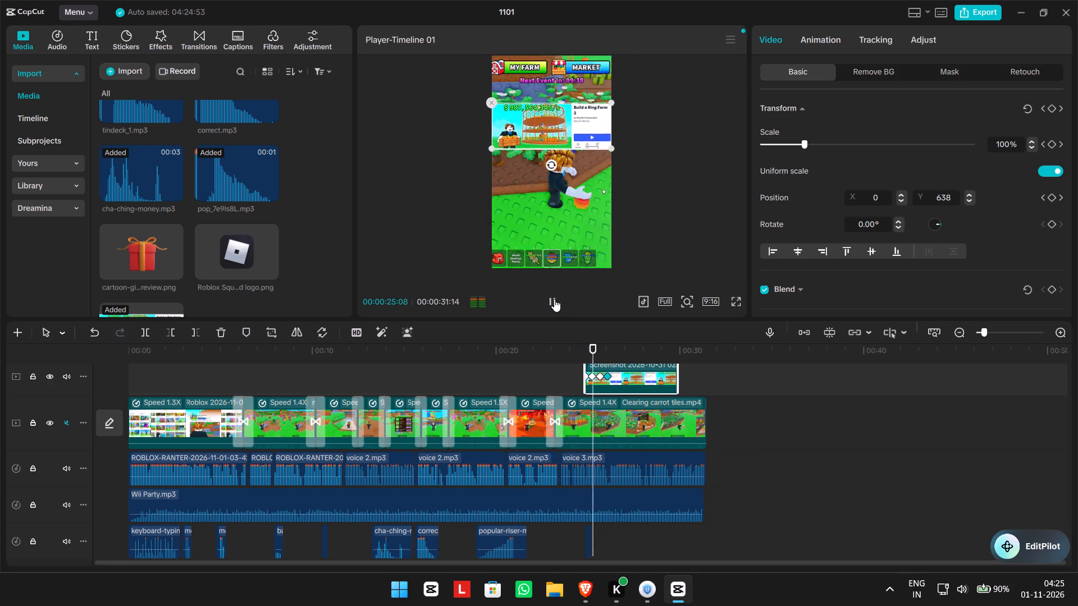
click(554, 300)
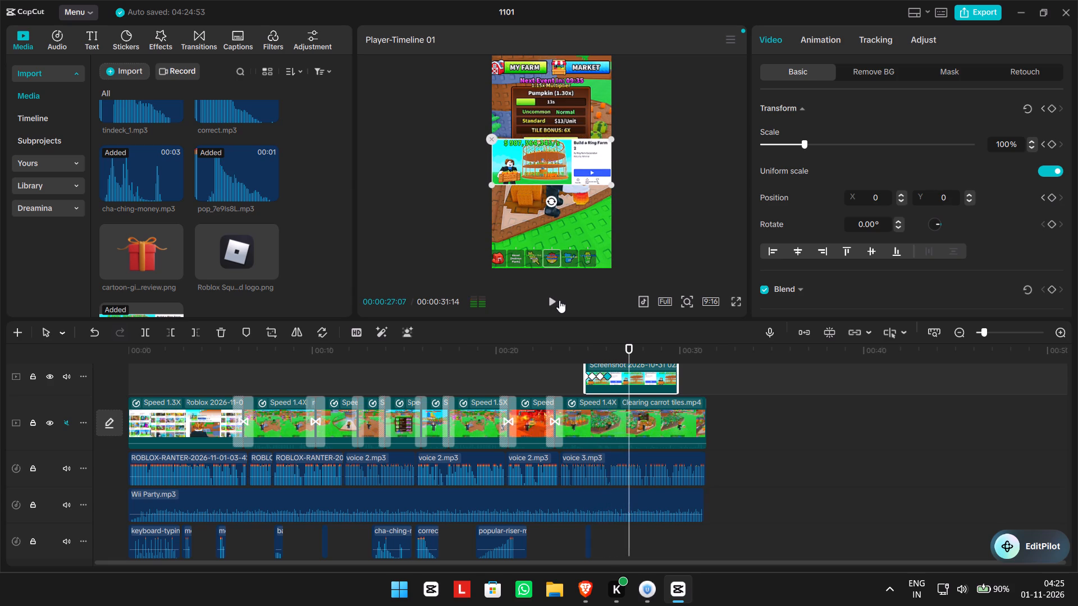
click(627, 350)
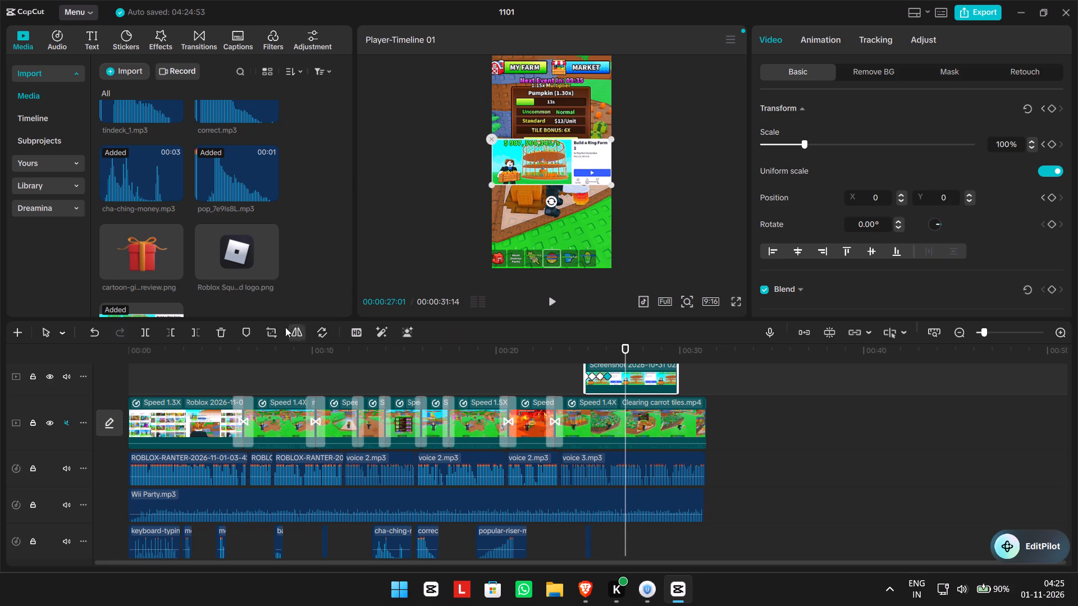
click(195, 328)
drag(624, 352, 552, 347)
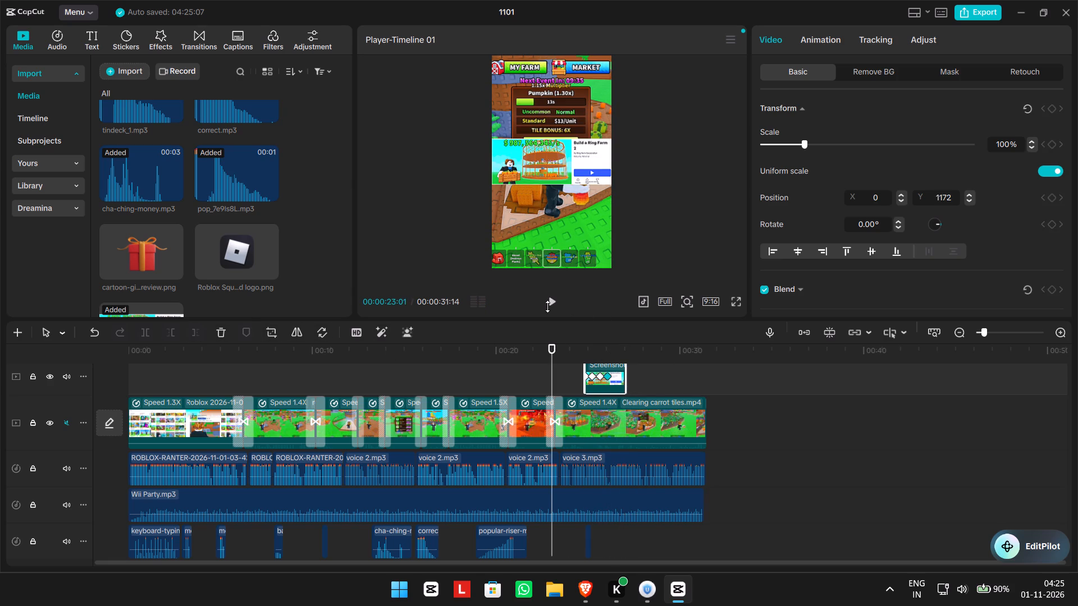
click(554, 282)
click(548, 300)
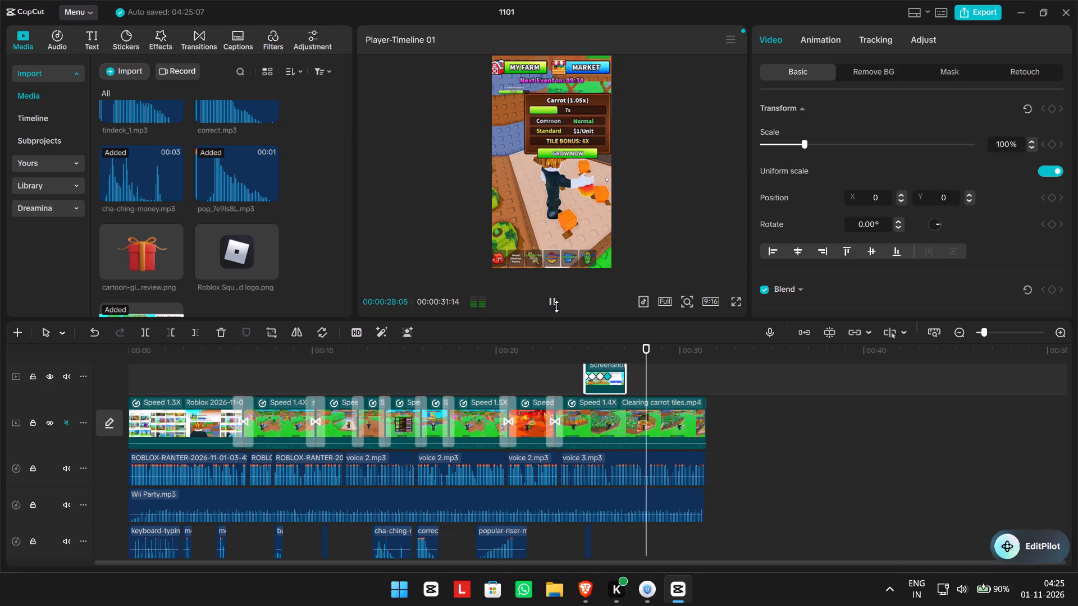
click(556, 306)
Add rock-sliding.mp3 beyond the end of the Wii Party music and set its volume to -7.8 dB.
scroll(228, 220, up, 1)
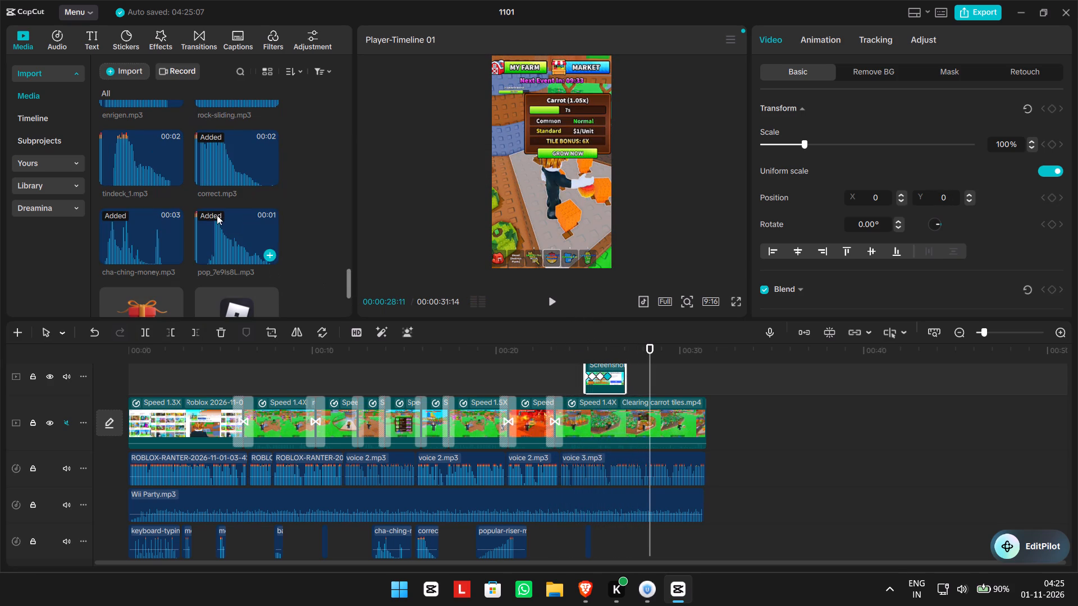
scroll(145, 182, up, 1)
click(232, 158)
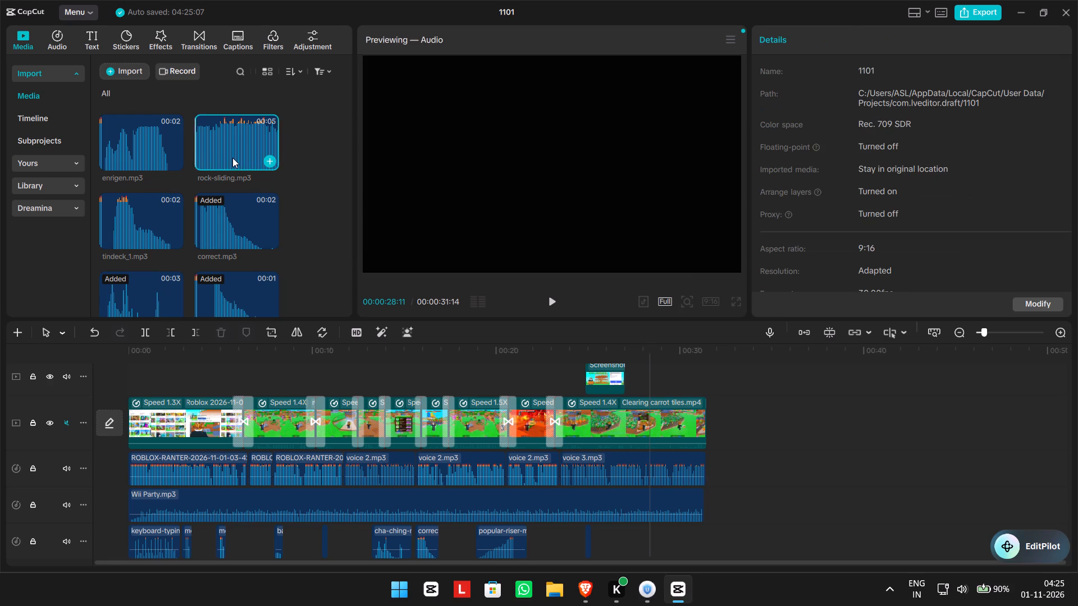
drag(231, 153, 584, 560)
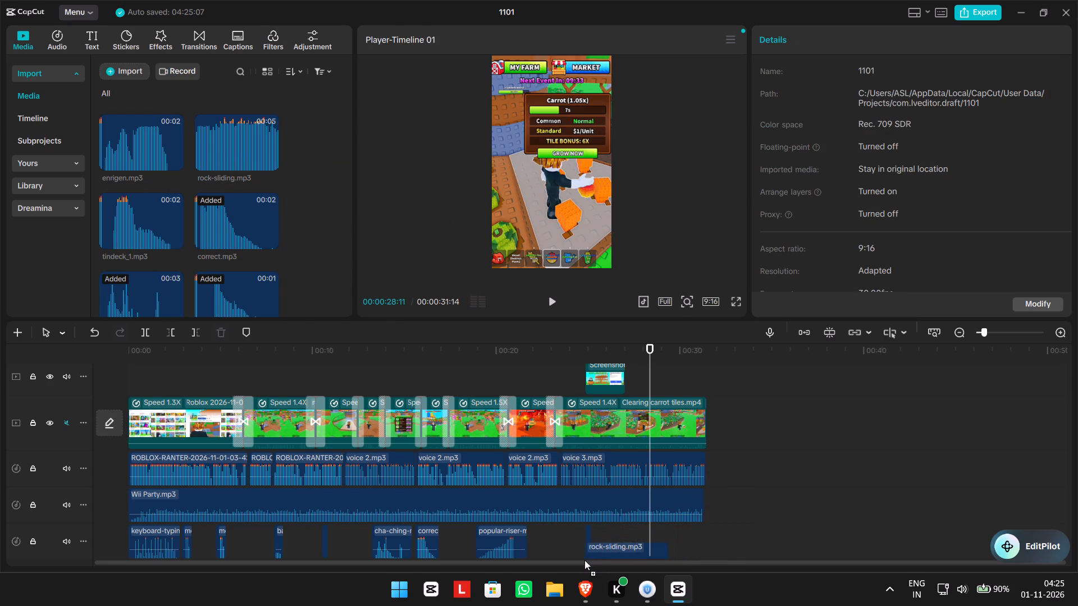
drag(584, 560, 756, 509)
scroll(593, 541, down, 1)
scroll(725, 439, down, 3)
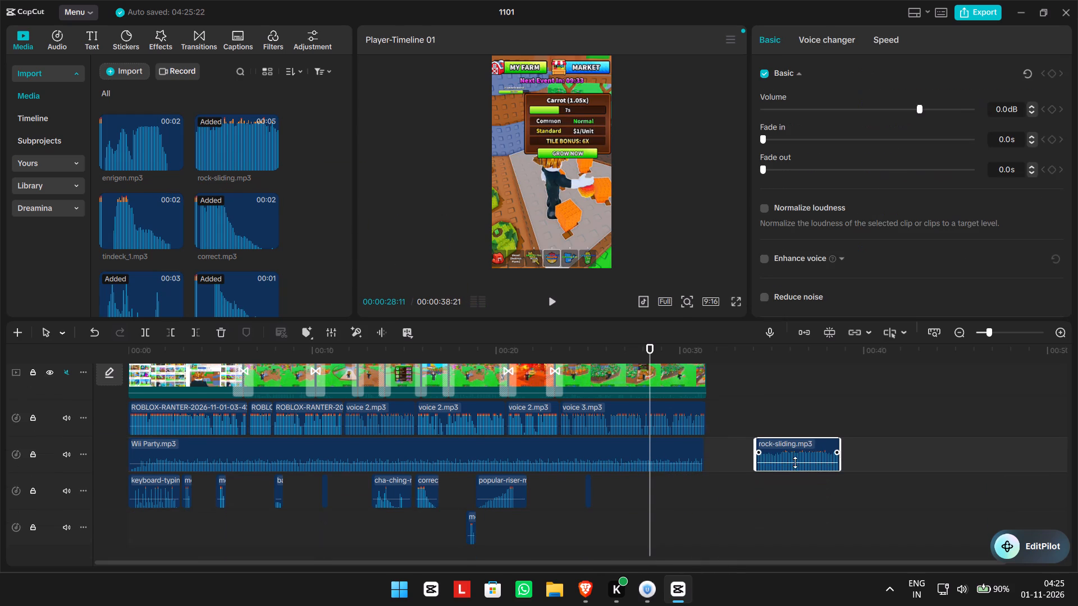
drag(796, 463, 841, 449)
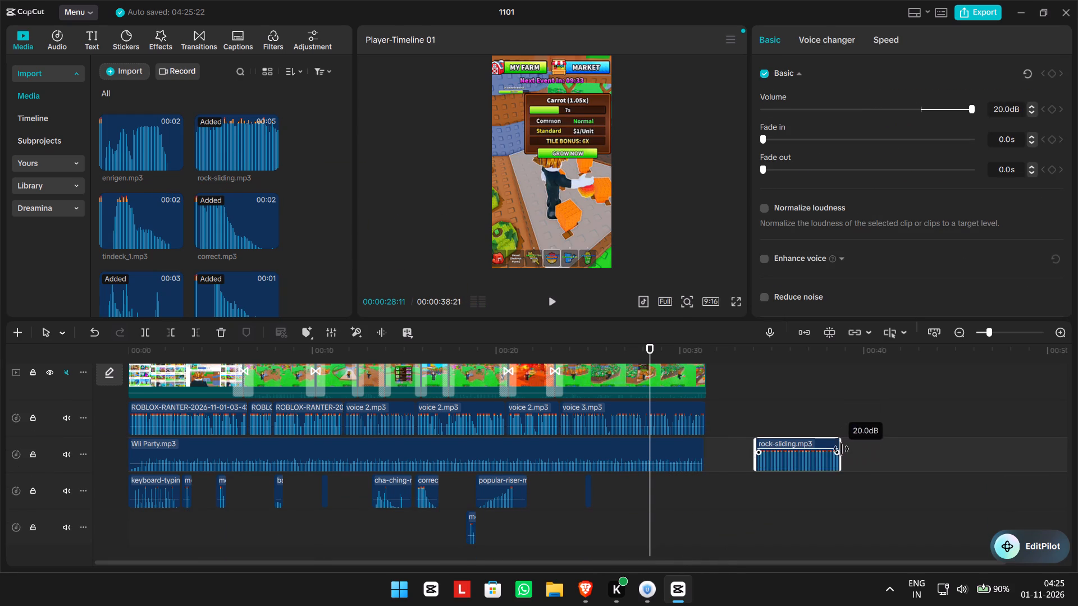
drag(841, 449, 830, 465)
Move the rock-sliding sound to the lowest audio track at the screenshot overlay's start and play it from 00:00:24:26.
drag(798, 439, 631, 513)
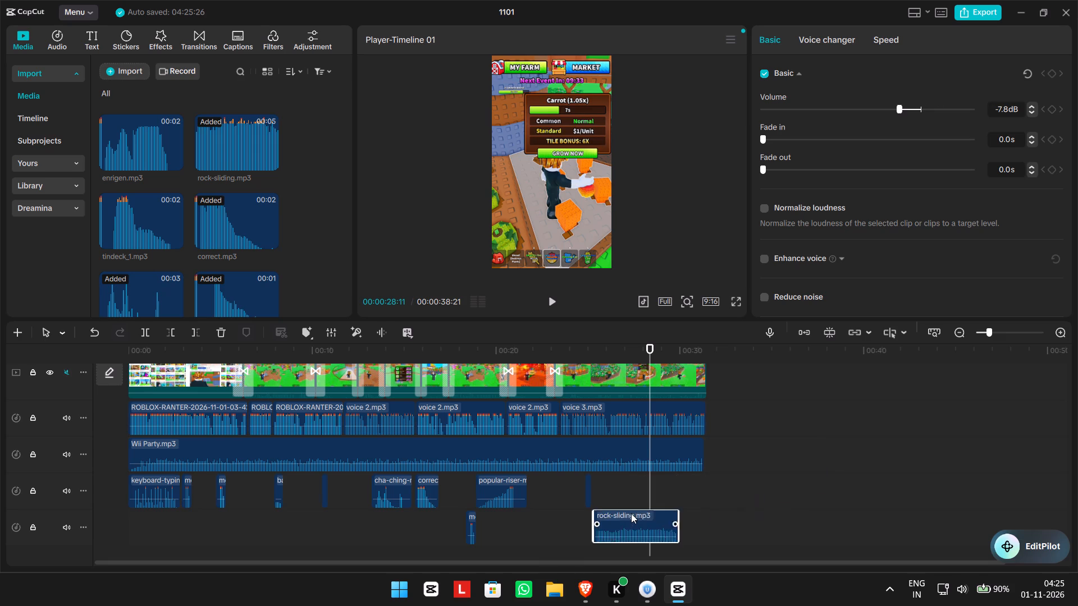
drag(631, 513, 627, 518)
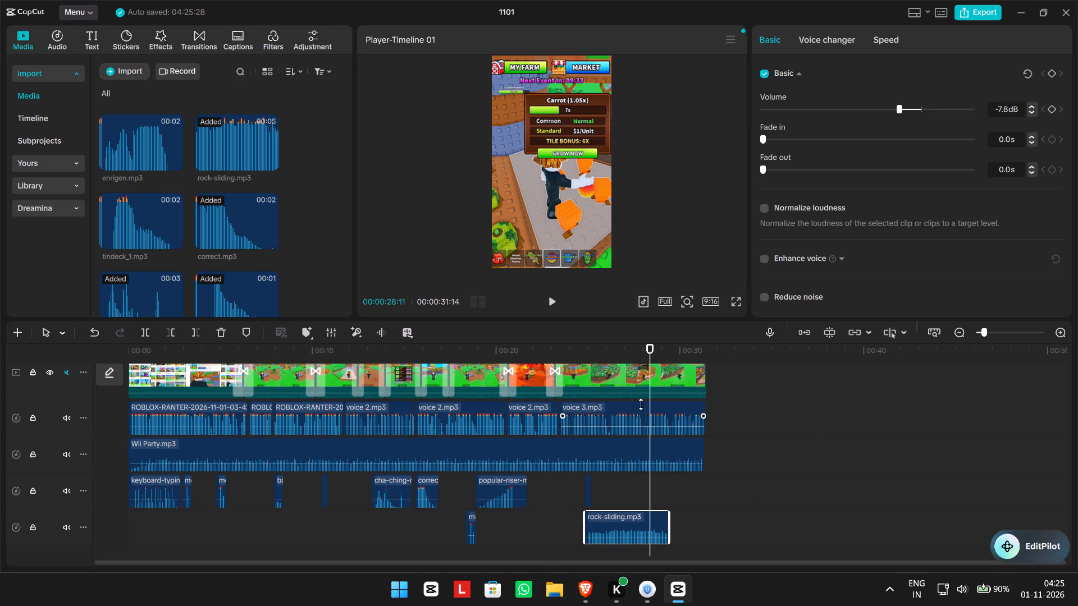
drag(648, 353, 586, 375)
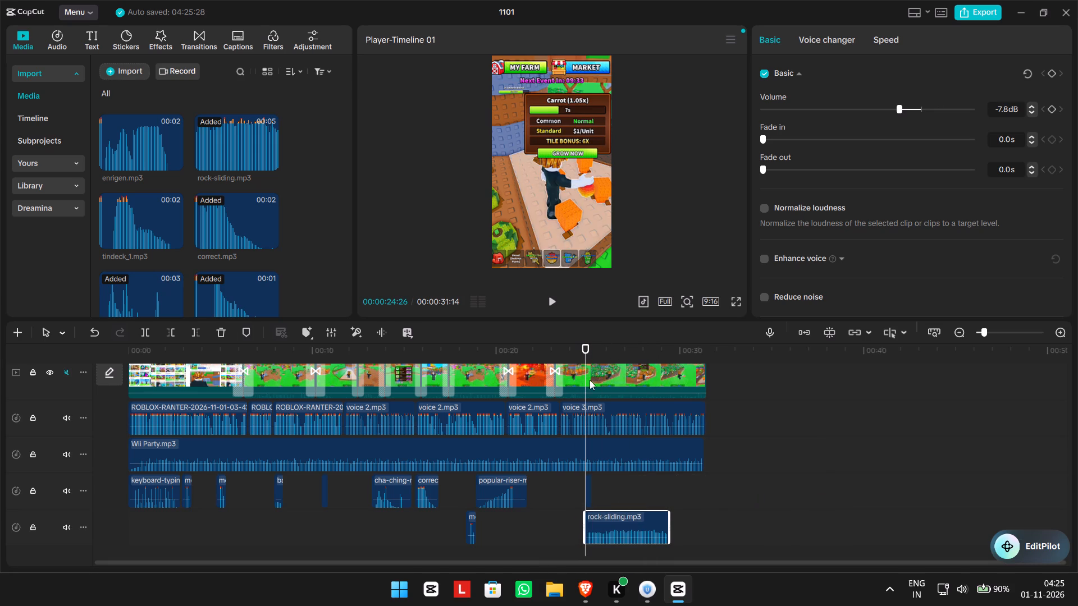
click(552, 295)
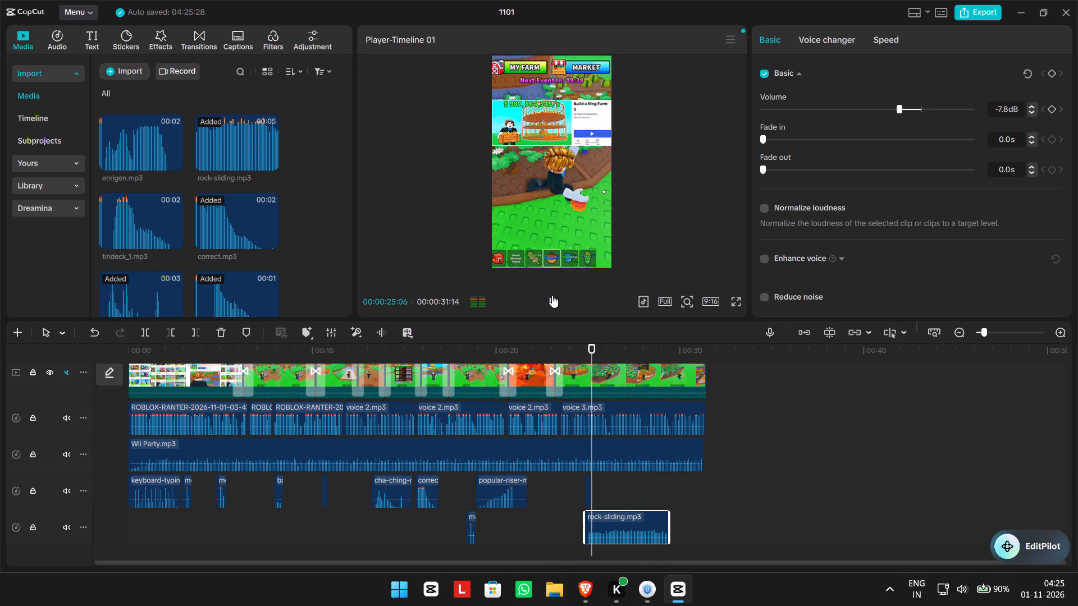
click(552, 297)
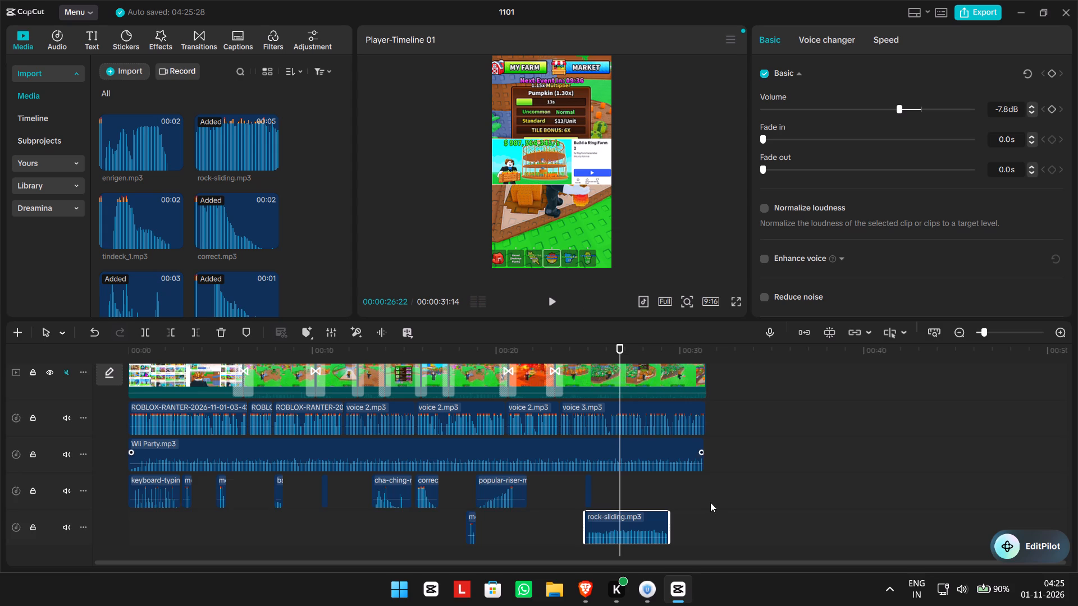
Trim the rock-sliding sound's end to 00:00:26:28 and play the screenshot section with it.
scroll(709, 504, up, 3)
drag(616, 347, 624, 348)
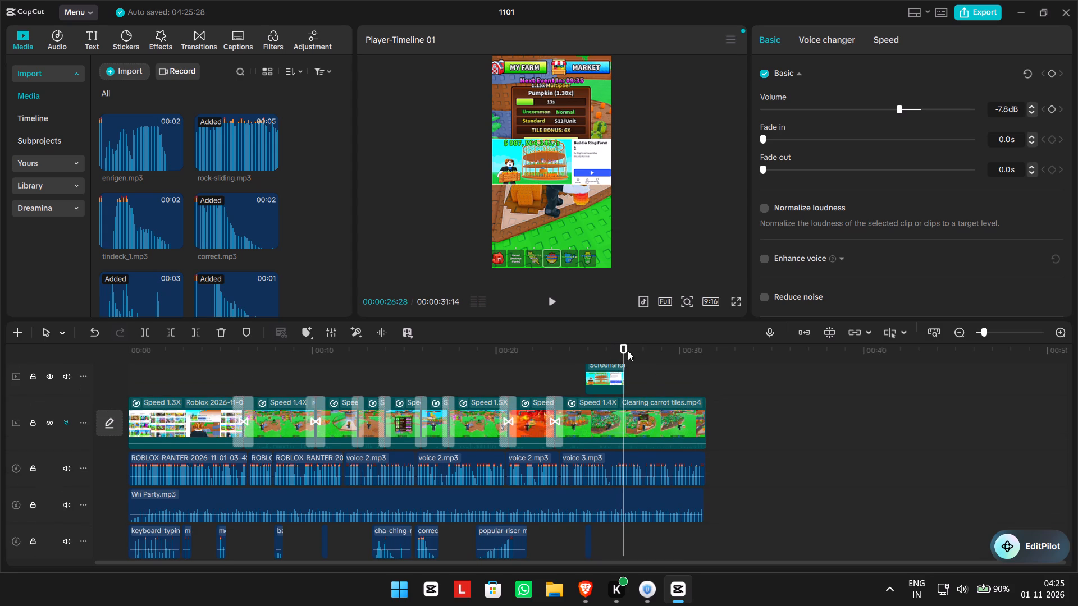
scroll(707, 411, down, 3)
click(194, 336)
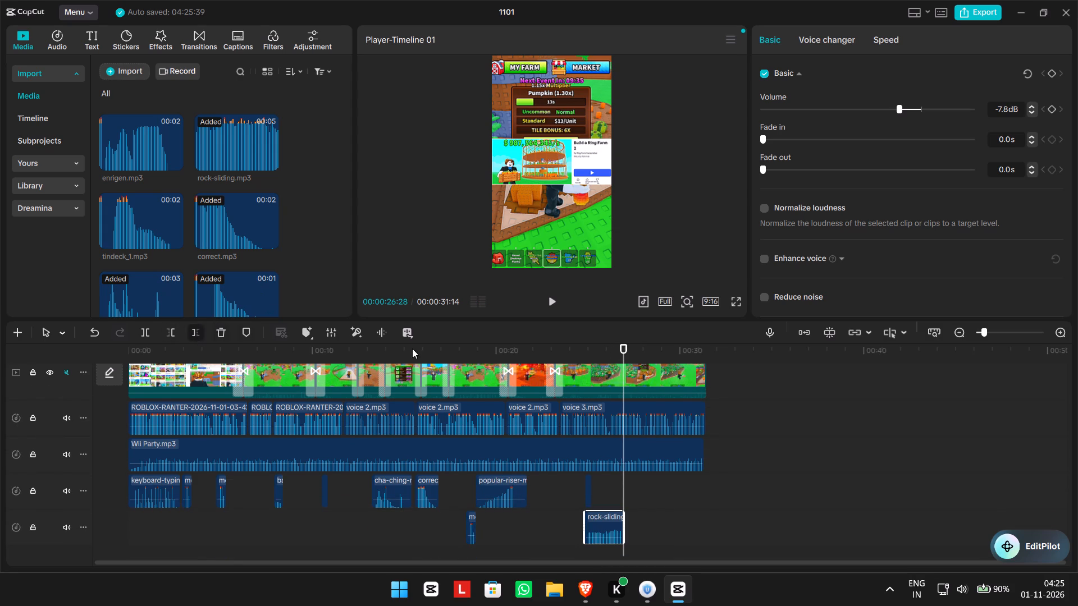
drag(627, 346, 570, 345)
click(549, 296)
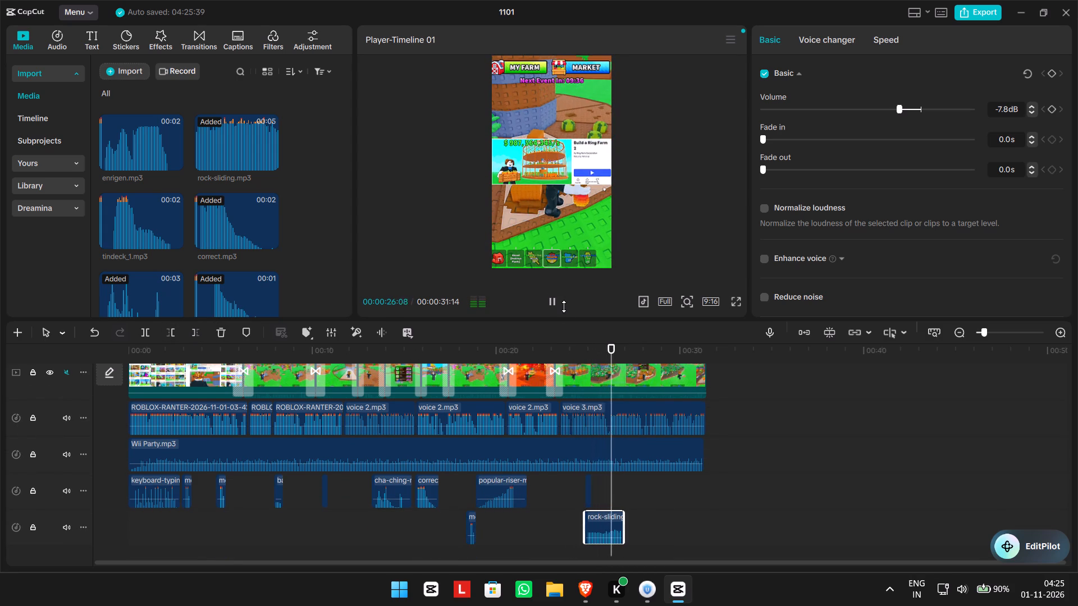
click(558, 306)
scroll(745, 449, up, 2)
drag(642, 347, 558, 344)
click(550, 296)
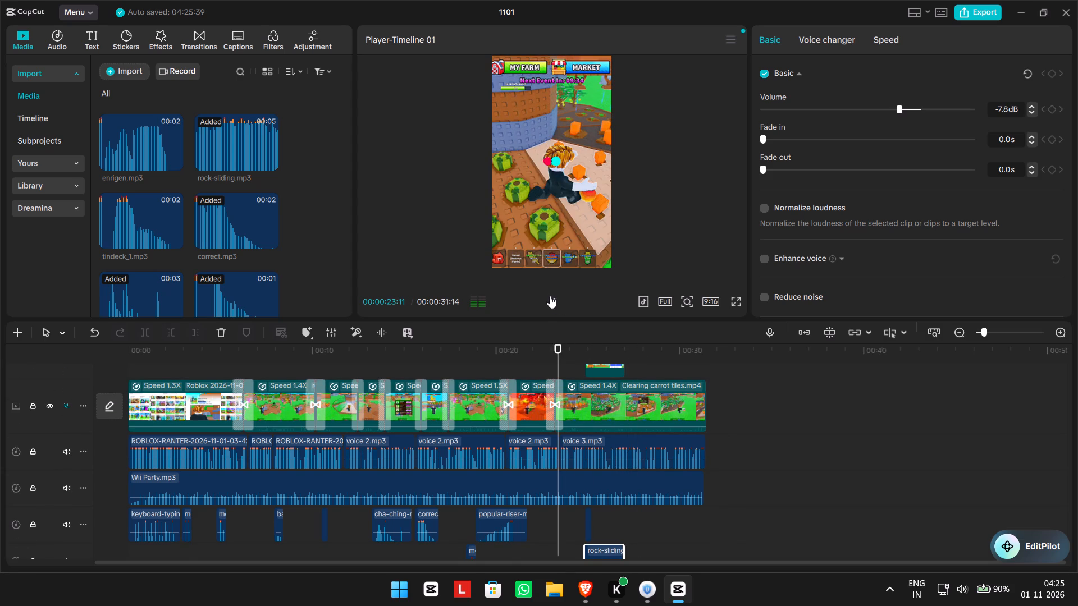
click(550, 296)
Trim the rock-sliding sound's end to 00:00:26:09, just after the overlay's last keyframe, and replay the section through the video's end.
scroll(679, 424, up, 2)
click(604, 396)
drag(559, 346, 611, 359)
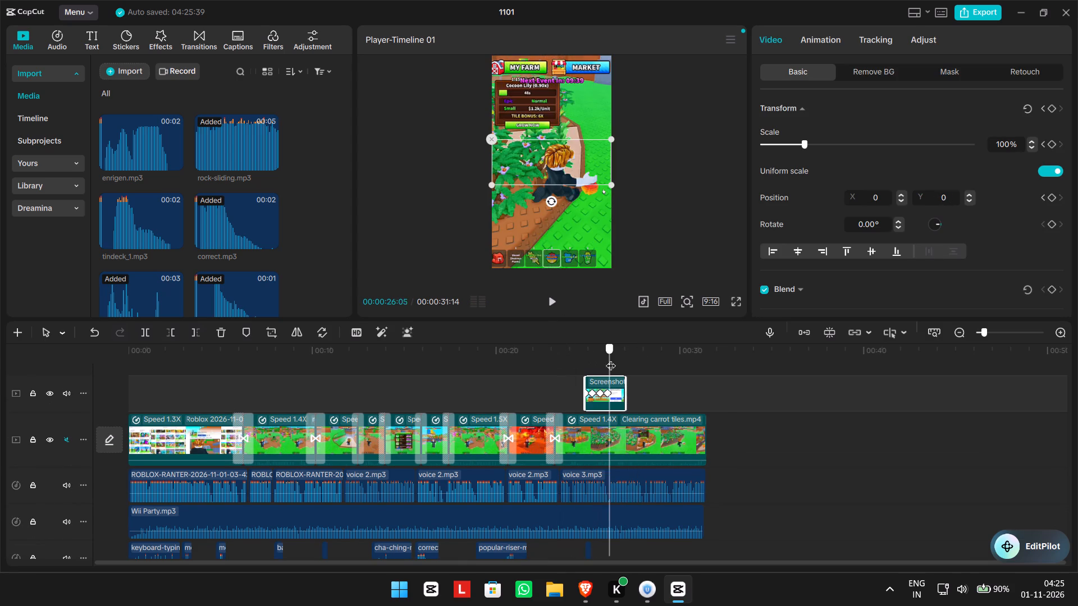
drag(611, 359, 612, 359)
scroll(682, 391, down, 2)
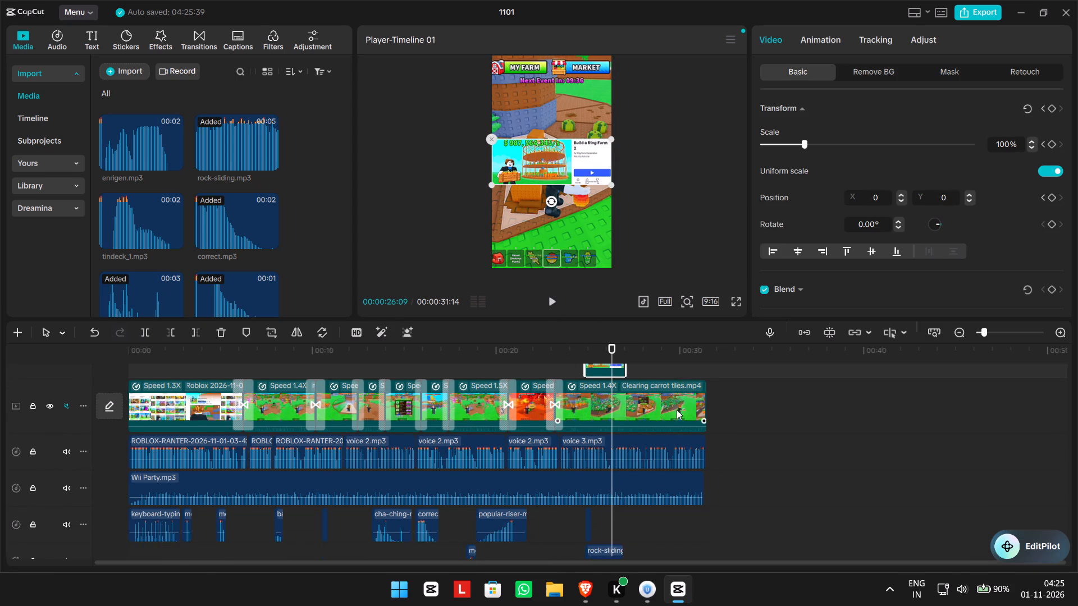
scroll(677, 410, down, 2)
click(615, 522)
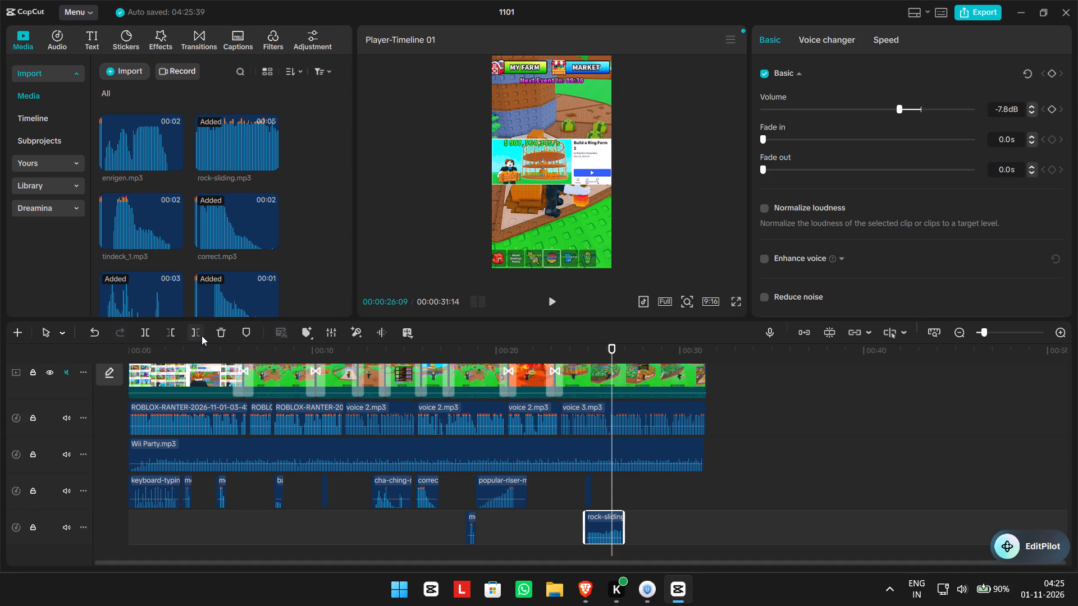
click(199, 336)
drag(611, 346, 555, 347)
drag(535, 293, 542, 295)
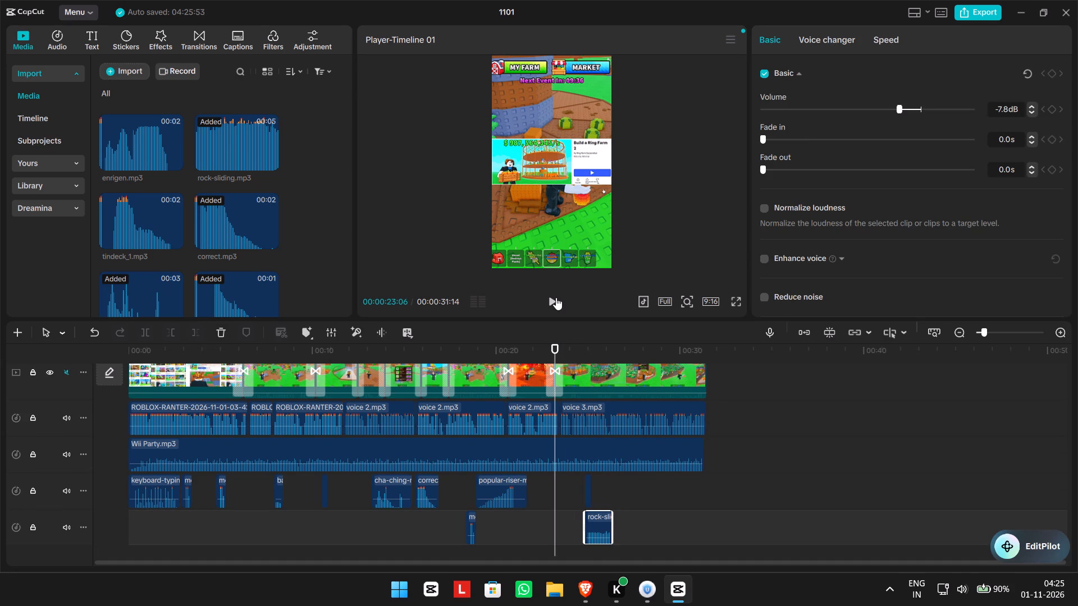
click(556, 297)
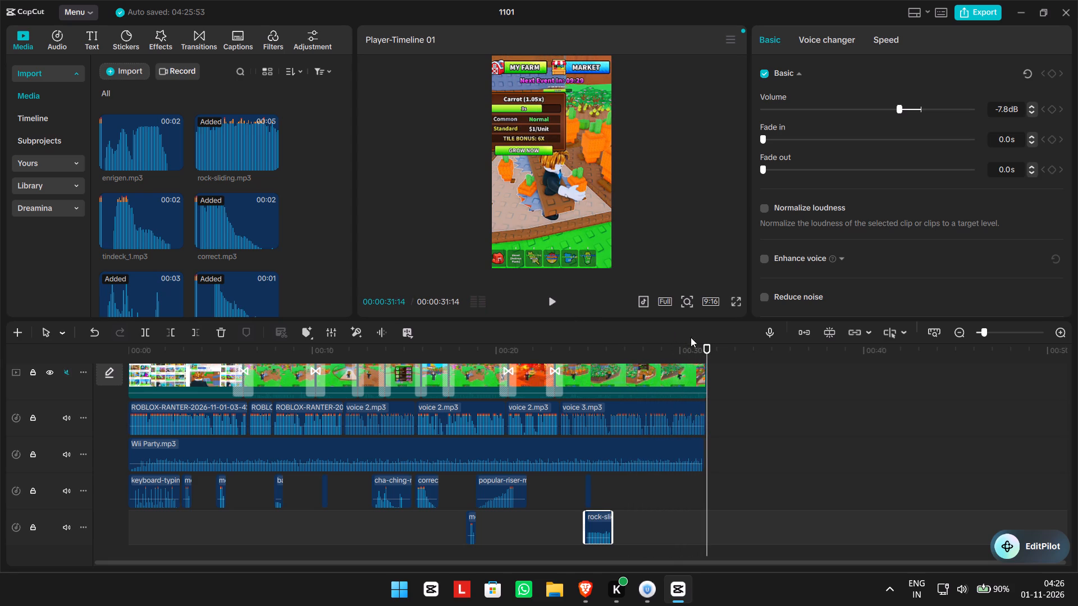
drag(709, 353, 566, 339)
click(550, 304)
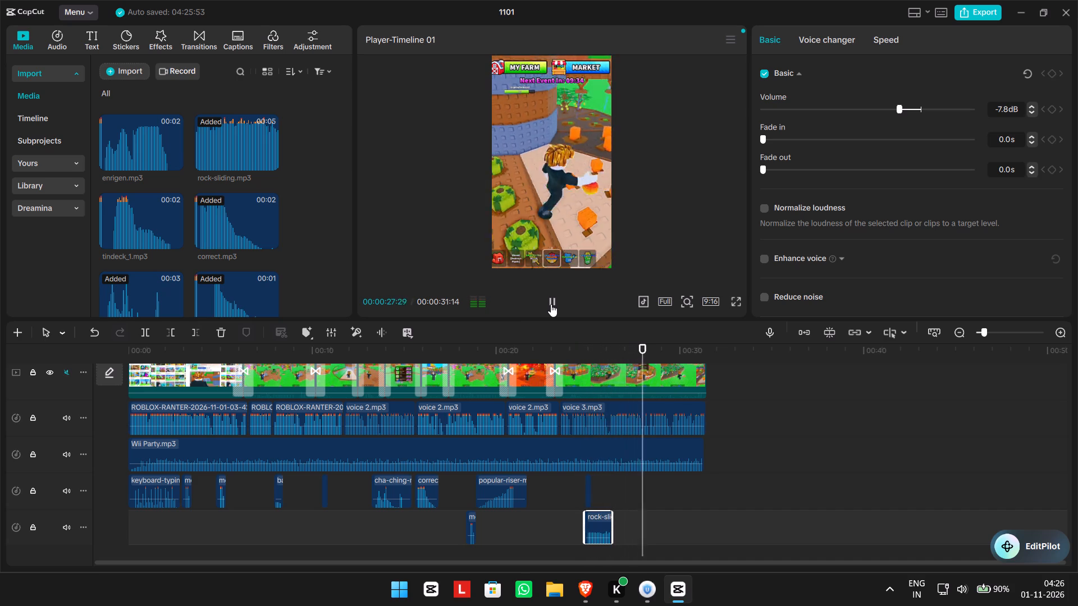
Place the Roblox Square Android logo image on the overlay track after the screenshot, starting at 00:00:28:21.
click(551, 304)
scroll(732, 380, up, 4)
scroll(420, 324, up, 2)
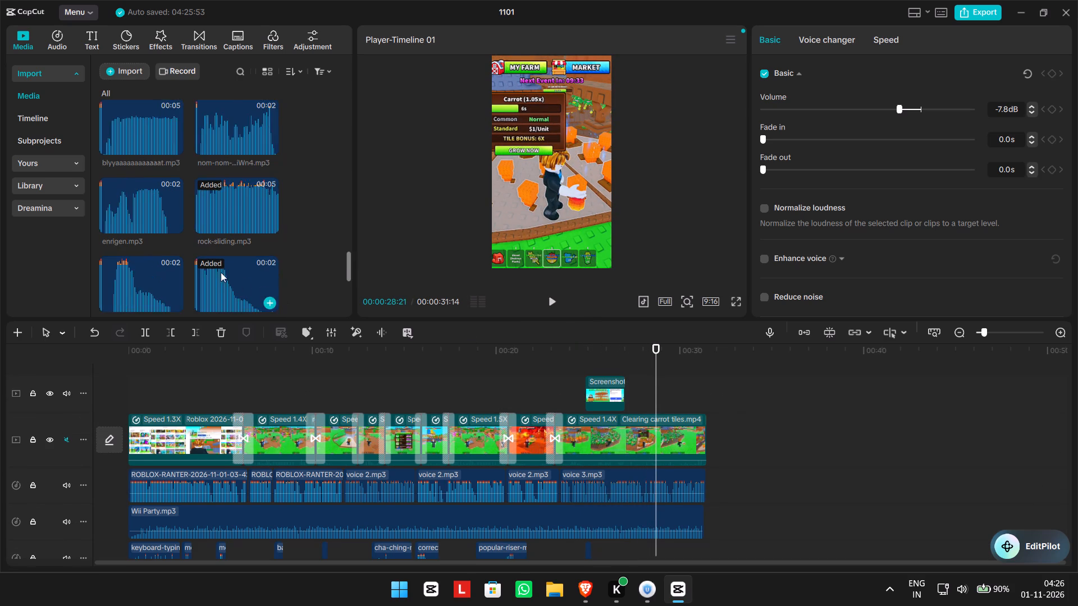
scroll(205, 261, down, 7)
drag(236, 182, 652, 394)
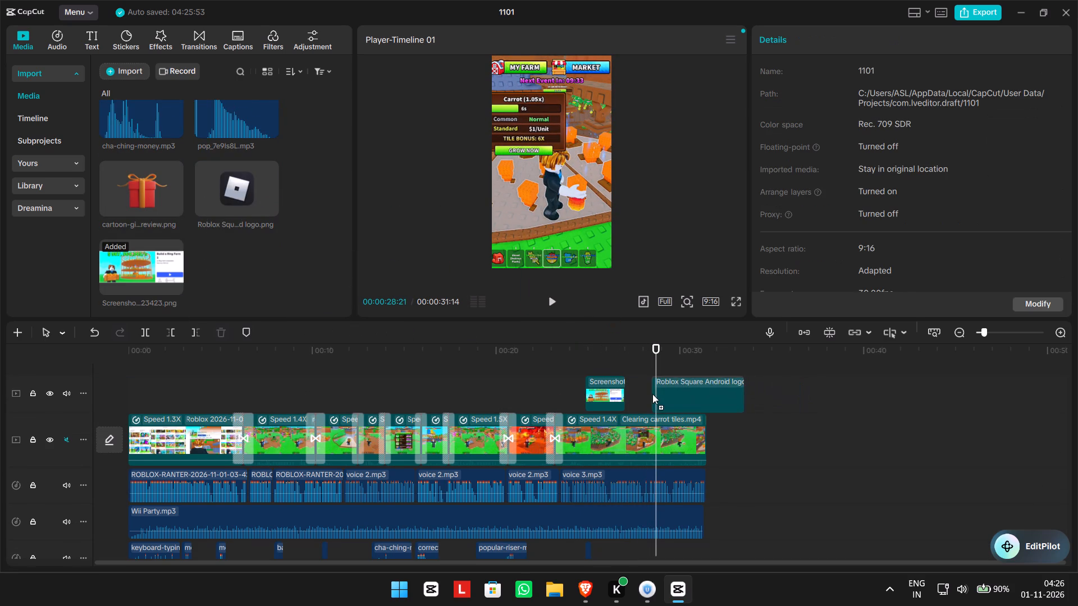
drag(652, 394, 654, 394)
Scale the Roblox logo overlay to 71% and position it at X 0, Y 367, above the character.
drag(571, 189, 565, 158)
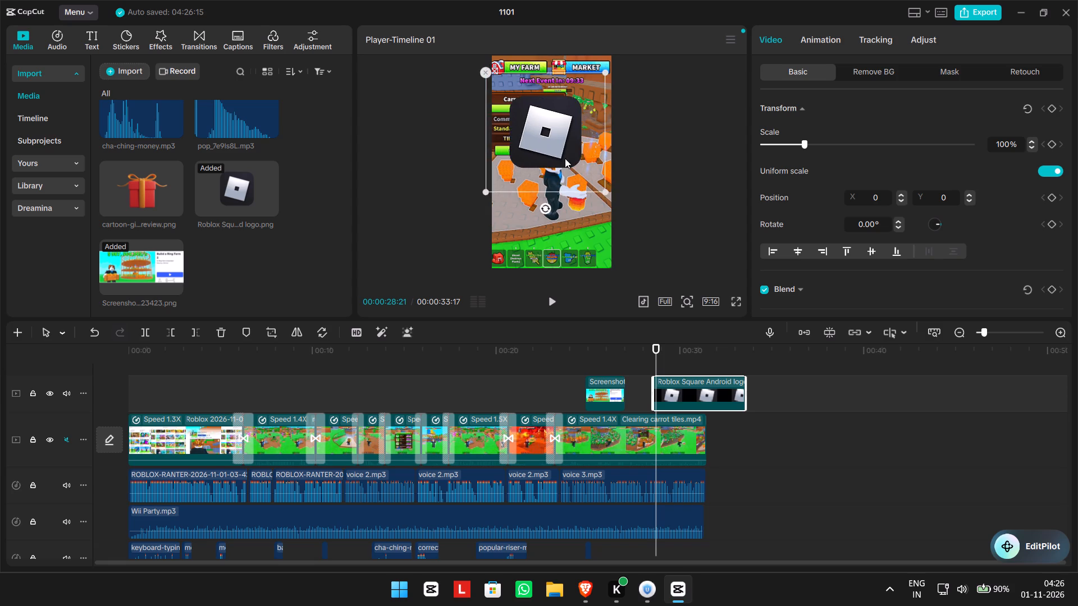
drag(565, 158, 572, 159)
drag(610, 194, 574, 175)
drag(550, 138, 551, 139)
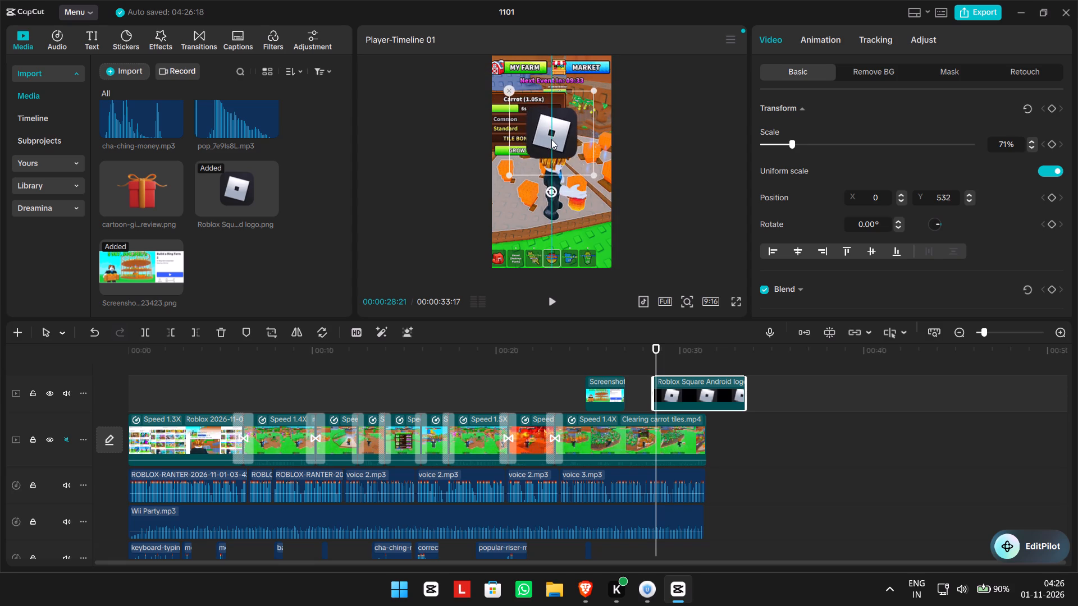
drag(551, 139, 551, 147)
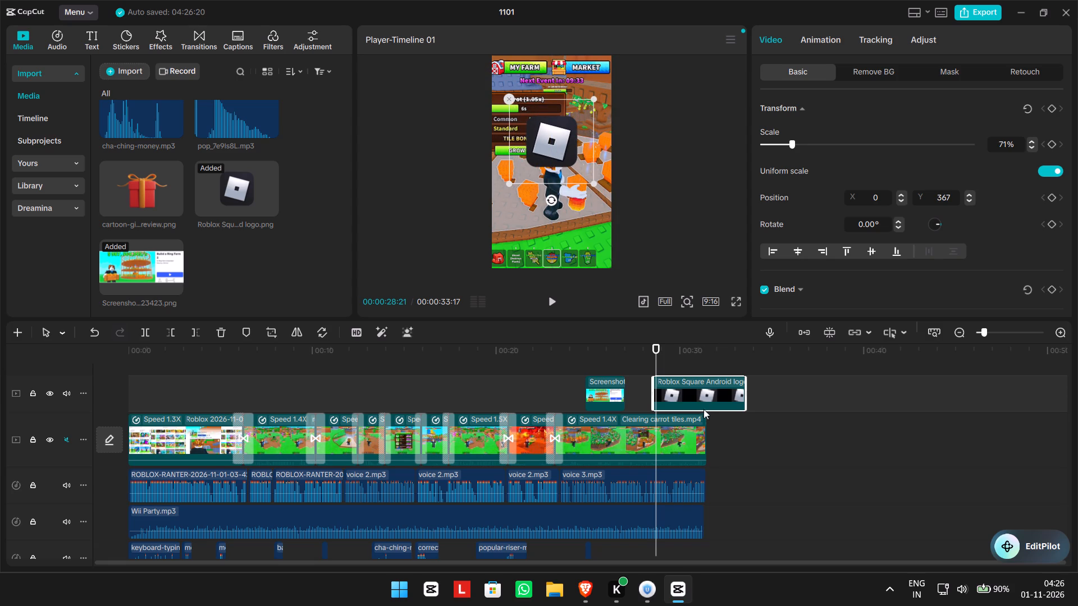
Add the pop_7e9ls8L.mp3 sound at the Roblox logo's start on the sound-effects track and play the section.
scroll(190, 196, up, 1)
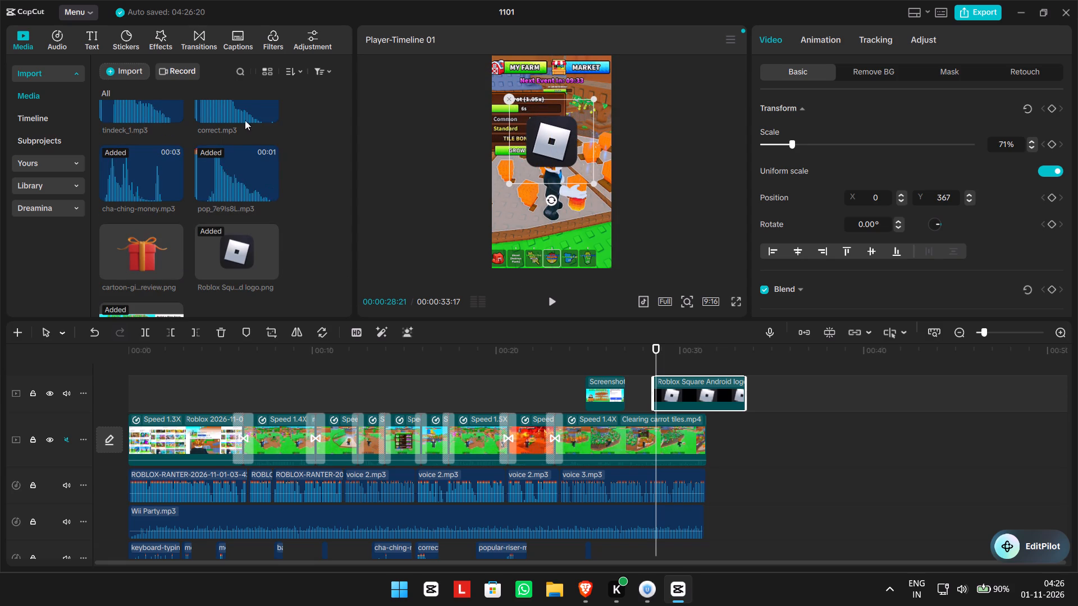
click(228, 173)
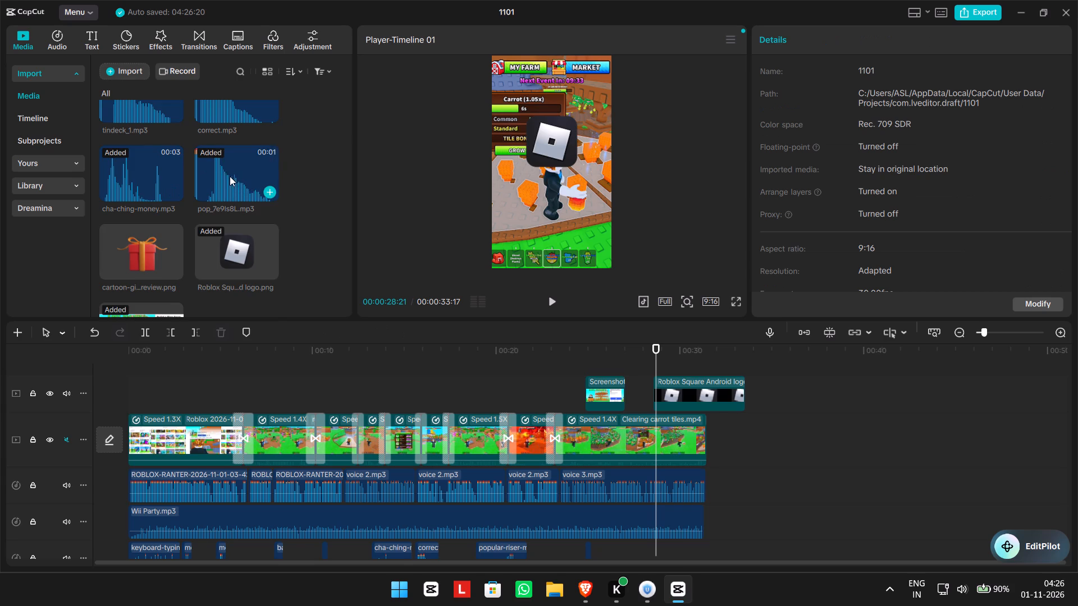
scroll(226, 176, up, 1)
click(124, 155)
click(257, 248)
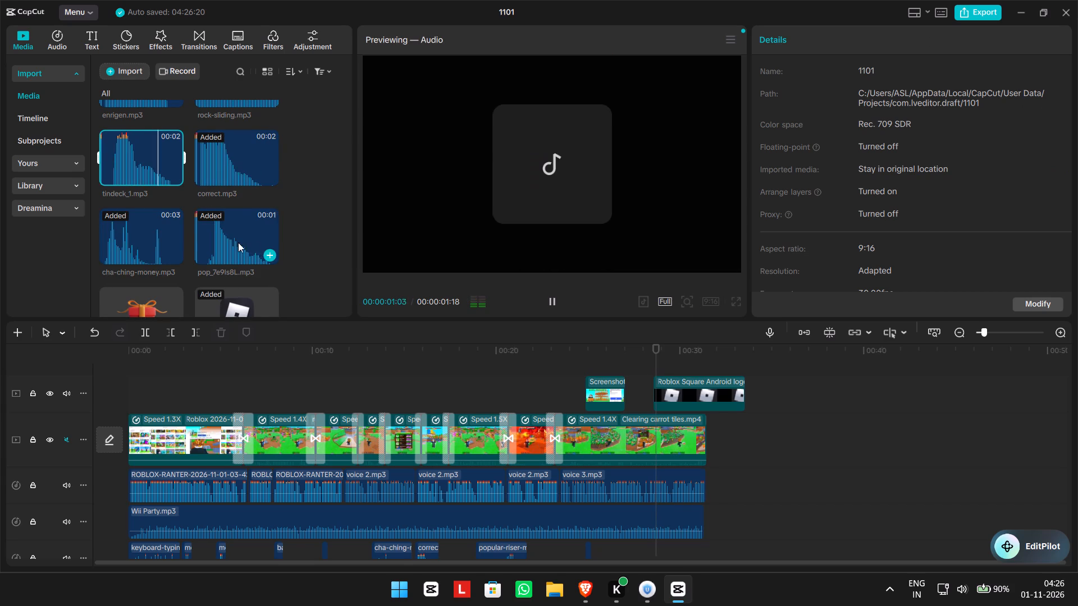
drag(205, 223, 659, 553)
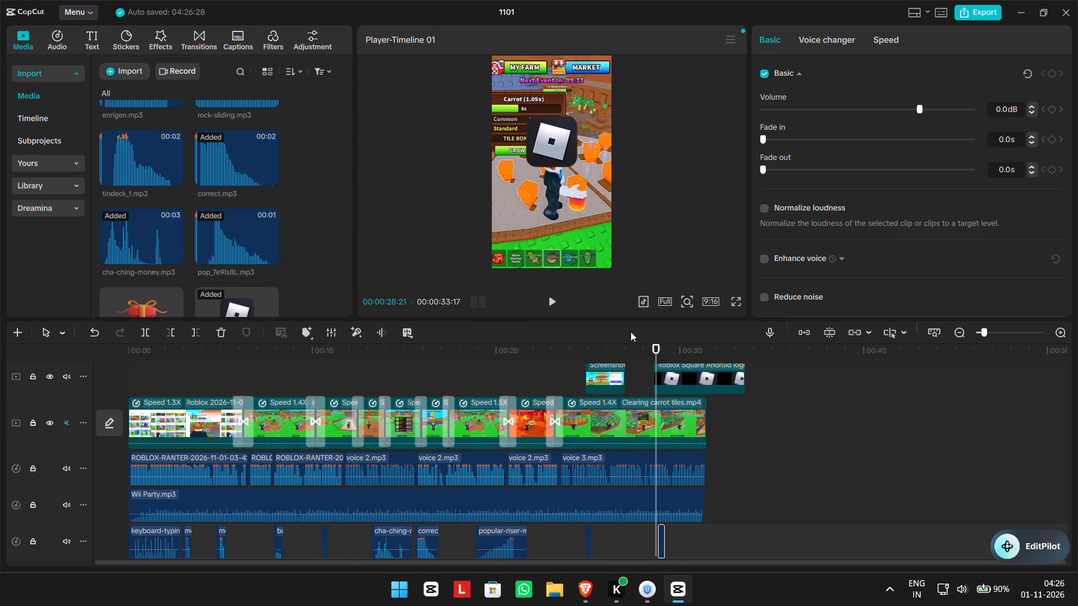
click(555, 297)
click(555, 297)
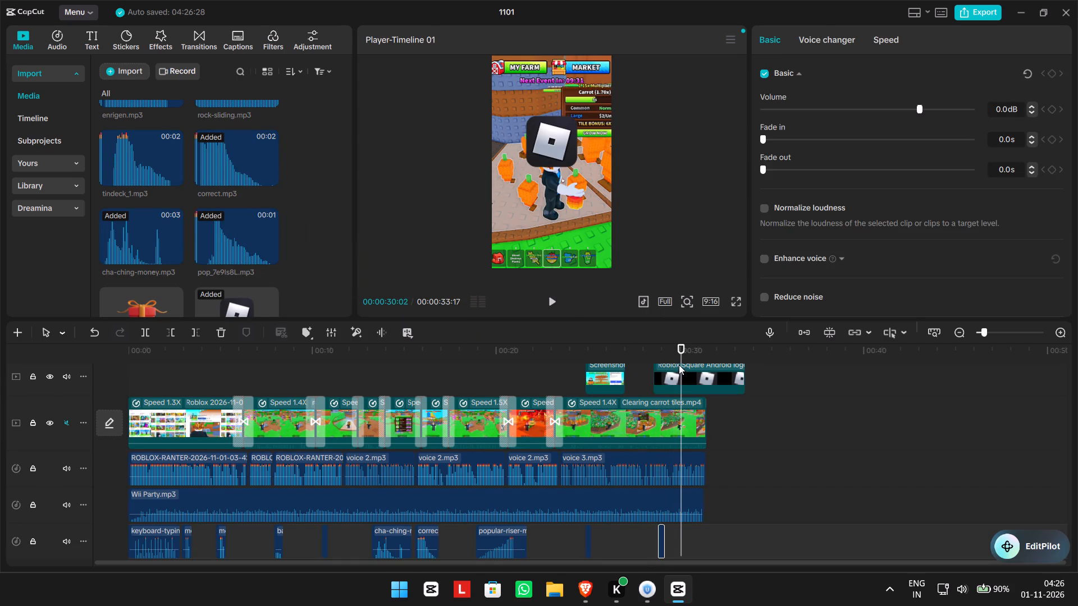
Apply the Fall Right combo animation to the Roblox logo overlay and play the section with it.
click(562, 141)
click(830, 40)
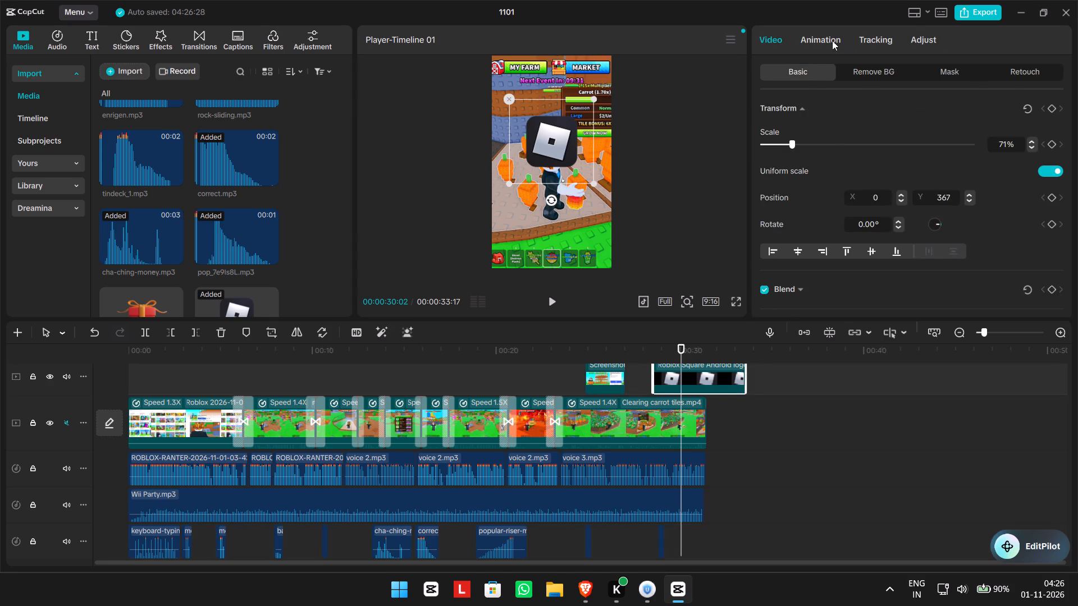
click(1013, 77)
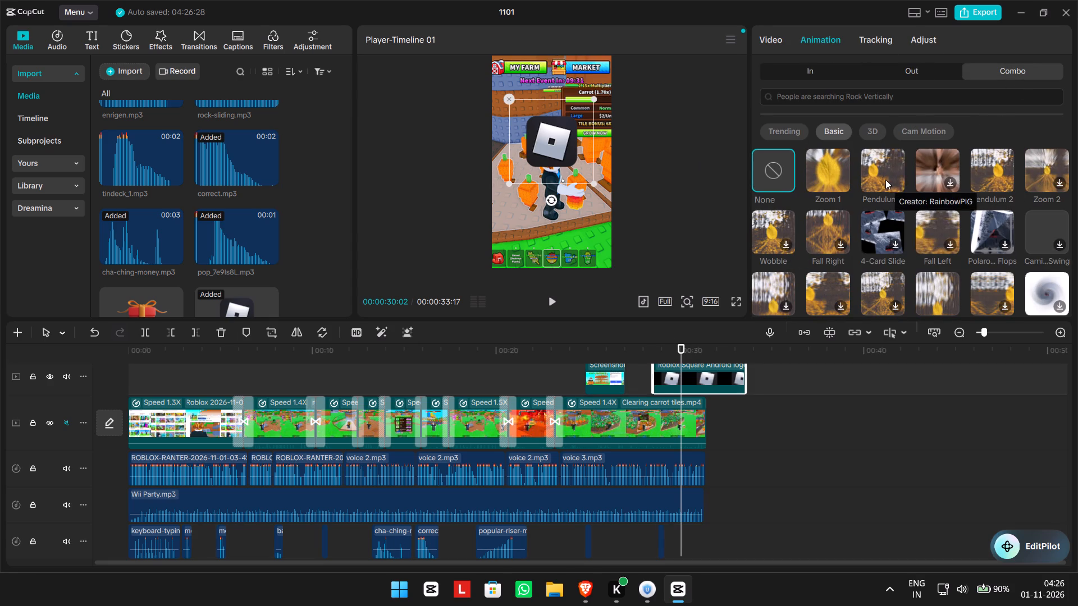
click(830, 241)
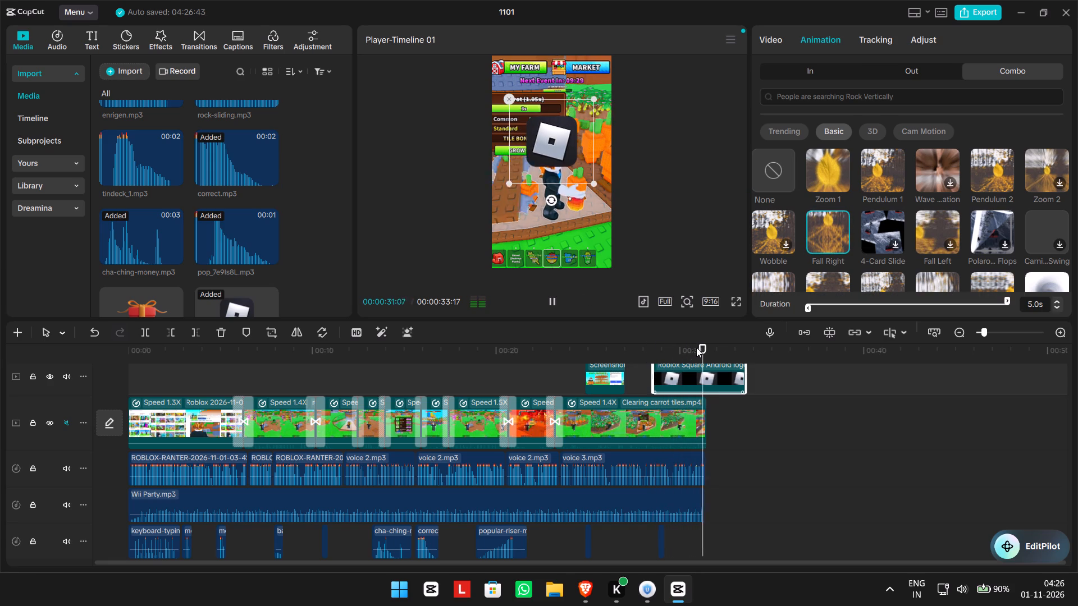
drag(710, 347, 704, 348)
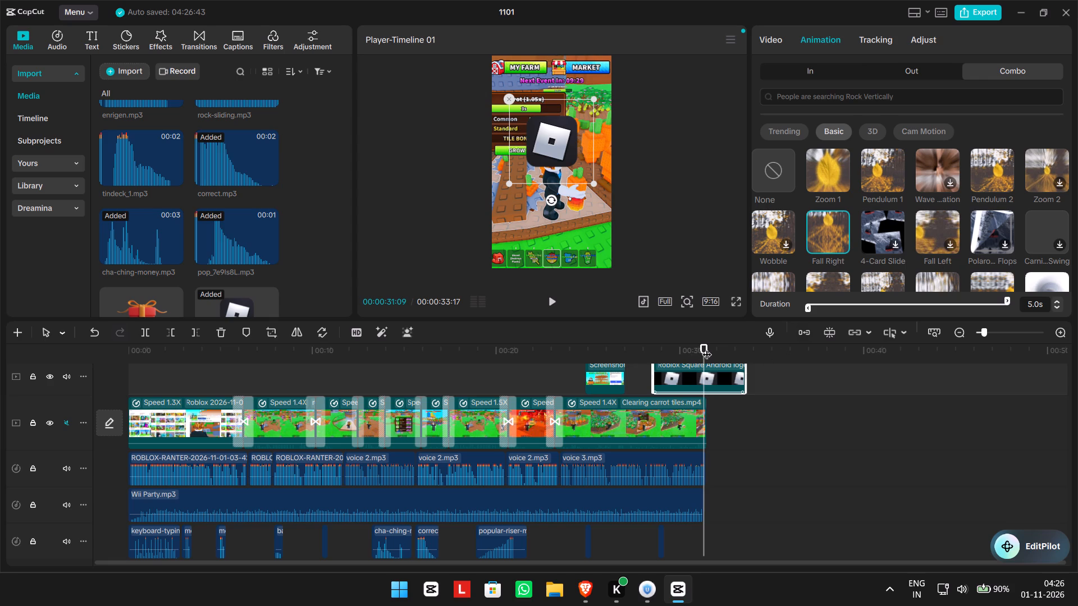
drag(706, 346, 619, 336)
click(539, 304)
click(549, 302)
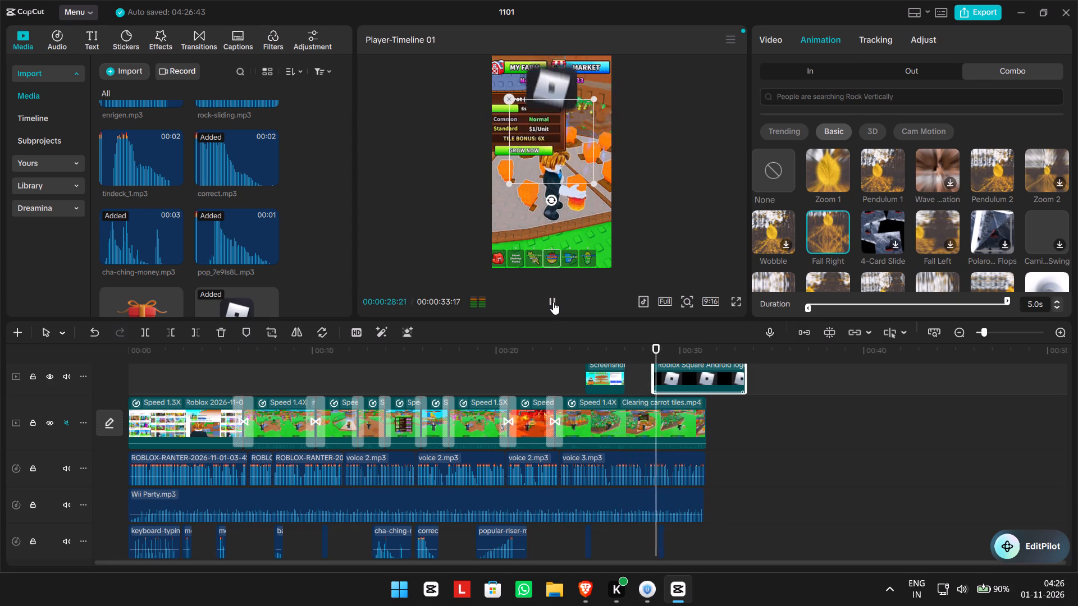
click(553, 301)
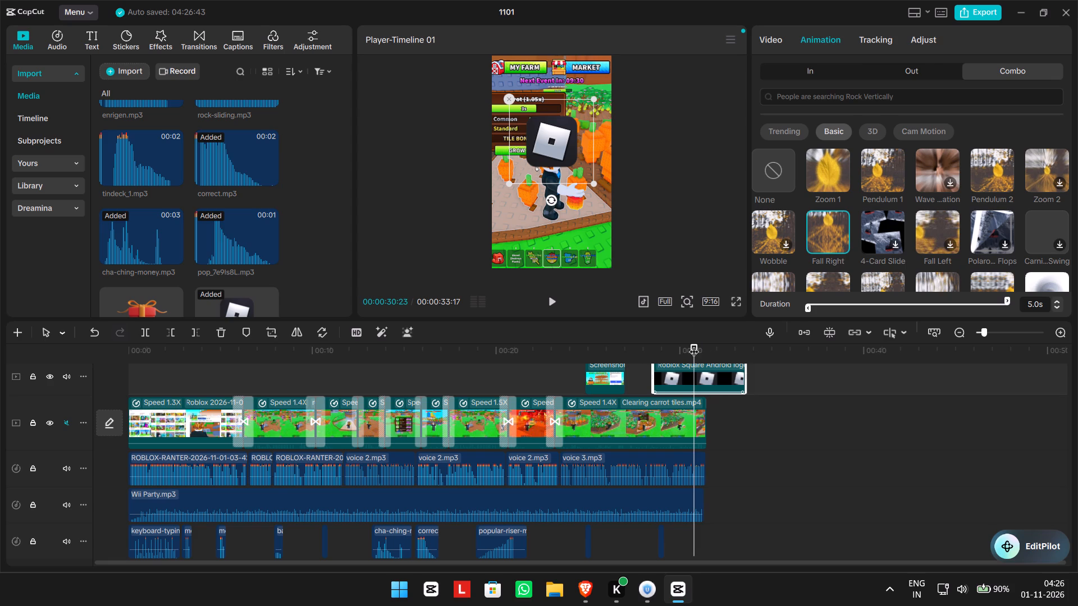
Trim the Roblox logo overlay's end to 00:00:29:27 and replay the section through the video's end.
drag(693, 345, 634, 337)
click(540, 300)
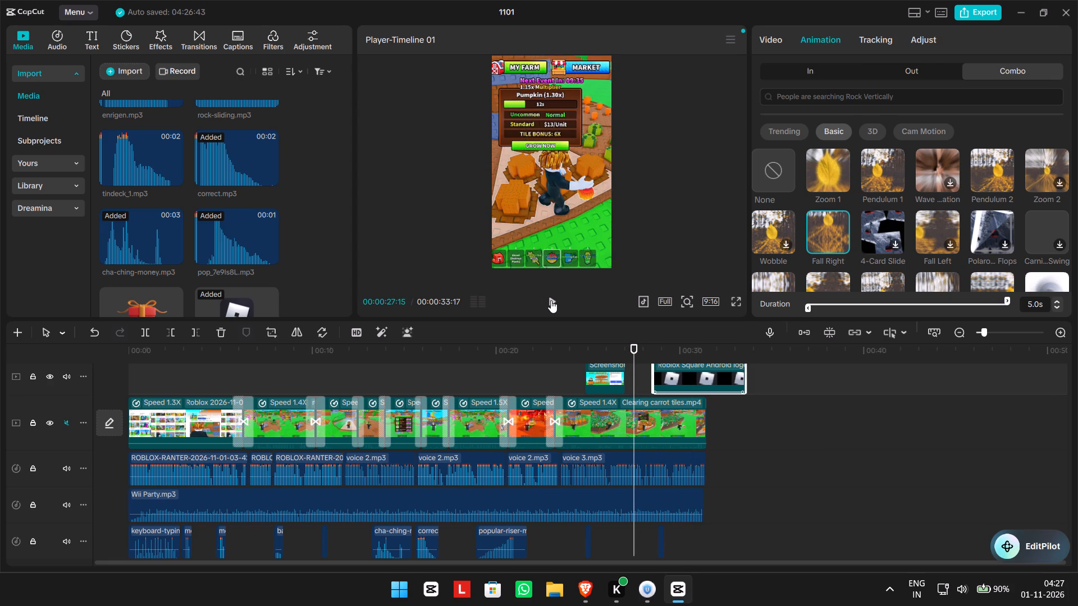
click(551, 300)
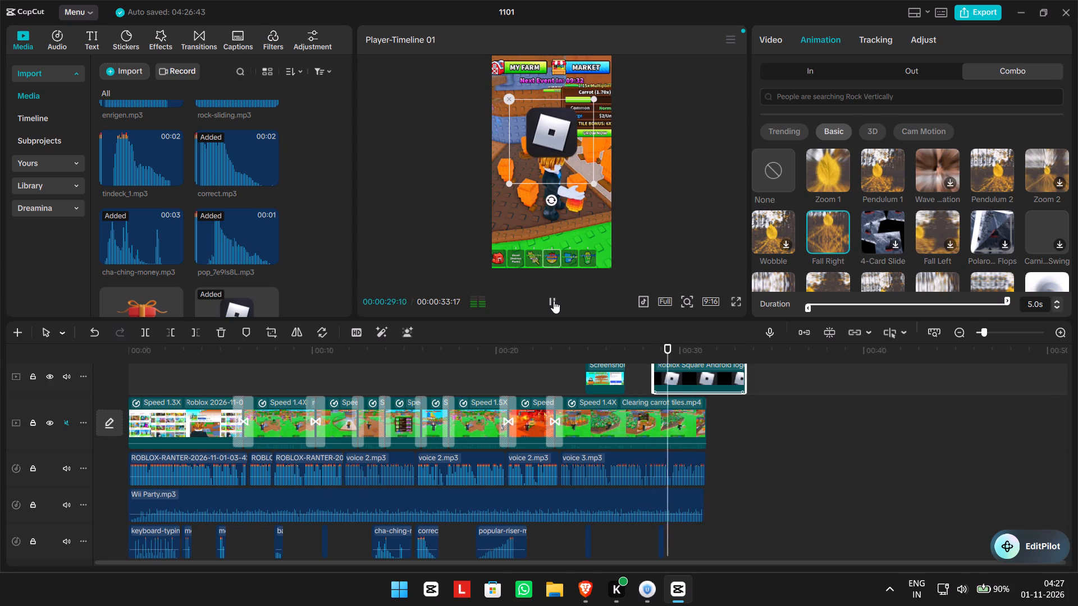
click(554, 301)
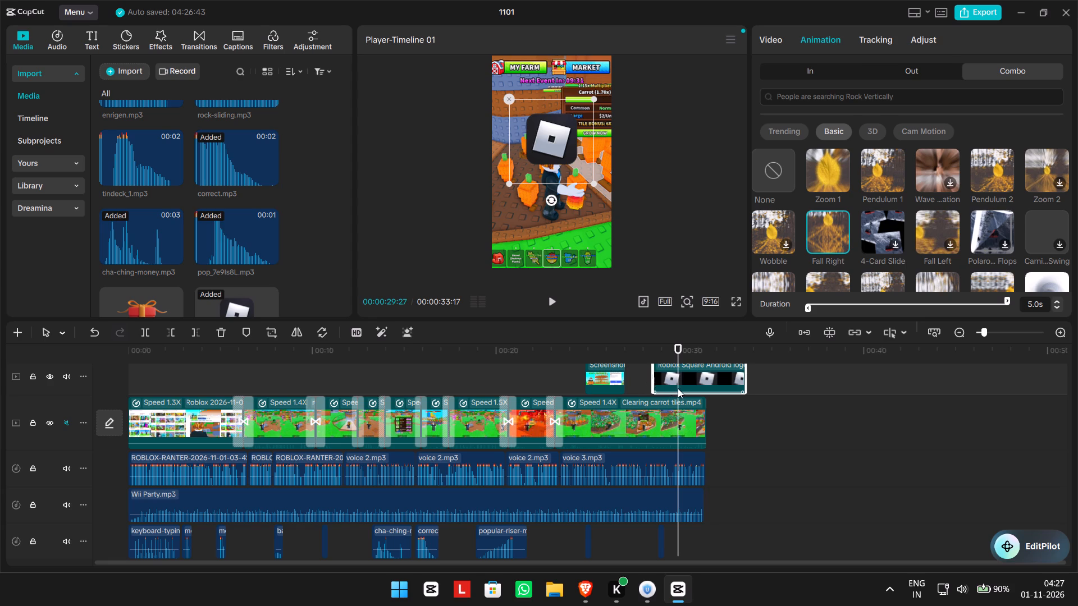
click(190, 335)
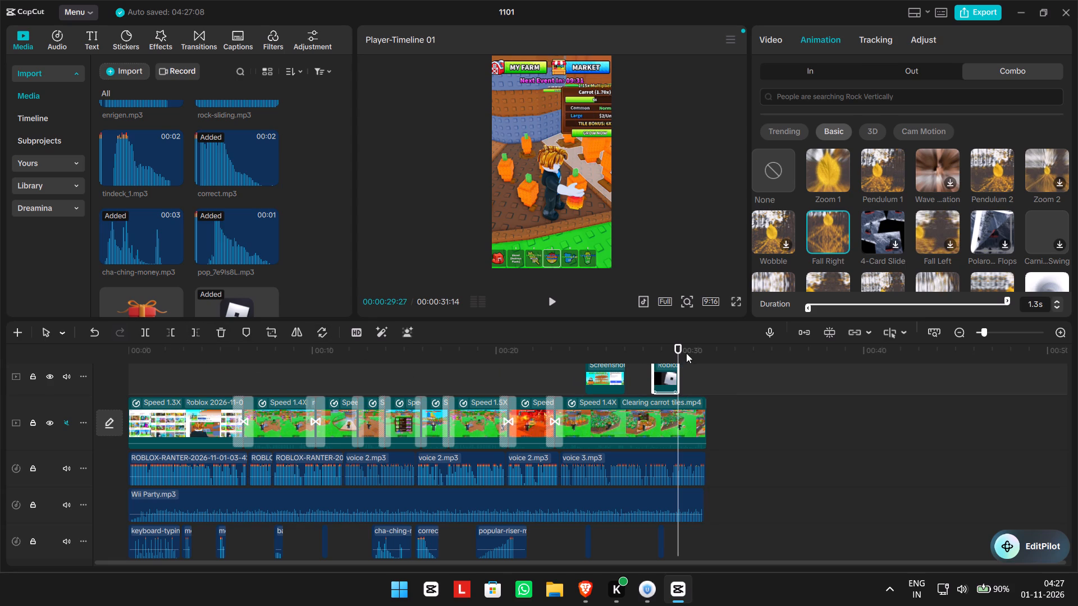
drag(675, 351, 626, 346)
click(544, 299)
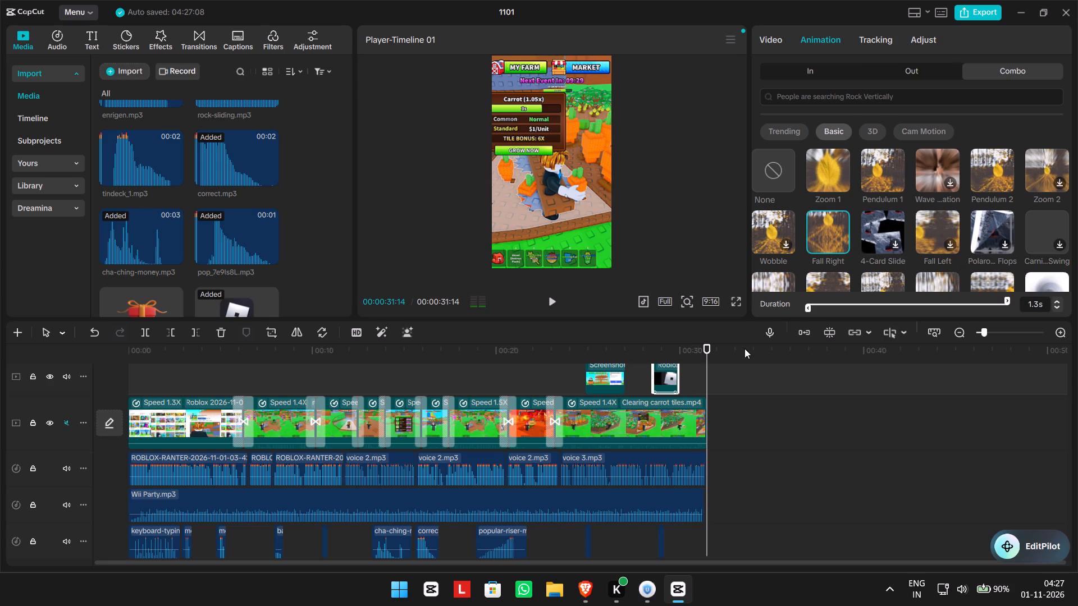
Play the full video from the beginning to review it, and return the playhead to 00:00:00:00.
drag(710, 349, 7, 323)
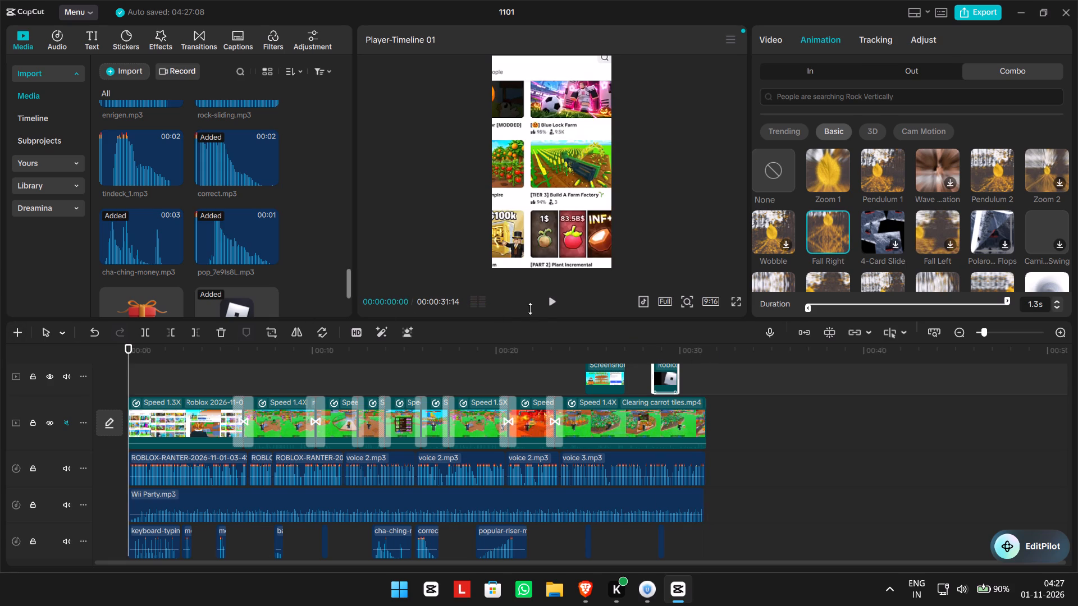
click(555, 306)
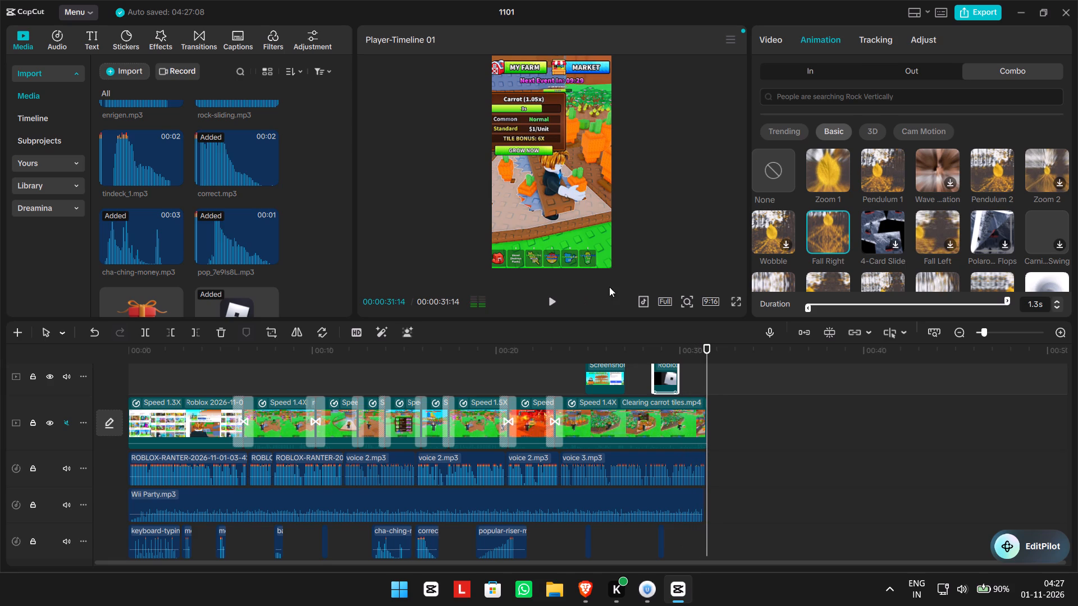
click(799, 425)
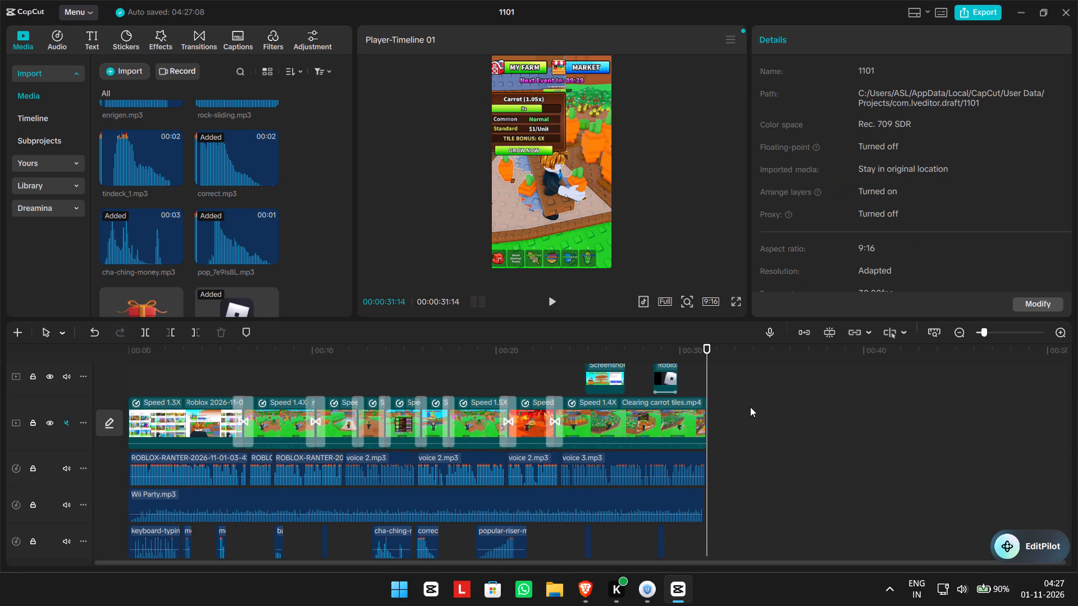
drag(709, 371, 209, 332)
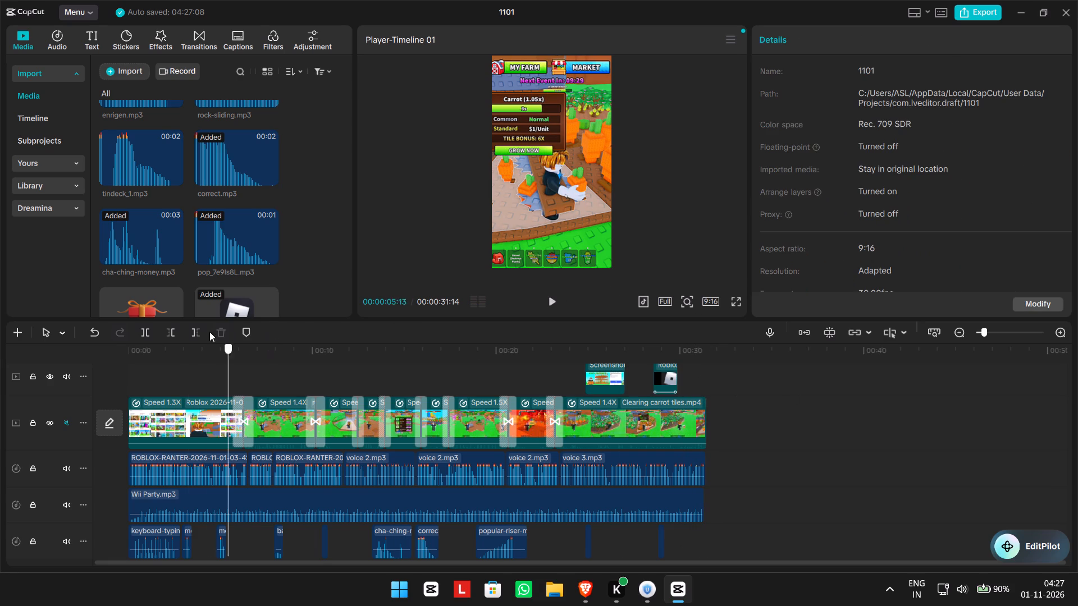
drag(209, 332, 89, 330)
Look over the timeline's audio tracks and browse the imported sound effects and images in the project media.
scroll(866, 375, down, 4)
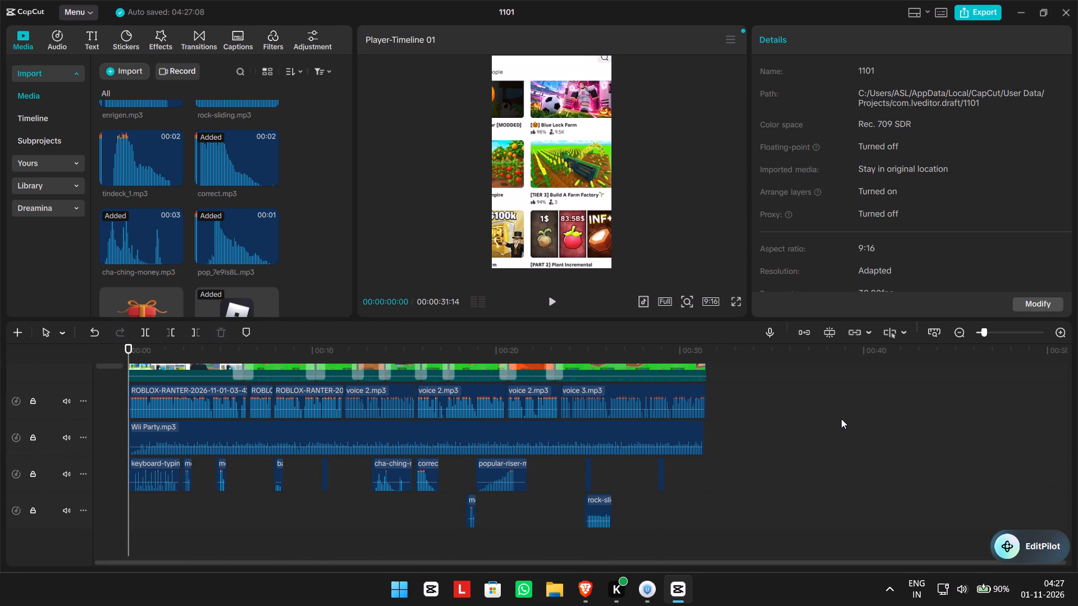
scroll(841, 419, up, 4)
scroll(162, 226, down, 4)
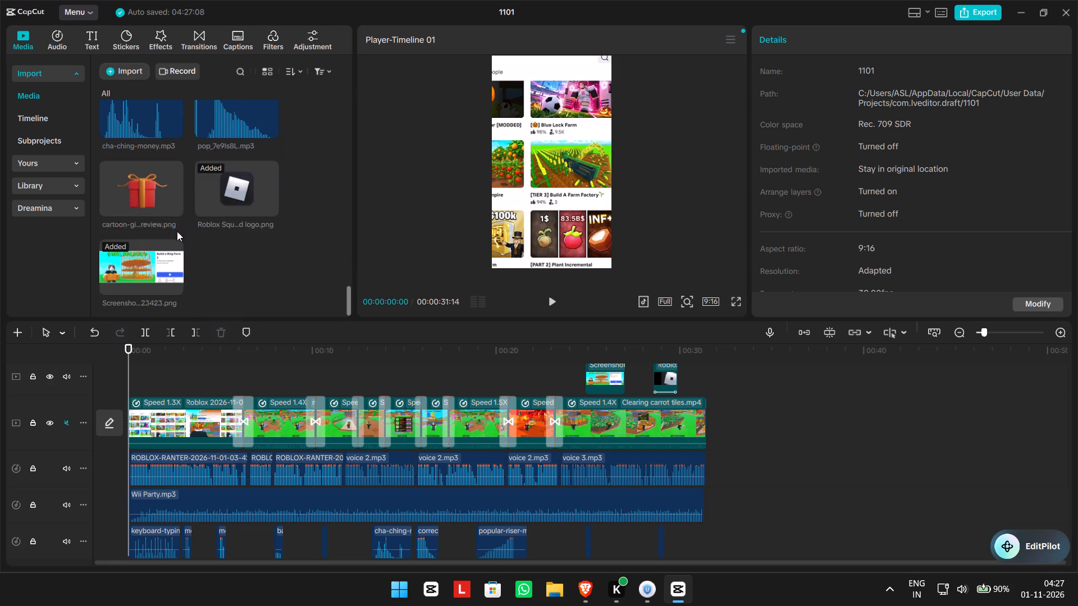
scroll(206, 240, up, 14)
scroll(218, 232, down, 1)
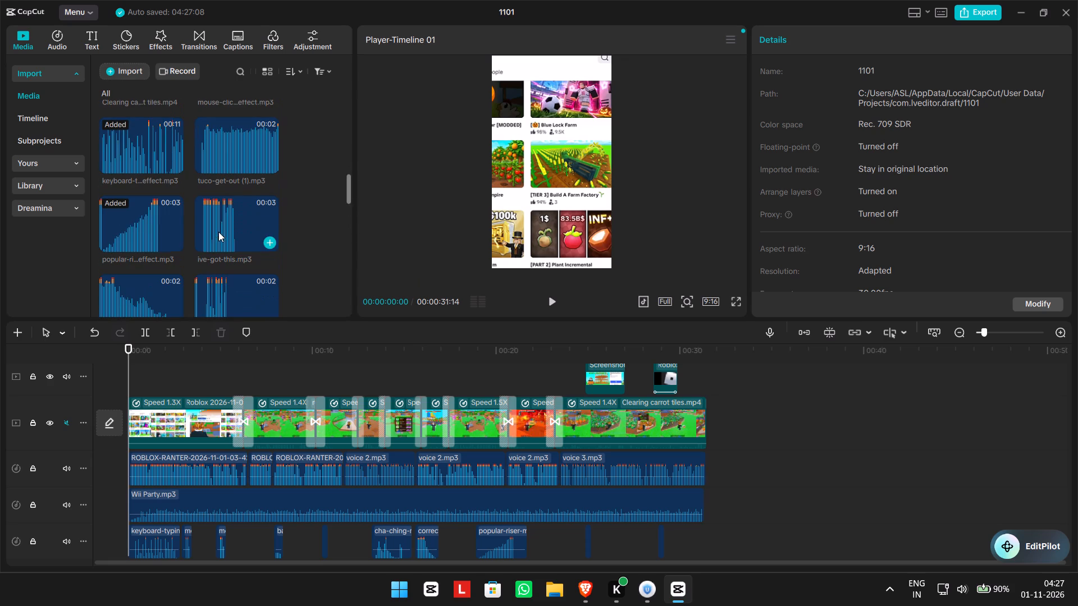
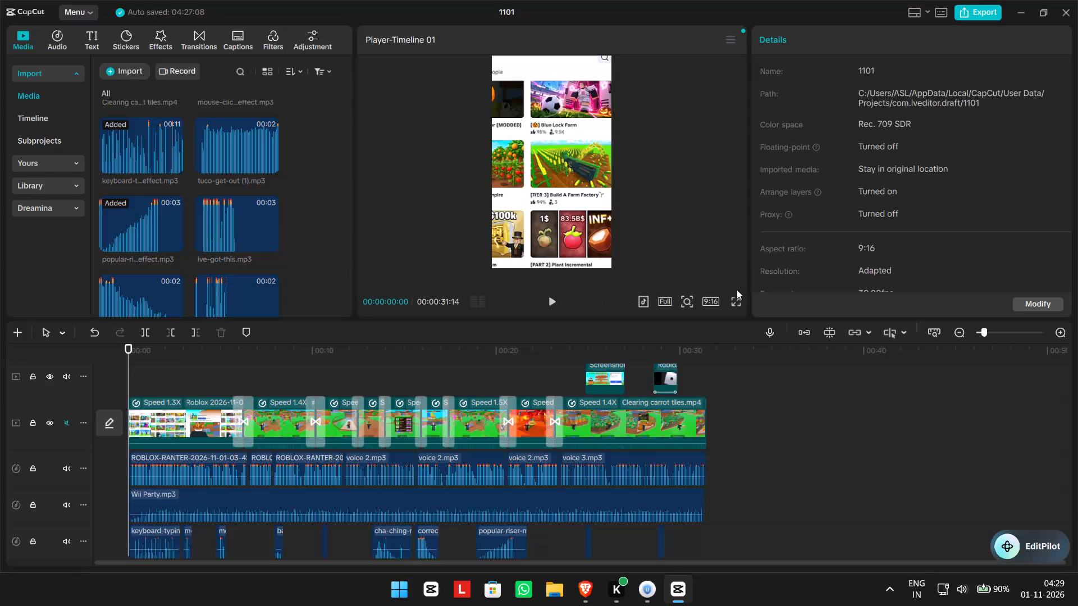
Play the edited 9:16 video from the beginning in full-screen preview to review the cut.
click(739, 301)
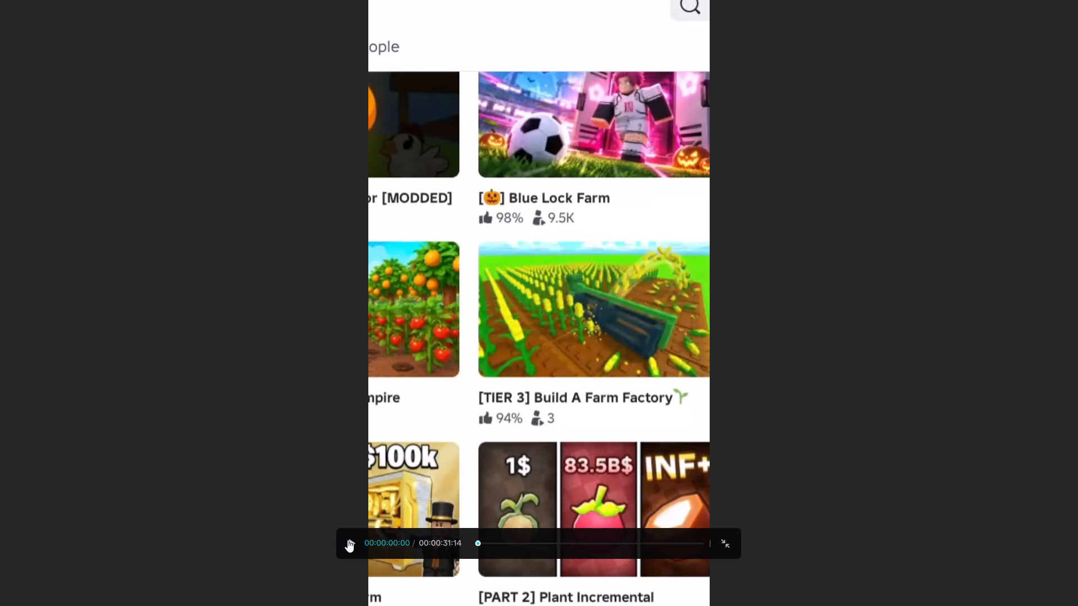
click(345, 541)
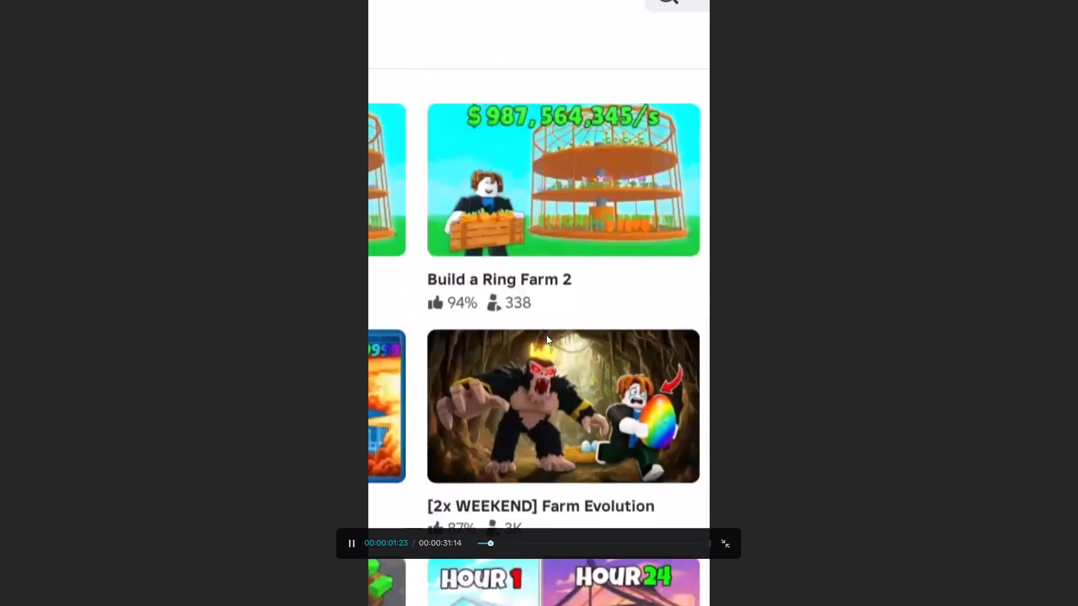
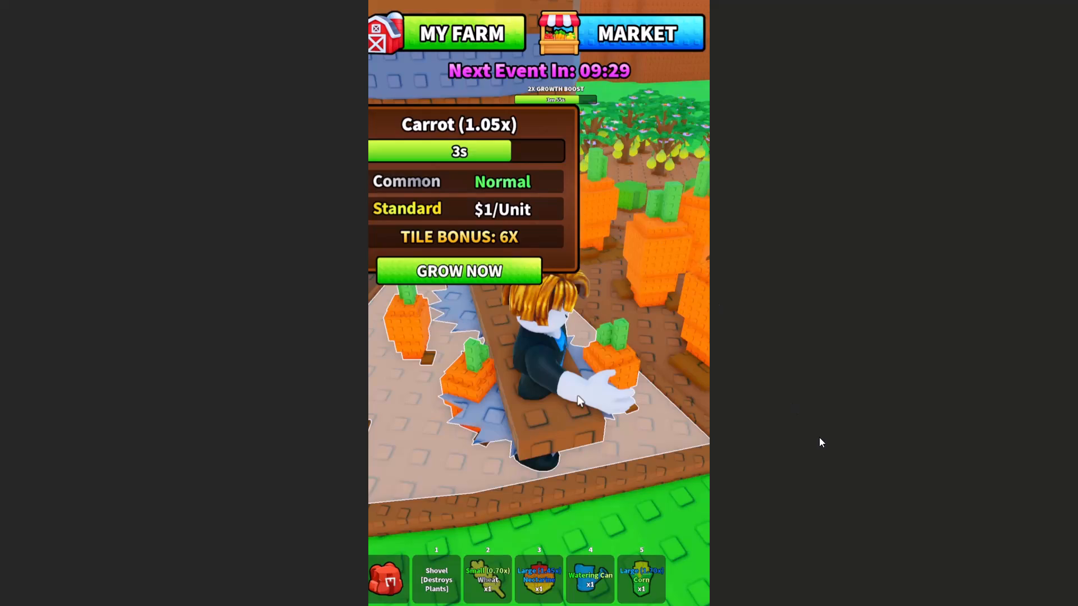
Leave full-screen preview, replay the first few seconds from the start, and return the playhead to 00:00.
key(Escape)
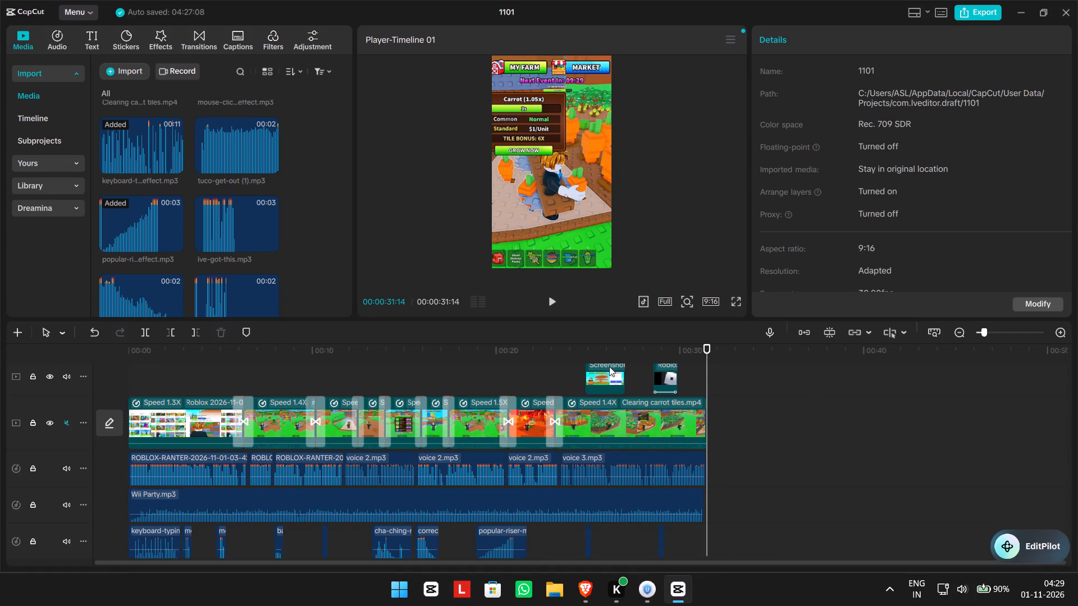
drag(708, 363, 80, 365)
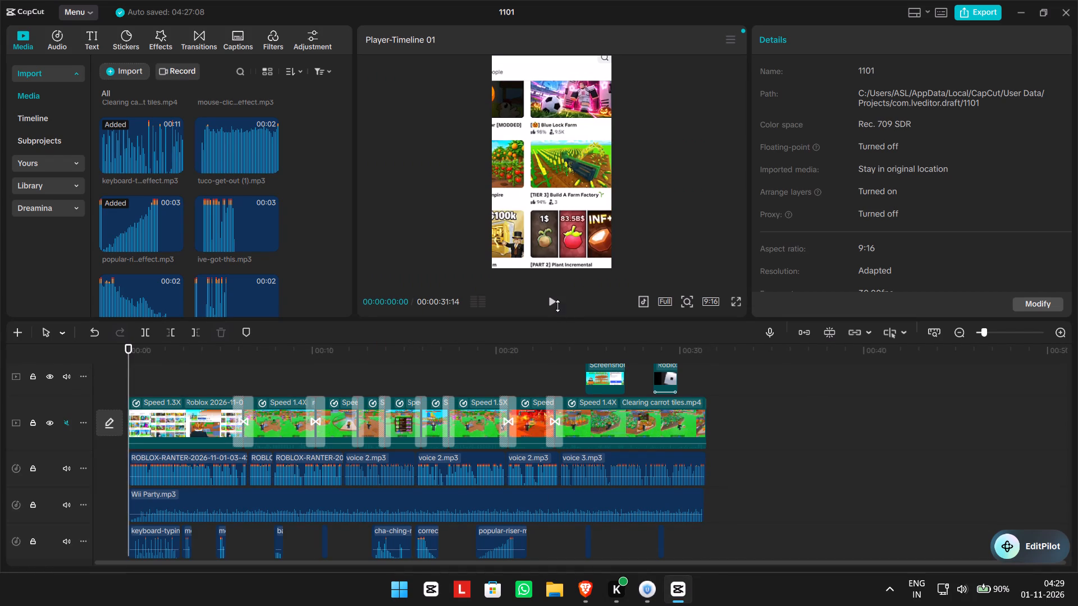
click(550, 303)
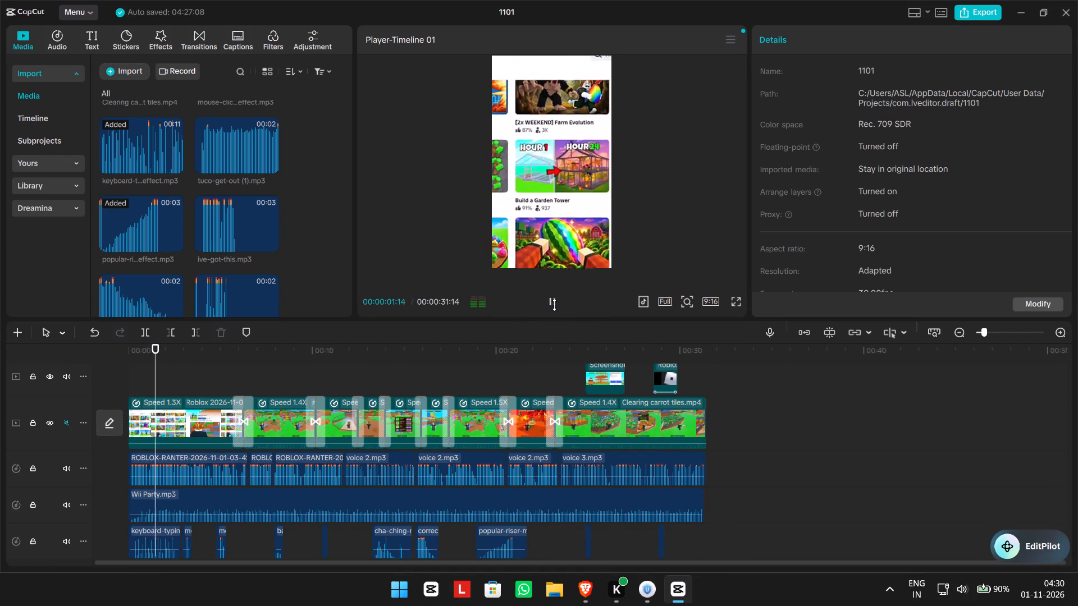
click(551, 300)
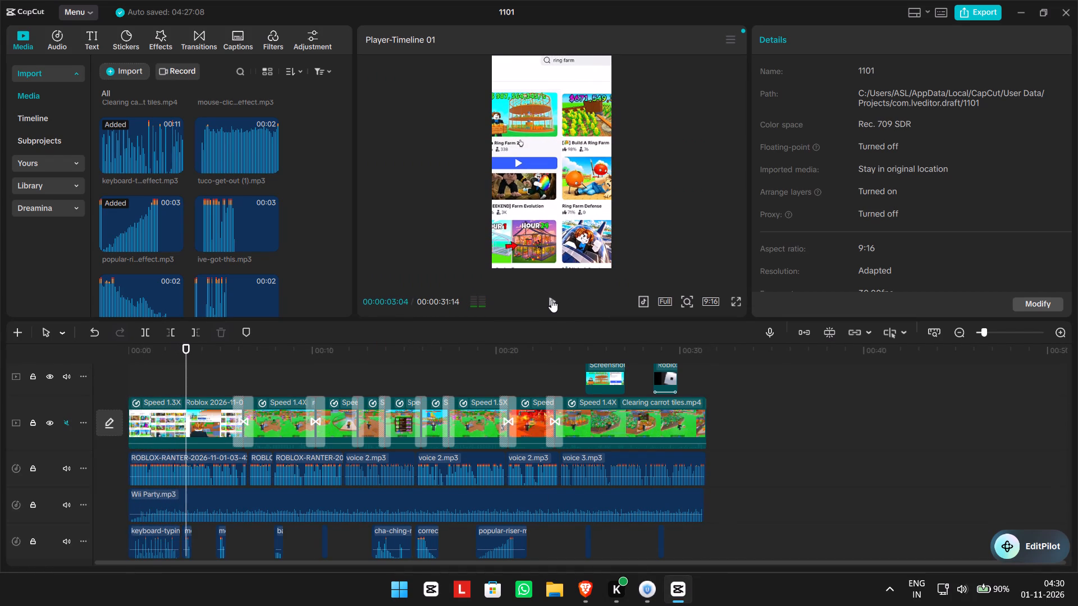
drag(184, 352, 80, 352)
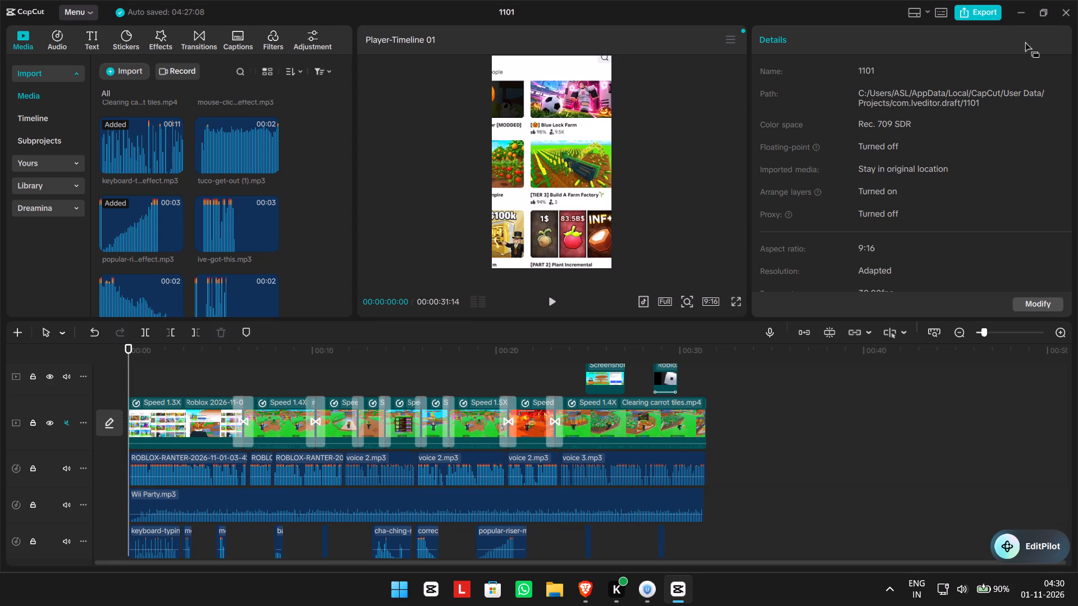
Export the finished timeline as 1101, a 1080P H.264 mp4 at 30fps.
click(970, 13)
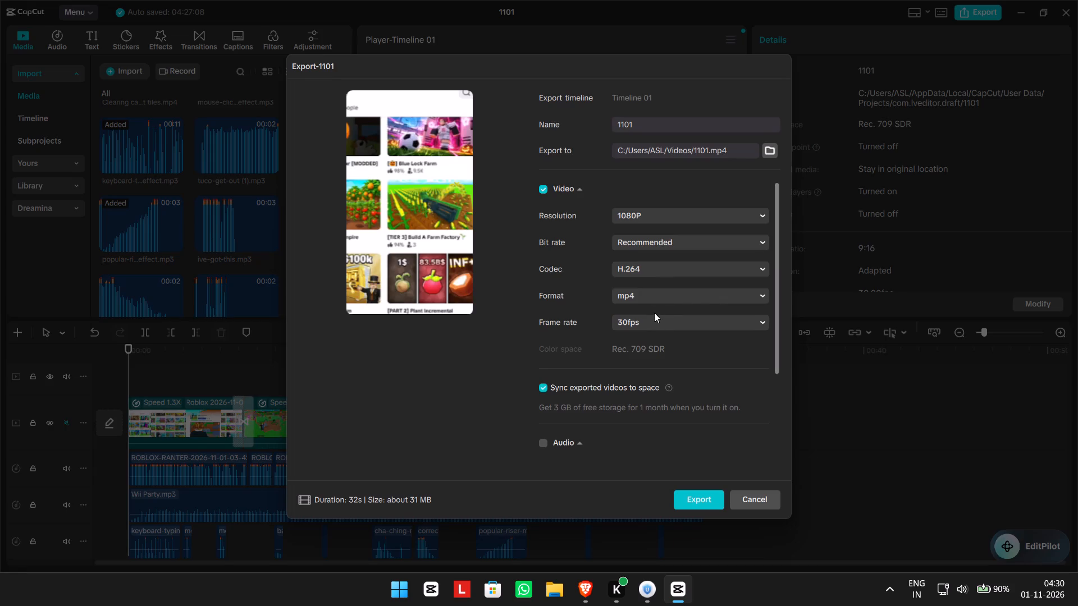
click(706, 501)
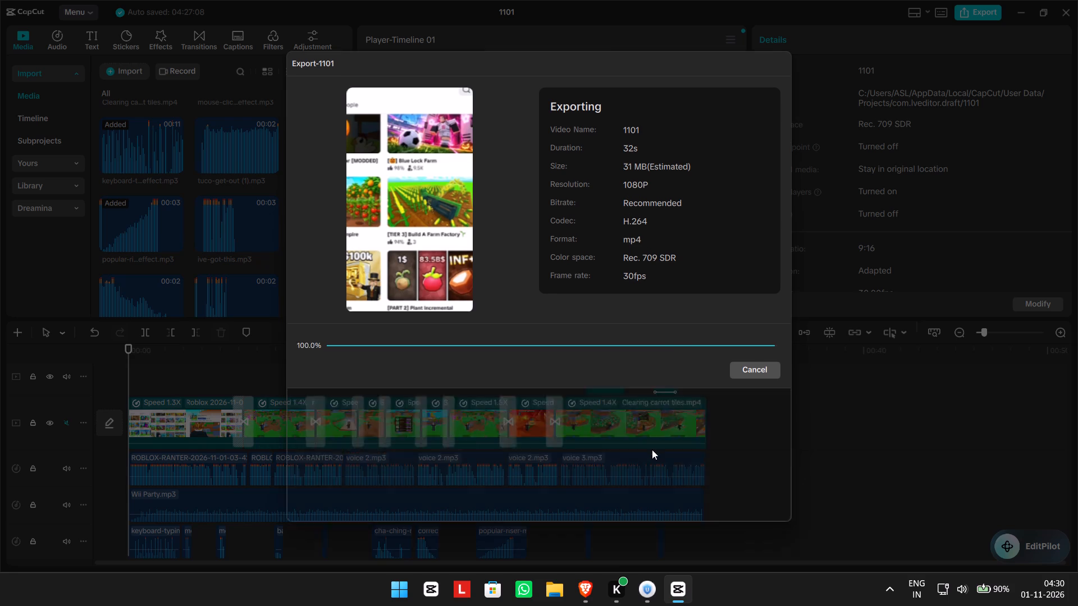
click(750, 492)
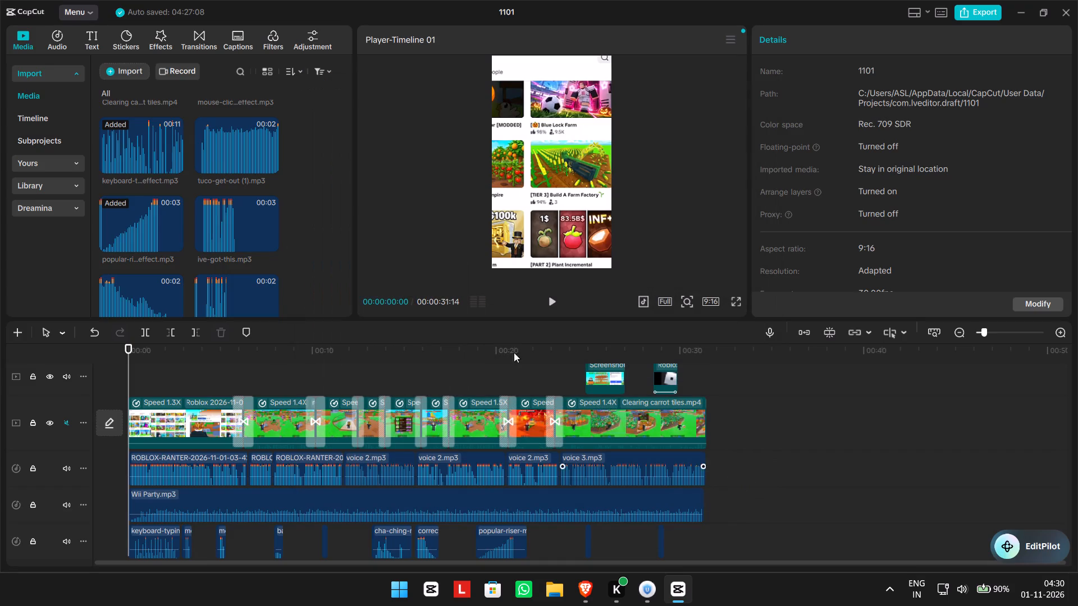
Go back to the home page and create a new project.
click(65, 20)
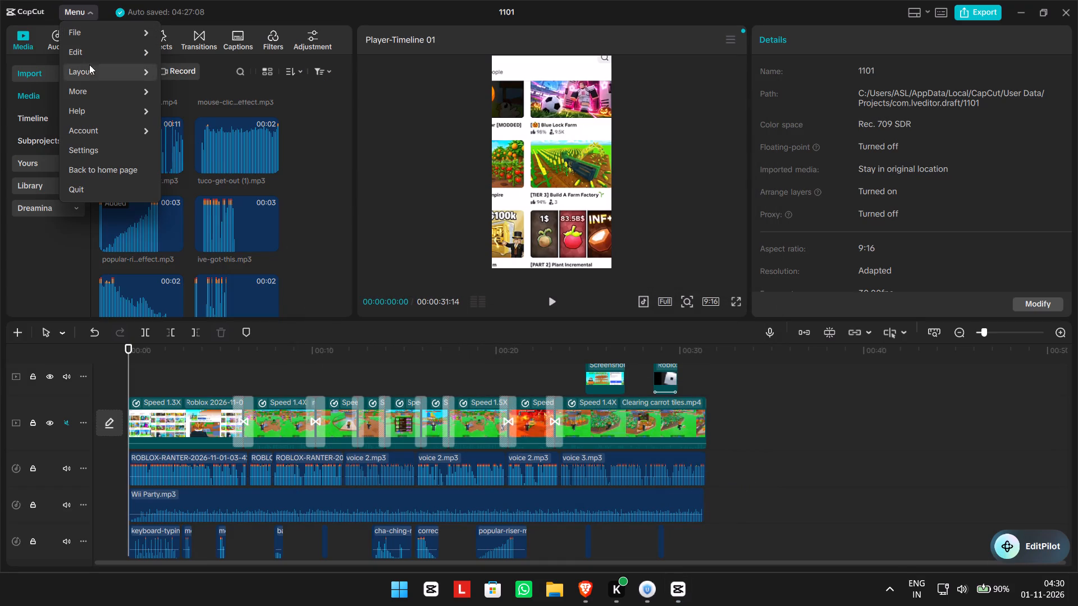
click(118, 175)
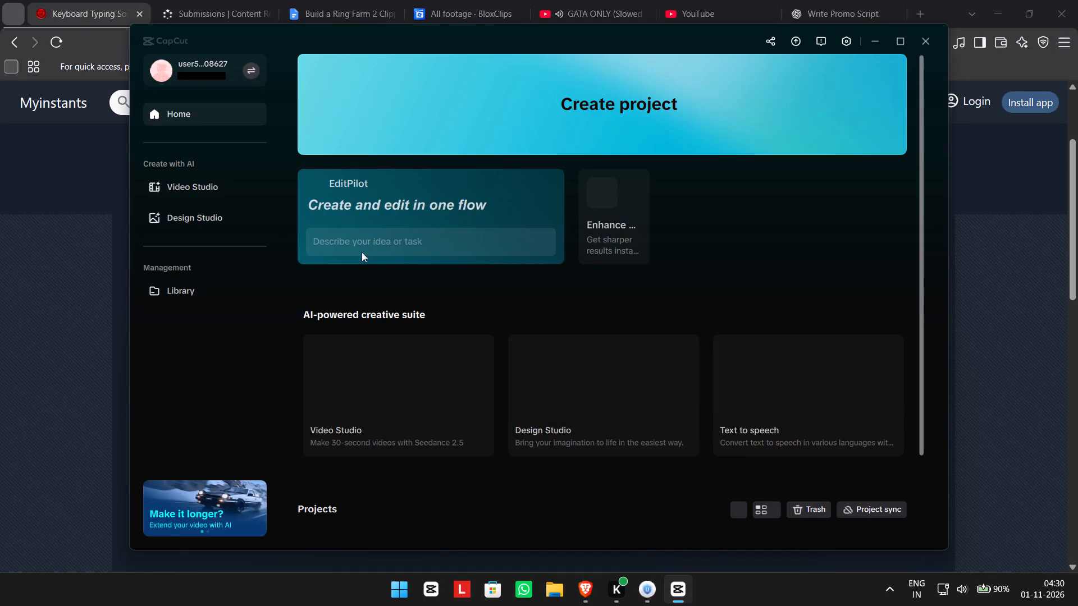
click(448, 122)
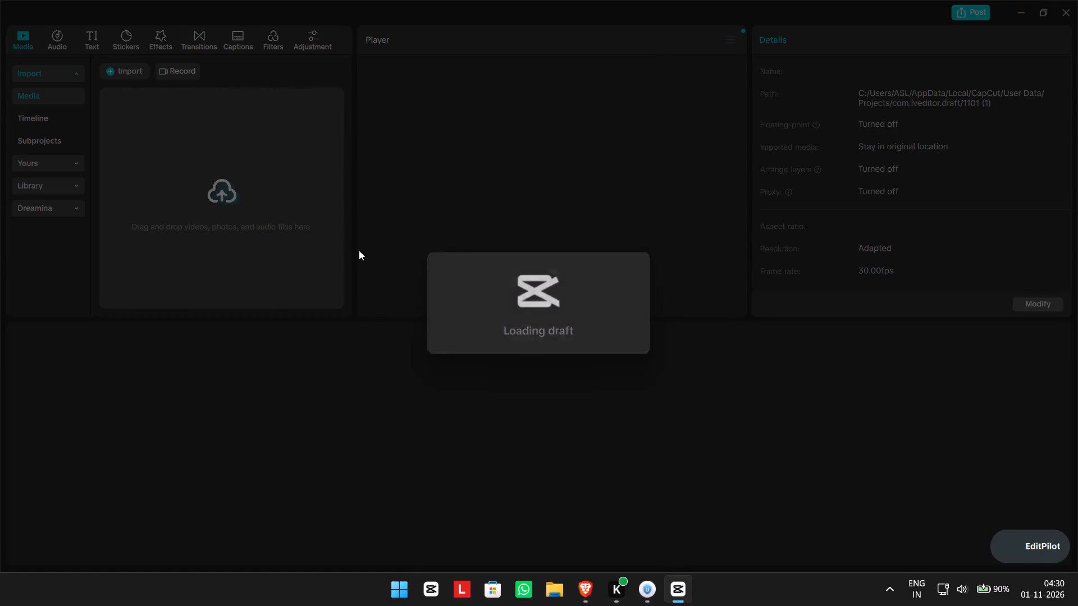
Import the exported 1101 video from the Videos folder and place it at the start of the timeline.
click(117, 71)
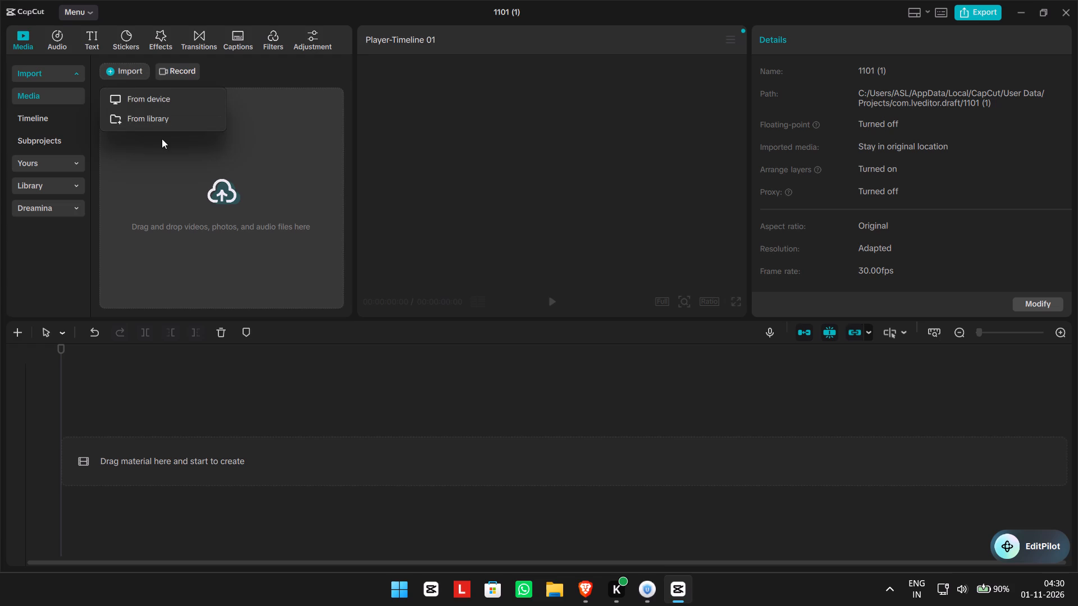
click(135, 96)
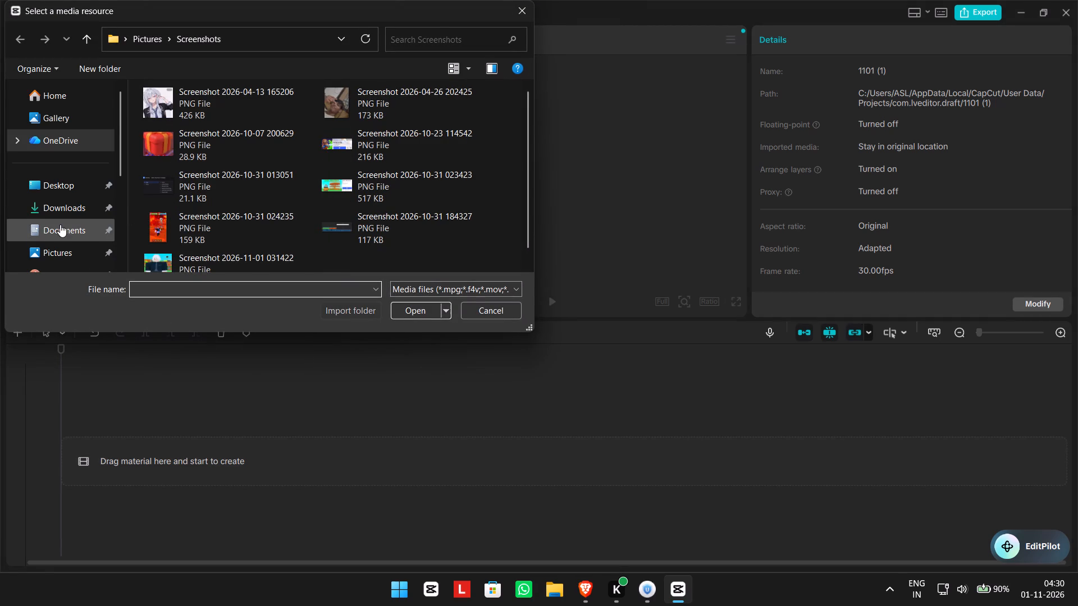
scroll(61, 224, down, 4)
click(60, 139)
click(172, 195)
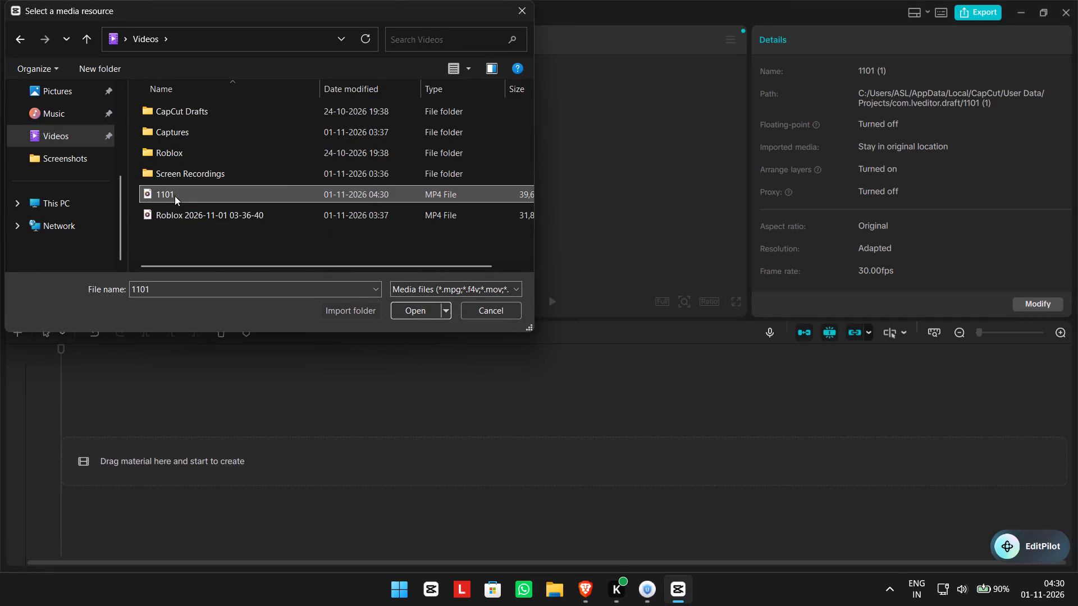
click(407, 308)
drag(147, 137, 216, 409)
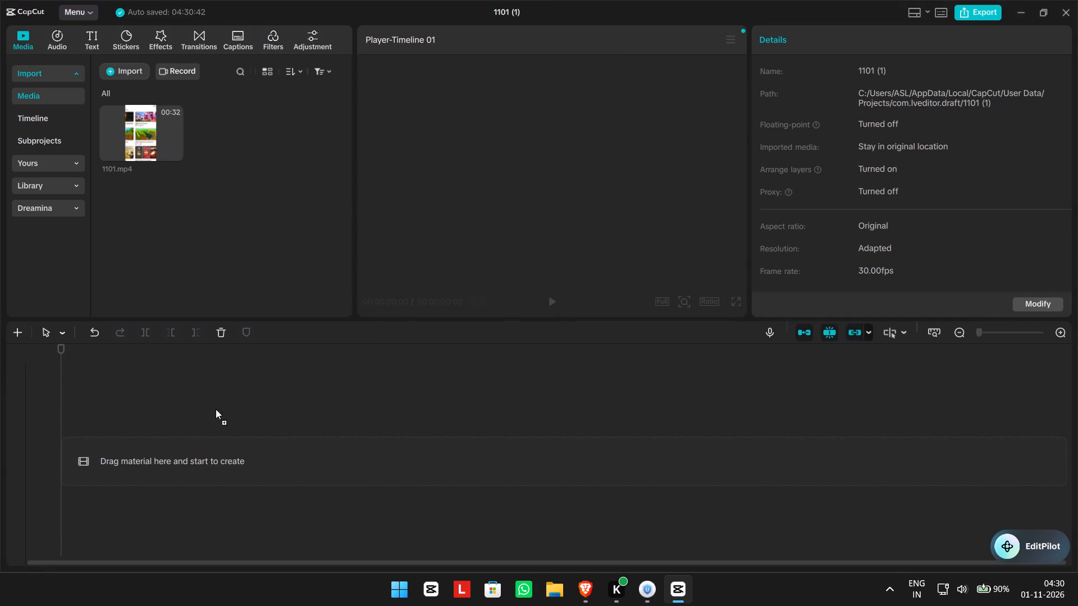
drag(216, 409, 119, 453)
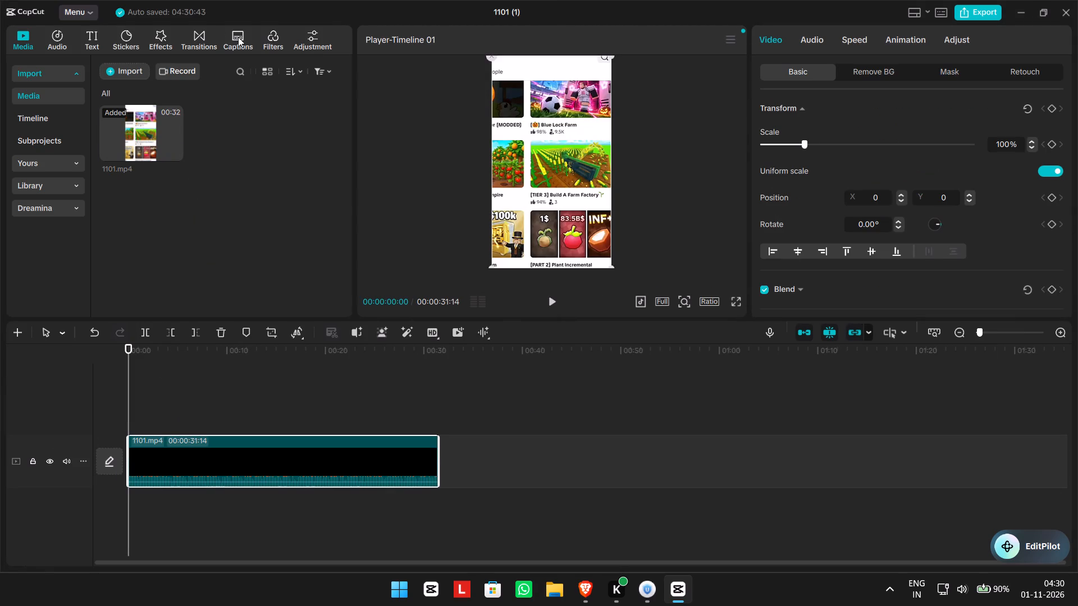
Generate captions for the clip using the bold yellow italic template from the Trending caption templates.
click(240, 38)
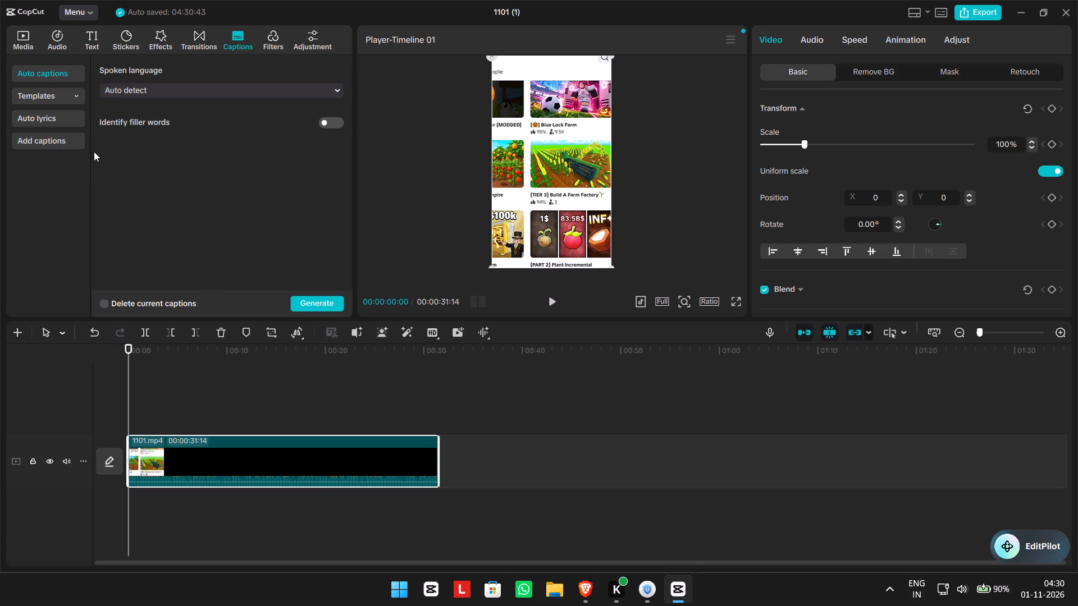
click(60, 98)
click(42, 117)
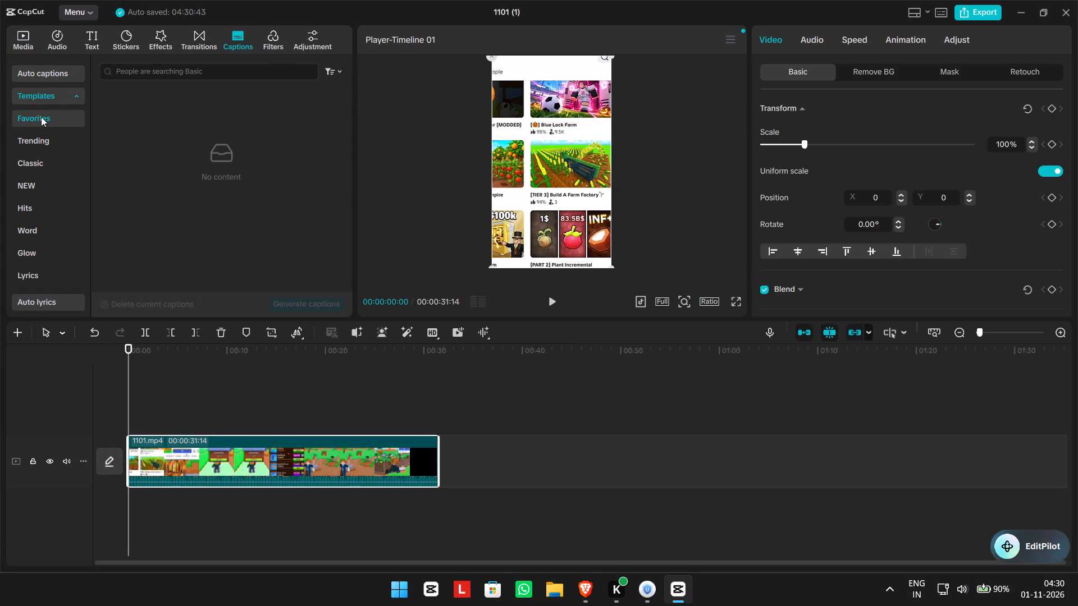
click(44, 141)
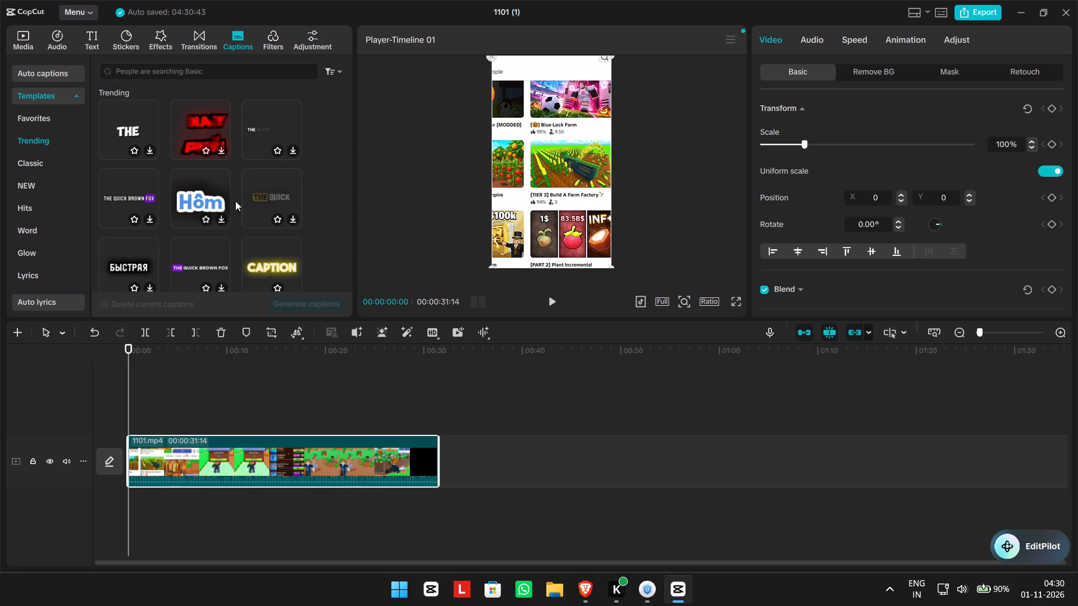
scroll(142, 233, down, 1)
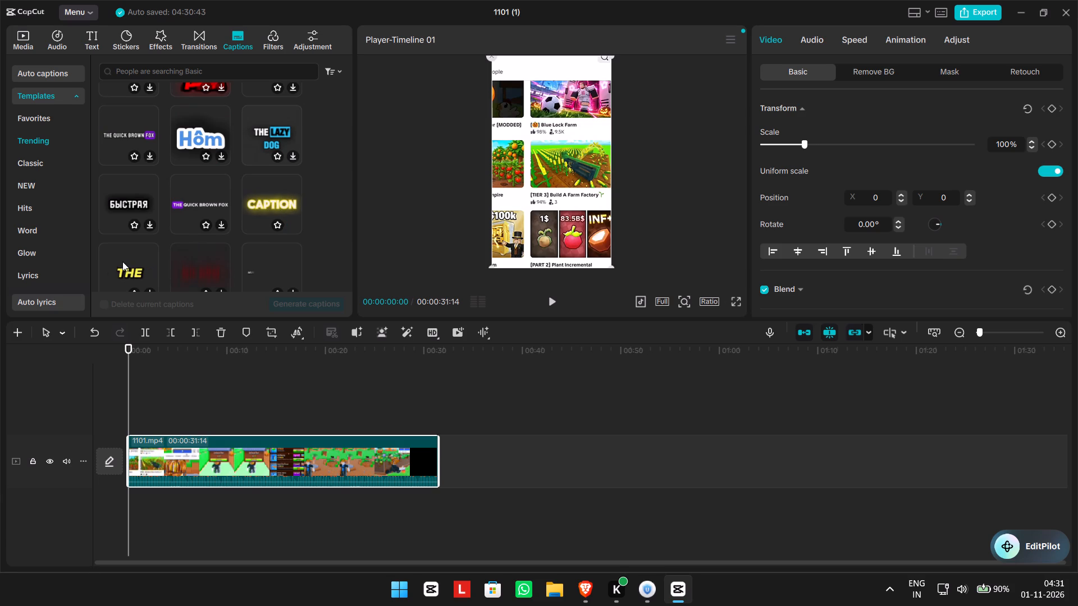
scroll(129, 259, down, 1)
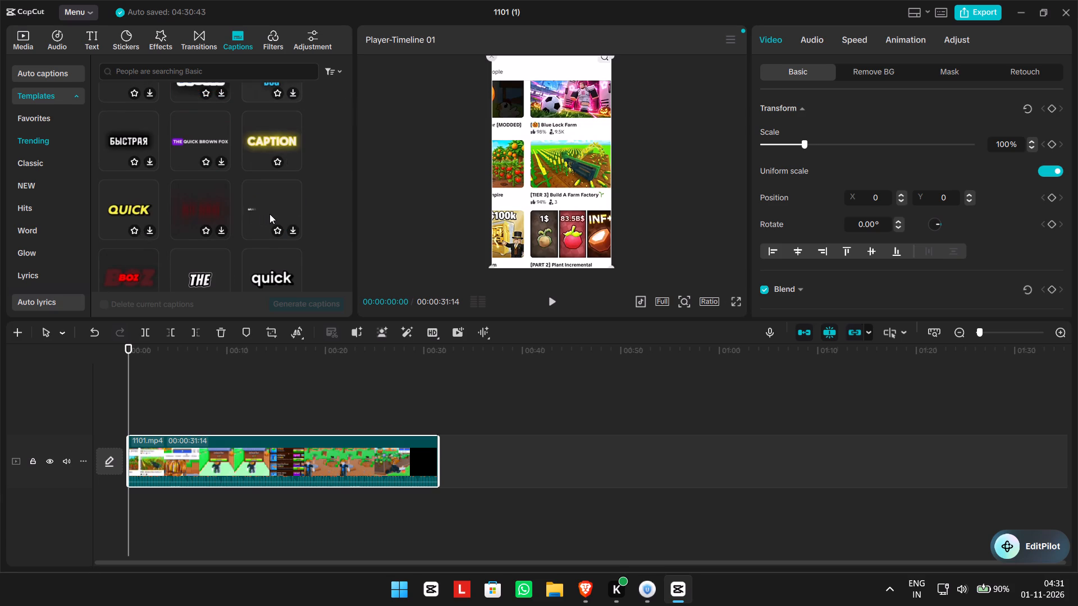
scroll(273, 257, down, 1)
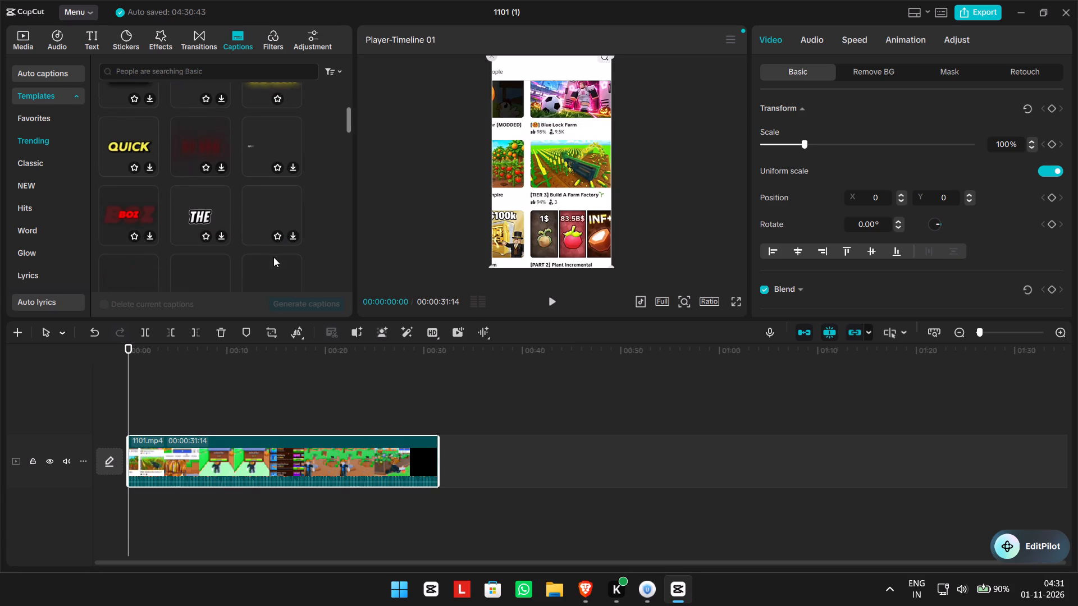
scroll(206, 225, down, 1)
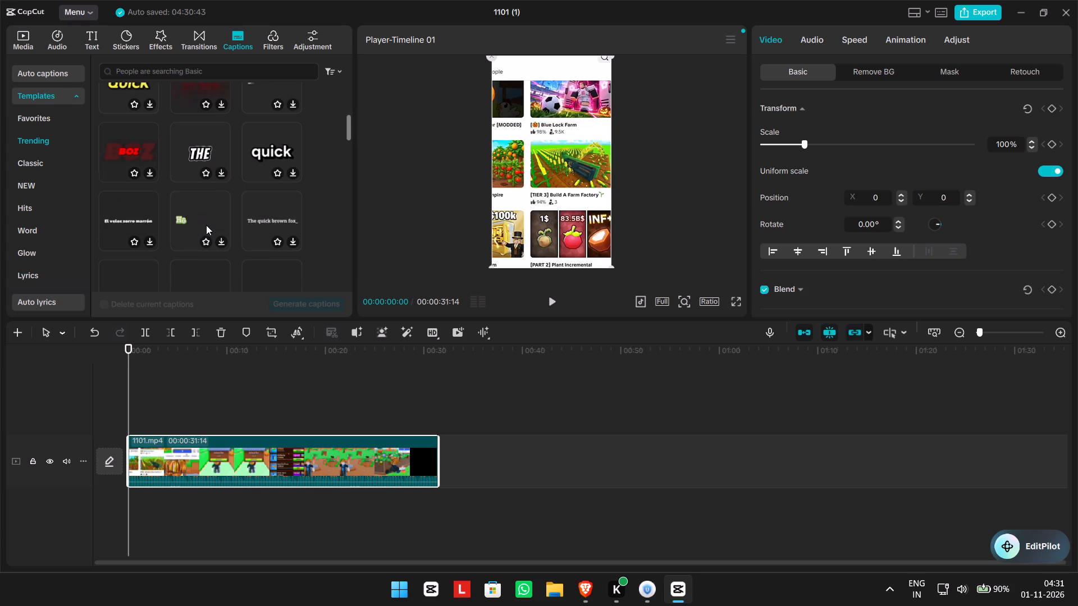
scroll(135, 215, up, 1)
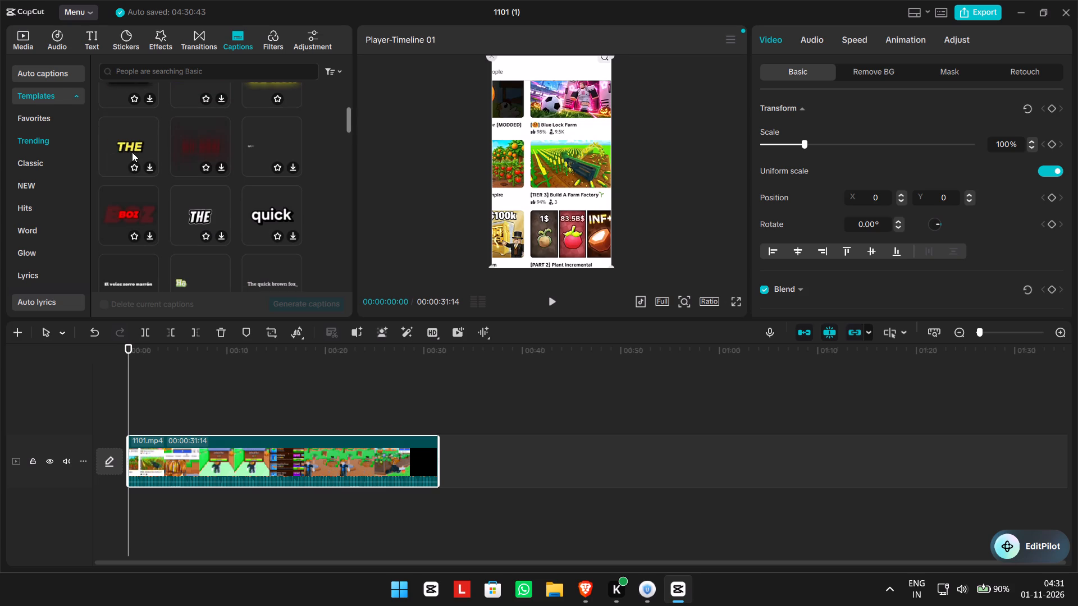
click(133, 150)
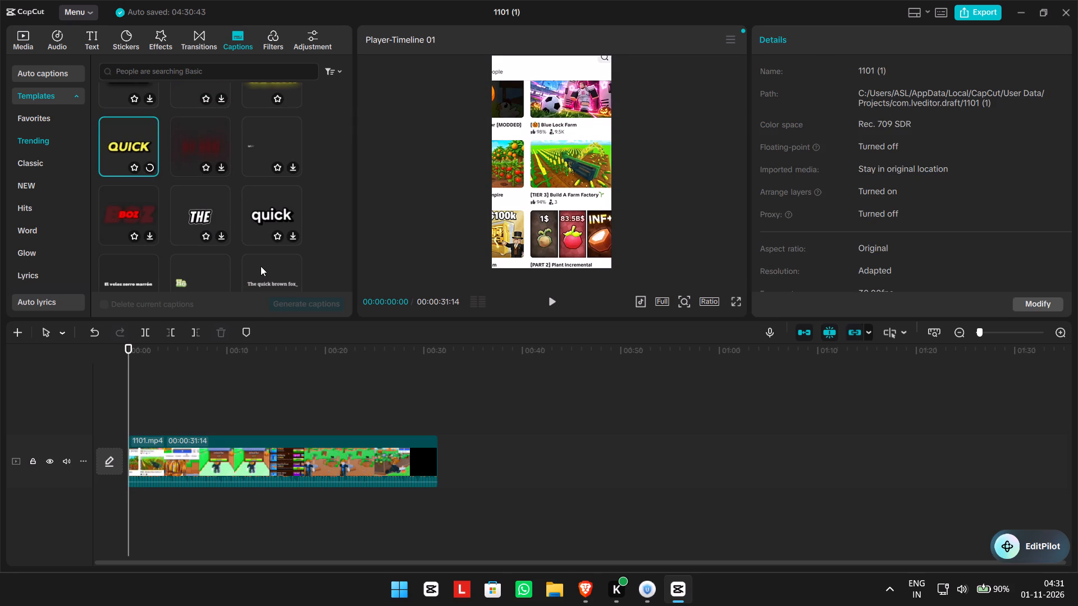
click(316, 305)
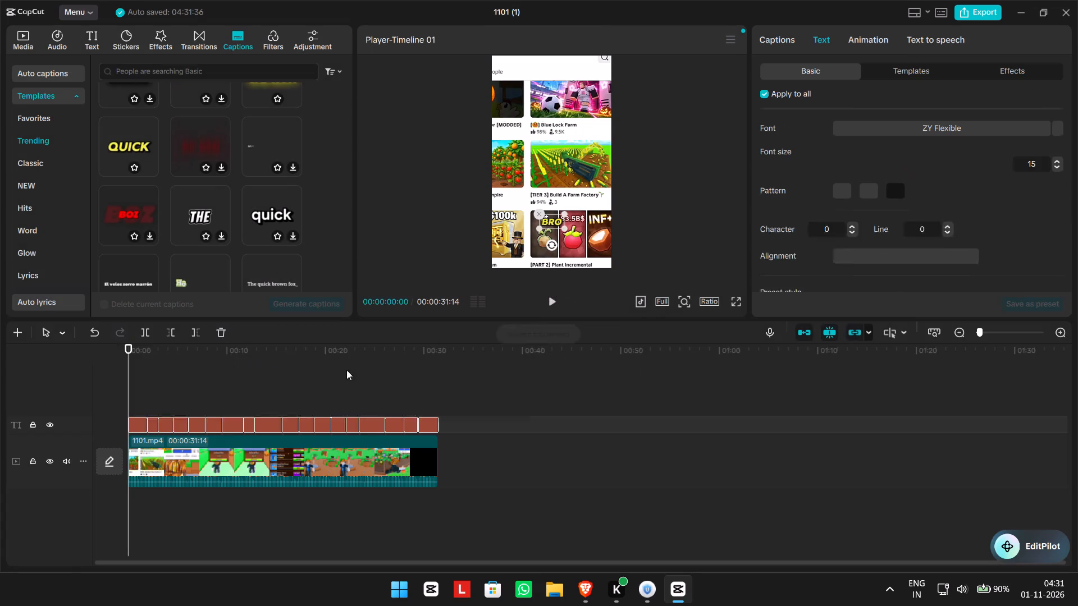
Play the opening moment to check the captions and enlarge all of them to font size 26.
click(550, 284)
click(553, 299)
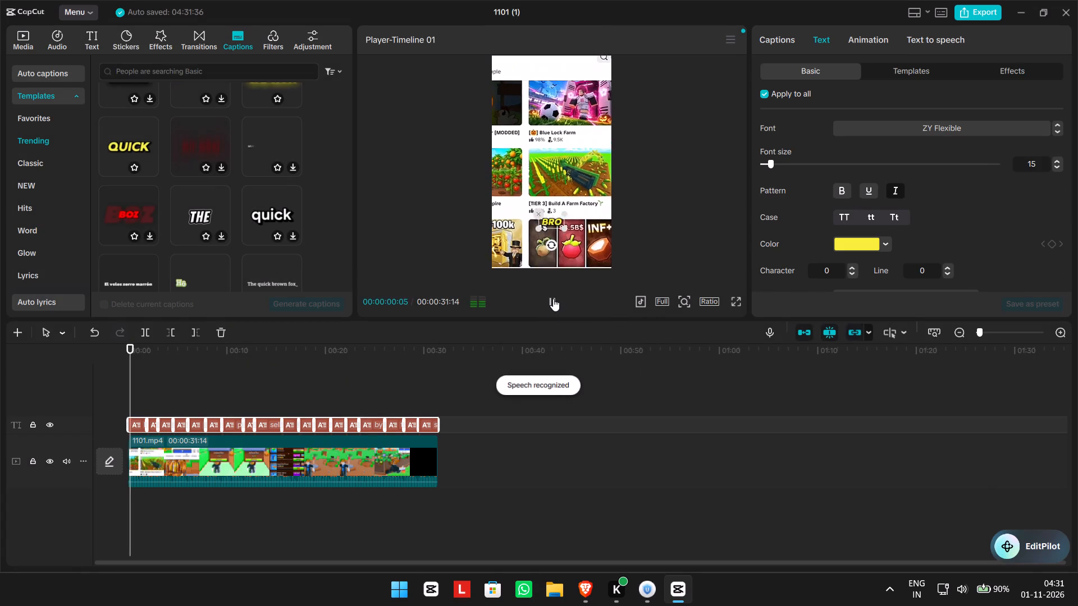
click(553, 299)
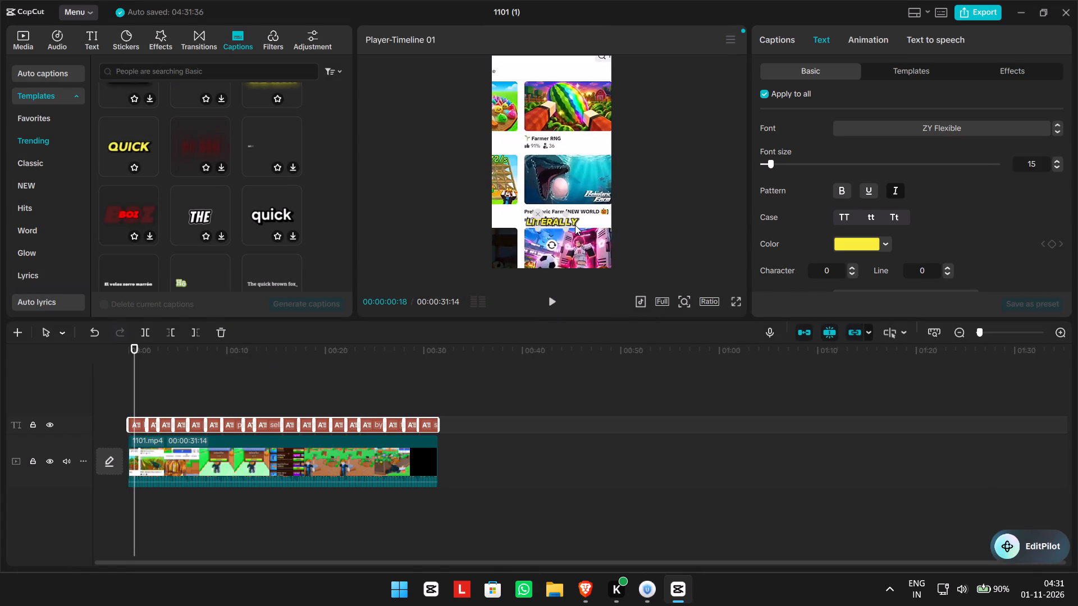
click(776, 159)
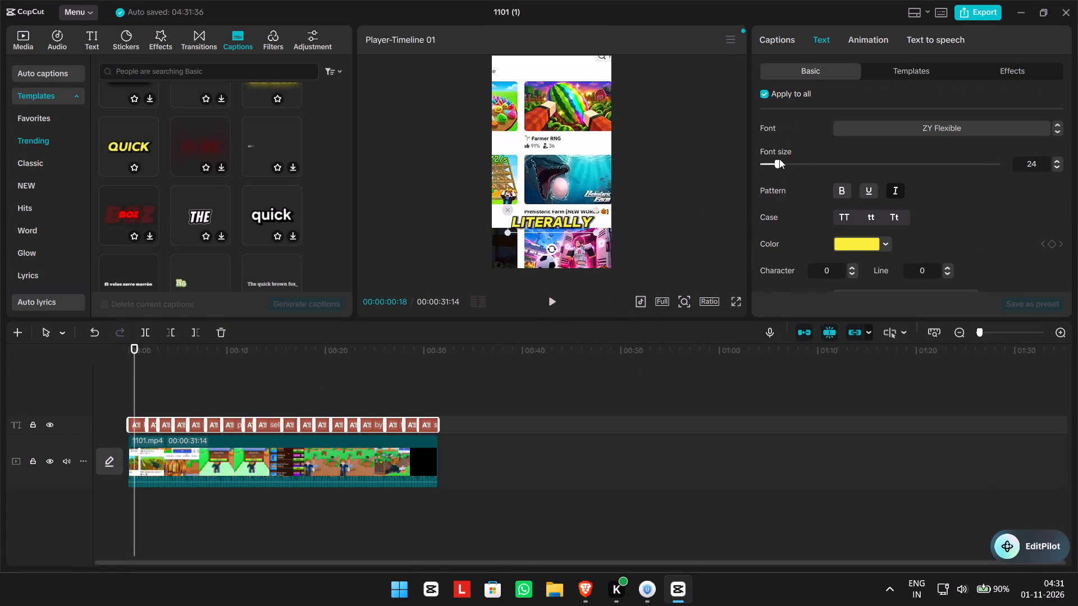
Play a few more seconds and move the captions slightly higher in the frame.
click(551, 297)
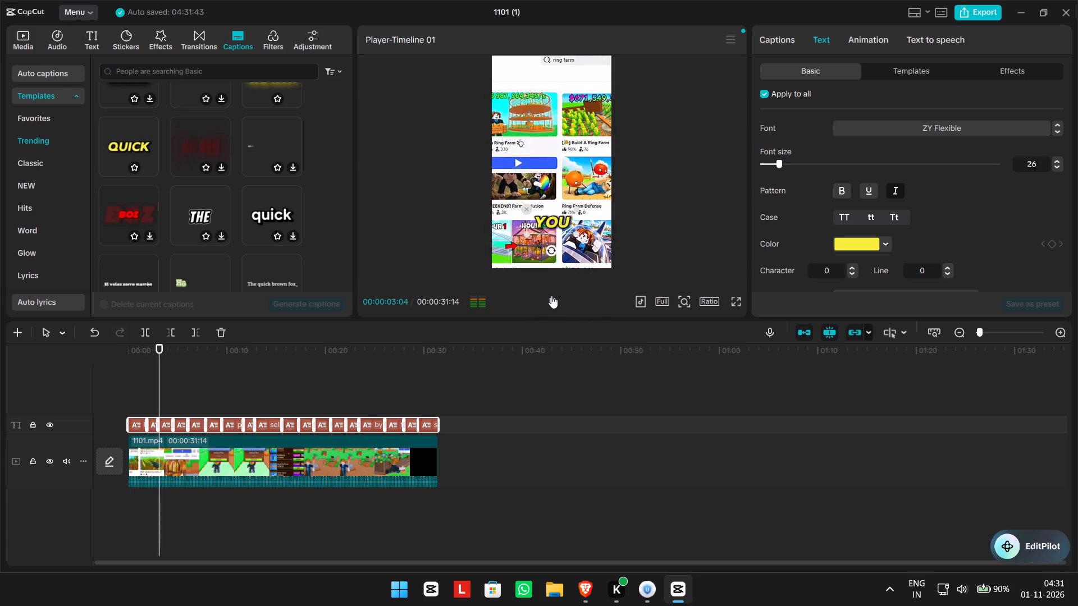
drag(552, 218, 551, 211)
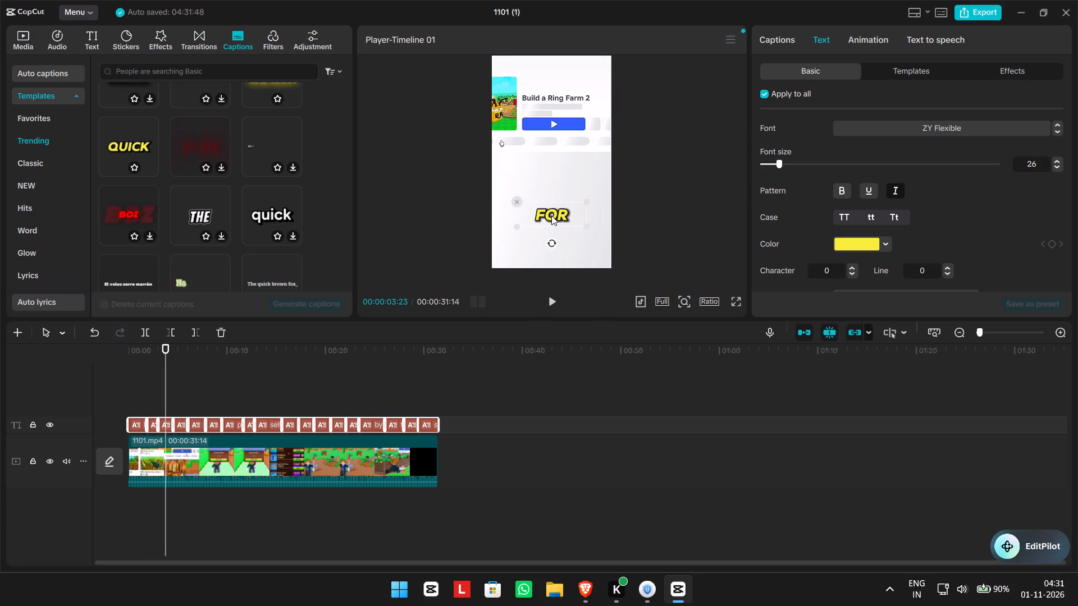
drag(551, 215, 550, 210)
Play the captioned video through to the end to check the caption text and placement.
click(550, 297)
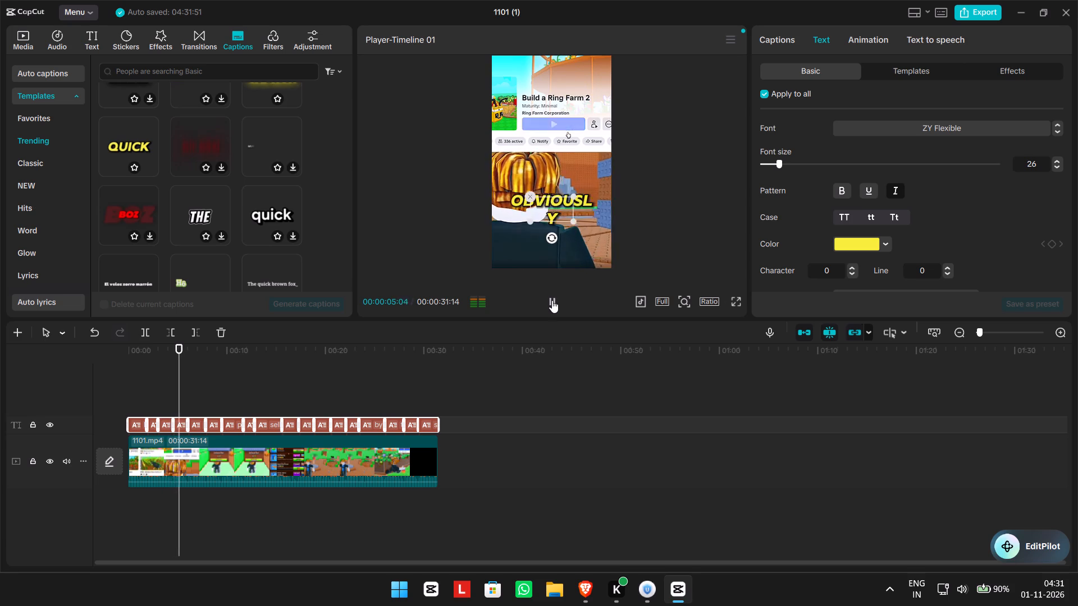
click(673, 232)
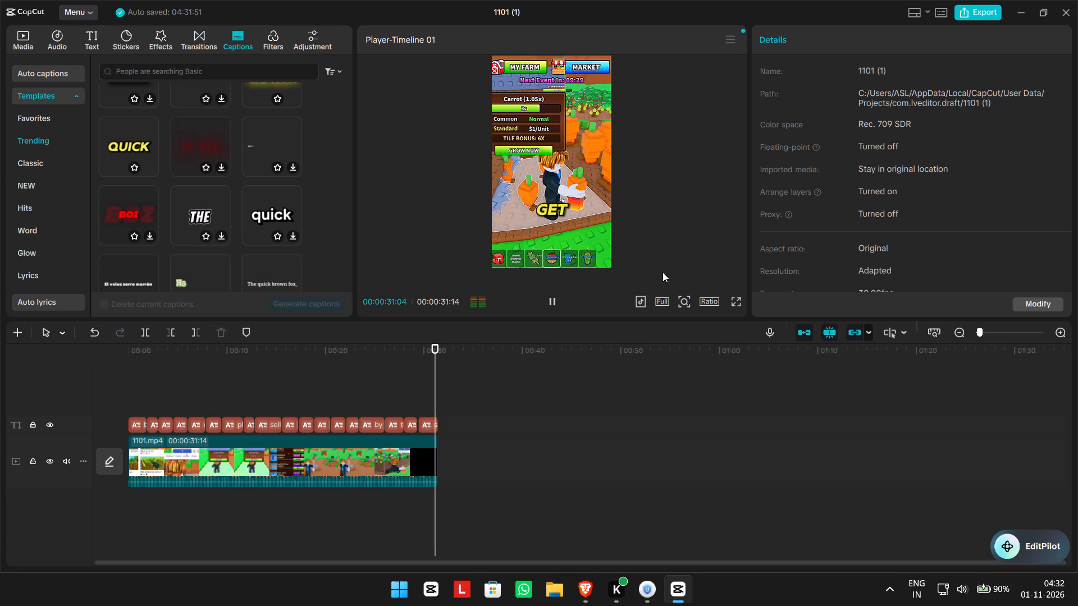
Preview the captioned frame with the YouTube Shorts and Instagram Reels interface overlays to check the caption placement.
click(645, 295)
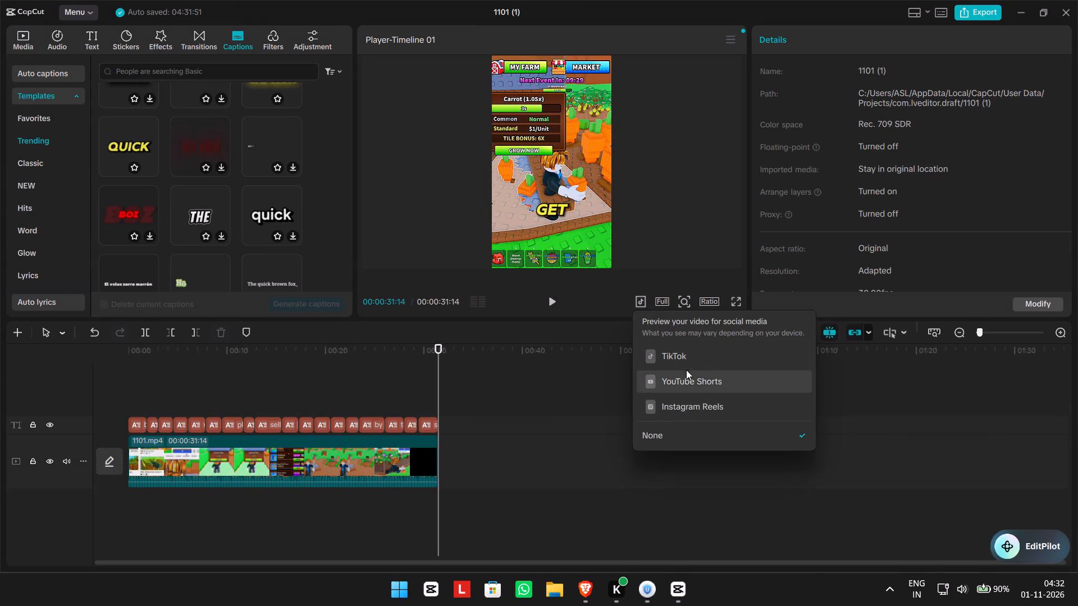
click(695, 385)
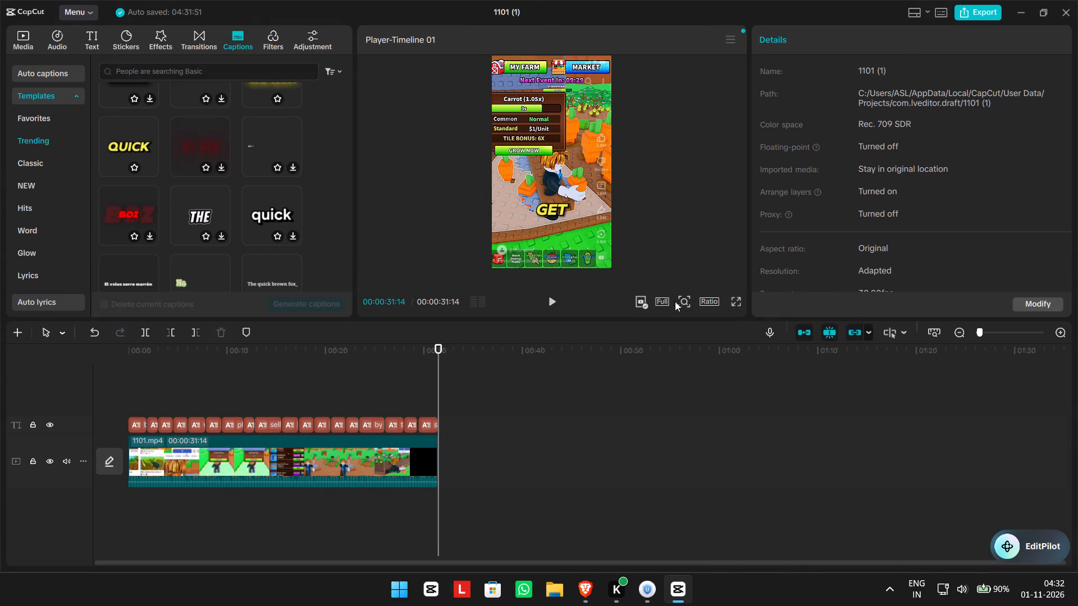
click(646, 305)
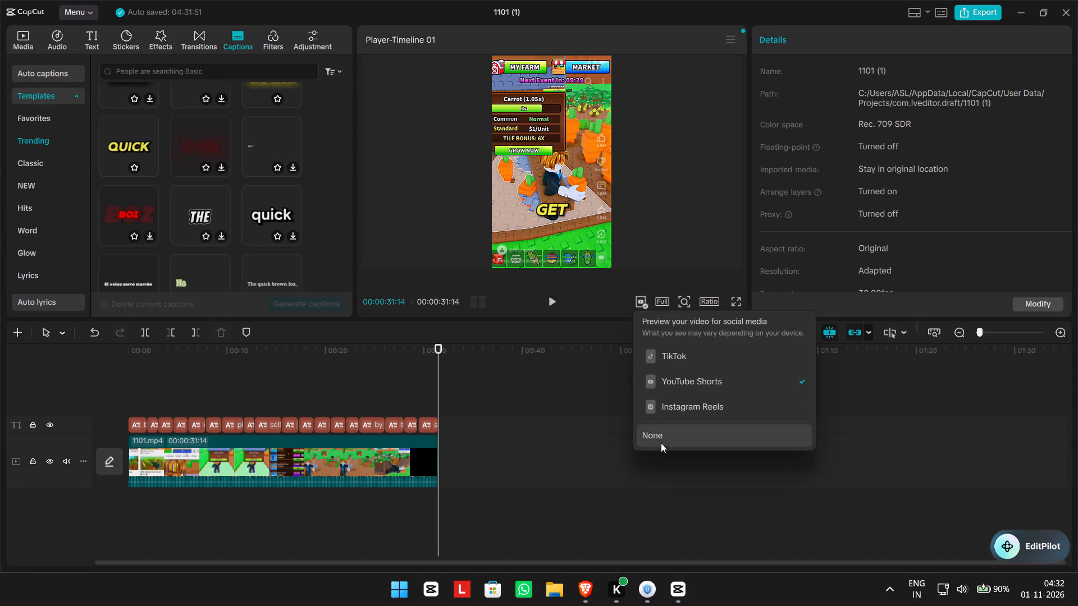
click(686, 412)
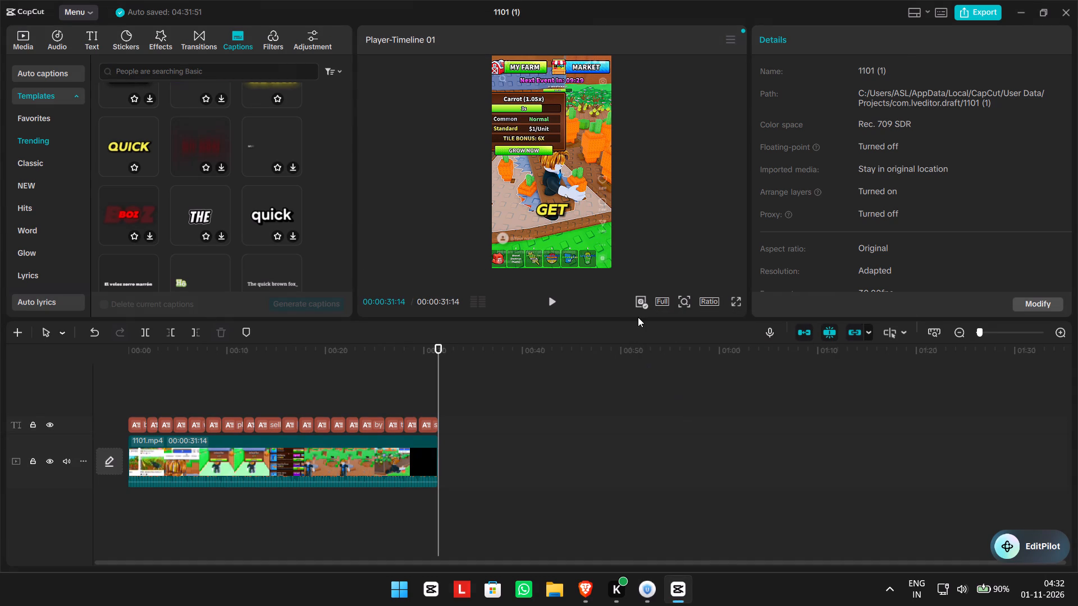
click(642, 299)
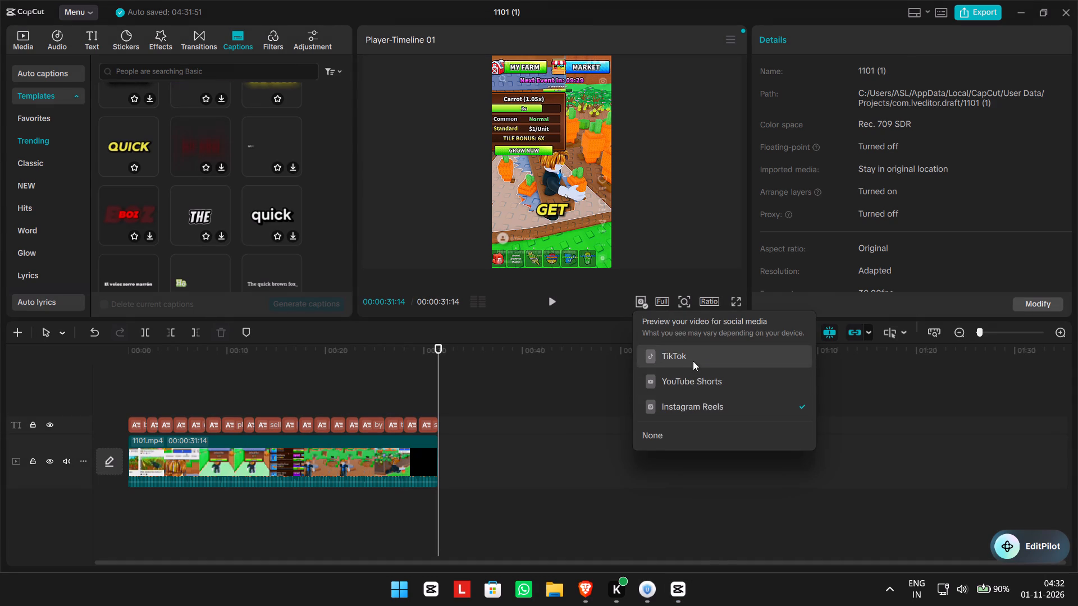
Set the social media preview overlay to None.
click(678, 432)
Add a default text clip at the very start of the timeline, on a new track above the captions.
drag(390, 369, 373, 368)
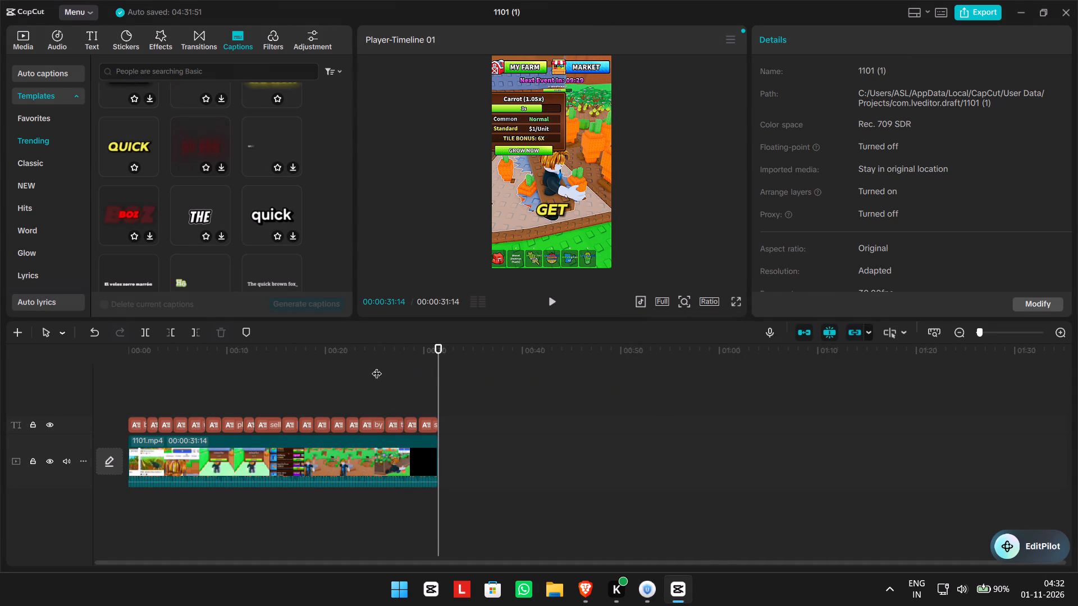
drag(373, 361, 0, 380)
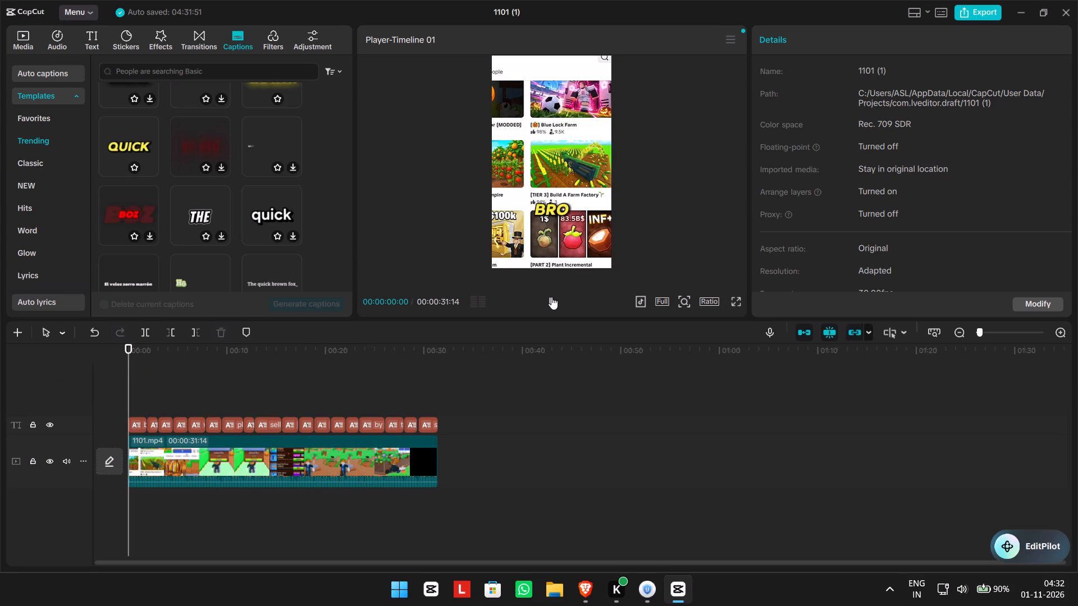
click(95, 41)
click(117, 90)
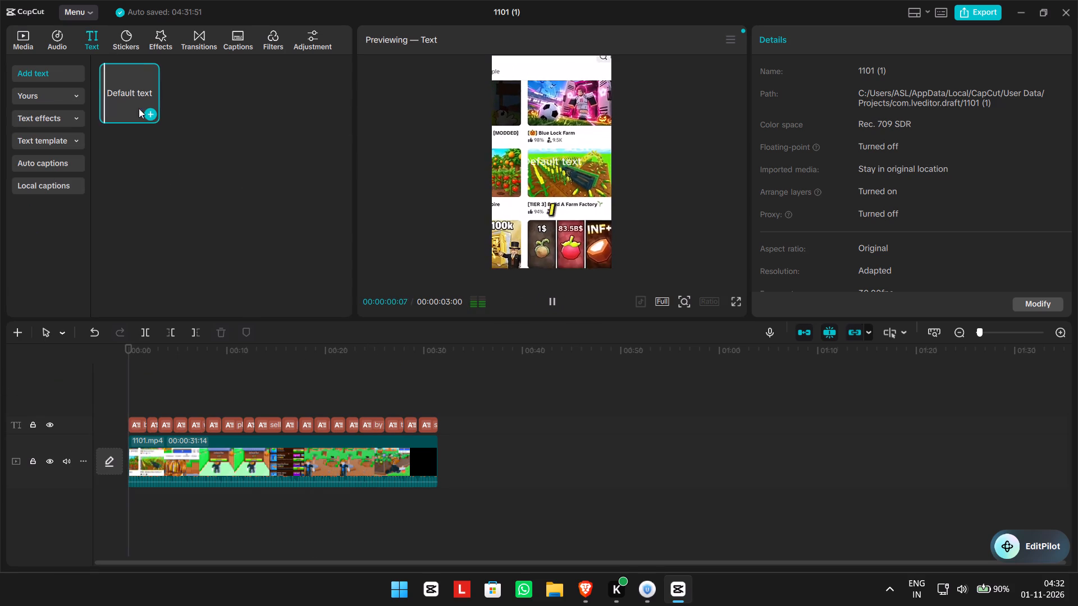
drag(119, 89, 160, 384)
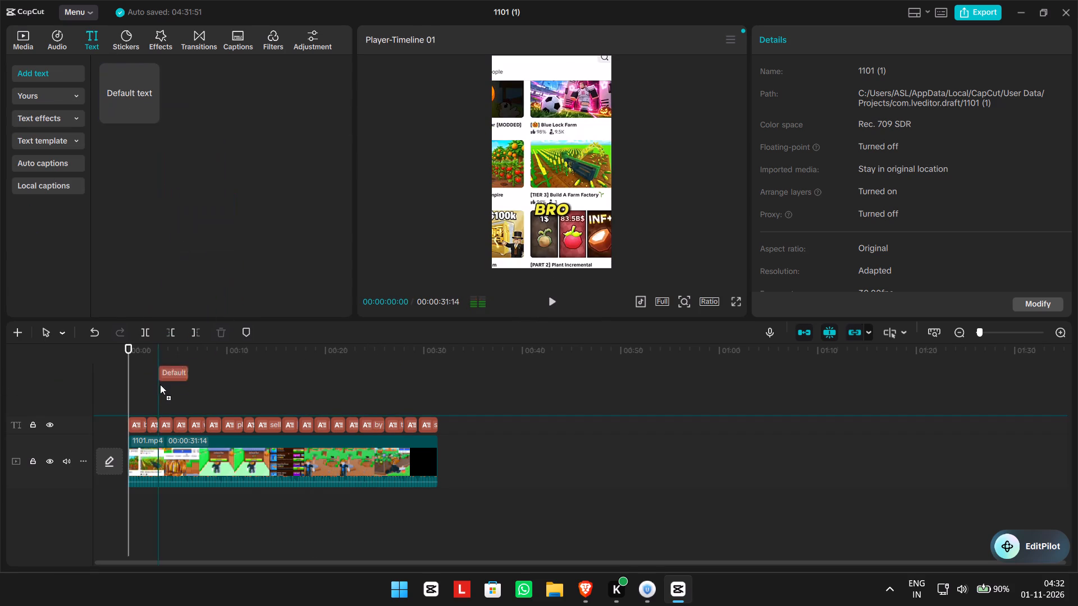
drag(160, 384, 126, 400)
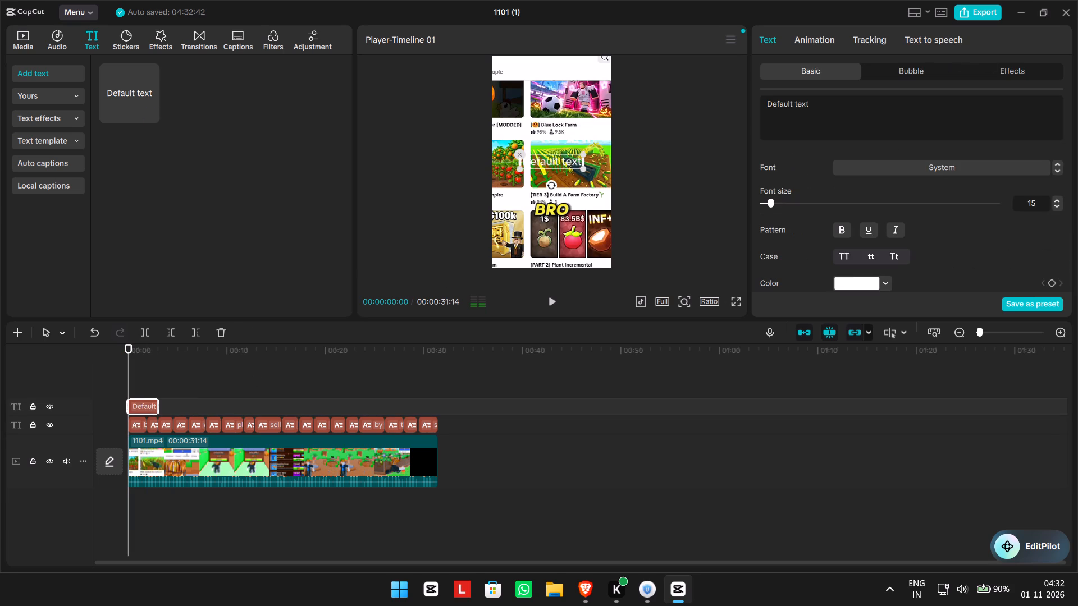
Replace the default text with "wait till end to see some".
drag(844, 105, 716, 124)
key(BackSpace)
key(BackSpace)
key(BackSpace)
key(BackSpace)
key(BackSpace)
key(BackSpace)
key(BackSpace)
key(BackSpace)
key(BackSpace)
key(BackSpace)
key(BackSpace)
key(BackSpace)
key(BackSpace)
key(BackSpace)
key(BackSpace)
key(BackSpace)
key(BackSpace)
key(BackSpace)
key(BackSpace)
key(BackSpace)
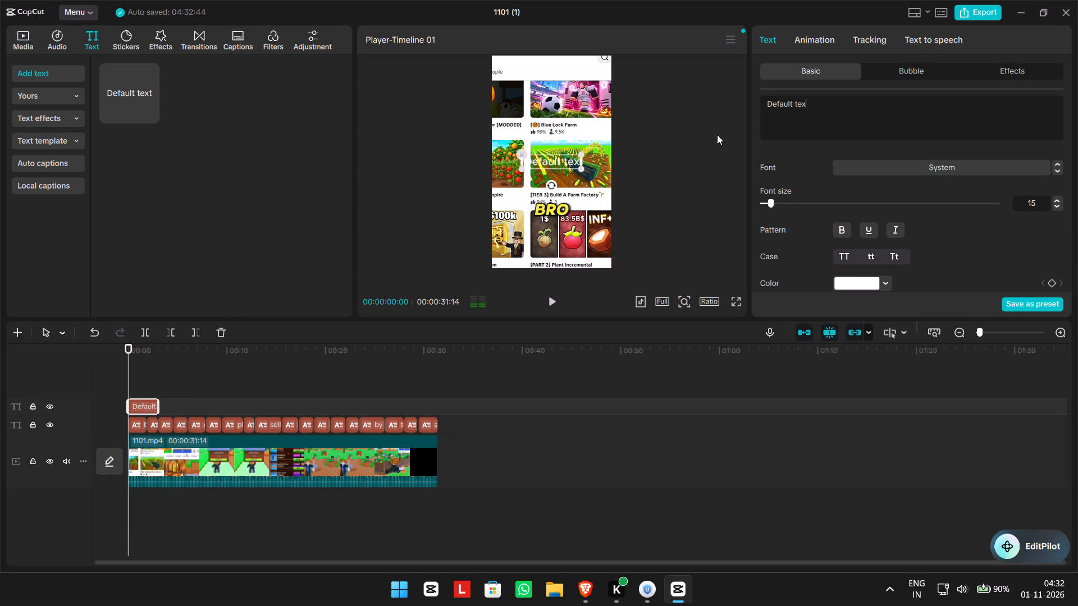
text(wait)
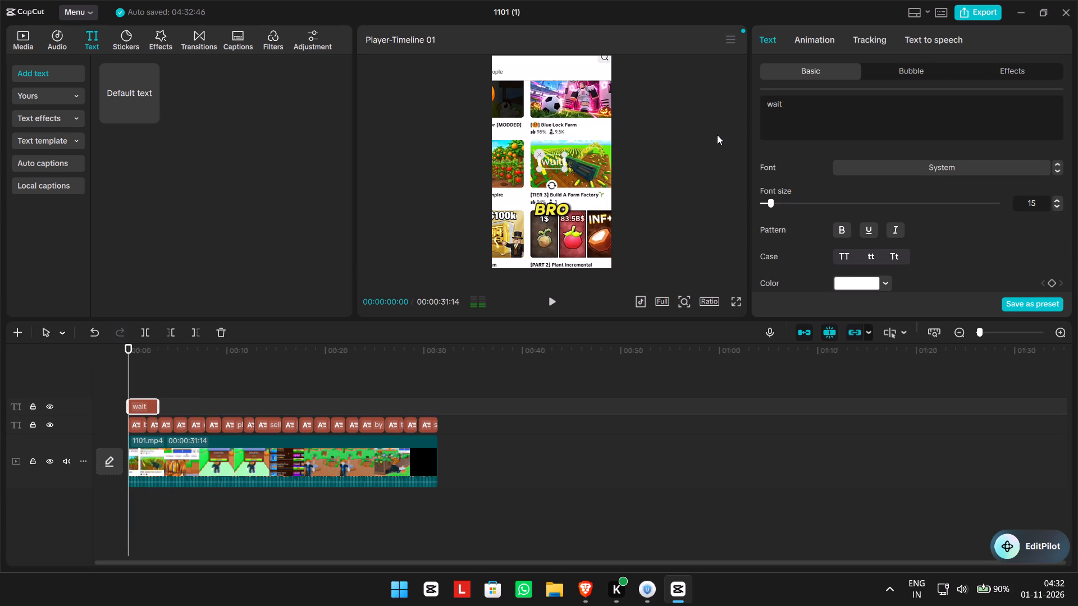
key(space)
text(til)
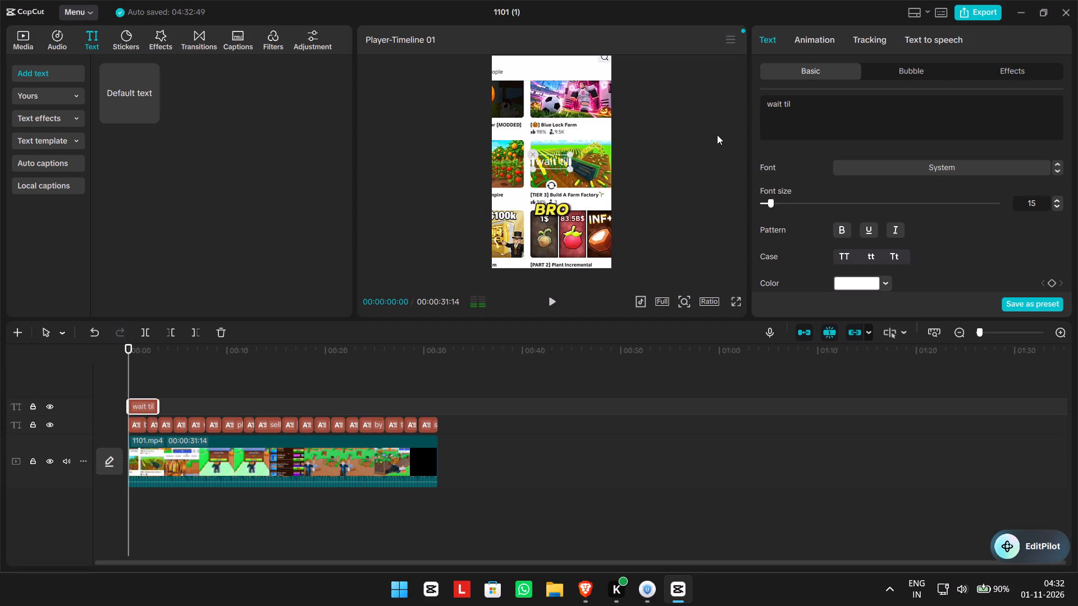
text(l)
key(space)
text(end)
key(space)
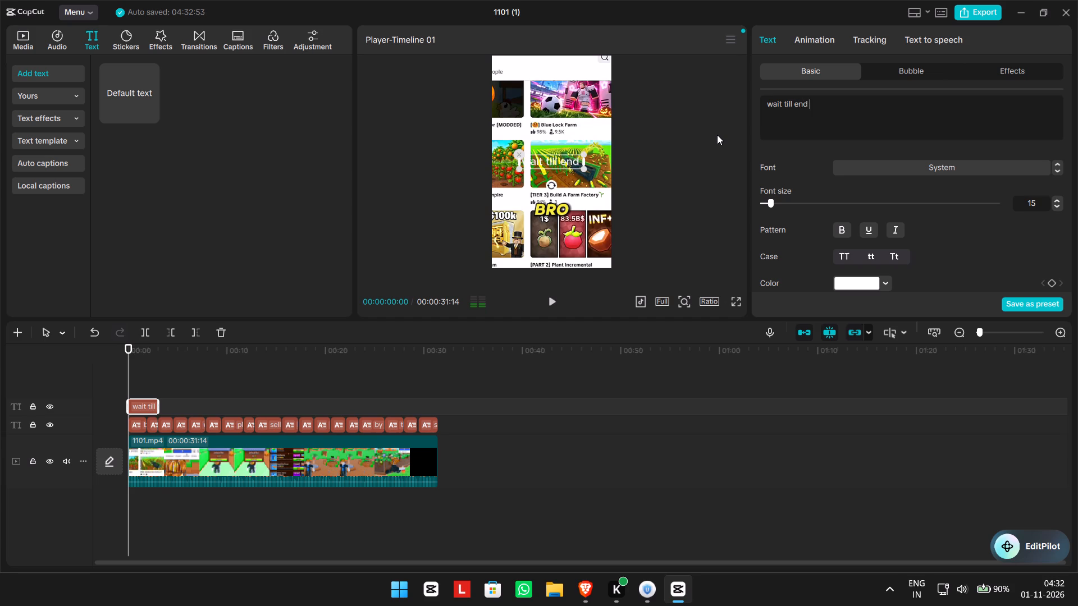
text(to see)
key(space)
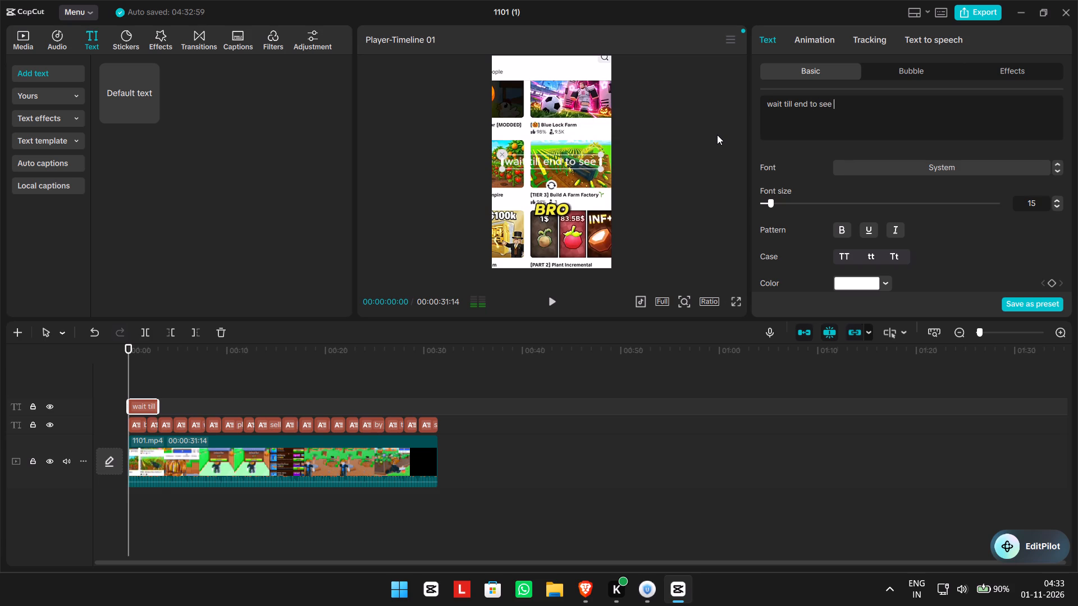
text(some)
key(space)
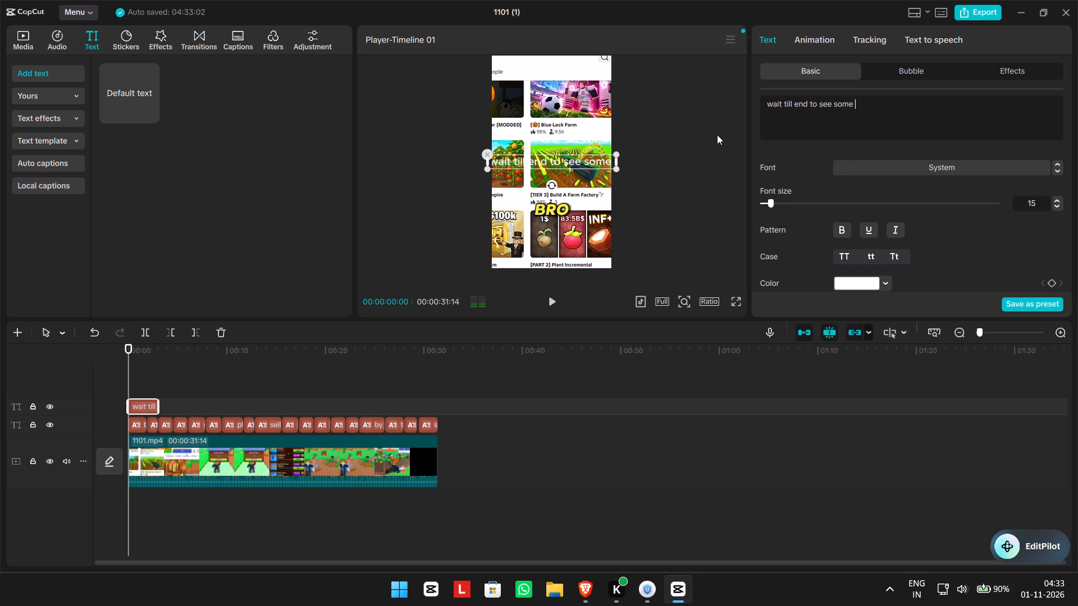
Clear the text clip's wording and write "something crazy happned at the end" instead.
key(BackSpace)
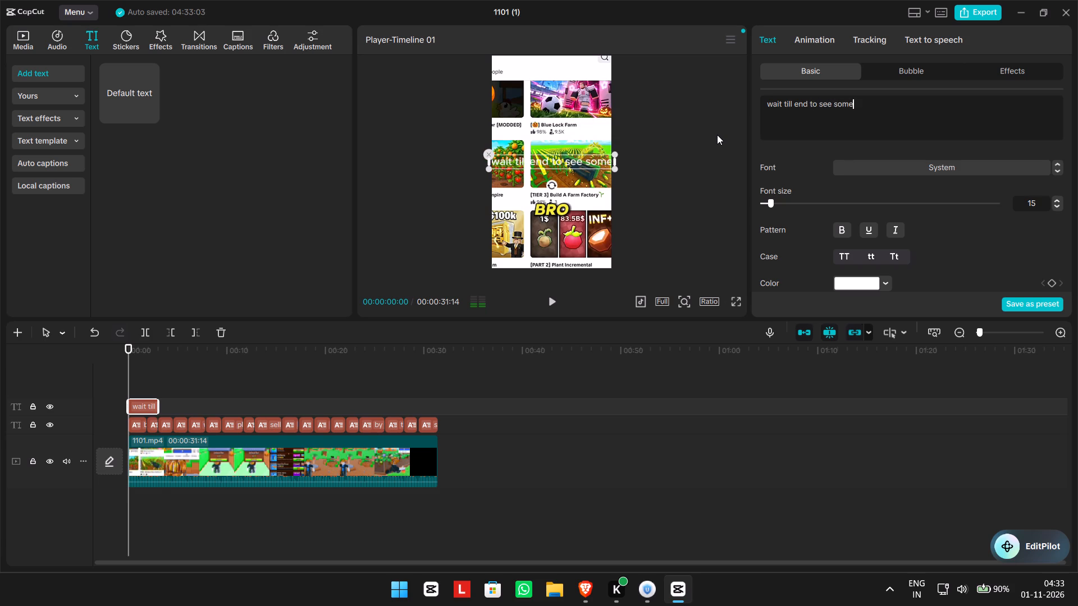
key(BackSpace)
key(BackSpace)
key(BackSpace)
key(BackSpace)
key(BackSpace)
key(BackSpace)
key(BackSpace)
key(BackSpace)
key(BackSpace)
key(BackSpace)
key(BackSpace)
key(BackSpace)
key(BackSpace)
key(BackSpace)
key(BackSpace)
key(BackSpace)
key(BackSpace)
key(BackSpace)
key(BackSpace)
key(BackSpace)
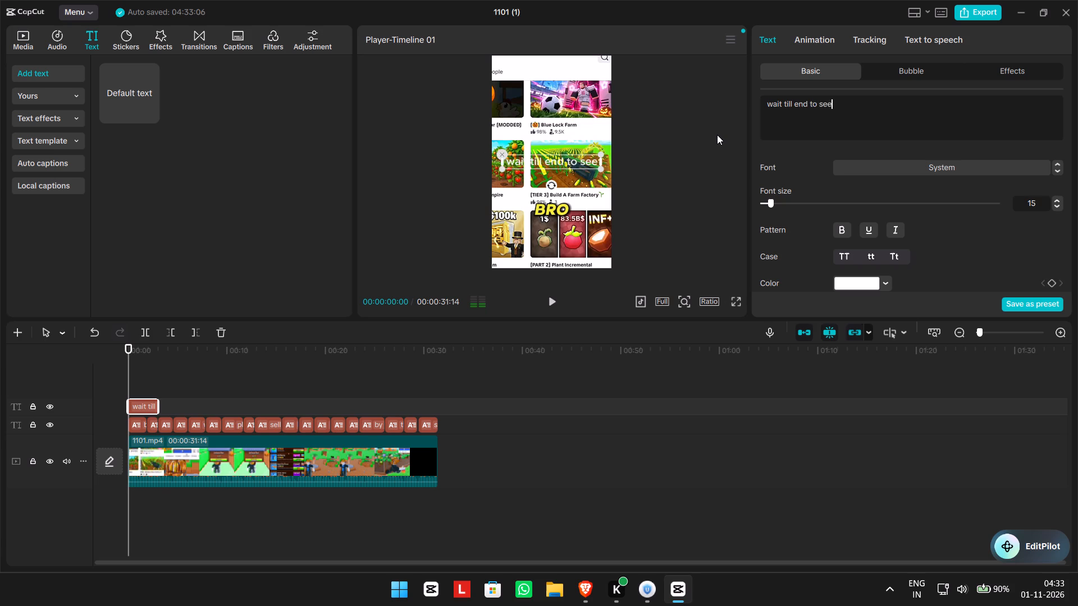
text(some)
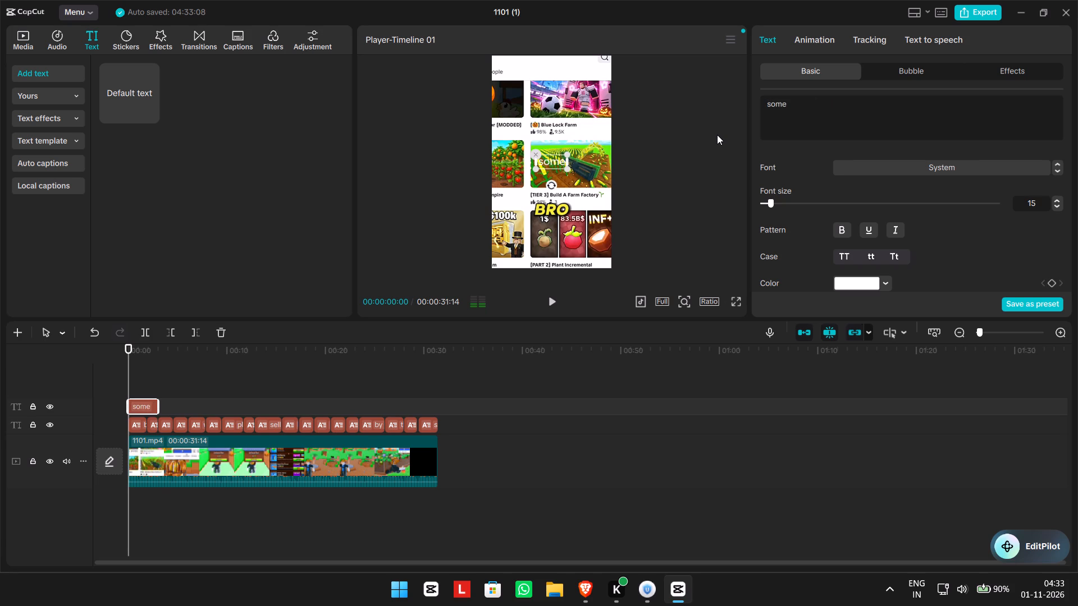
text(thing)
key(space)
text(cra)
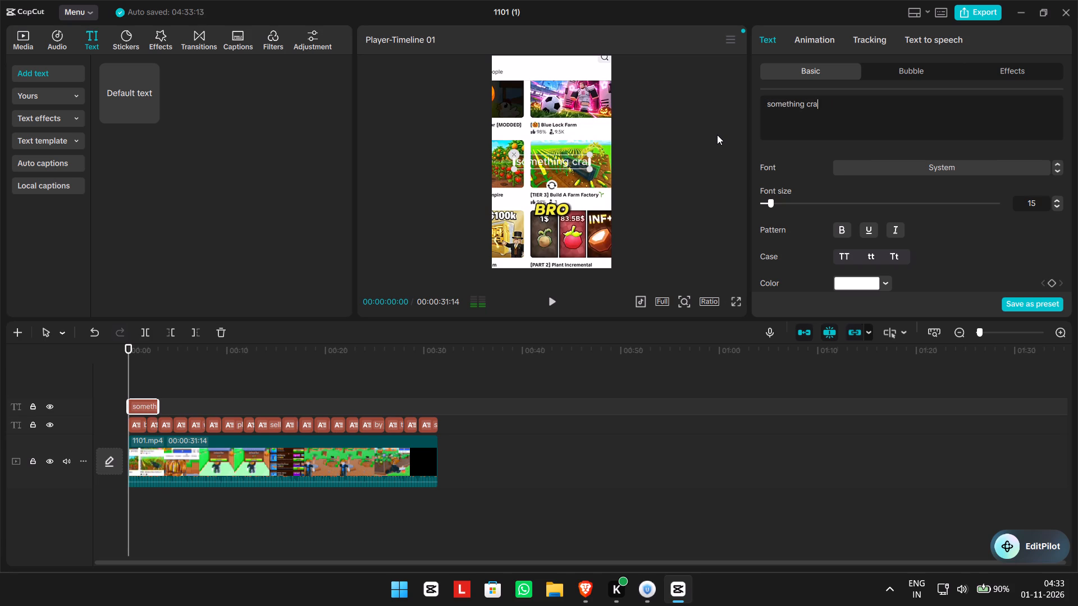
text(zy)
key(space)
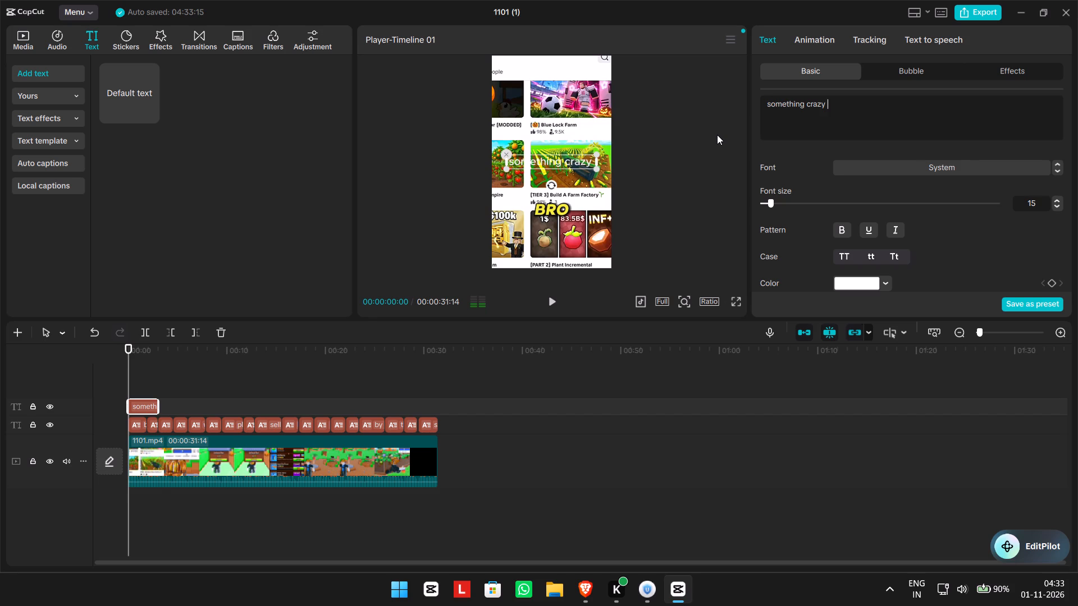
text(happem)
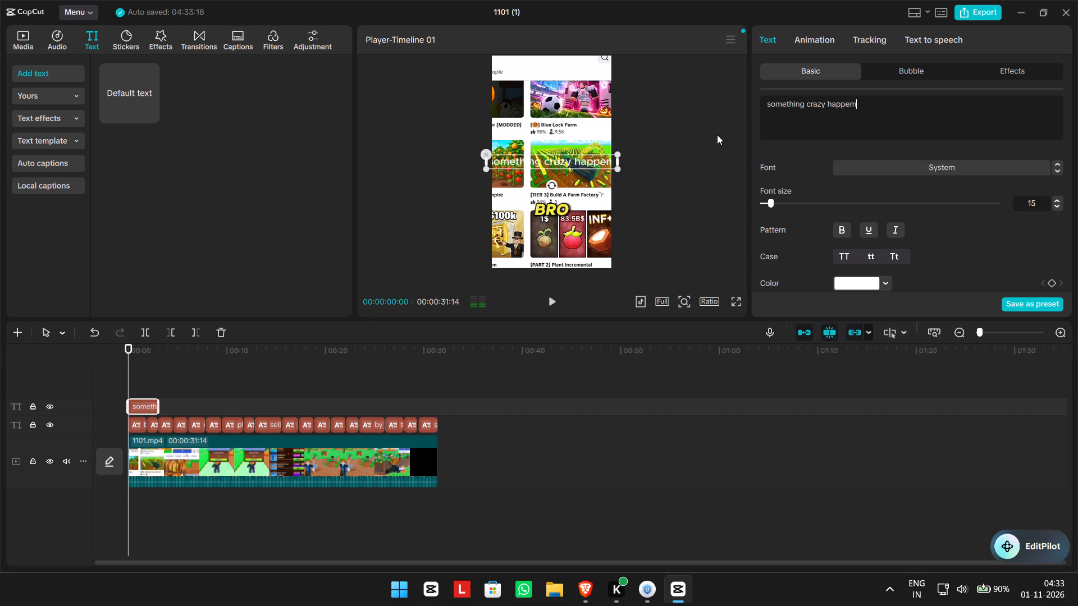
key(BackSpace)
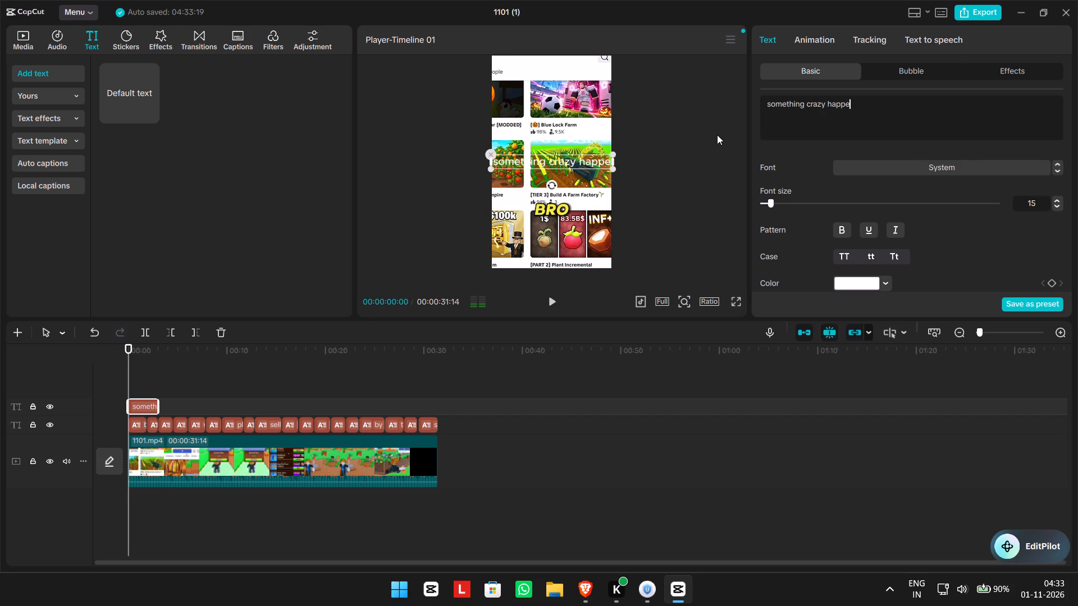
key(BackSpace)
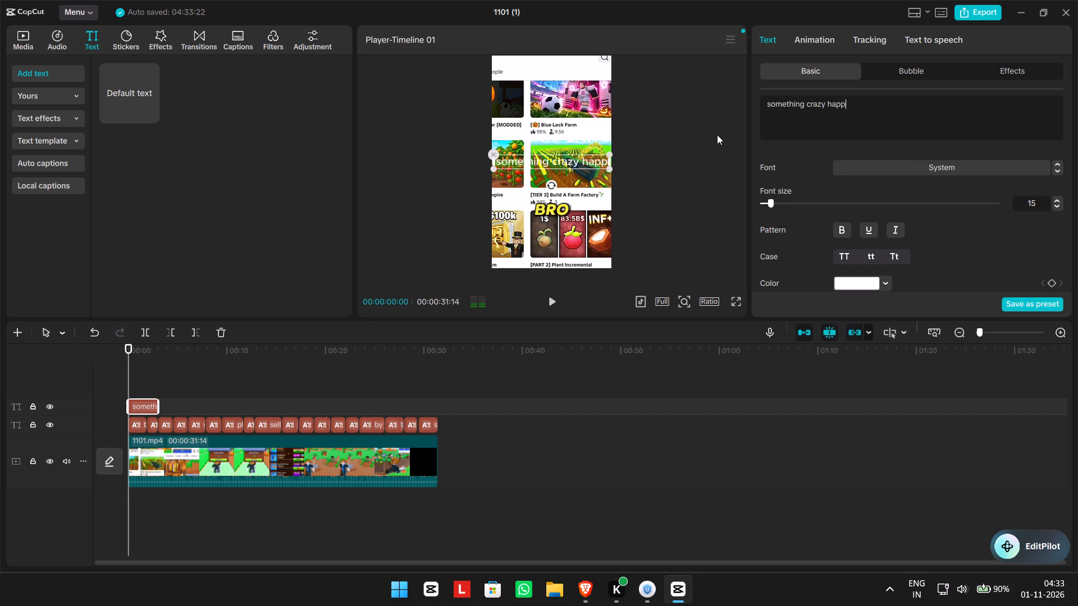
text(ned at the)
key(space)
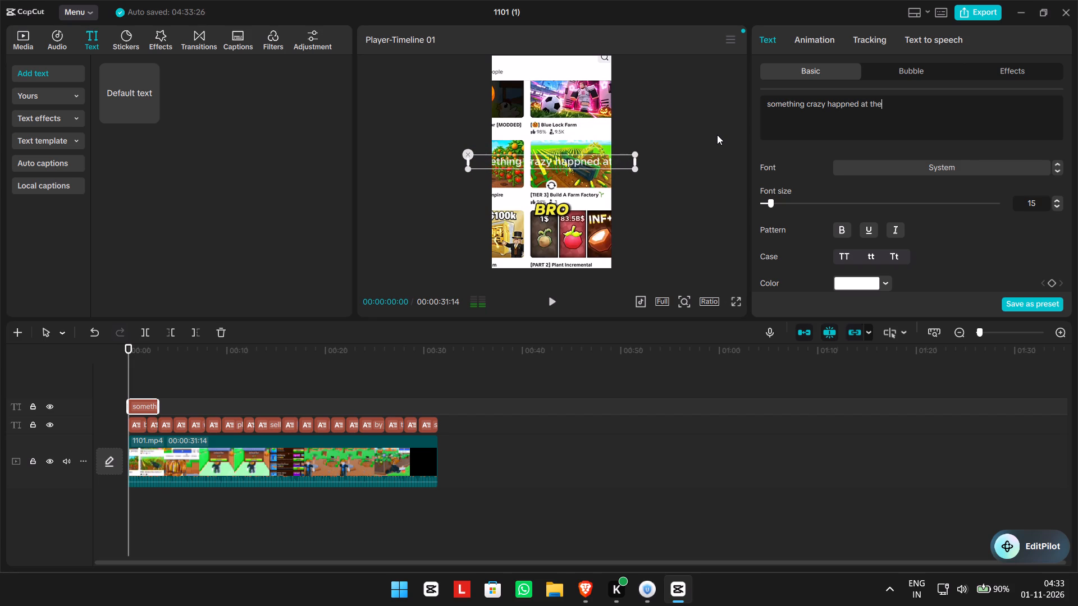
text(en)
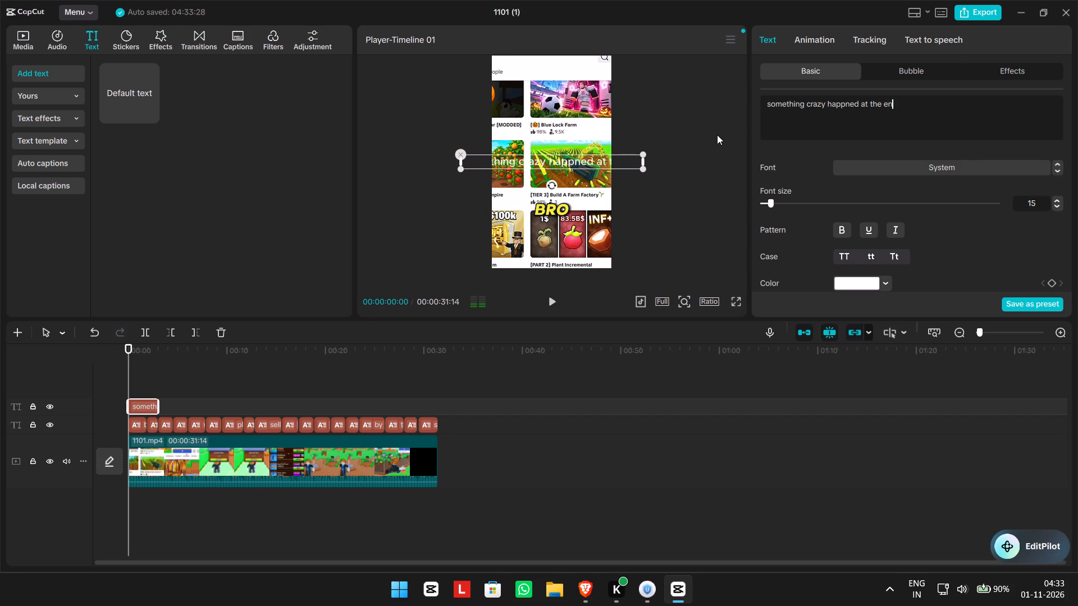
text(d)
key(space)
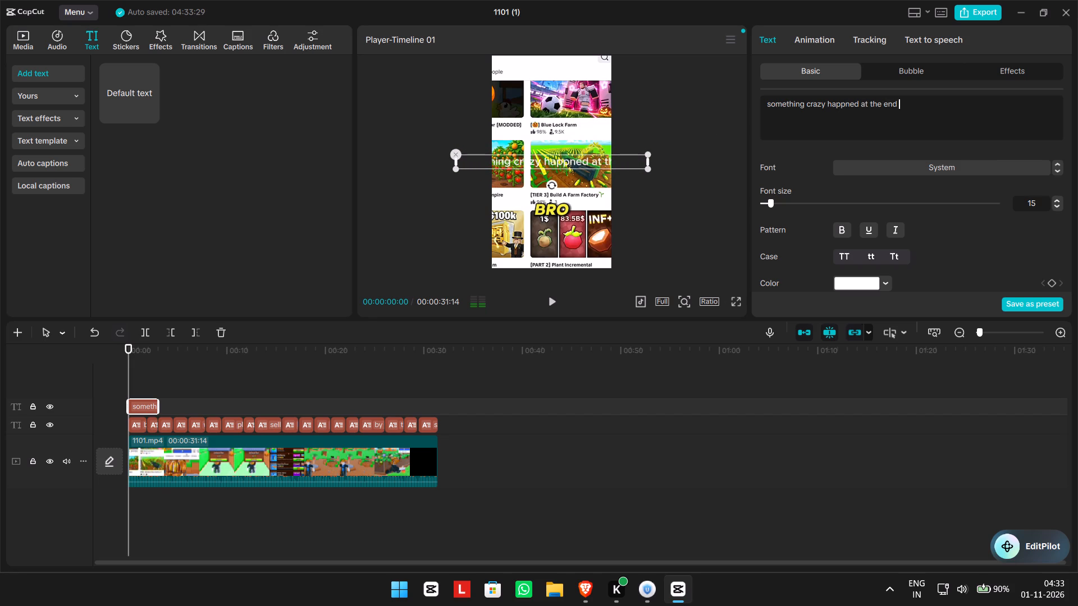
Set the text's font size to 14 and break the line after "something crazy".
drag(777, 203, 779, 203)
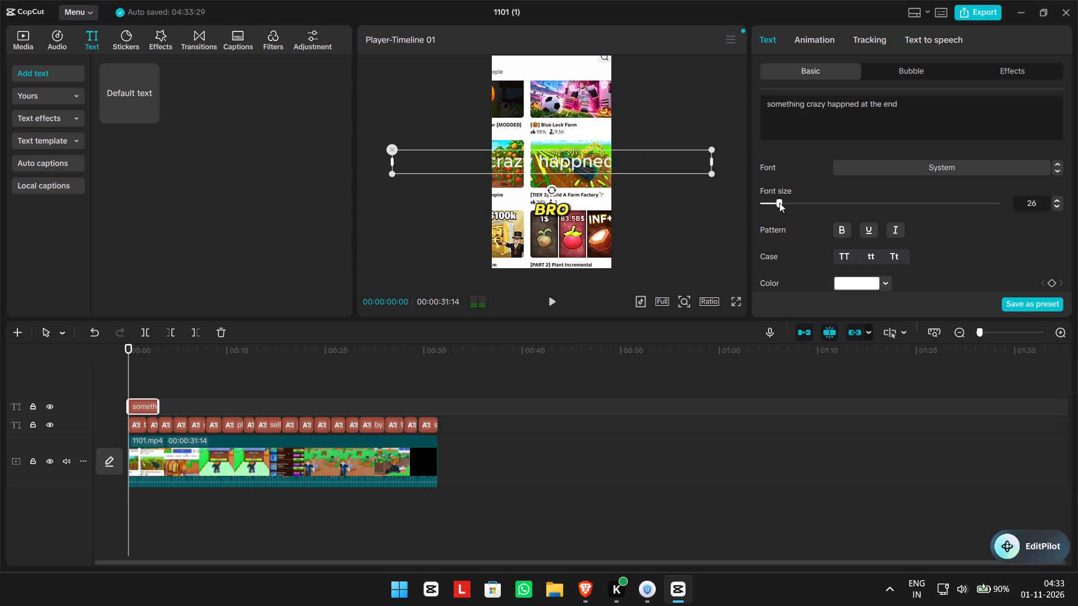
drag(779, 203, 770, 201)
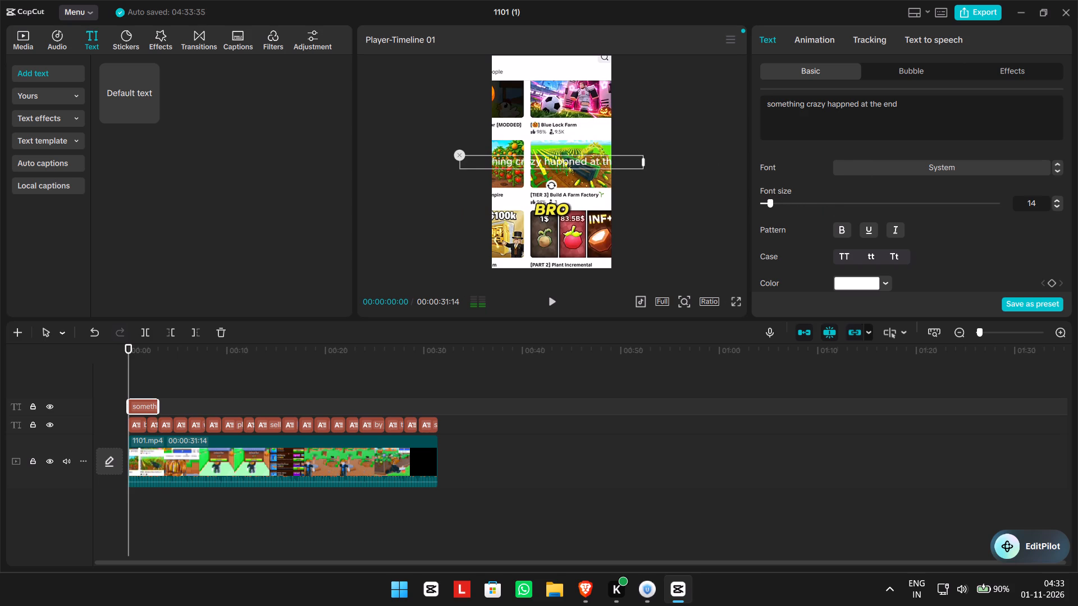
click(826, 106)
key(shift+Return)
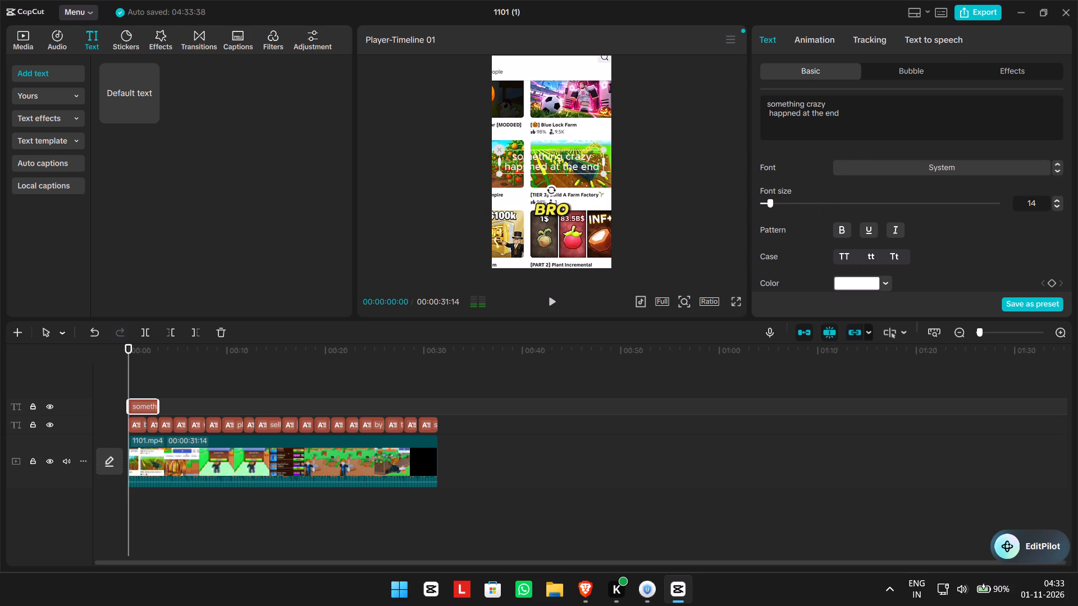
Move the two-line text up into the upper part of the video frame.
drag(556, 157, 555, 100)
Set the text's font size to 17 and apply bold and underline.
click(777, 199)
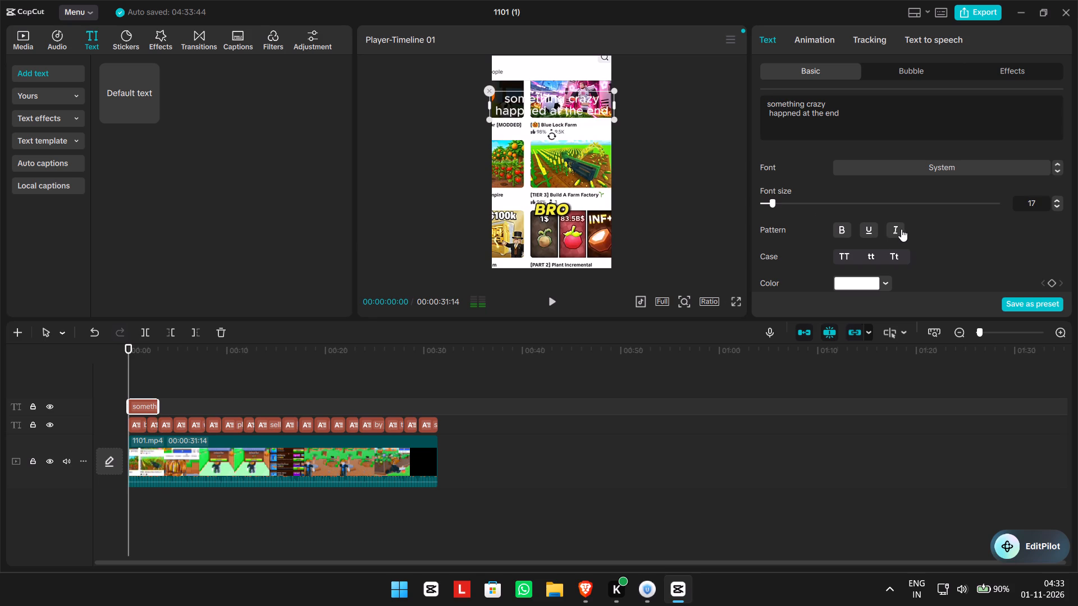
click(843, 230)
click(873, 232)
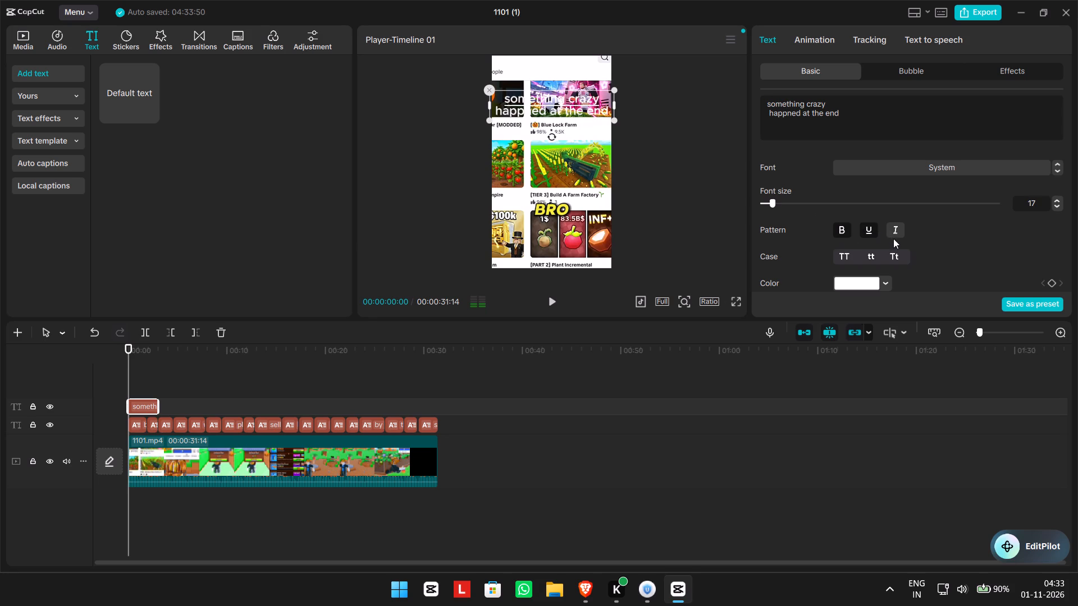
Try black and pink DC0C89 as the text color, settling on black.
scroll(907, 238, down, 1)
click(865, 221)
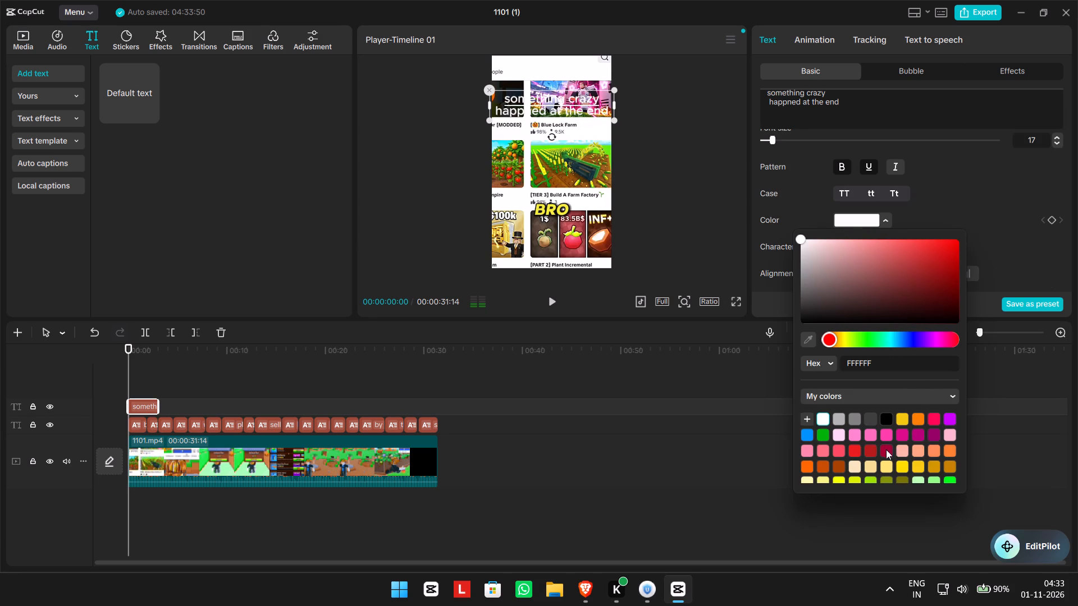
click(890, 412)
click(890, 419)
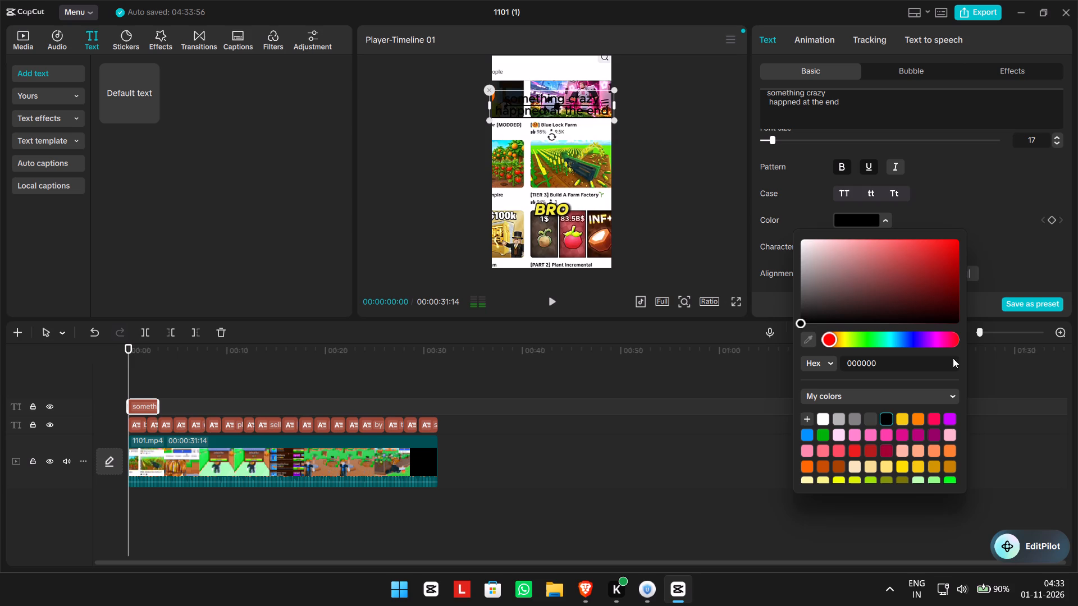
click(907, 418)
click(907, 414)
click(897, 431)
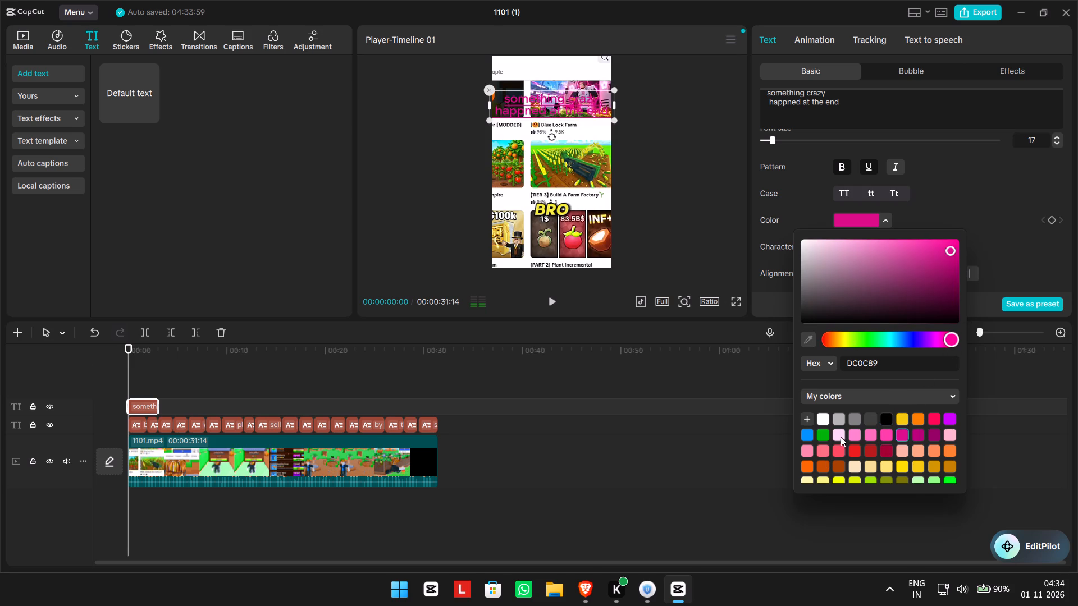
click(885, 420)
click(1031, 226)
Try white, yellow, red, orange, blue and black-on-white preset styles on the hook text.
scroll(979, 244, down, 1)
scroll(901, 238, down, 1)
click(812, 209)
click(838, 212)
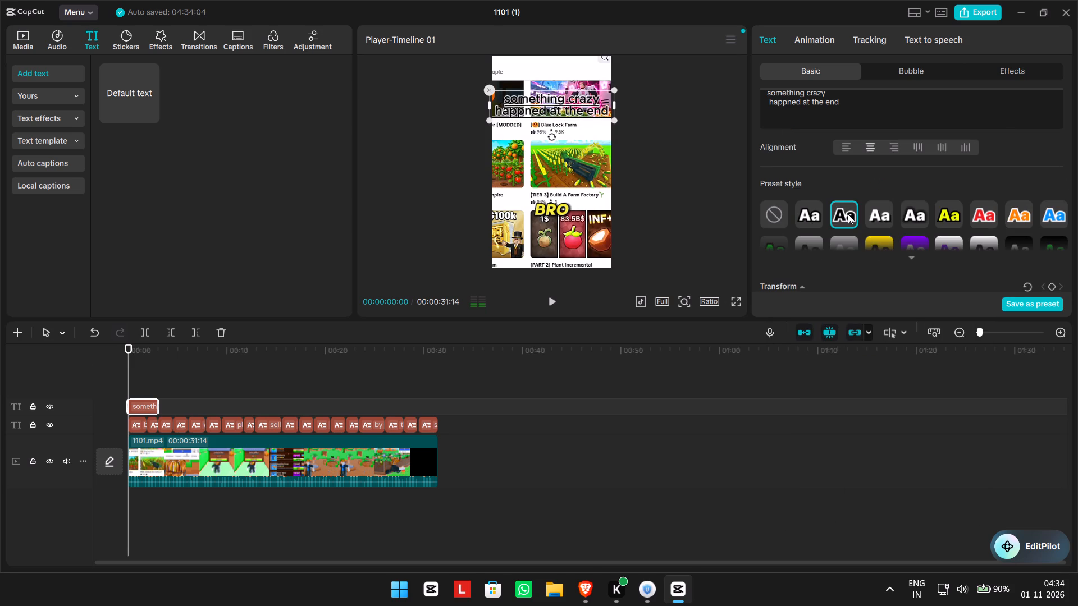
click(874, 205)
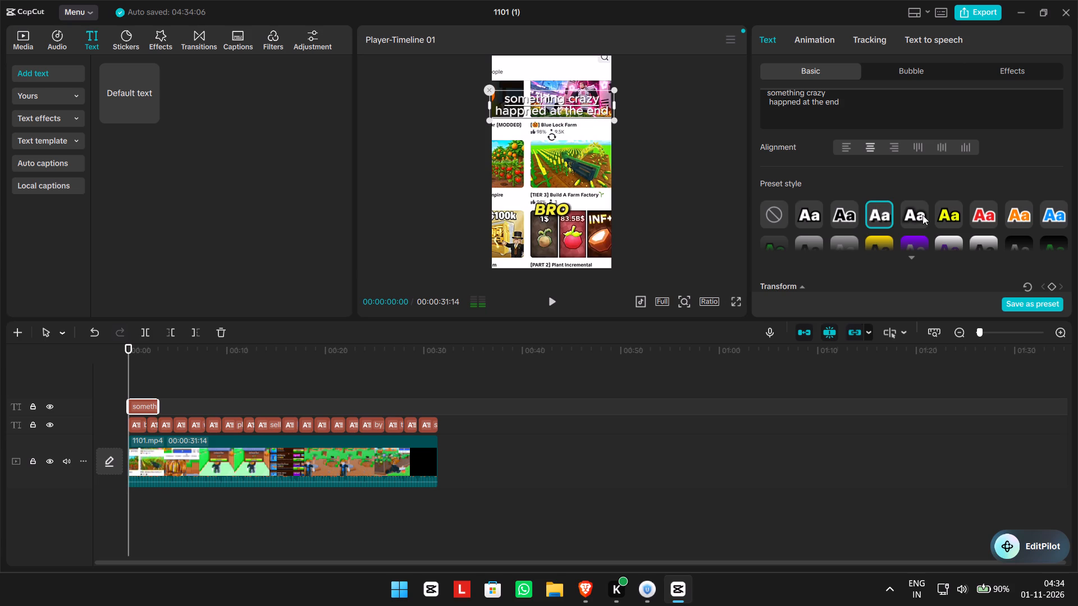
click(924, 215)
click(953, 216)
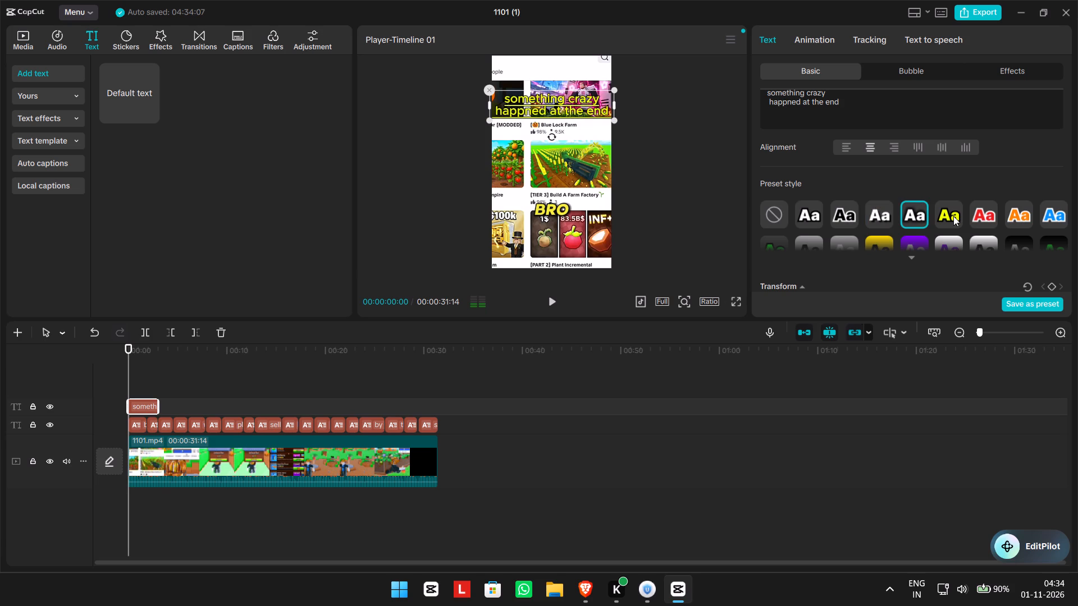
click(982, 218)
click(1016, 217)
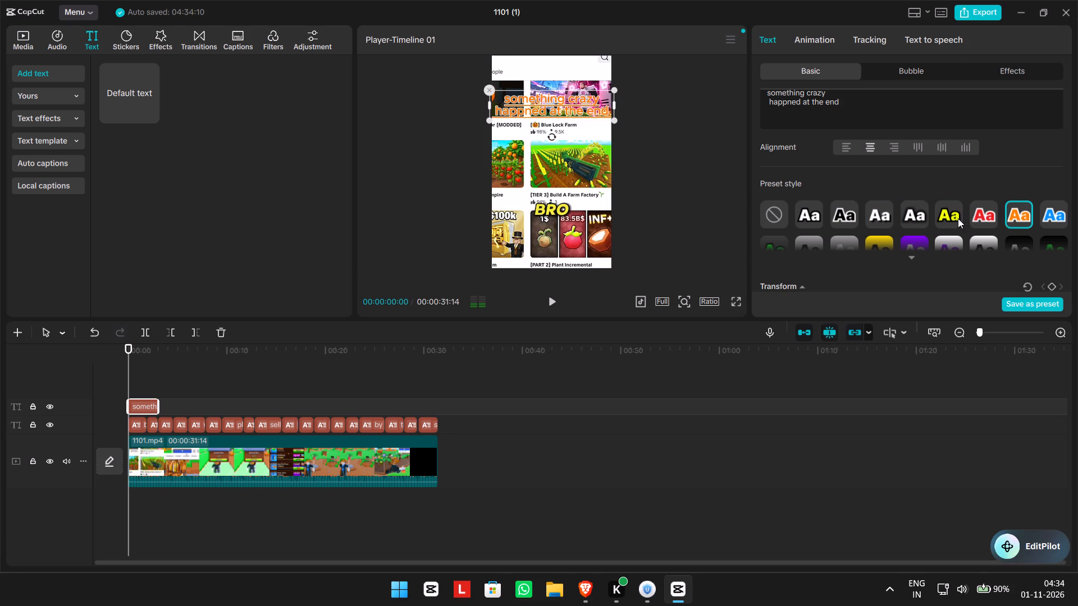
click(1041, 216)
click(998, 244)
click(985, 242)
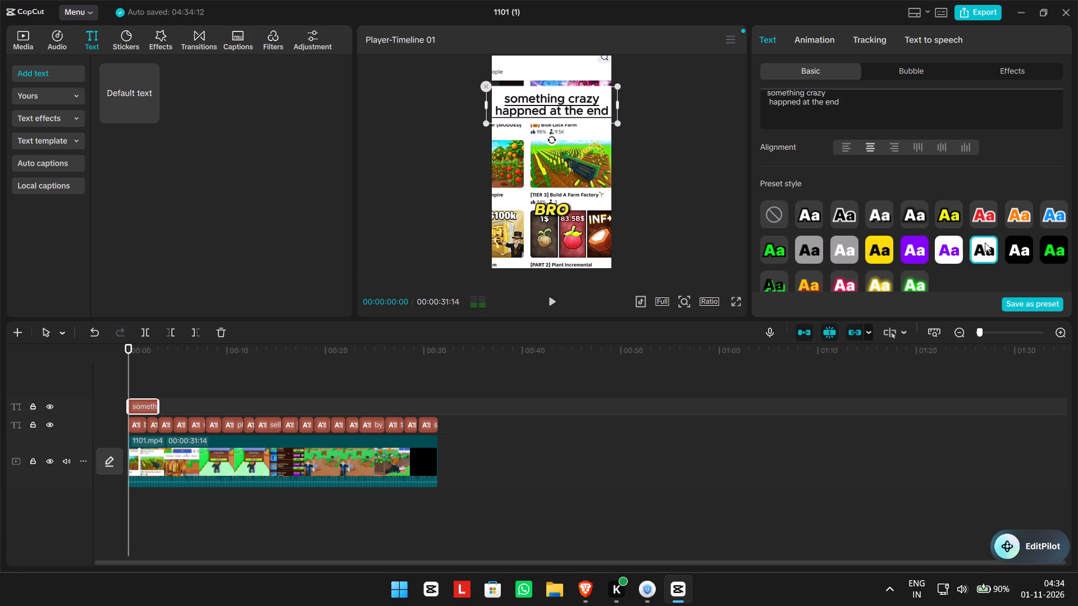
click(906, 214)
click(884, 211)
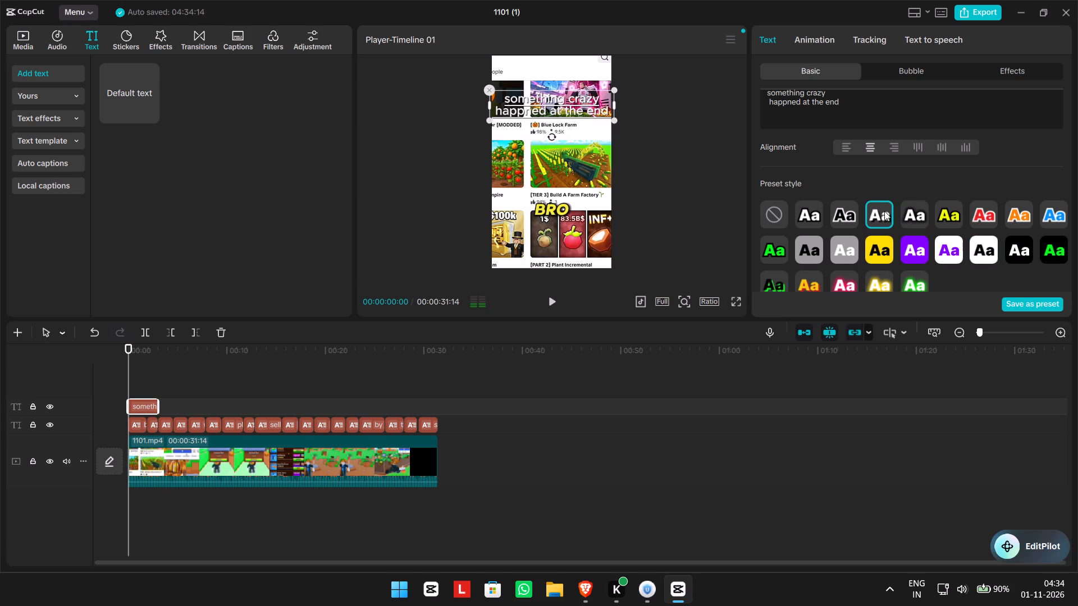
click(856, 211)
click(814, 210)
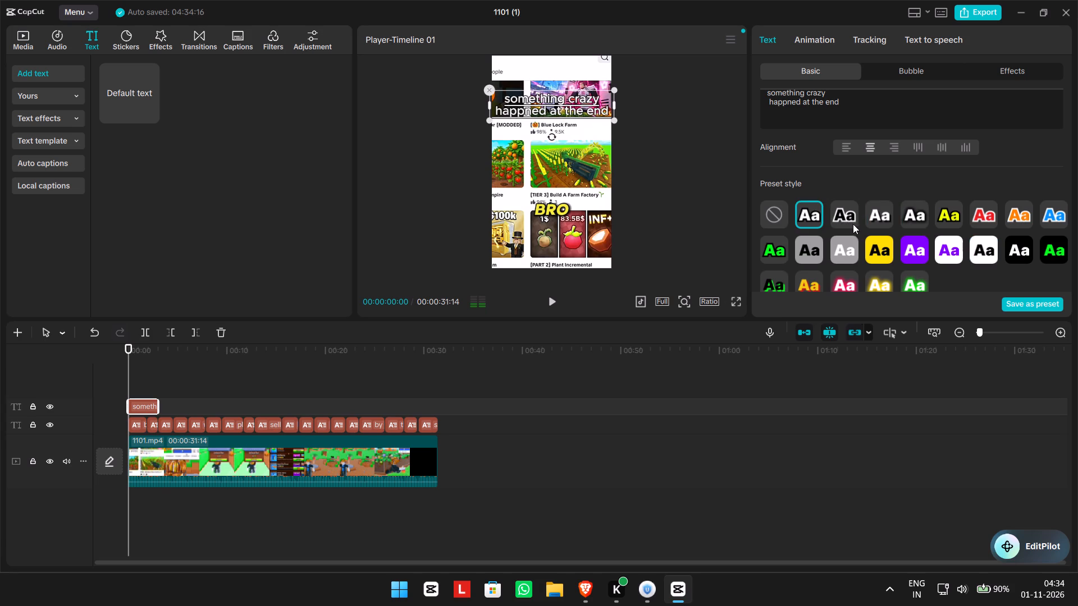
Apply the bright green preset style with a black outline to the hook text.
scroll(890, 233, down, 1)
click(780, 189)
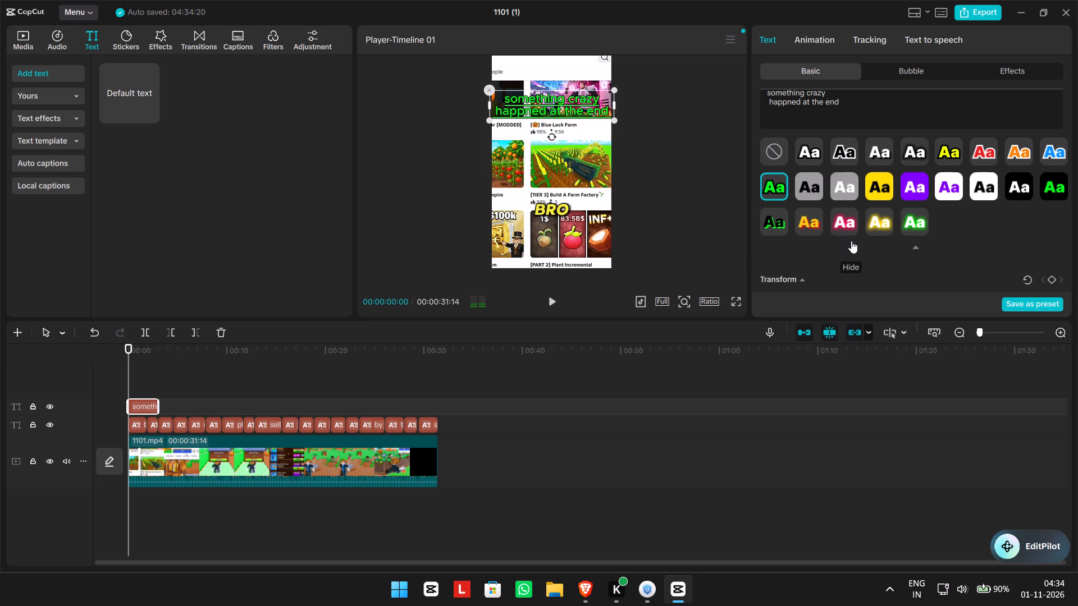
click(981, 227)
Set the hook text's font to Rubik-Bold.
scroll(957, 228, down, 2)
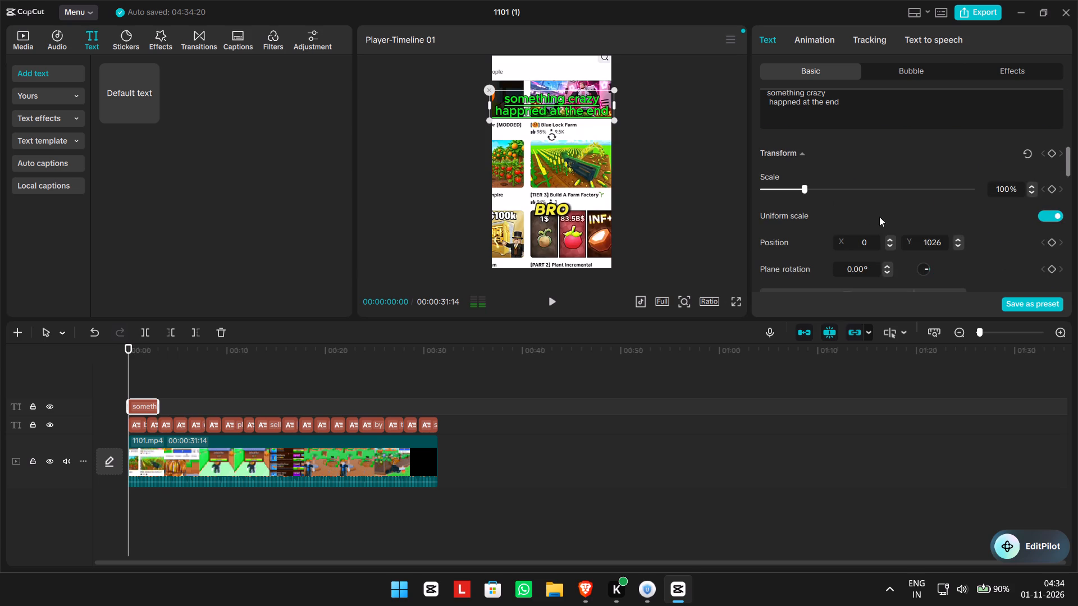
scroll(880, 213, up, 7)
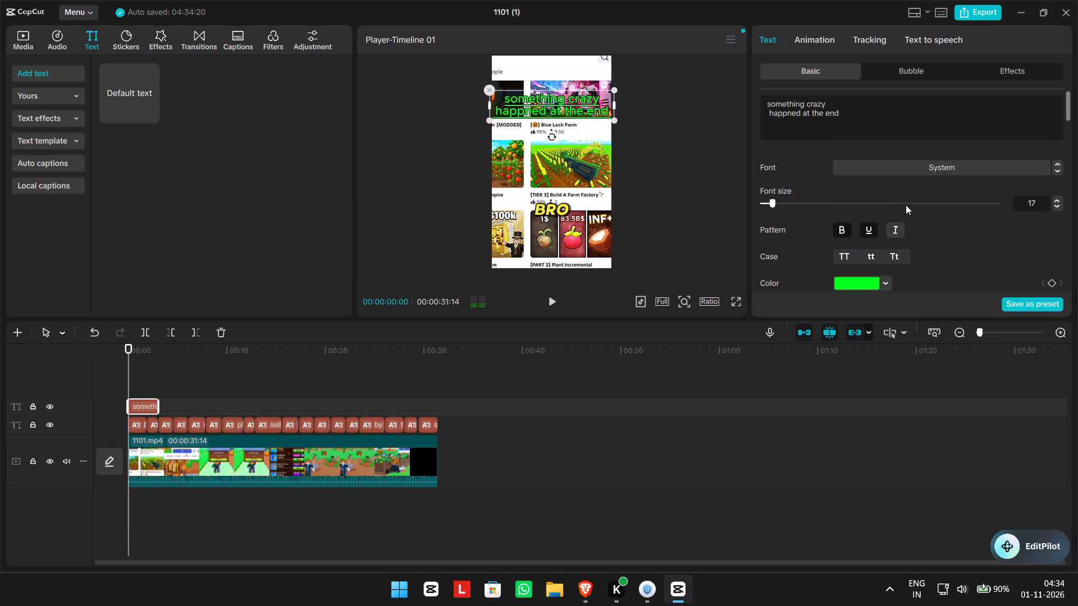
click(950, 163)
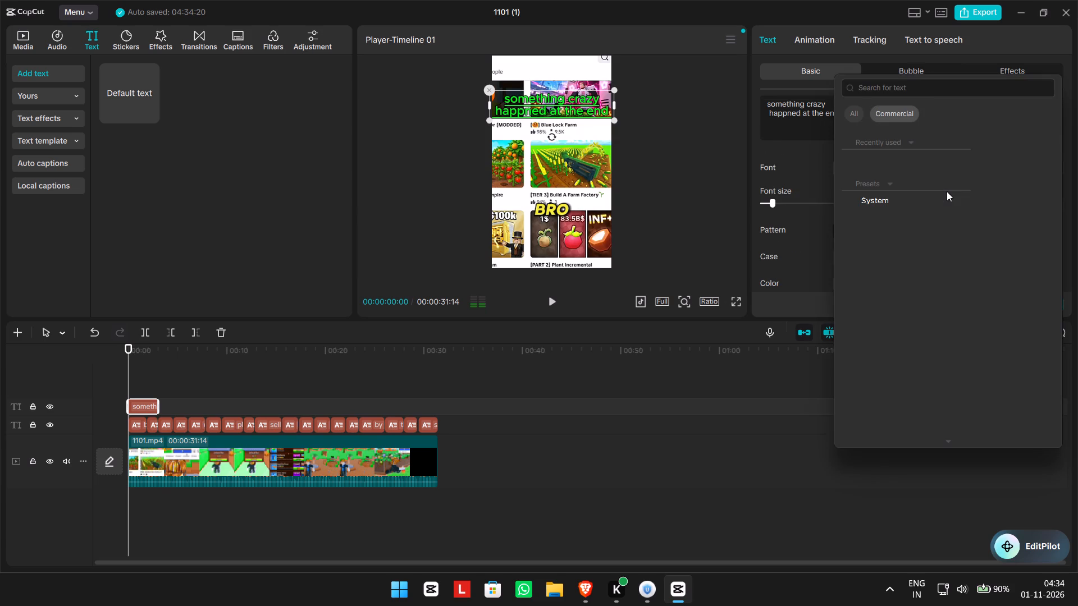
click(901, 159)
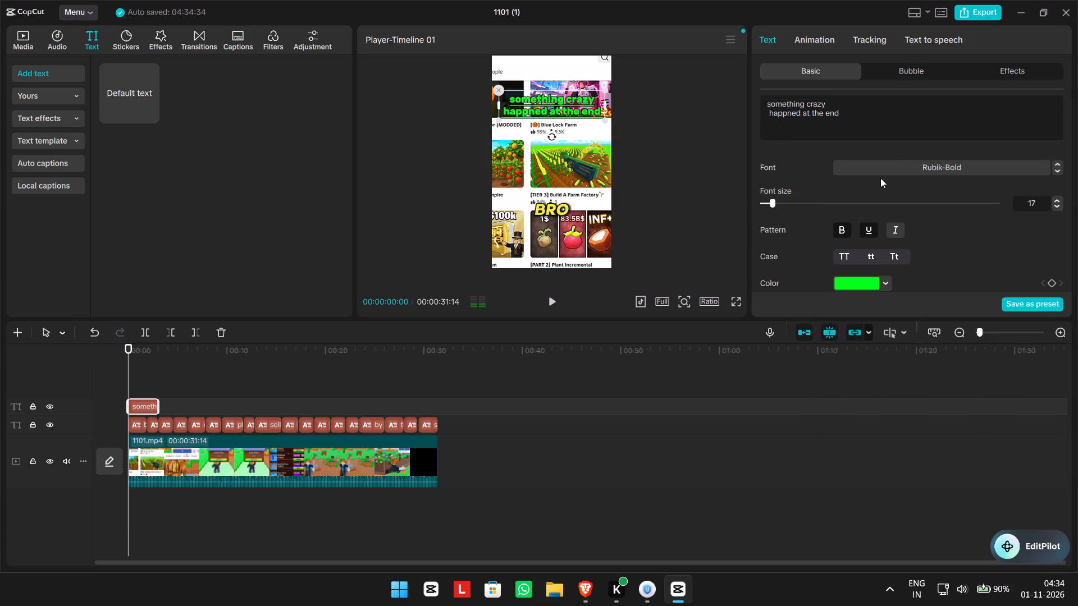
Increase the hook text's black stroke thickness to about 44.
scroll(876, 197, down, 7)
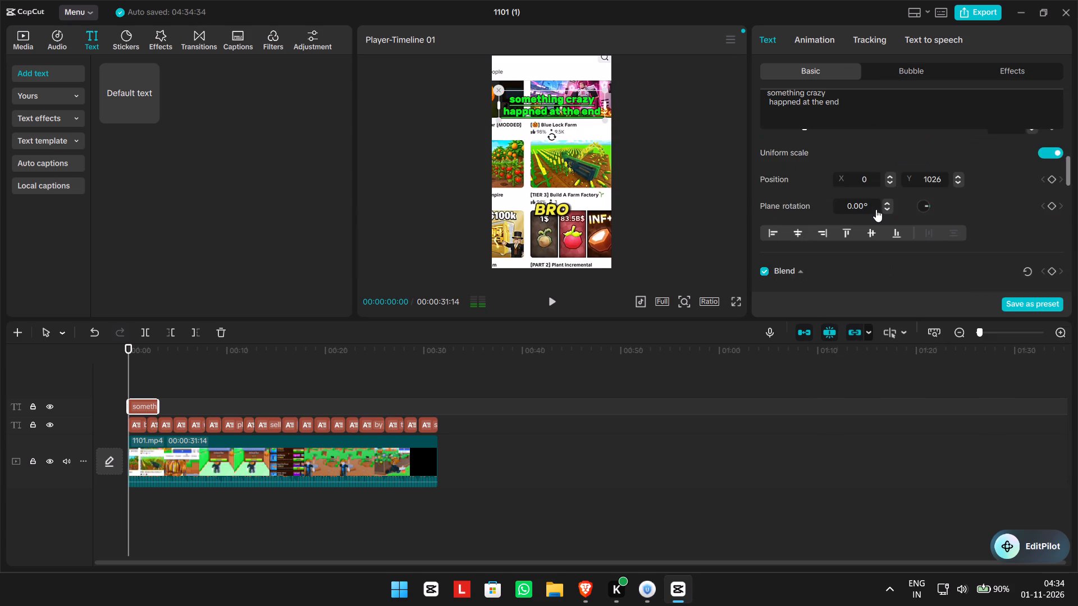
scroll(876, 209, down, 3)
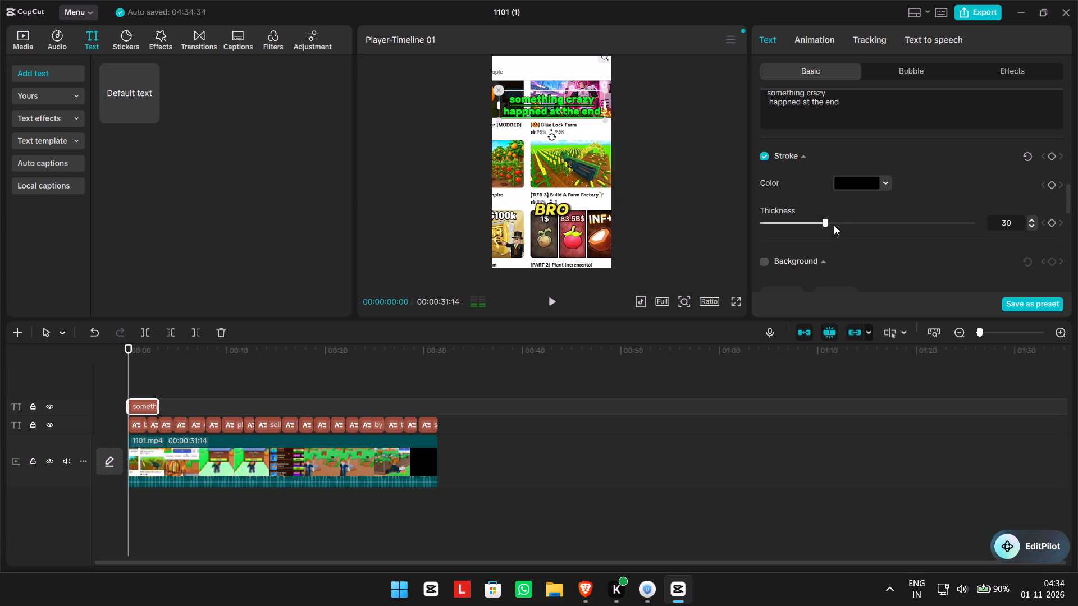
drag(828, 224, 858, 222)
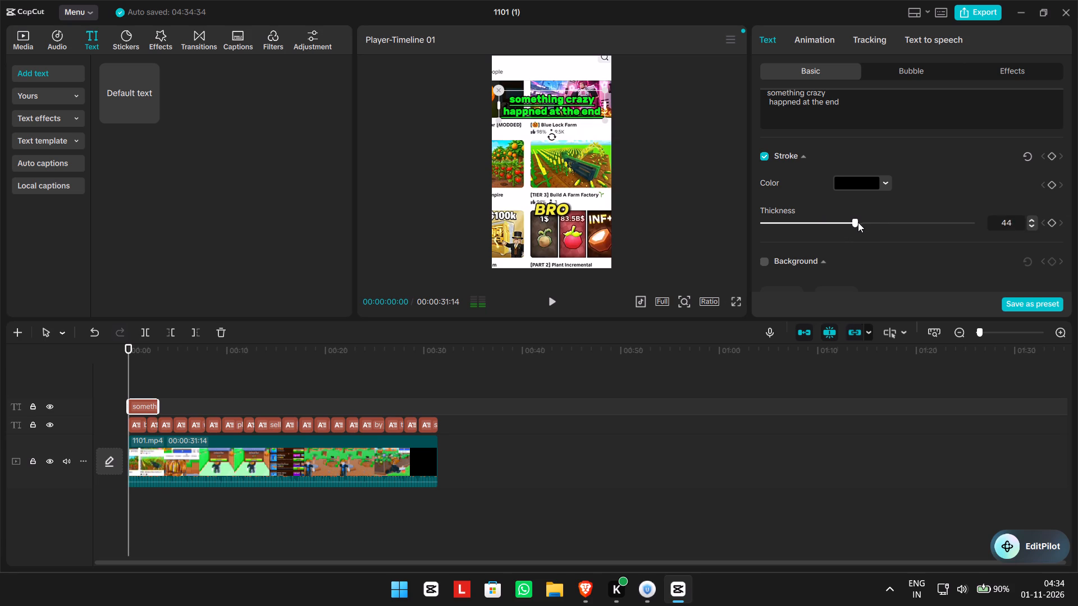
drag(858, 222, 853, 222)
Turn on the shadow for the hook text.
scroll(875, 240, down, 2)
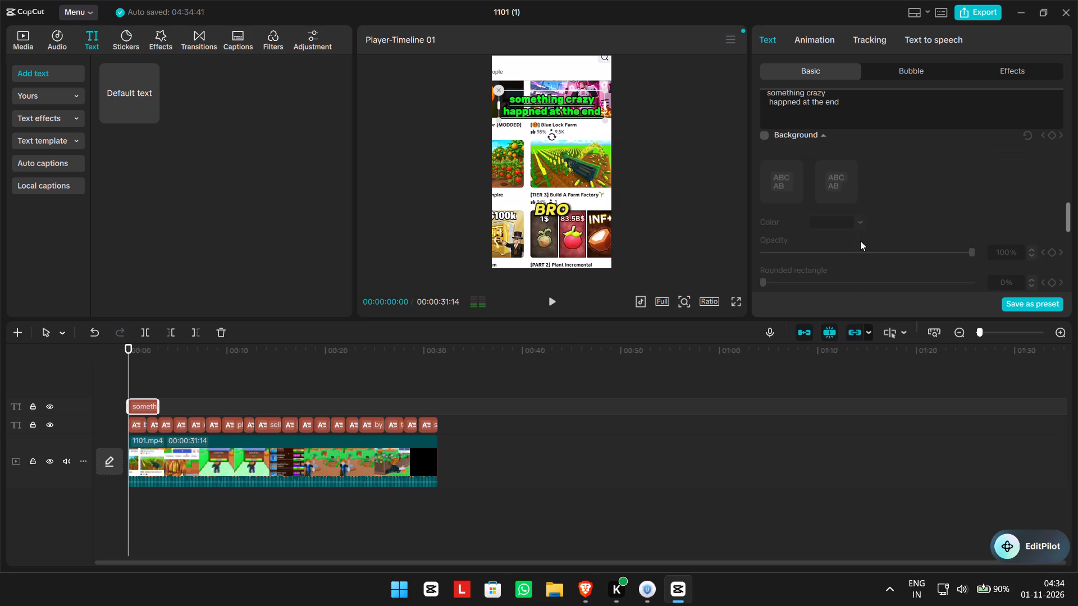
scroll(860, 241, down, 11)
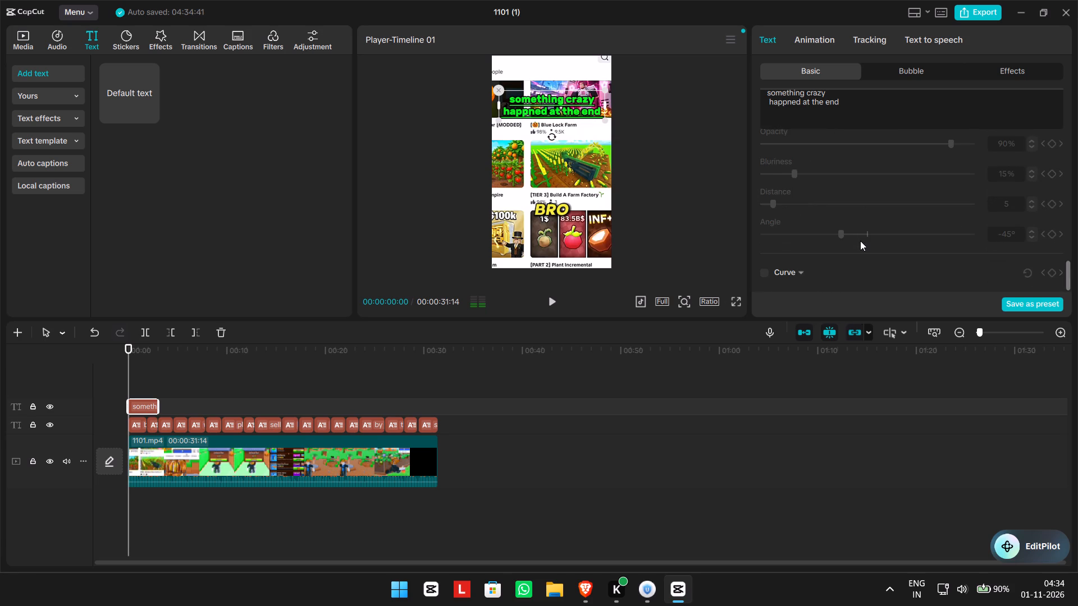
scroll(860, 241, up, 3)
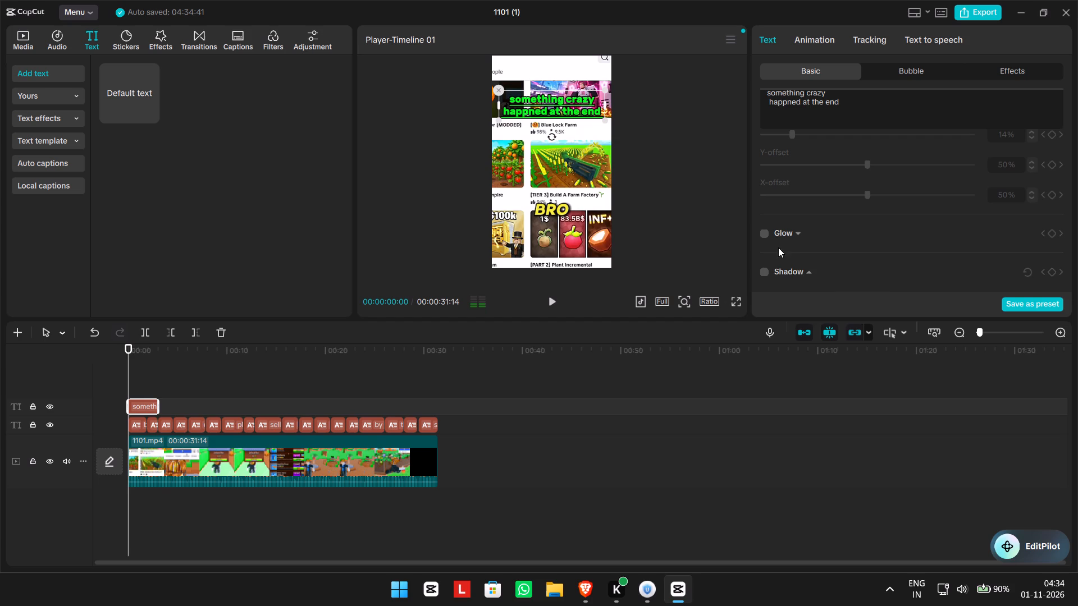
click(768, 273)
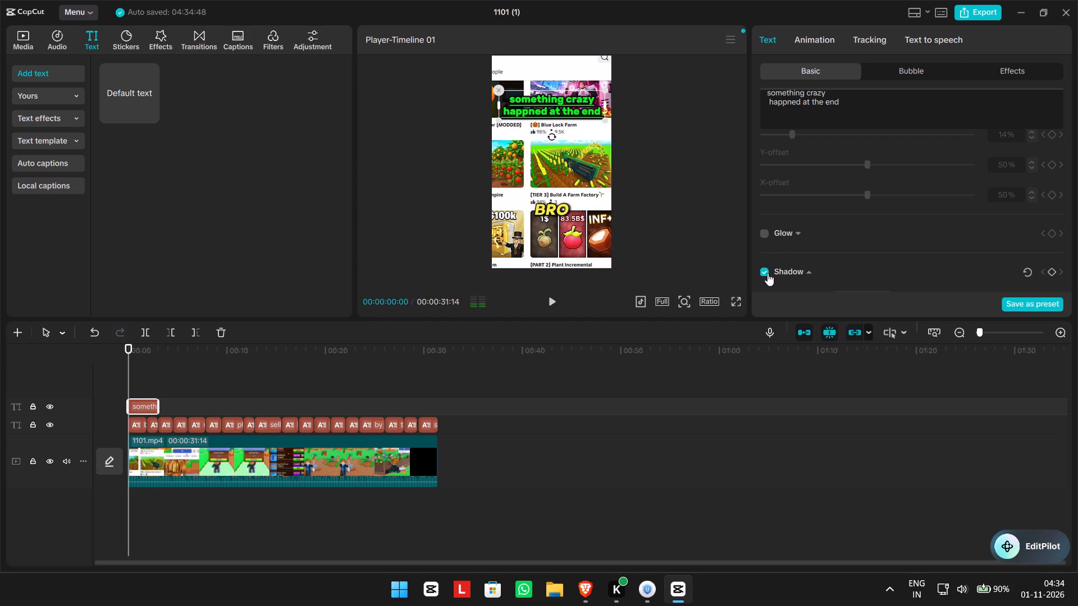
Play the first seconds of the video to check the restyled hook text, and return to the start.
scroll(849, 251, up, 2)
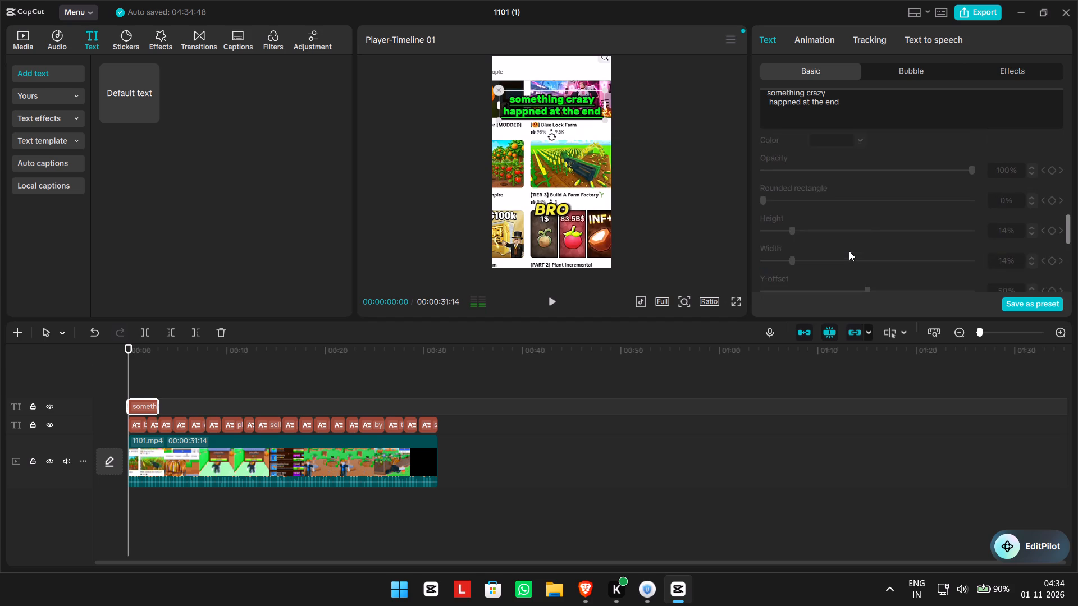
scroll(849, 251, up, 9)
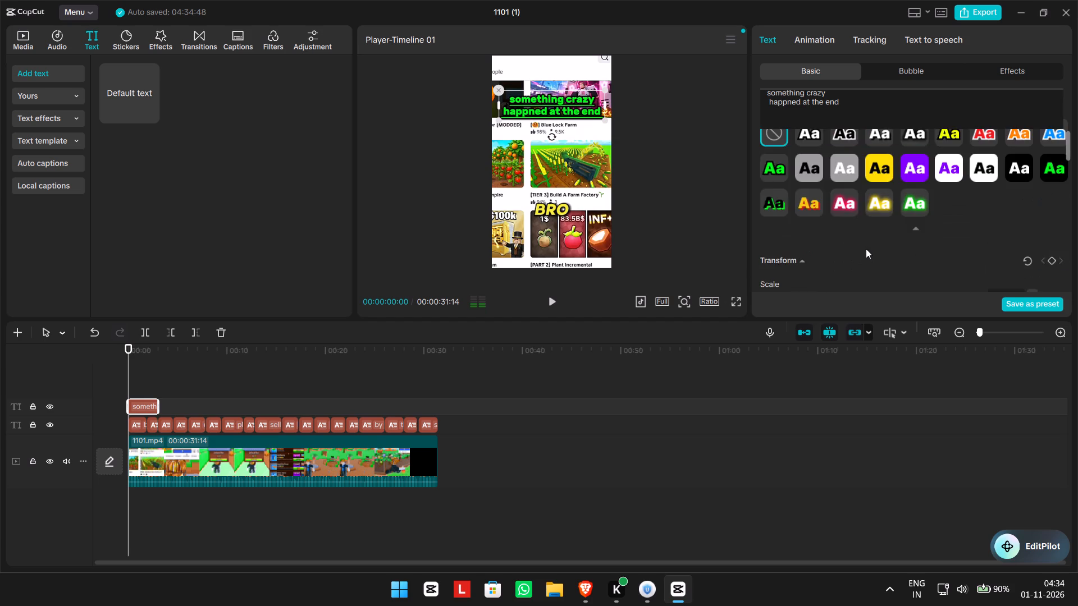
scroll(864, 249, up, 7)
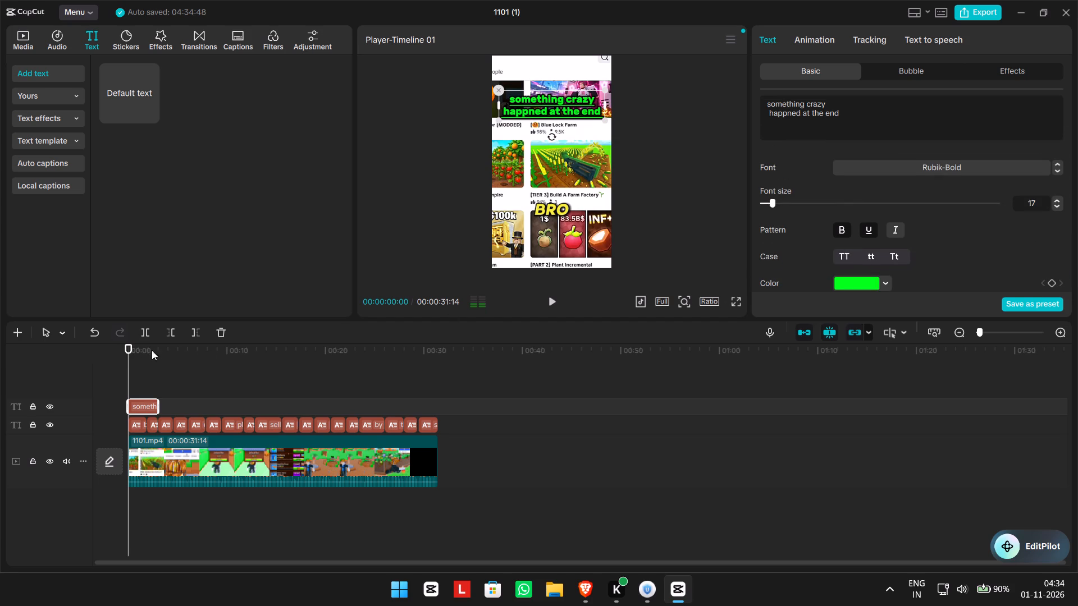
click(553, 301)
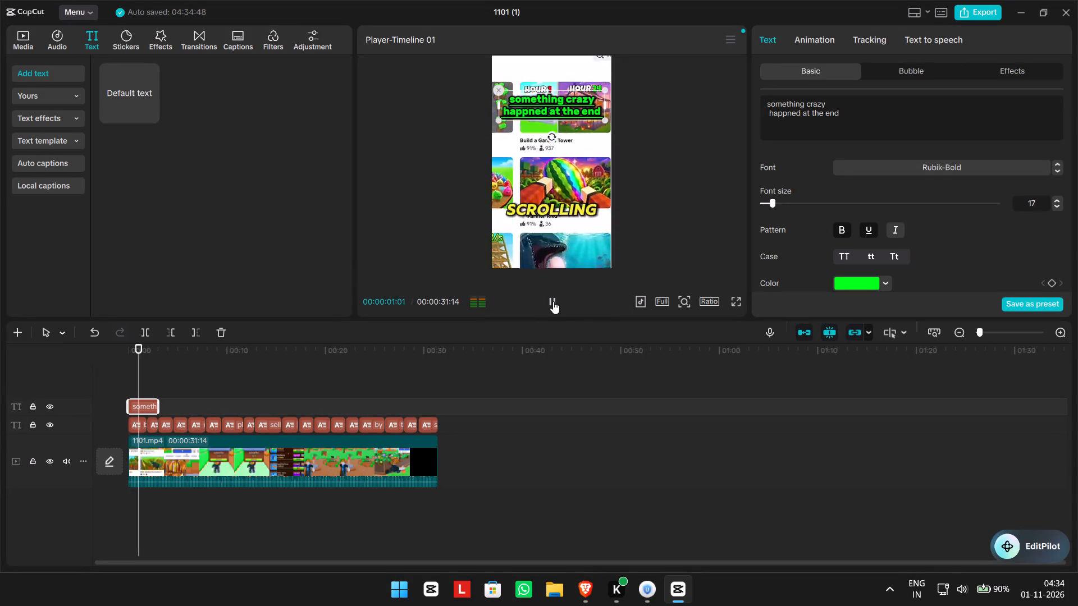
click(553, 301)
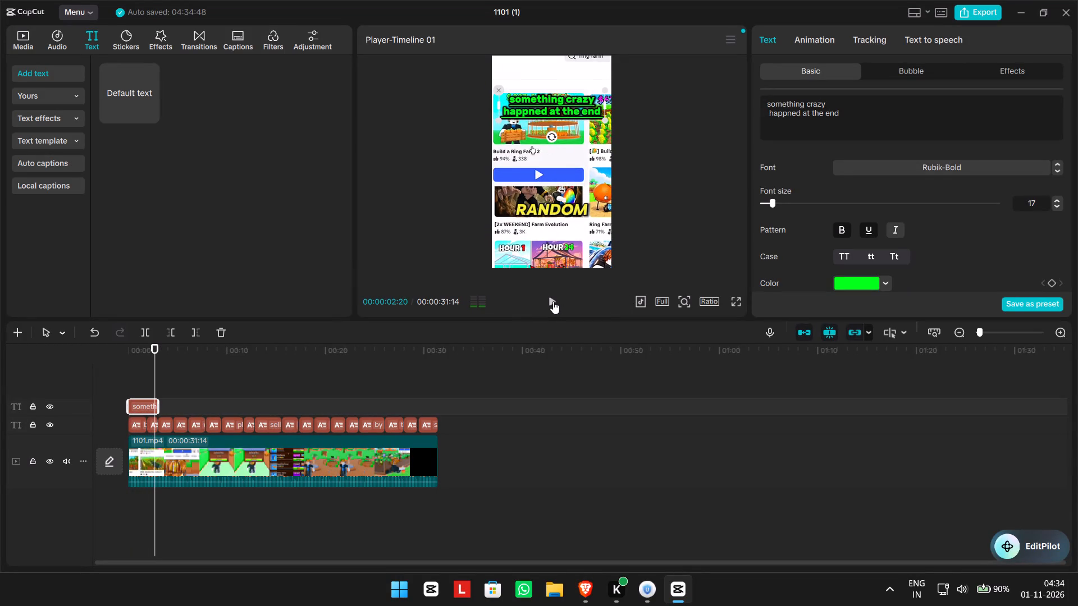
click(553, 301)
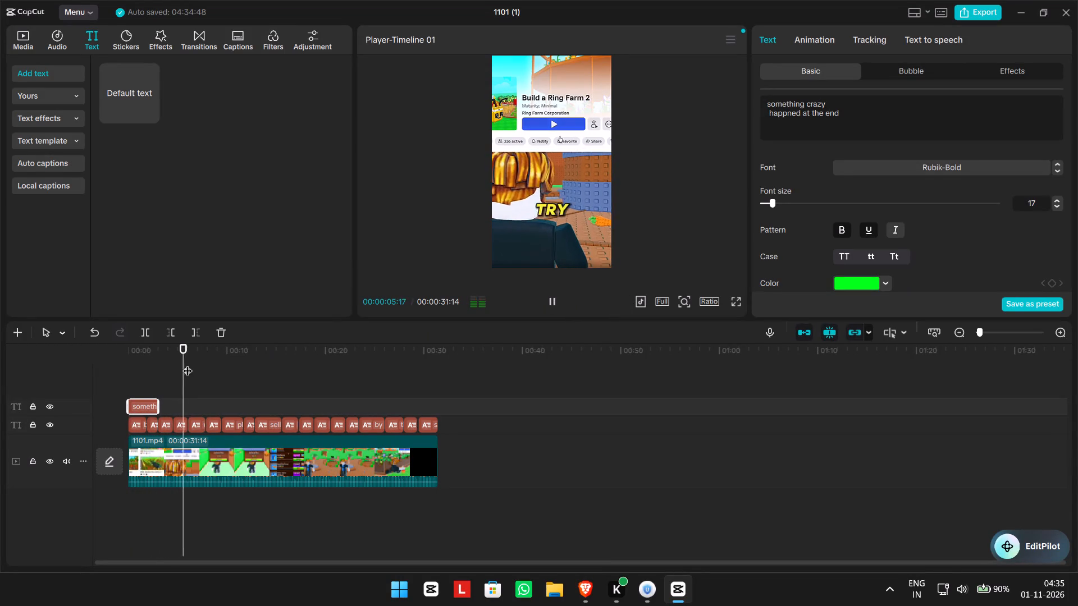
drag(188, 364, 75, 361)
click(563, 300)
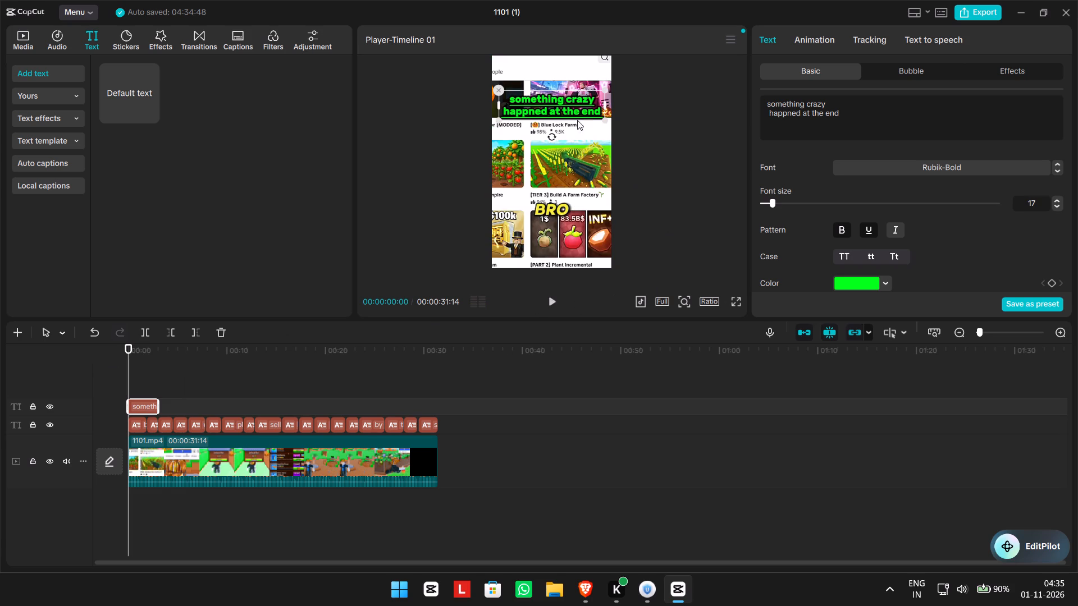
Move the hook text up to the top of the video frame, centred horizontally, and deselect it.
drag(561, 112, 565, 84)
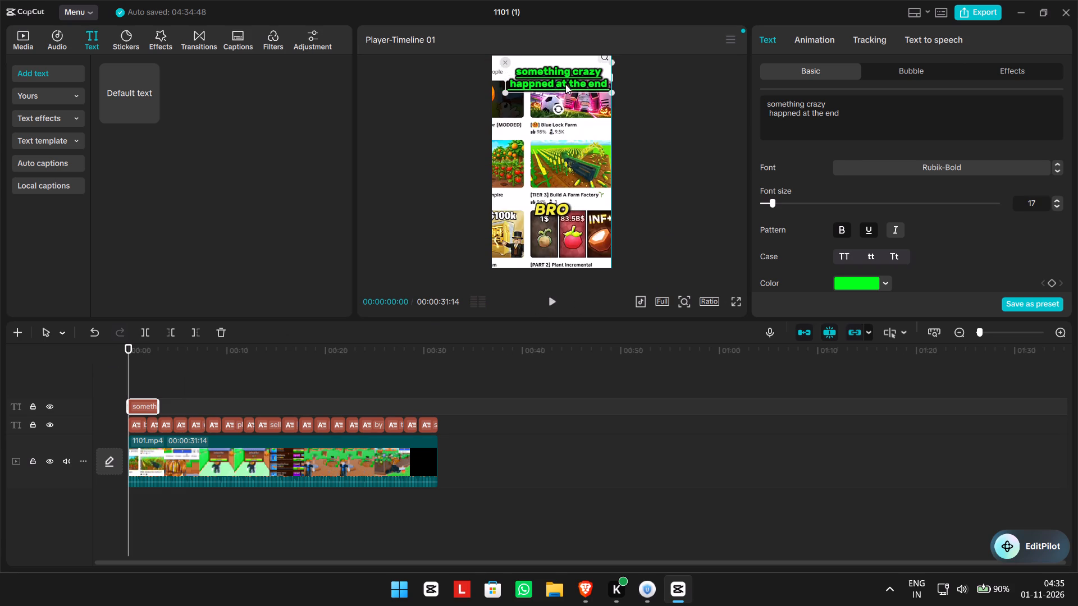
drag(565, 84, 562, 84)
click(703, 246)
Play the video from the start through to the end to check the hook text and captions, and replay it.
click(557, 306)
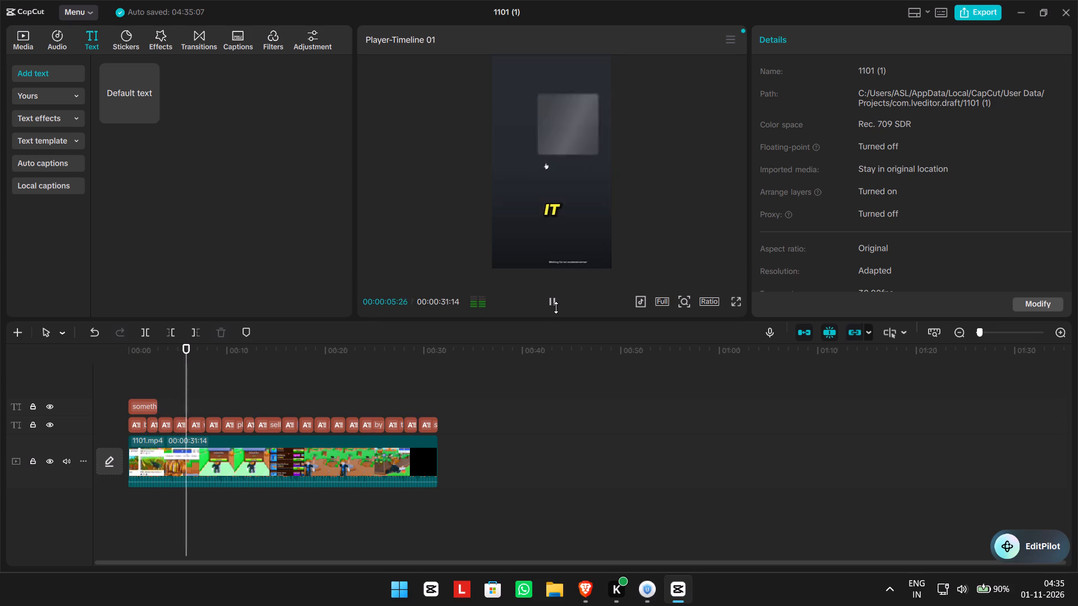
drag(204, 356, 79, 366)
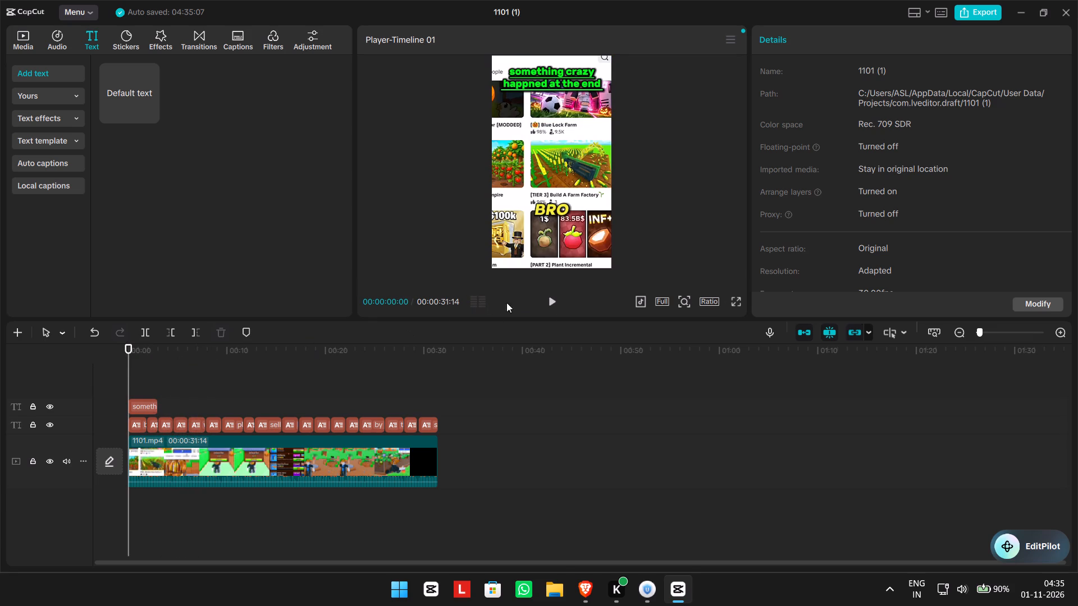
click(555, 295)
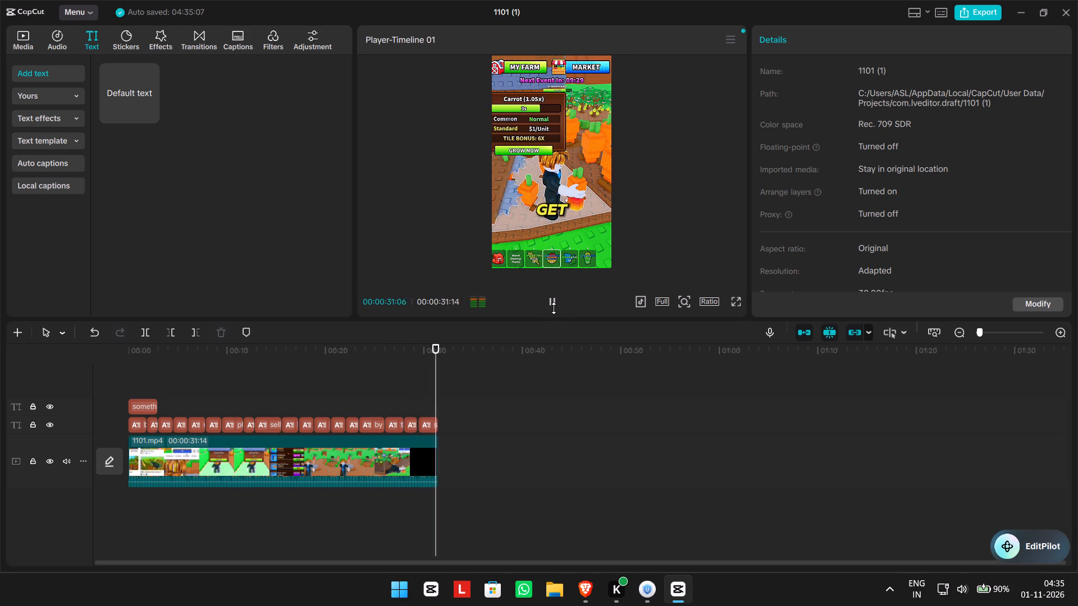
drag(439, 367, 403, 365)
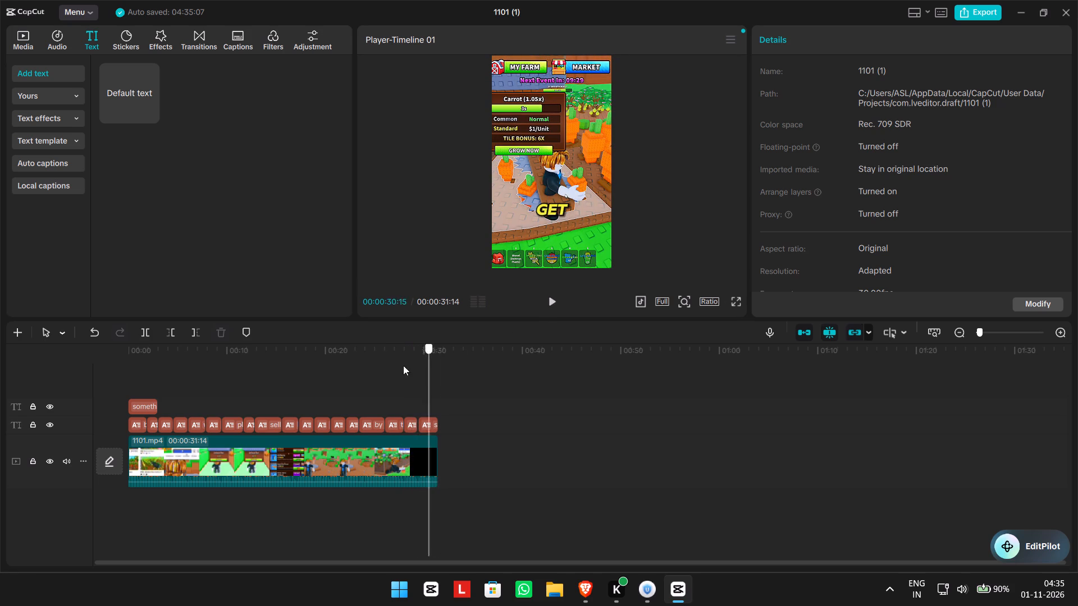
drag(403, 365, 121, 348)
click(557, 297)
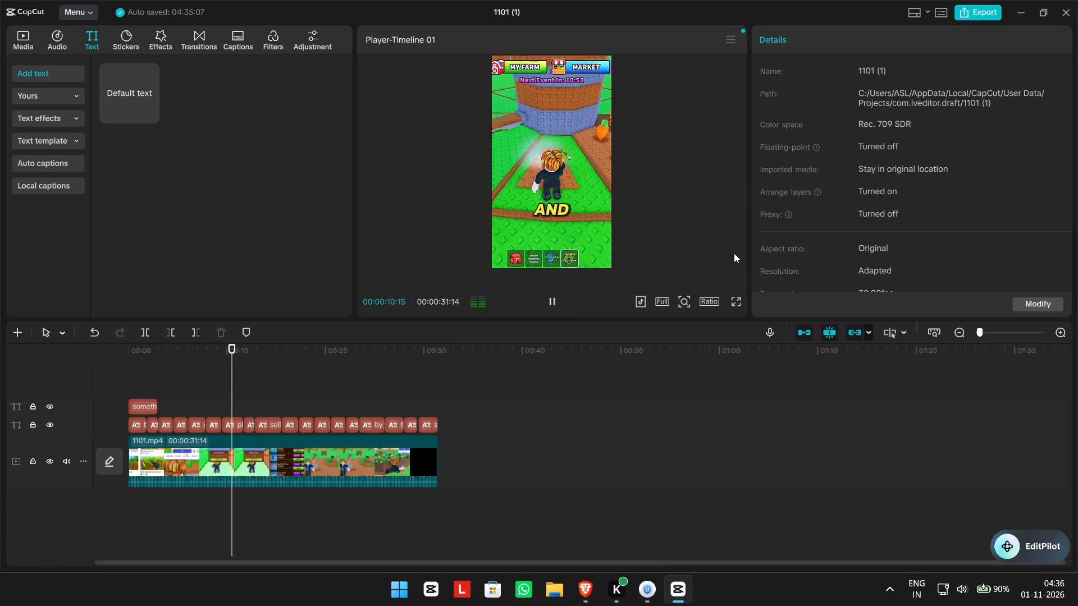
Export the video as 1101 (1) in mp4 format at 1080P, H.264 and 30fps, and close the export dialog.
click(970, 8)
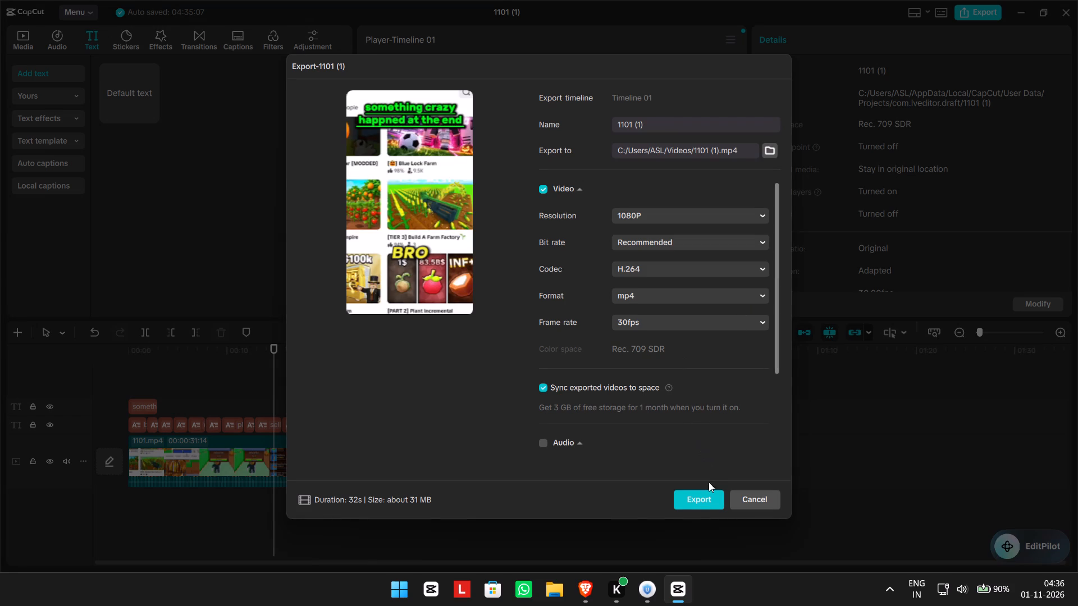
click(706, 495)
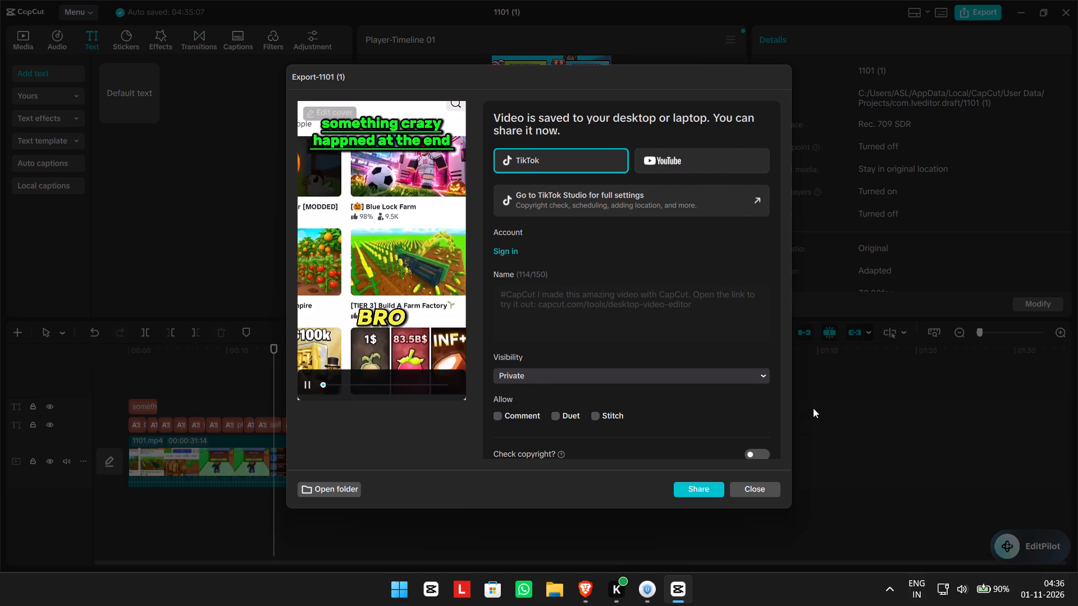
click(743, 489)
click(587, 593)
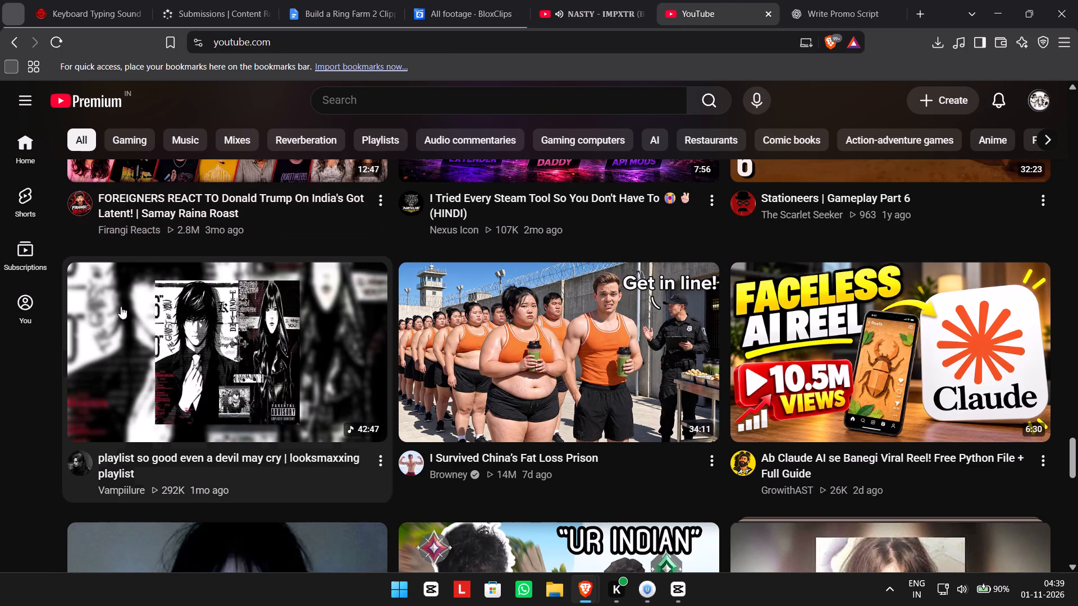
click(35, 297)
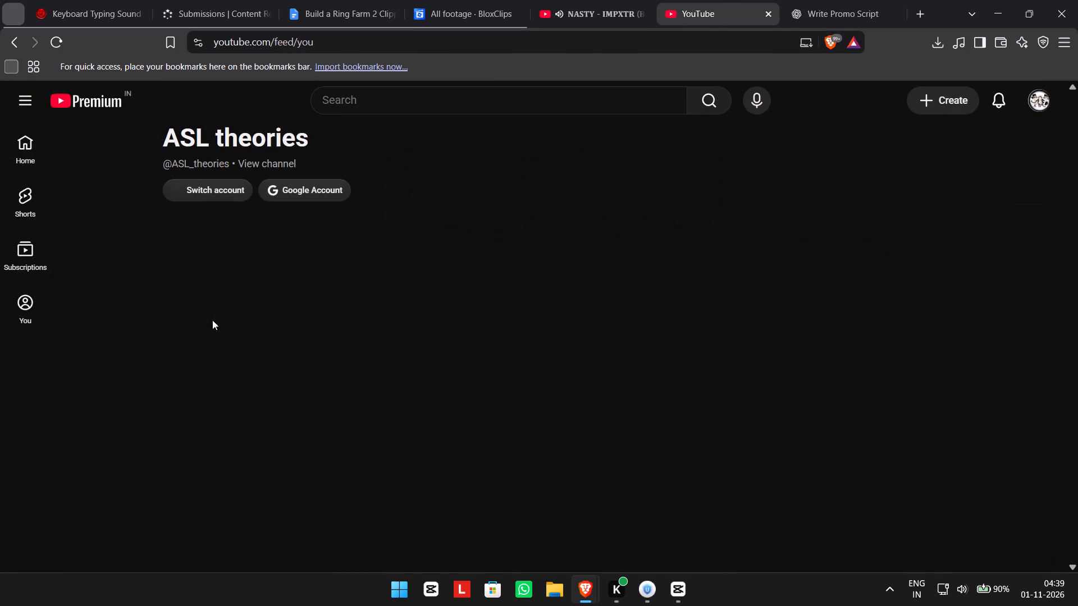
scroll(240, 318, down, 3)
click(238, 355)
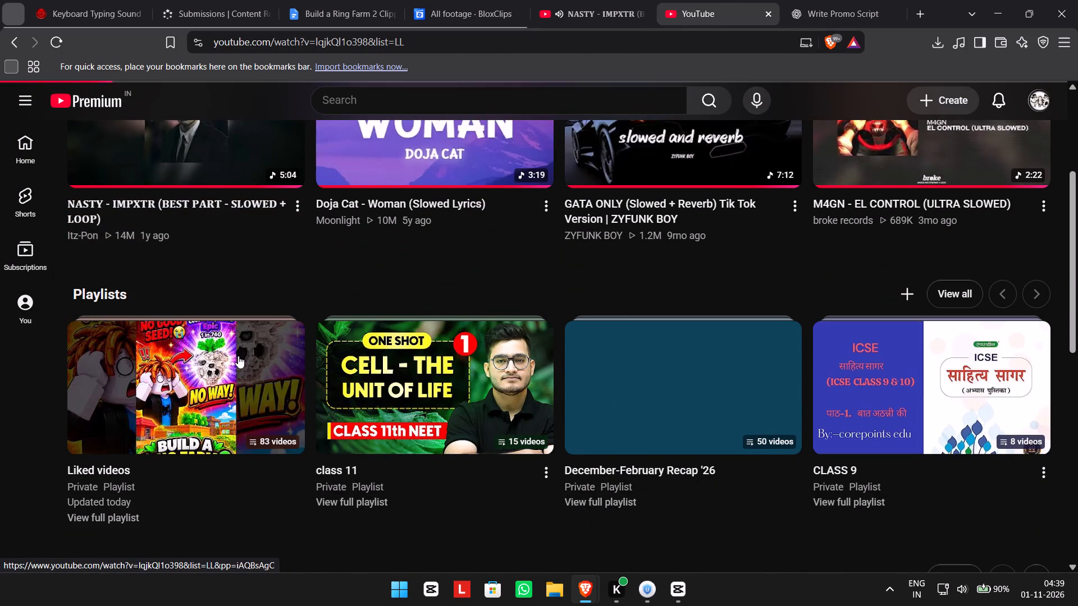
Watch the RBLX Drop short "I FINALLY GOT A 1 IN 740 SEED!" about Build a Ring Farm 2 from the liked videos.
scroll(406, 319, down, 1)
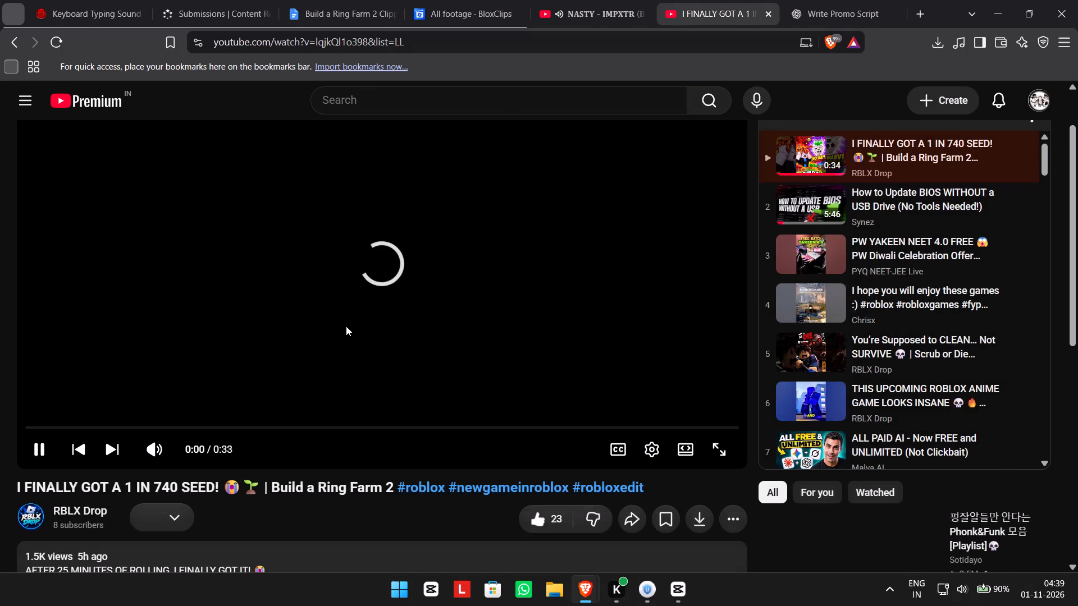
click(346, 326)
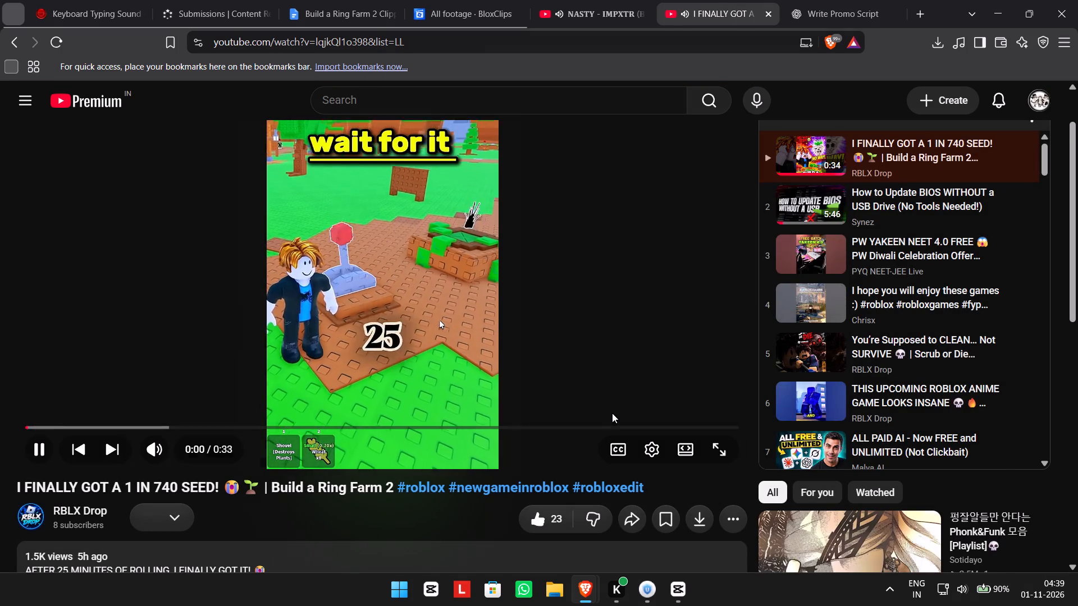
click(500, 399)
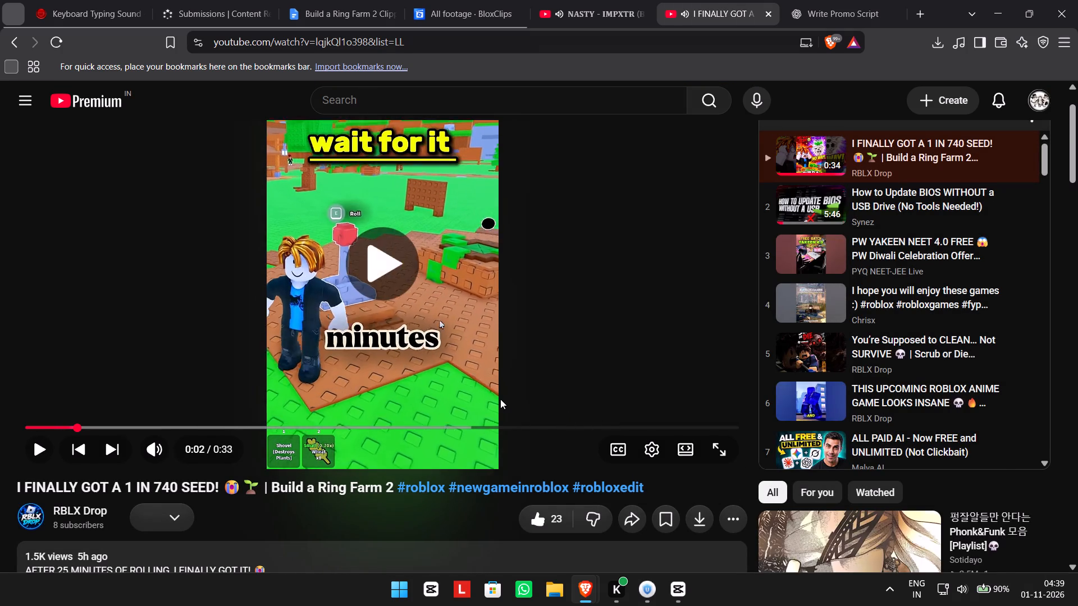
scroll(500, 399, up, 2)
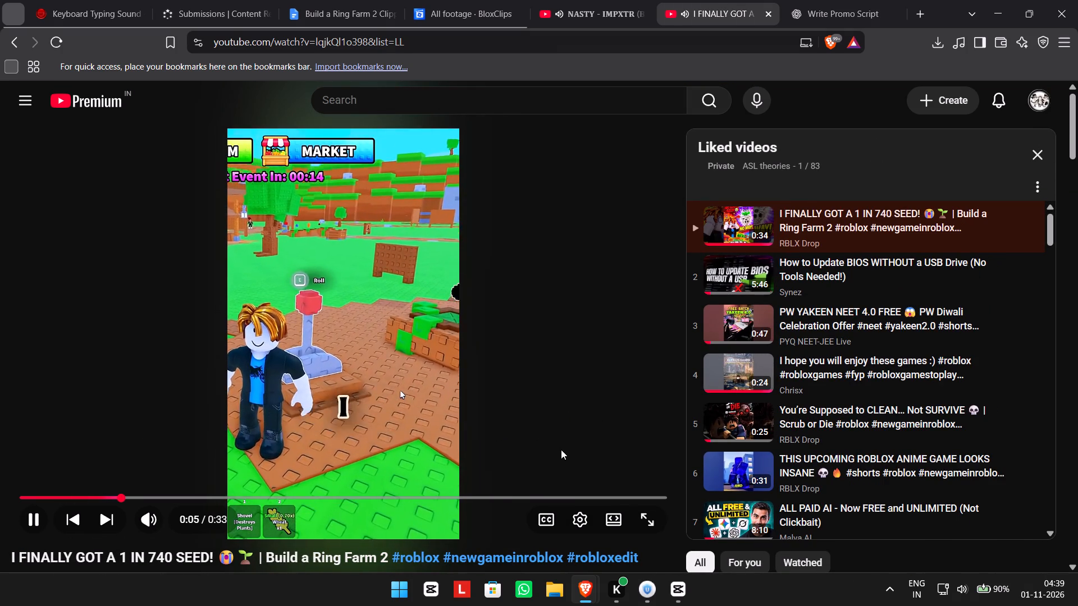
click(587, 515)
click(585, 515)
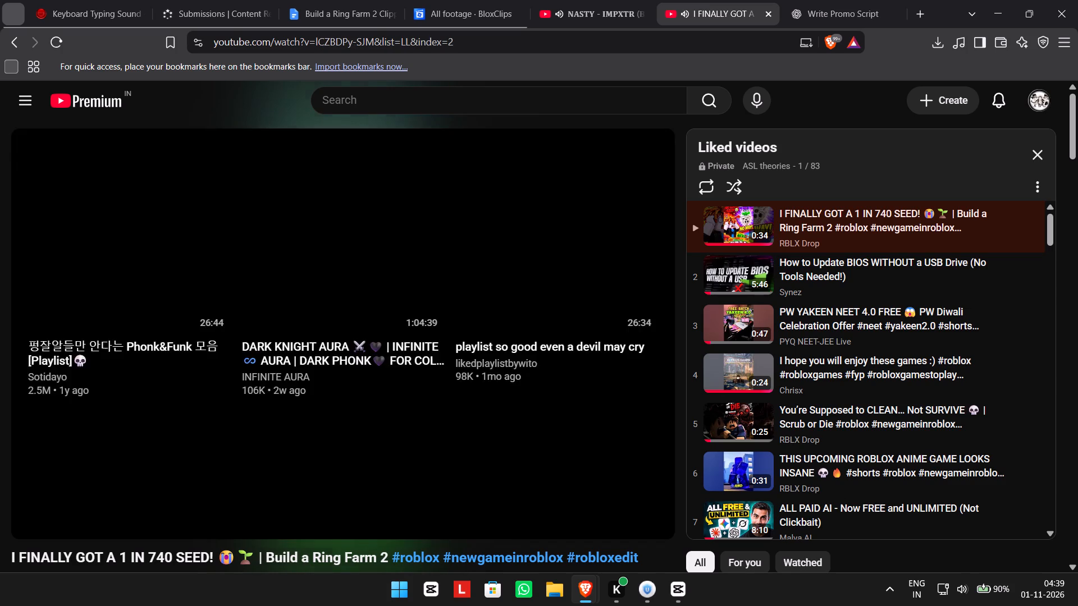
Pause the BIOS update video, reopen the 1 IN 740 SEED short from the Liked videos playlist and pause it.
click(520, 319)
click(806, 224)
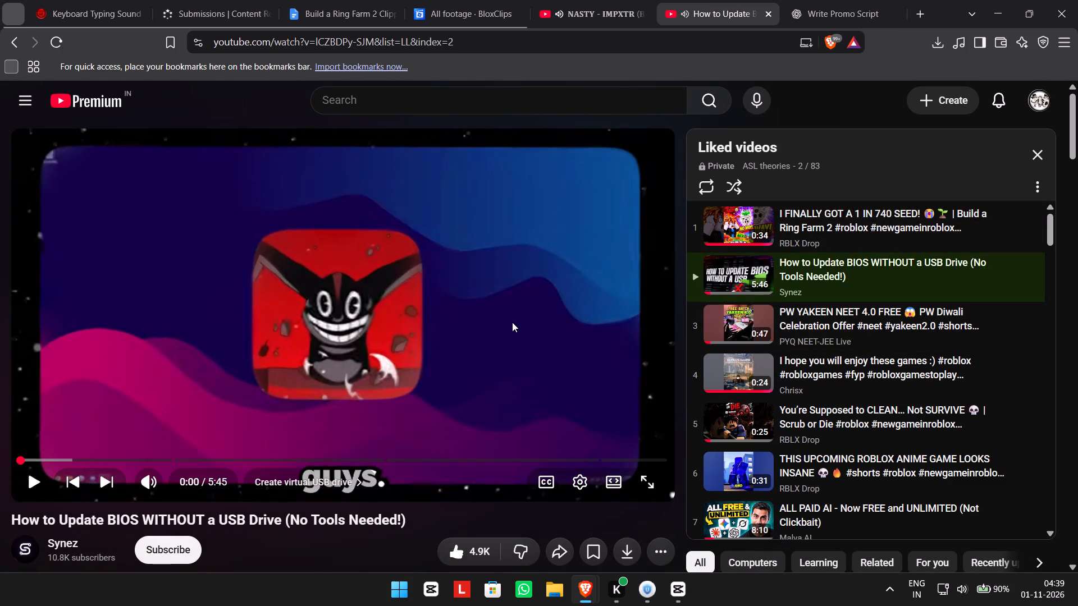
click(771, 236)
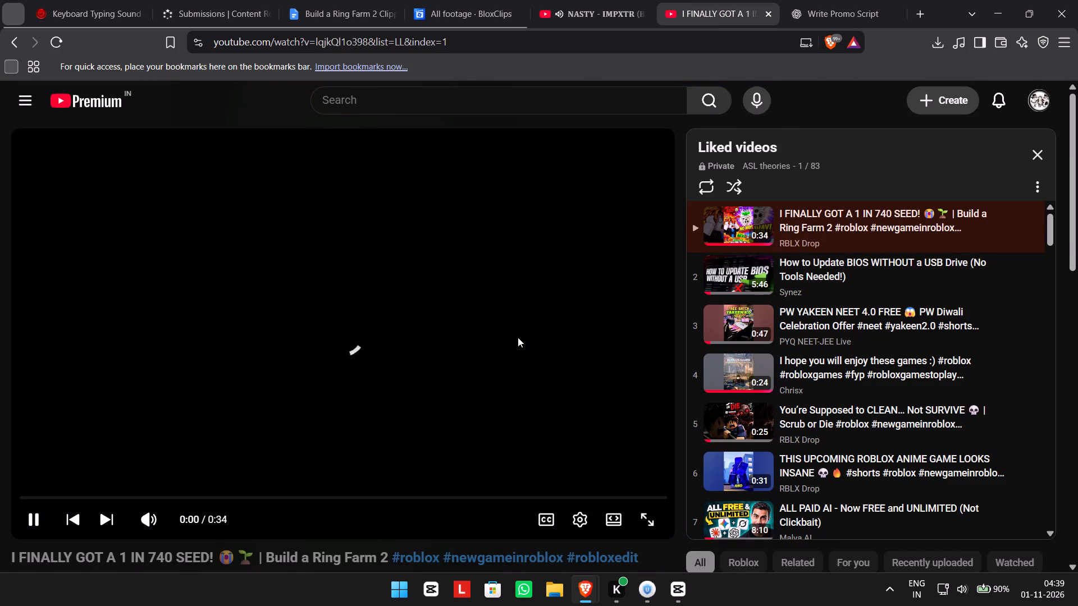
click(518, 337)
Expand the 1 IN 740 SEED short's full description and review its text and hashtags.
scroll(510, 349, down, 4)
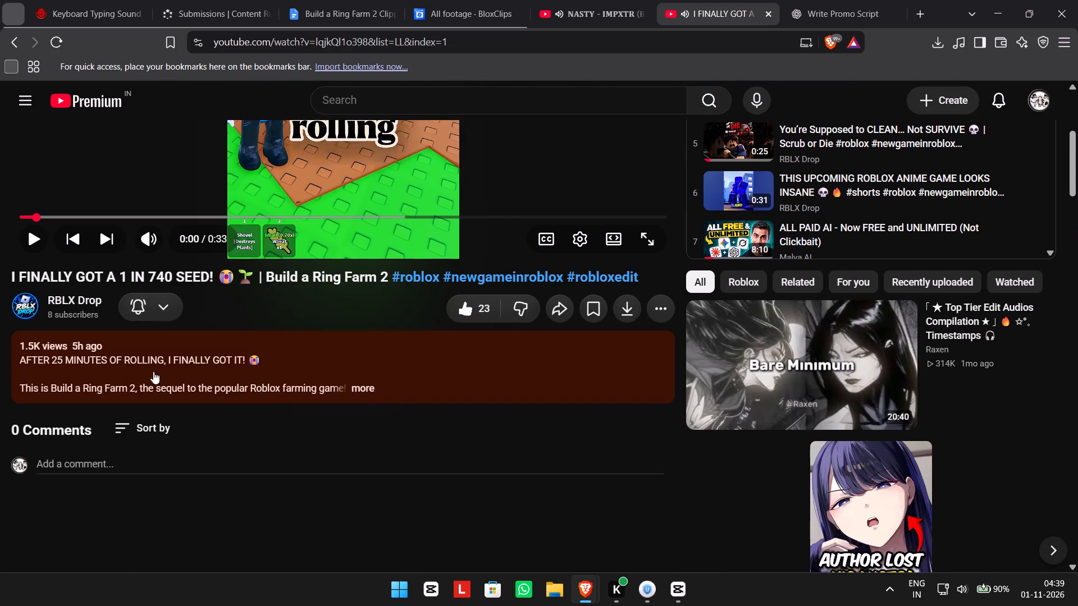
click(362, 389)
scroll(227, 419, down, 3)
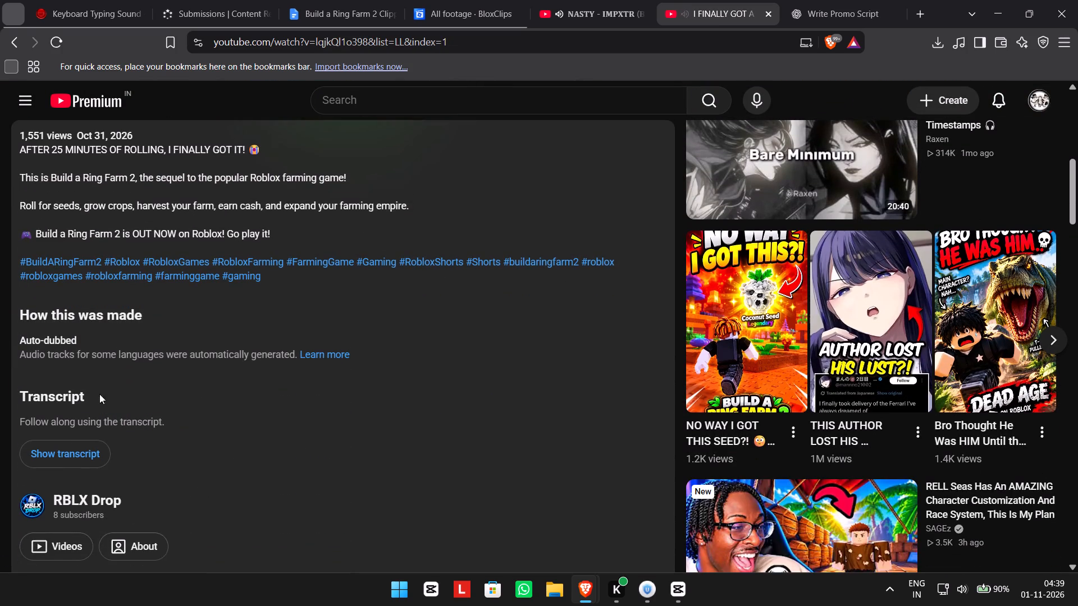
scroll(99, 383, up, 1)
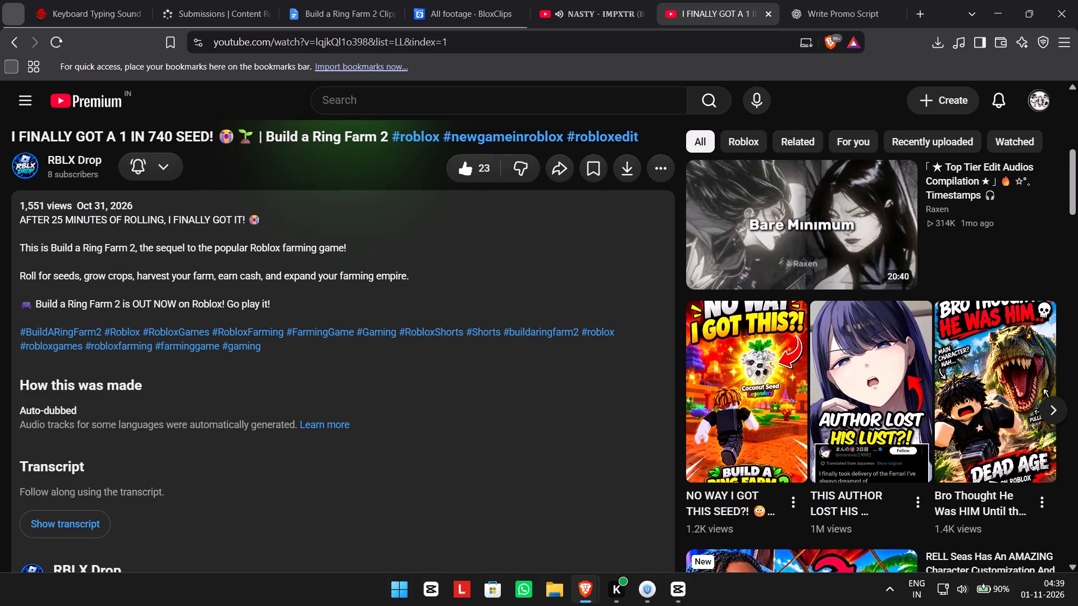
click(23, 250)
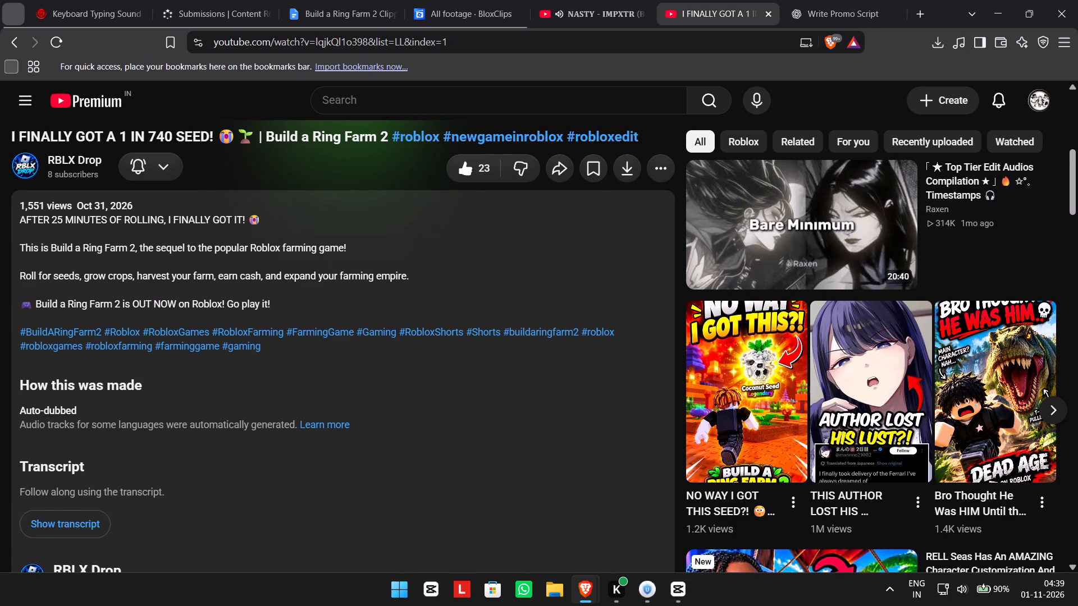